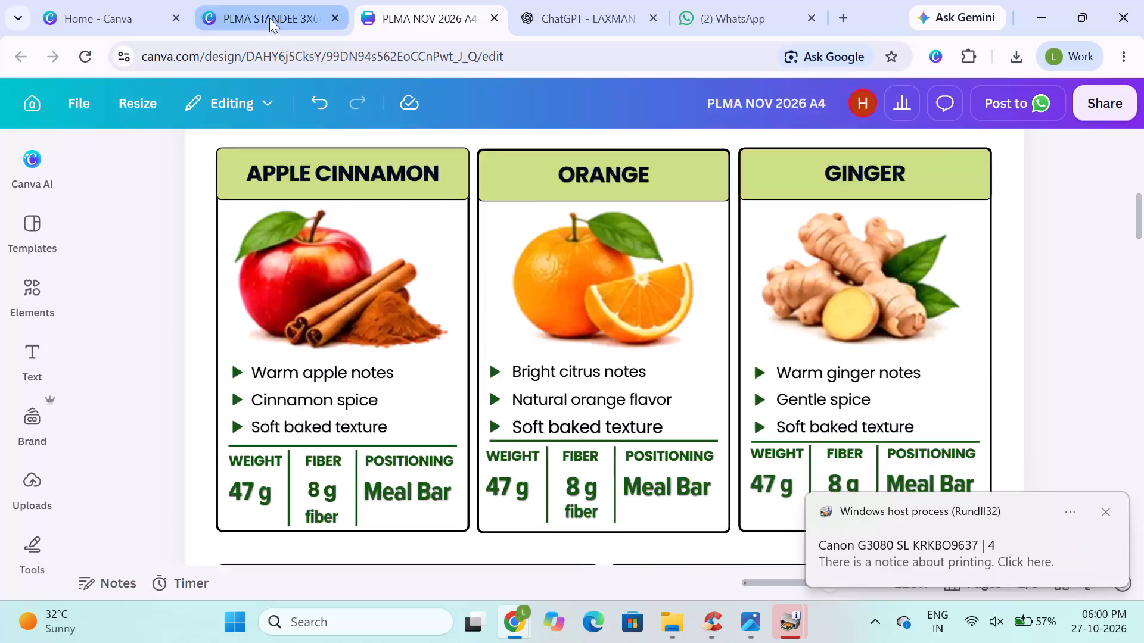
Check the page alignment of the CHARYA'S and NUTRITION BARS logo texts on page 1 of the PLMA STANDEE 3X6FT design.
scroll(733, 345, "down", 1)
scroll(836, 294, "up", 3)
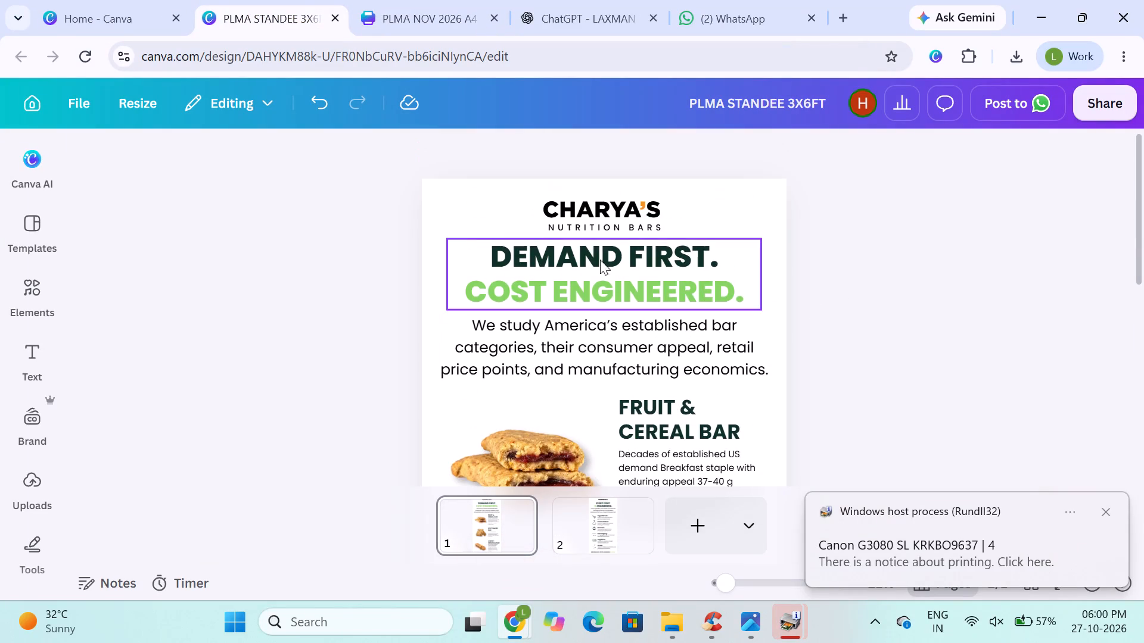
left_click(602, 226)
left_click(592, 200, "shift")
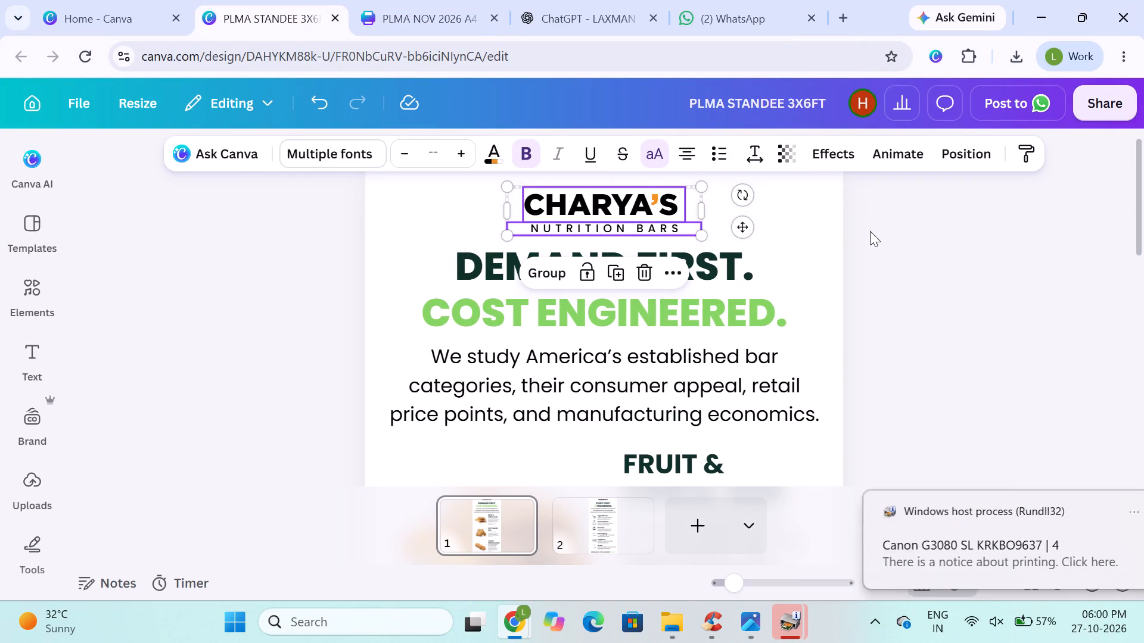
left_click(870, 231)
left_click(691, 234)
left_click(923, 149)
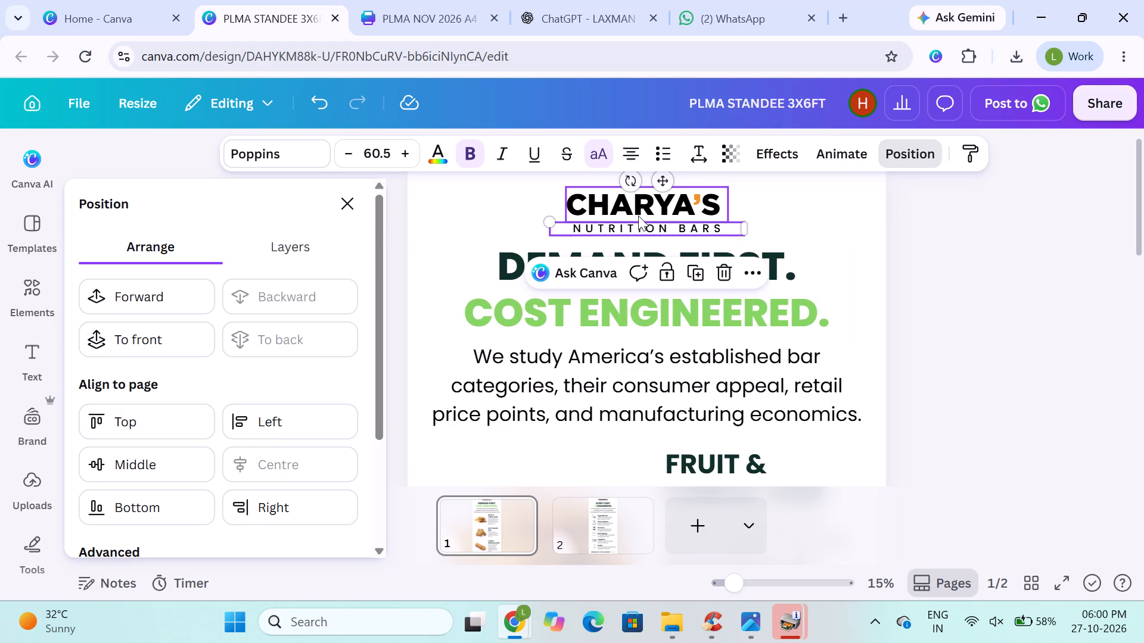
left_click(603, 195)
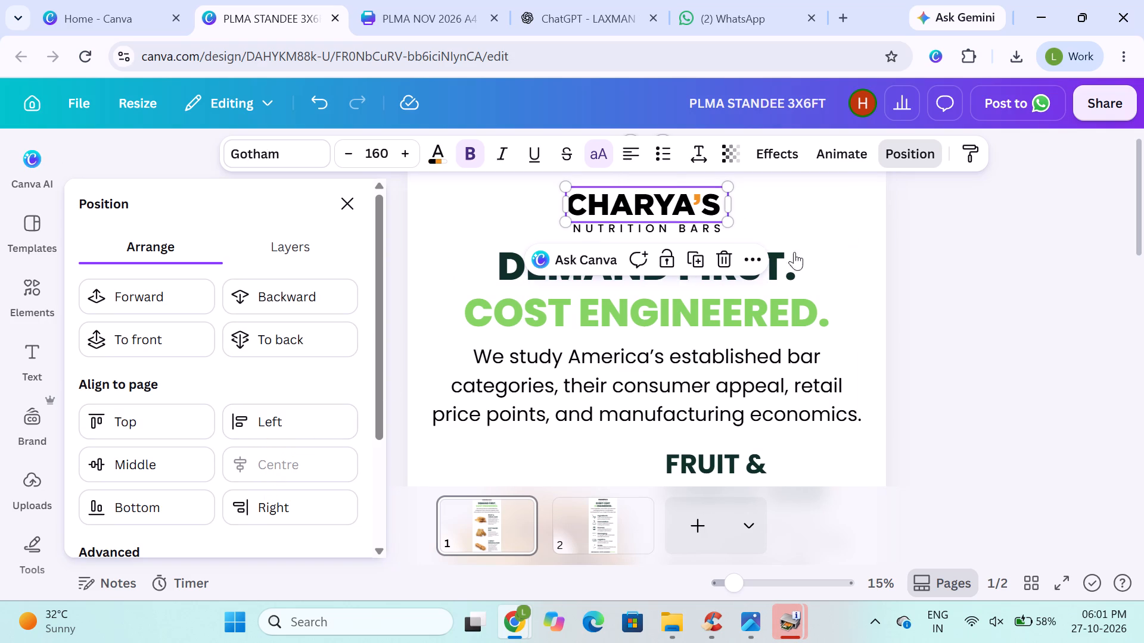
left_click(988, 223)
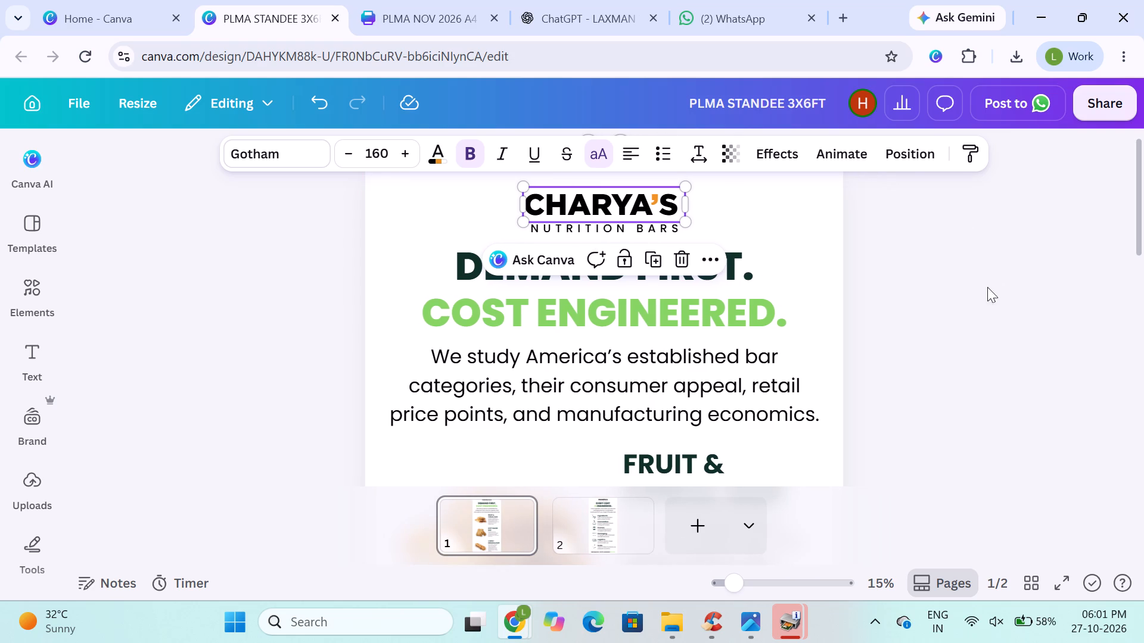
left_click(933, 287)
Narrow the CHARYA'S text box on page 1 from its right edge to fit closely around the lettering.
left_click(680, 205)
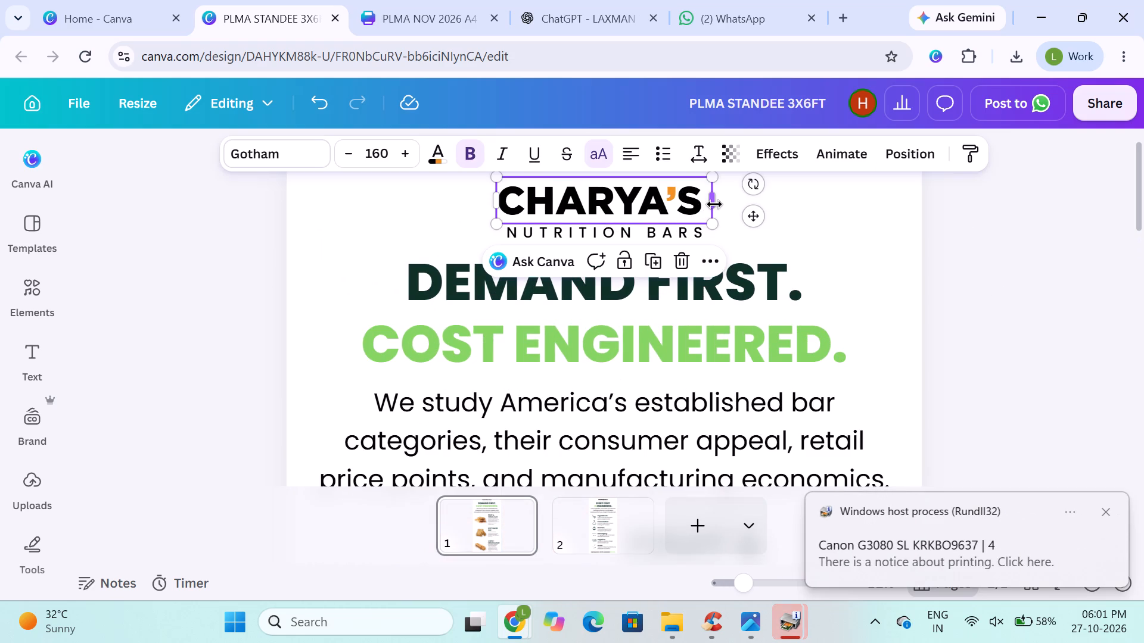
left_click_drag(711, 201, 701, 204)
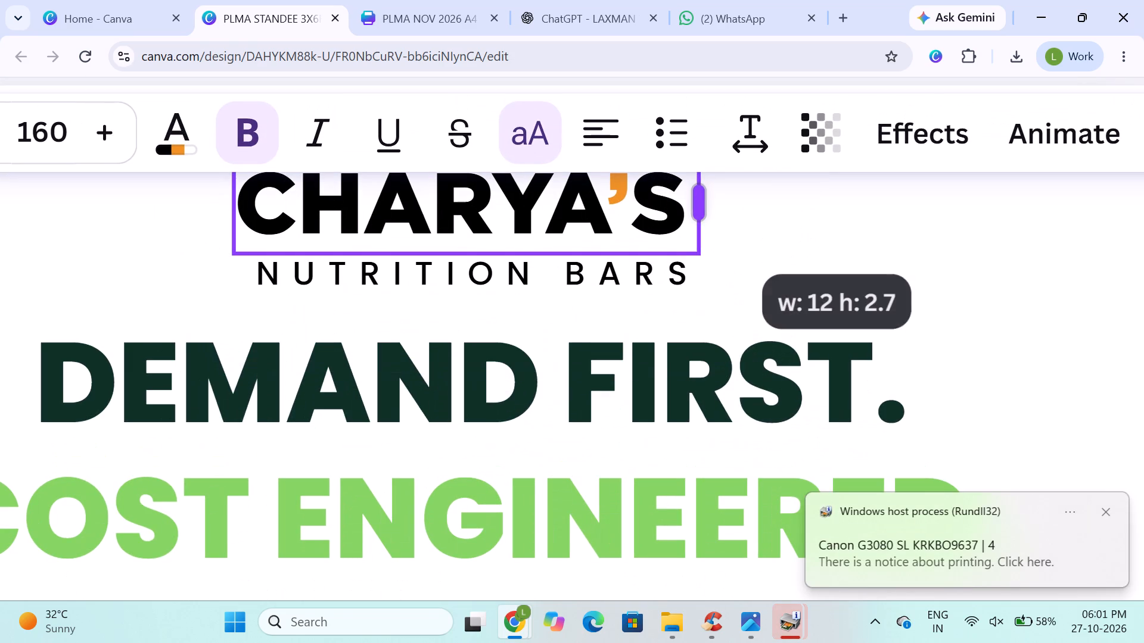
left_click_drag(701, 204, 692, 207)
Narrow the NUTRITION BARS text box on page 1 to fit its single line, and centre it horizontally on the page.
left_click(661, 270)
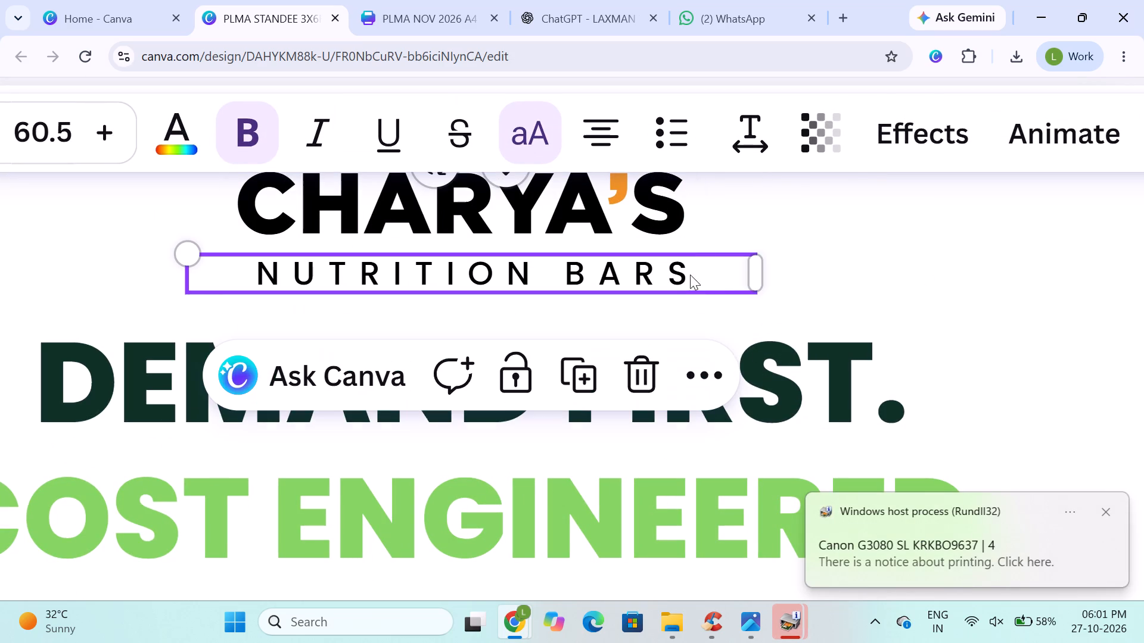
left_click_drag(758, 273, 683, 277)
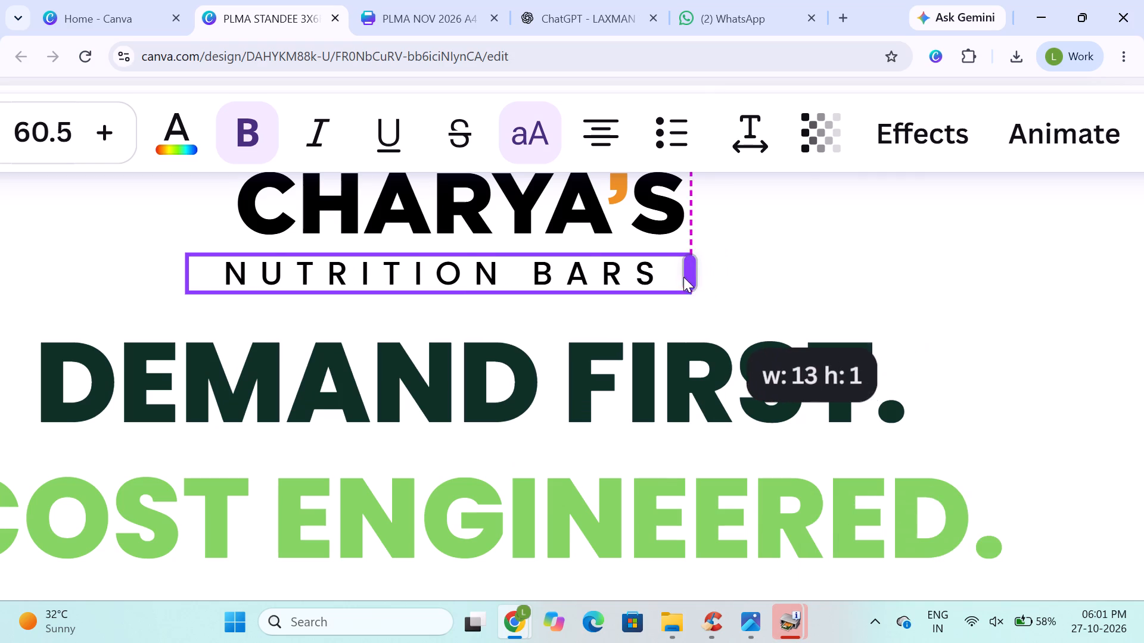
left_click_drag(683, 277, 636, 278)
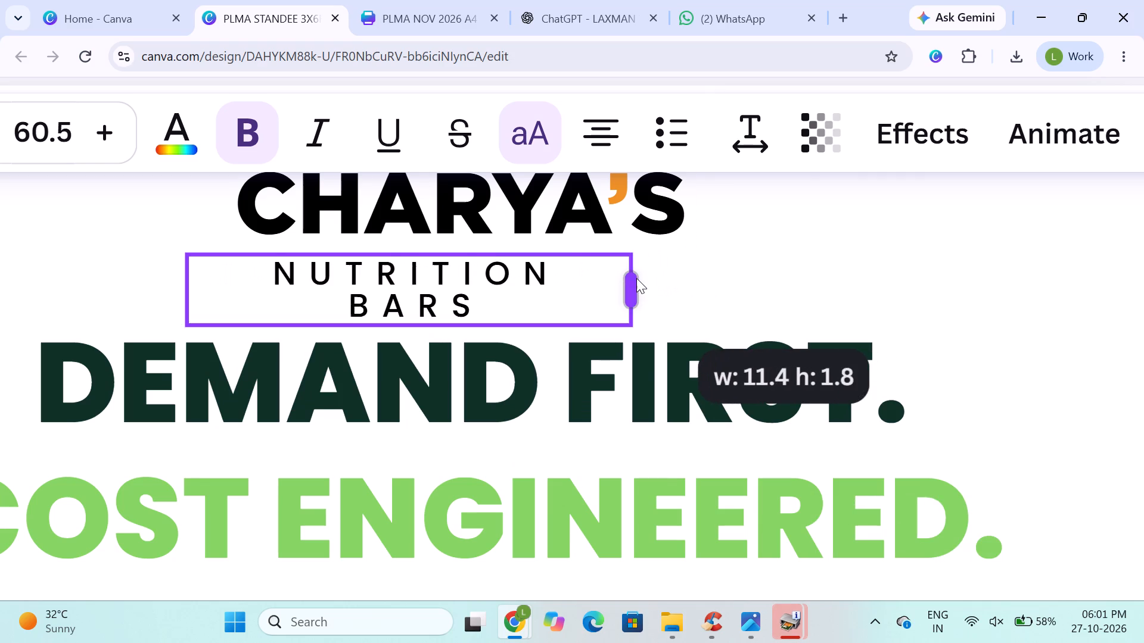
left_click_drag(636, 278, 641, 279)
scroll(767, 311, "up", 2)
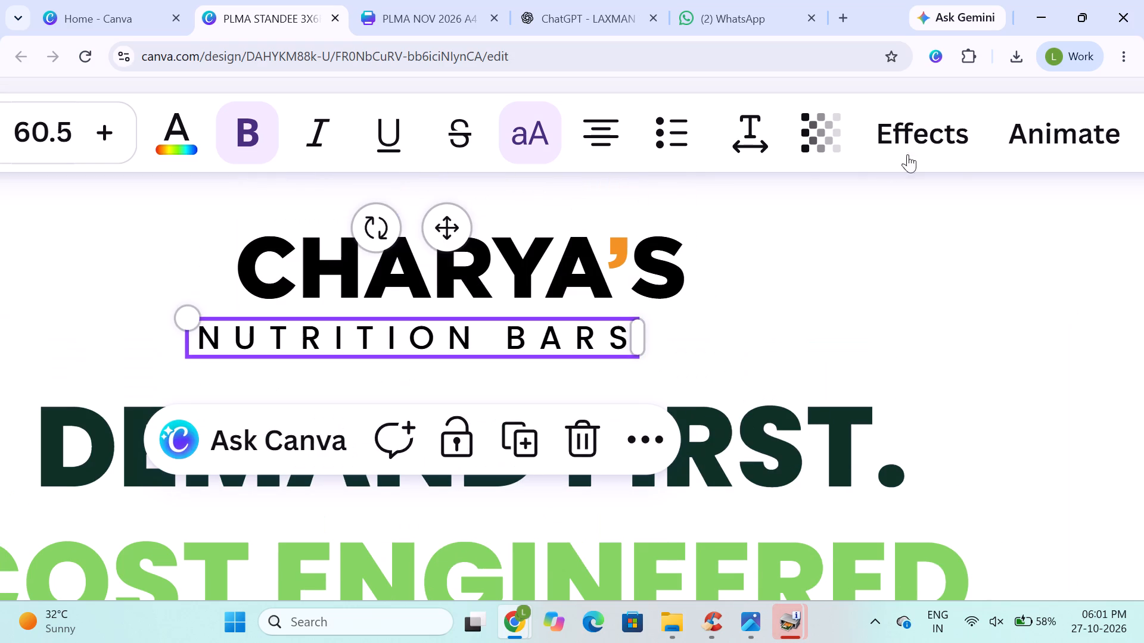
left_click(1091, 108)
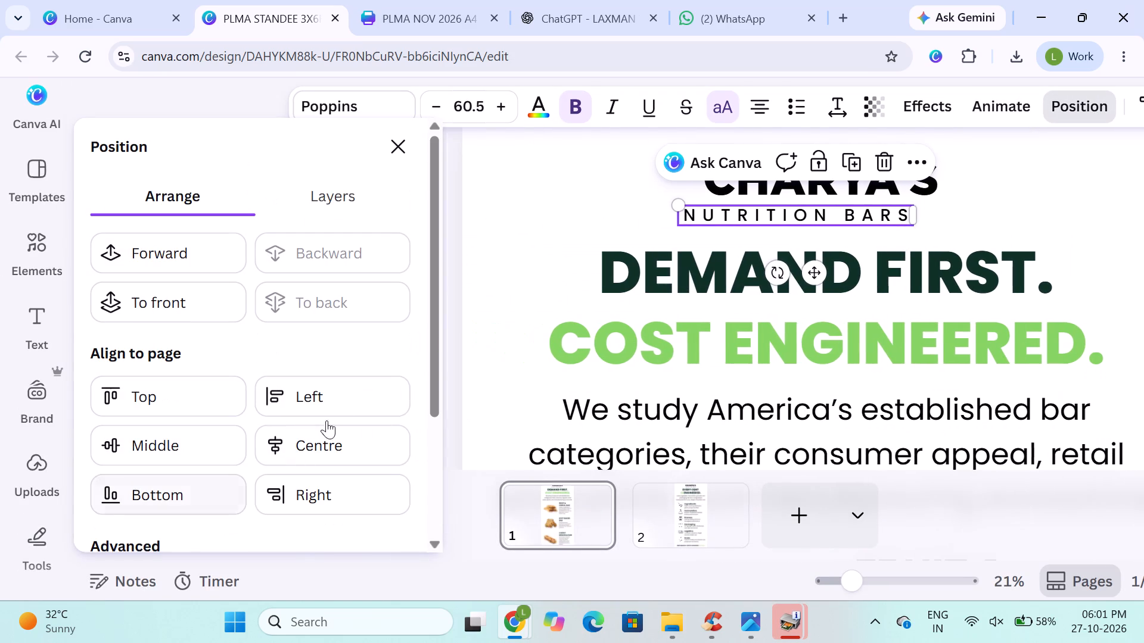
left_click(330, 439)
scroll(417, 429, "left", 2)
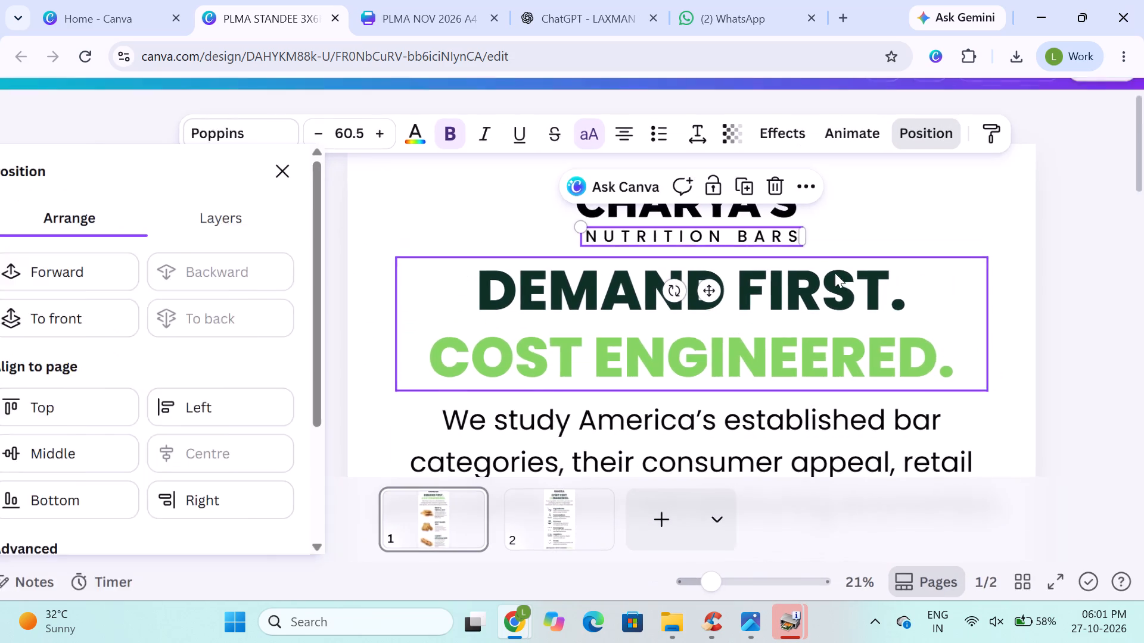
Centre the narrowed CHARYA'S text horizontally on page 1.
left_click(962, 259)
left_click(637, 229)
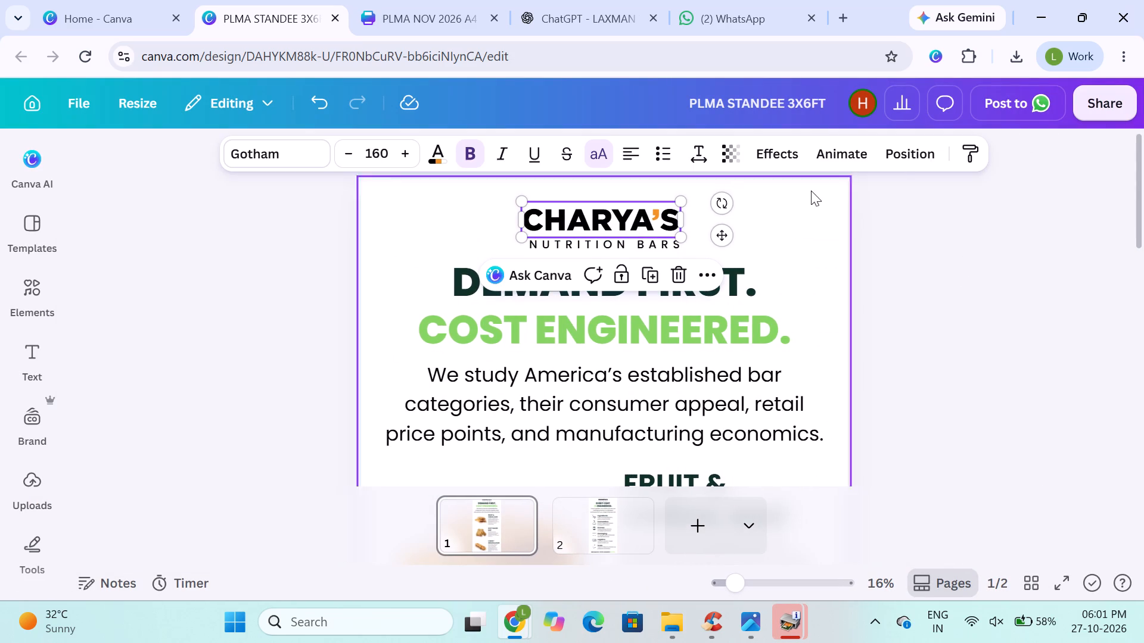
left_click(896, 163)
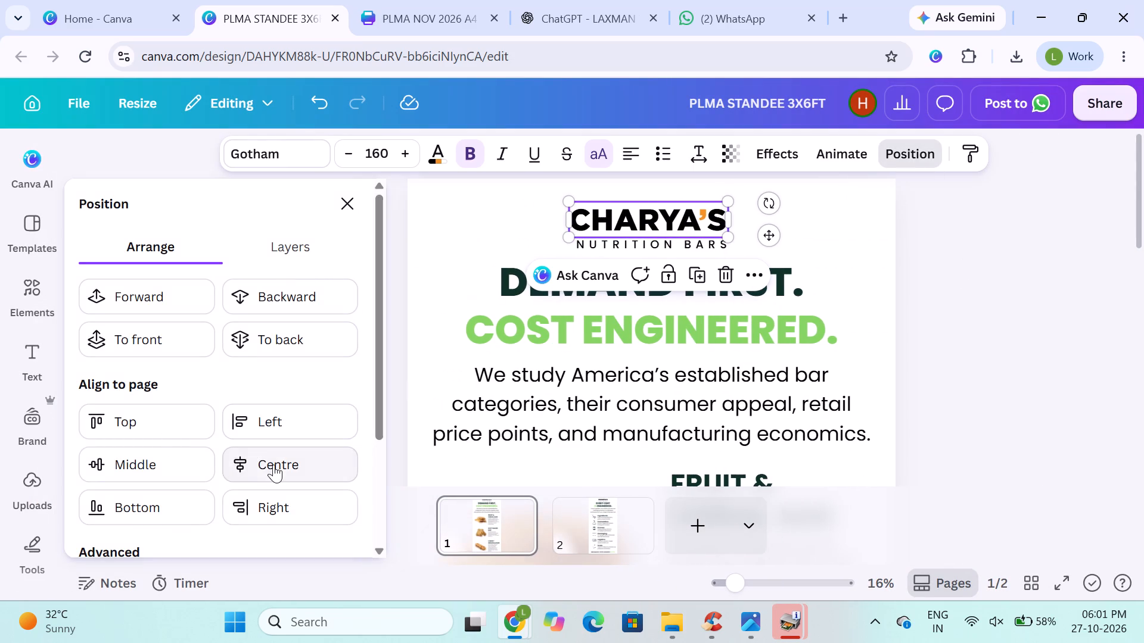
left_click(273, 464)
left_click(1000, 296)
left_click(975, 340)
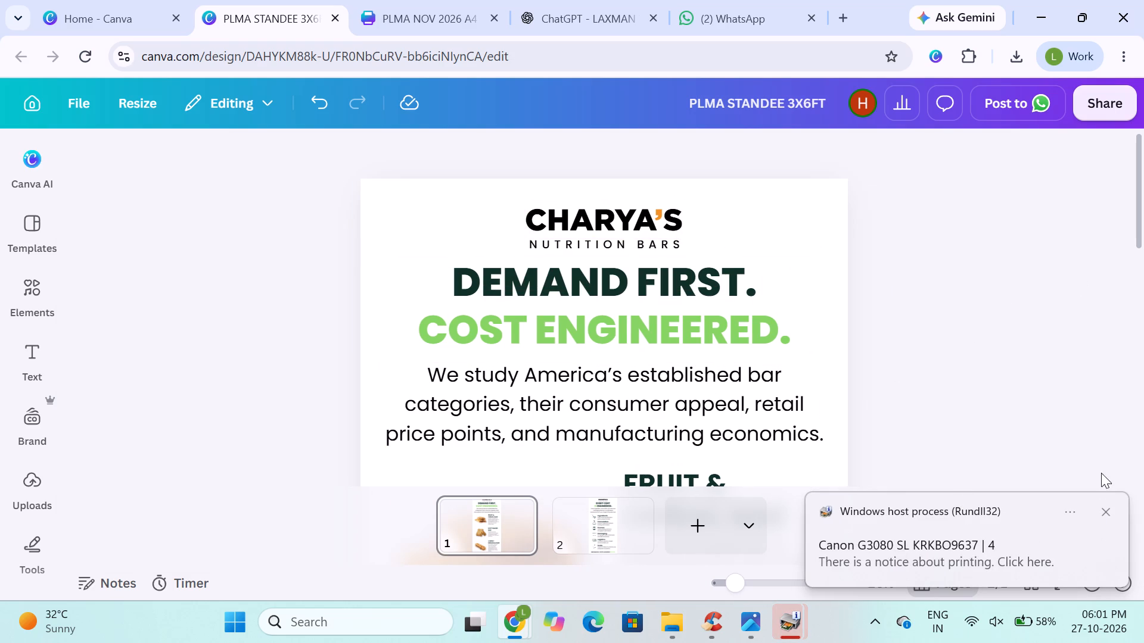
left_click(1108, 509)
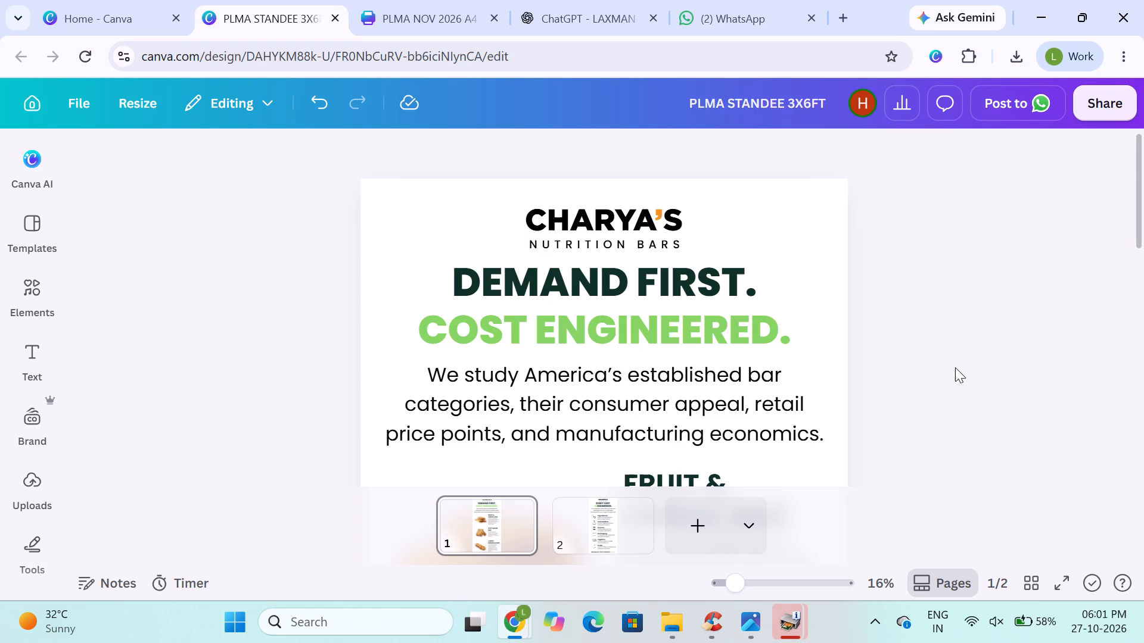
On page 2, narrow the NUTRITION BARS text box to fit closely around its single line of lettering.
scroll(851, 262, "down", 4)
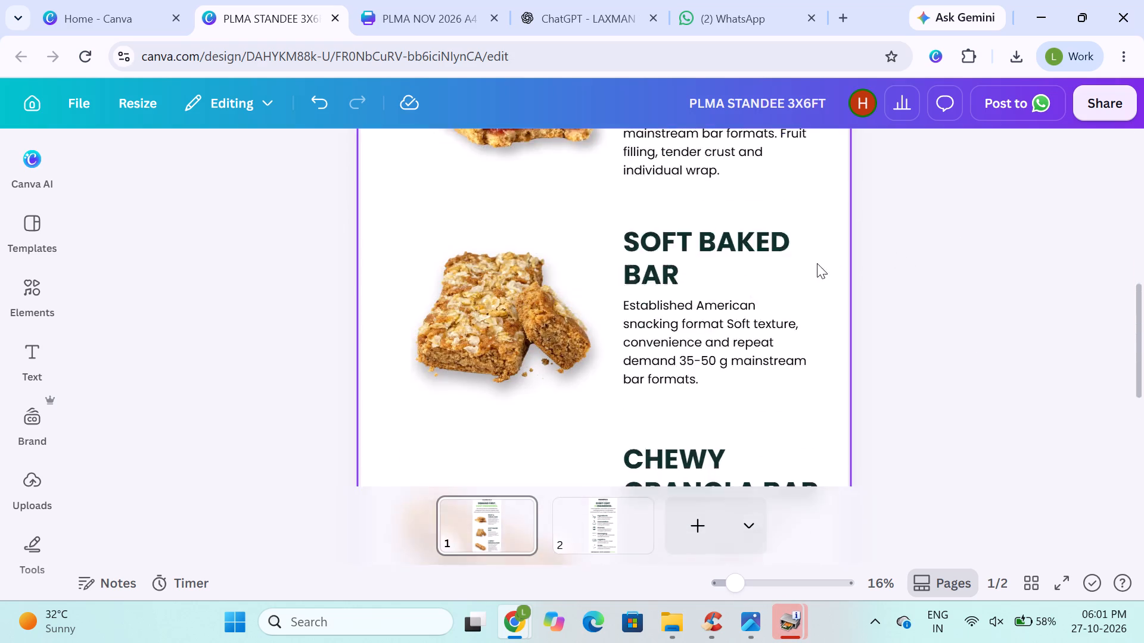
scroll(723, 324, "down", 3)
scroll(652, 372, "down", 4)
left_click(609, 529)
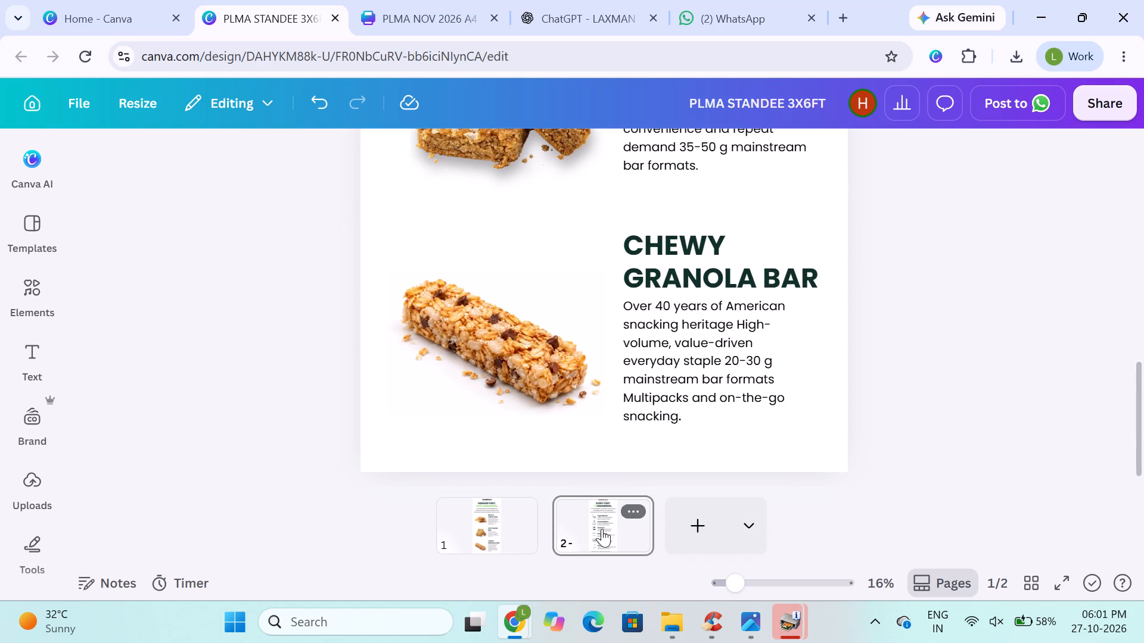
scroll(602, 261, "up", 4)
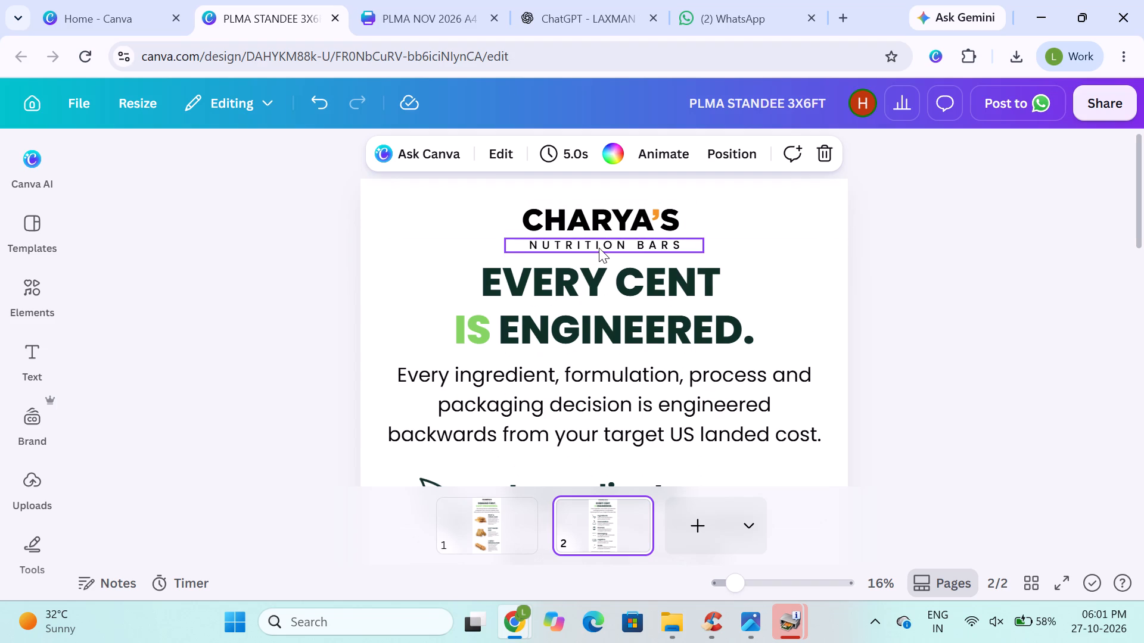
left_click(599, 248)
left_click_drag(697, 246, 663, 244)
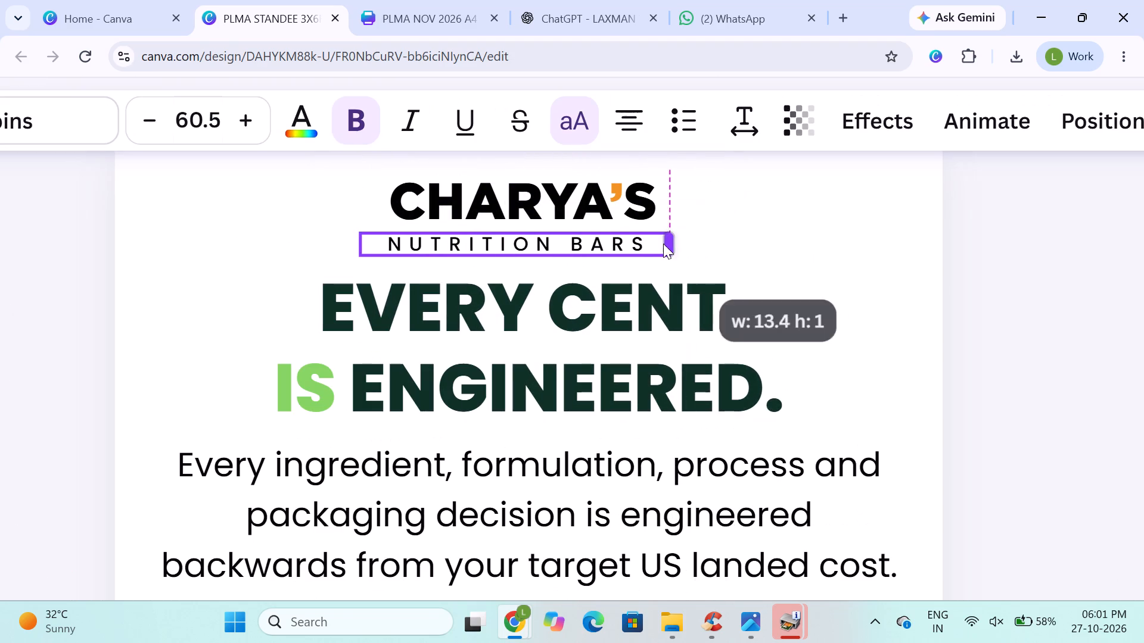
left_click_drag(663, 244, 628, 245)
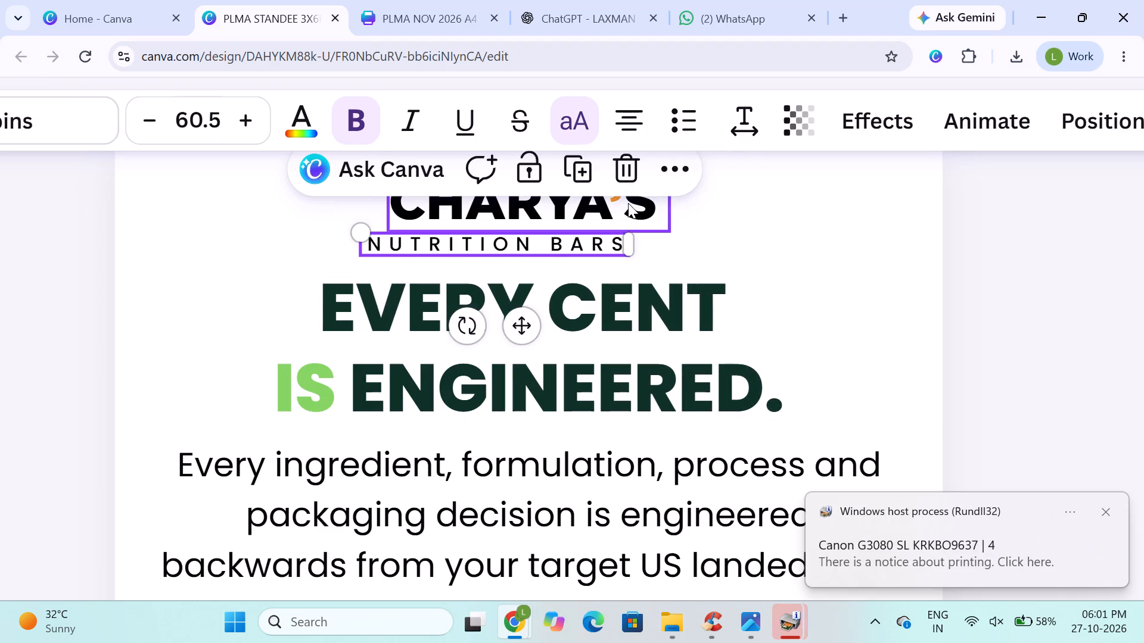
Narrow the CHARYA'S text box on page 2 to fit its lettering and centre it horizontally on the page.
left_click(628, 203)
left_click_drag(673, 205, 660, 208)
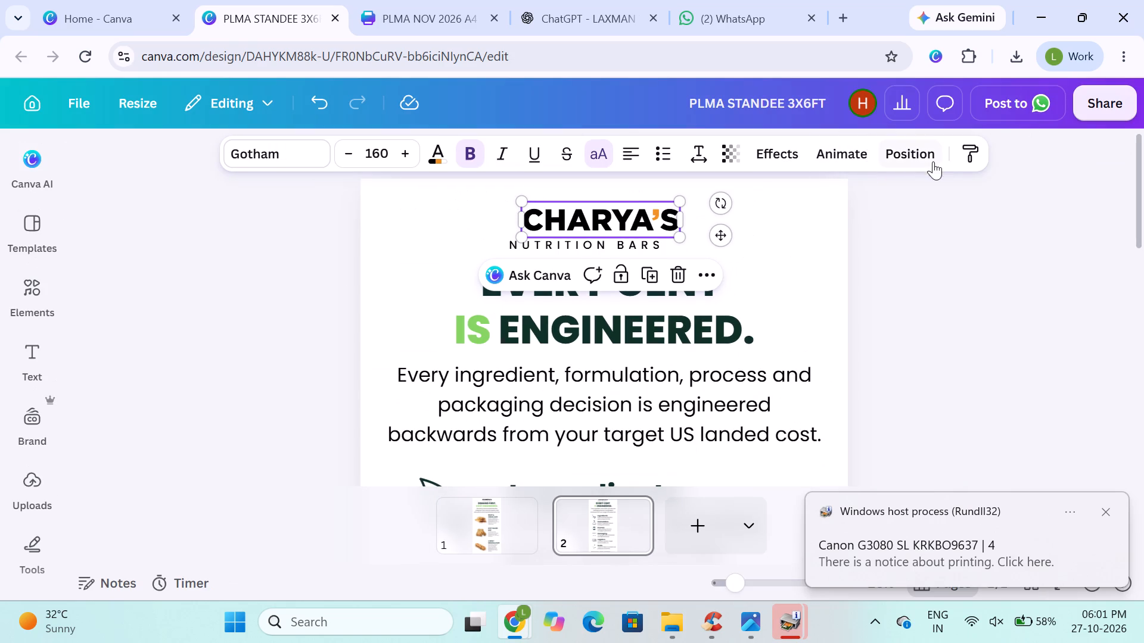
left_click(921, 159)
left_click_drag(262, 458, 265, 449)
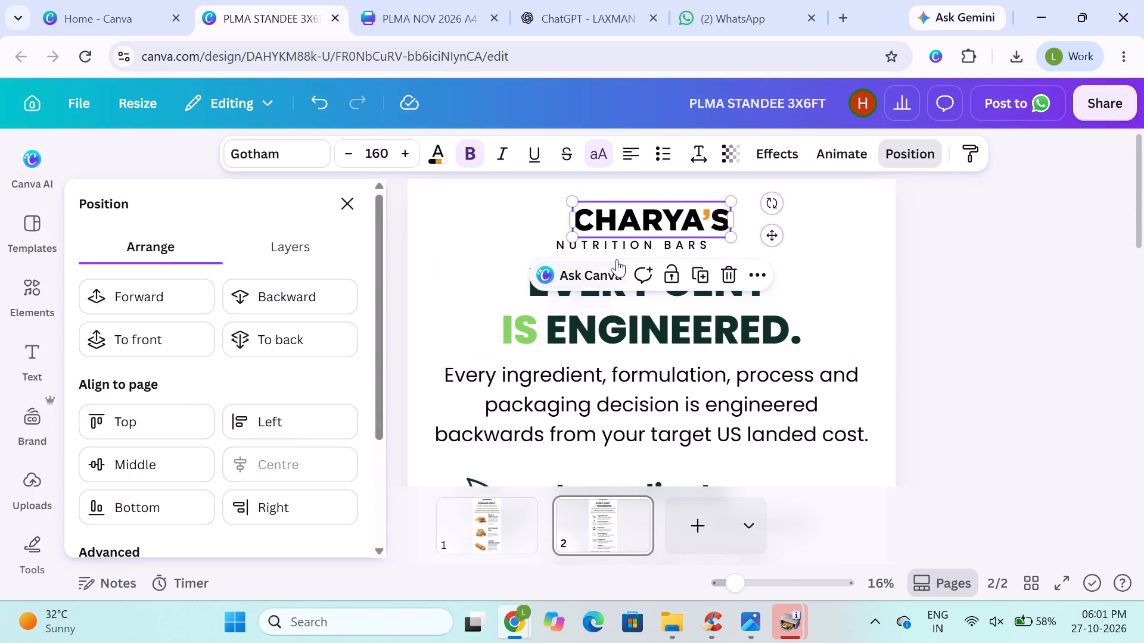
Centre the NUTRITION BARS tagline horizontally on page 2 beneath the CHARYA'S logo text.
left_click(625, 250)
left_click(316, 468)
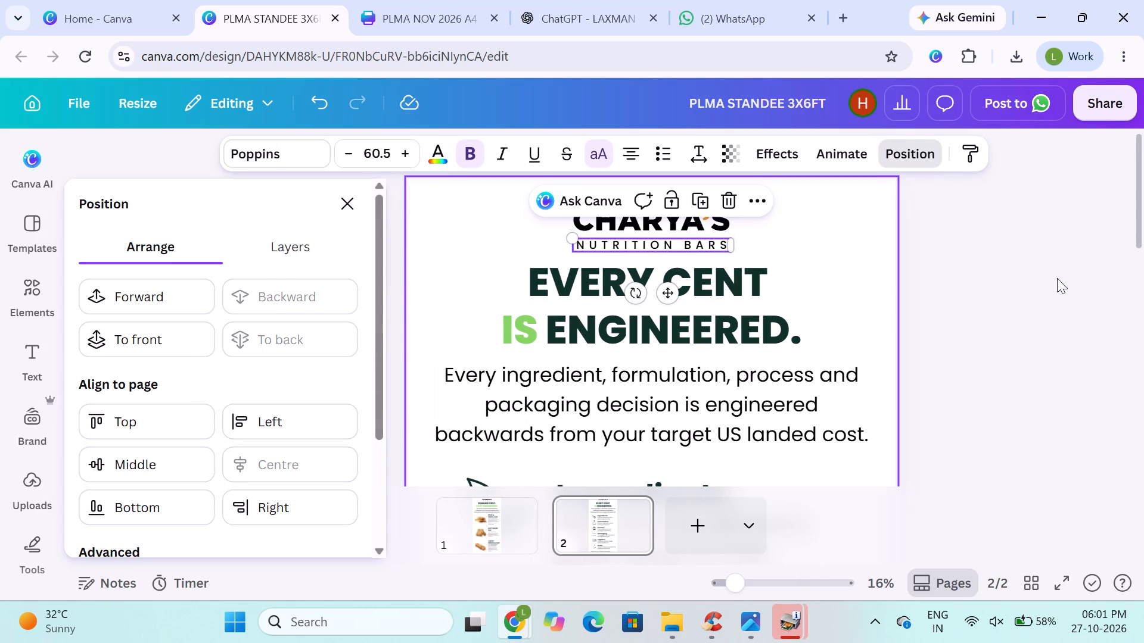
left_click(1072, 273)
scroll(907, 320, "down", 1)
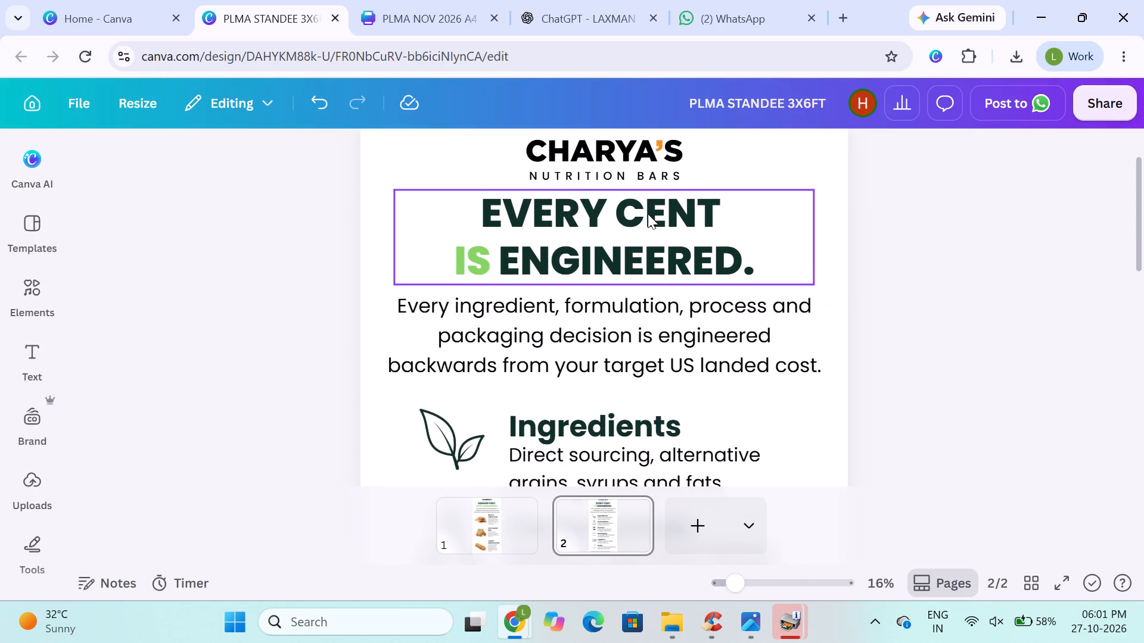
scroll(643, 186, "up", 2)
left_click(511, 517)
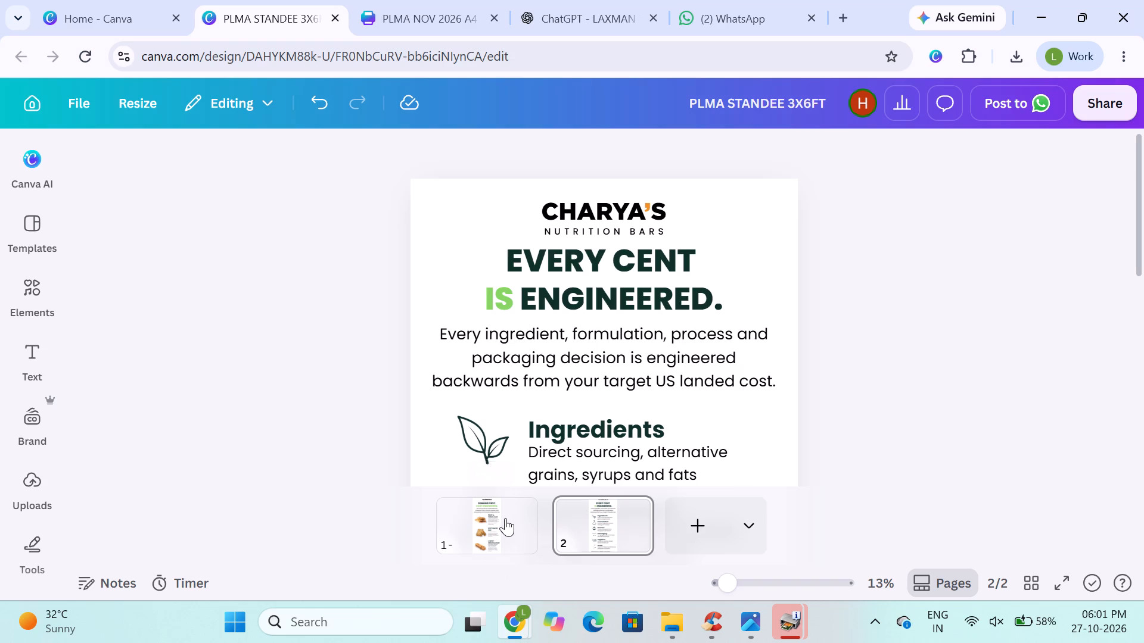
left_click(236, 362)
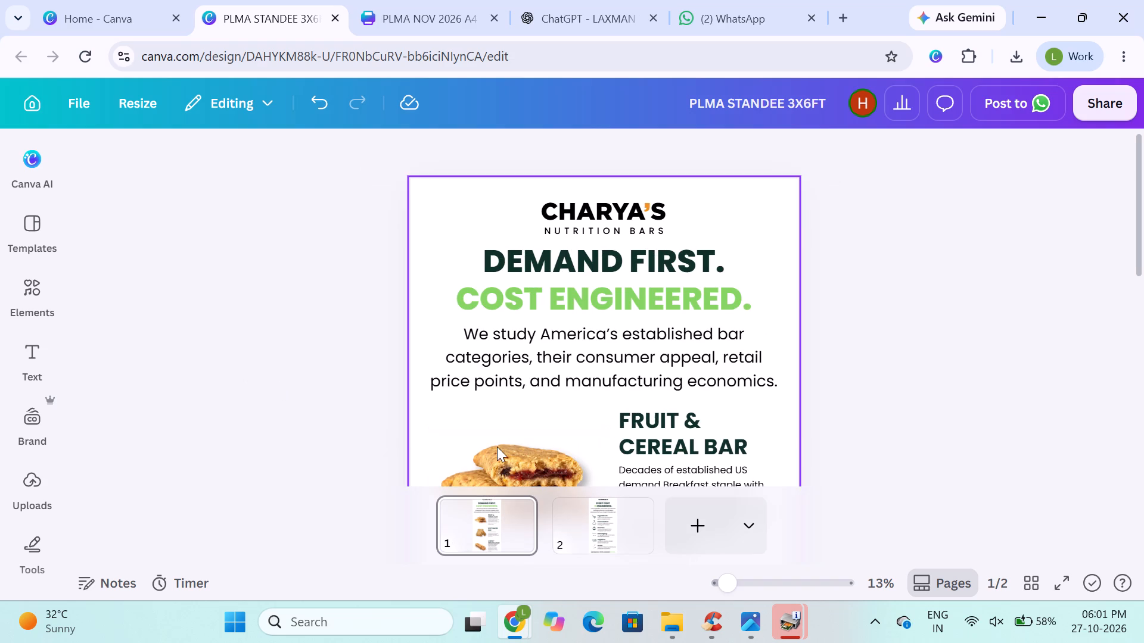
left_click(938, 355)
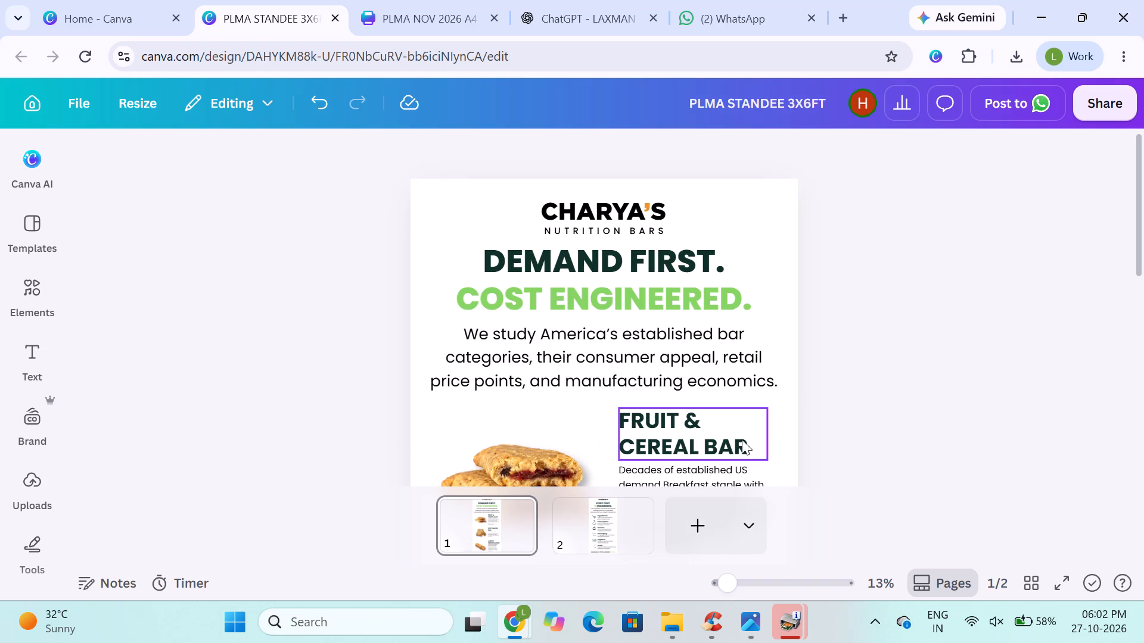
scroll(723, 445, "down", 2)
left_click(897, 333)
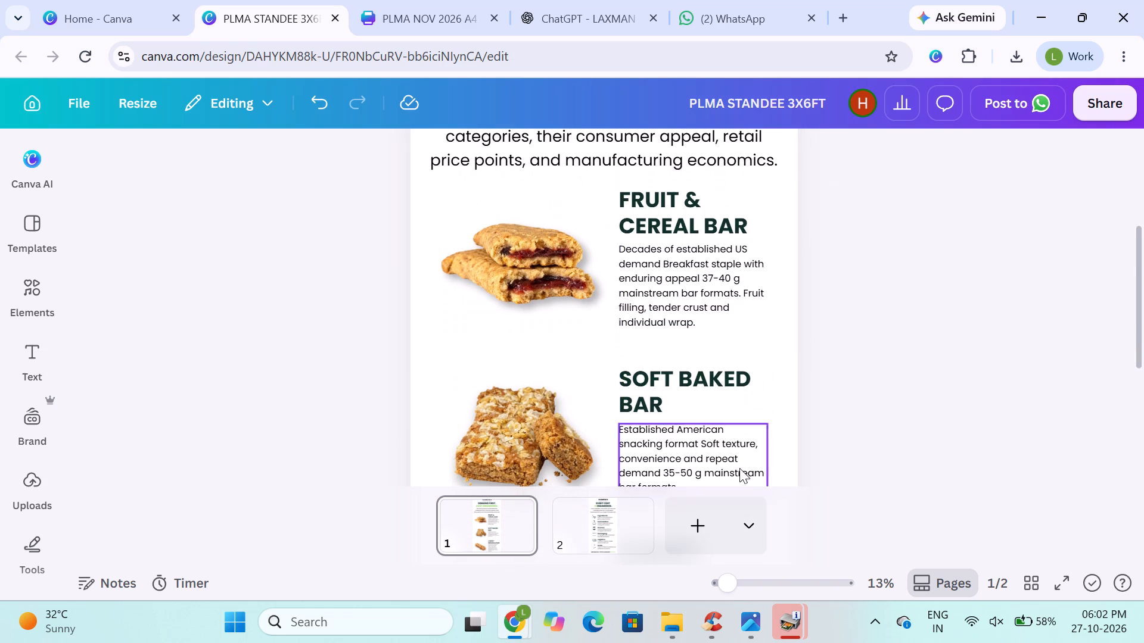
left_click(614, 529)
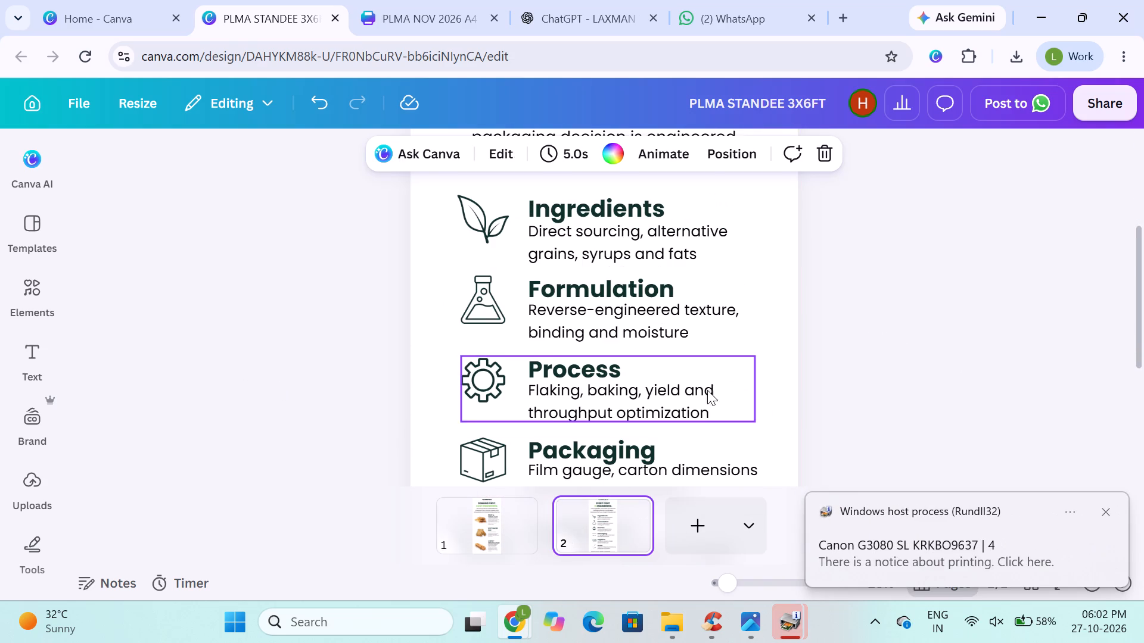
scroll(687, 383, "up", 1)
left_click(515, 511)
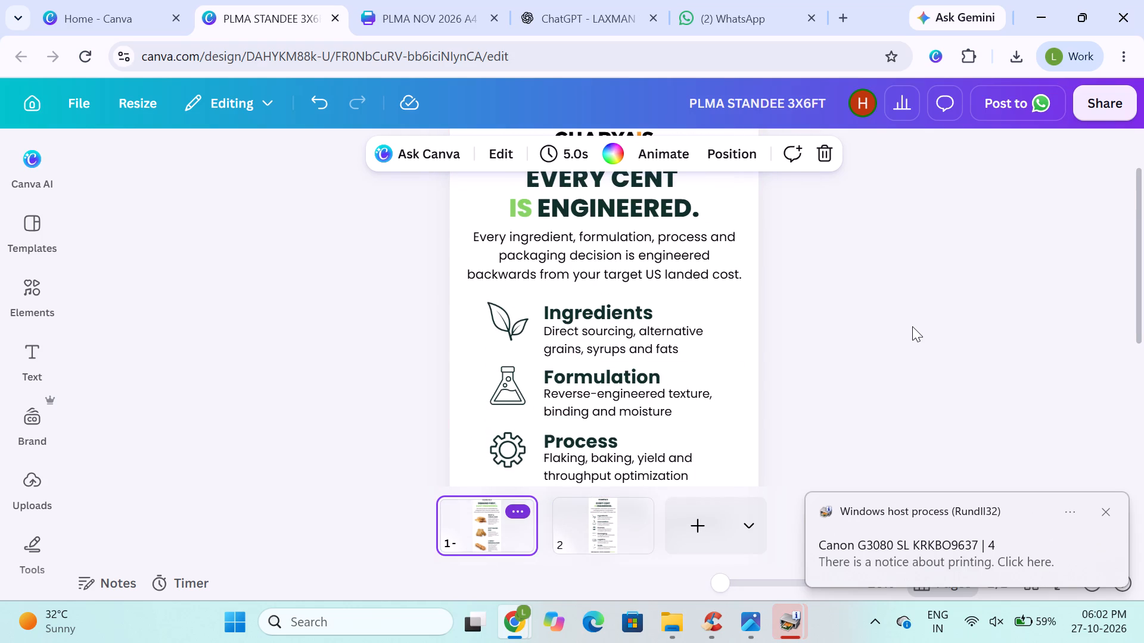
left_click(912, 326)
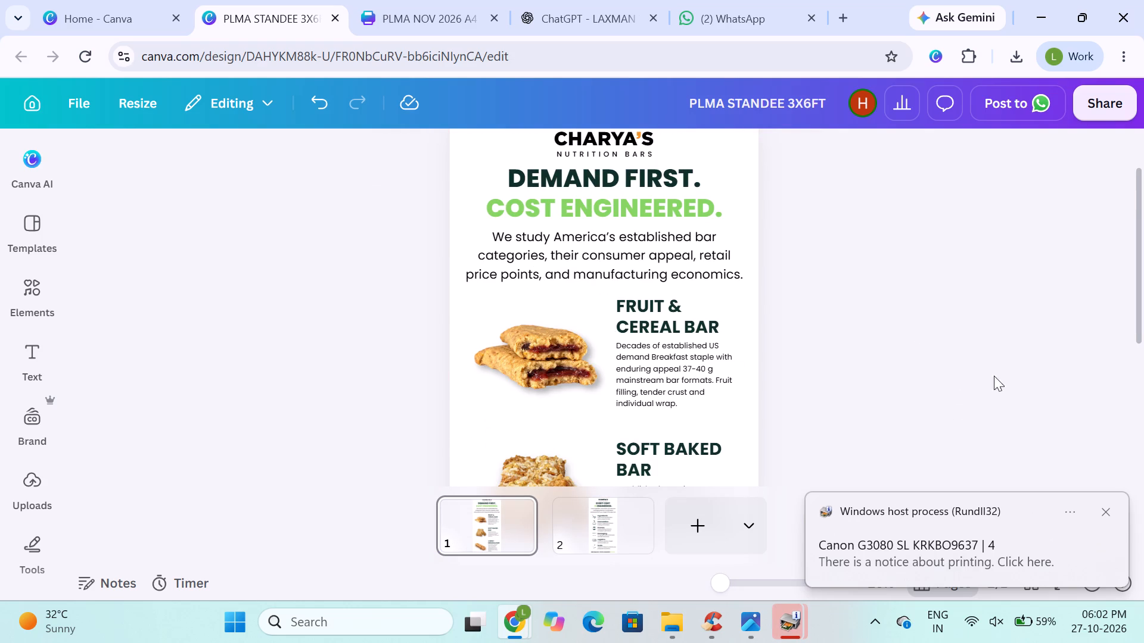
scroll(1035, 273, "down", 3)
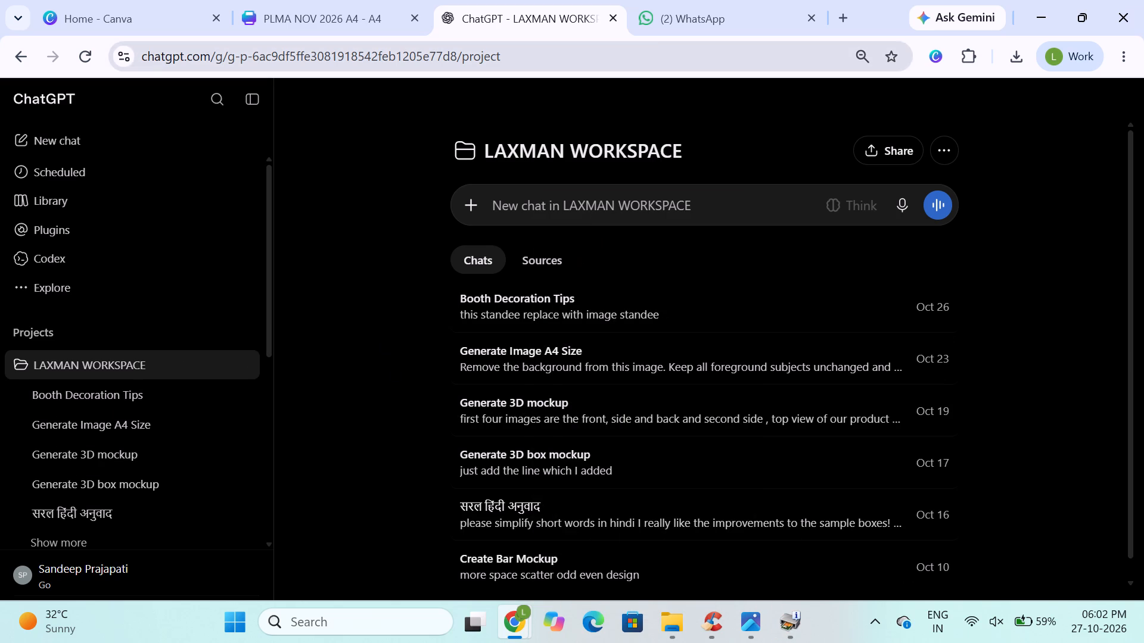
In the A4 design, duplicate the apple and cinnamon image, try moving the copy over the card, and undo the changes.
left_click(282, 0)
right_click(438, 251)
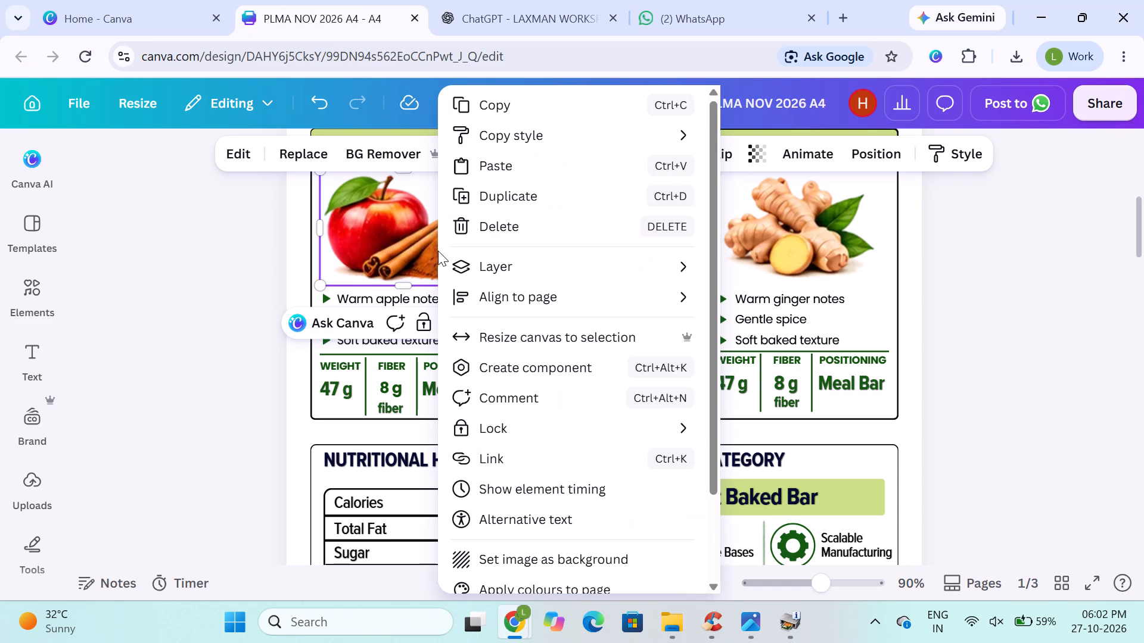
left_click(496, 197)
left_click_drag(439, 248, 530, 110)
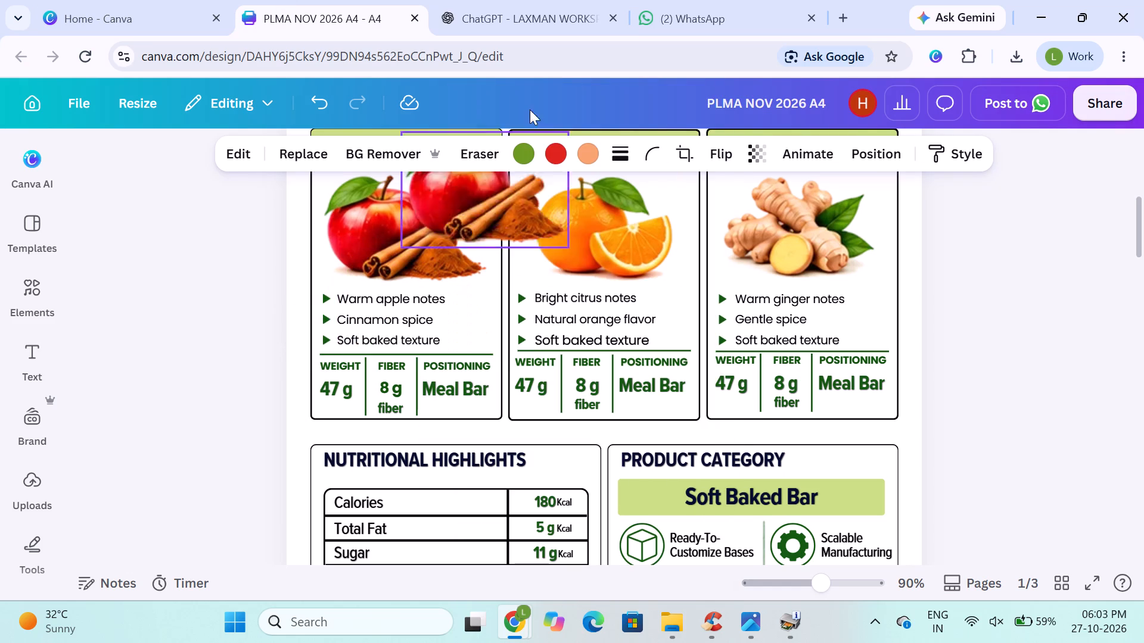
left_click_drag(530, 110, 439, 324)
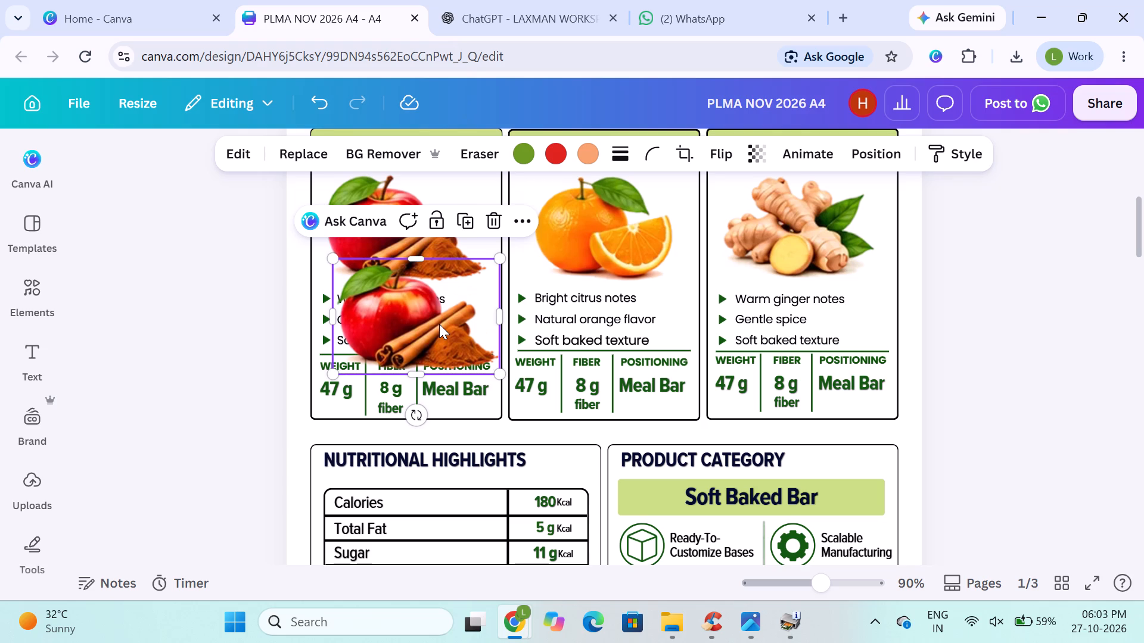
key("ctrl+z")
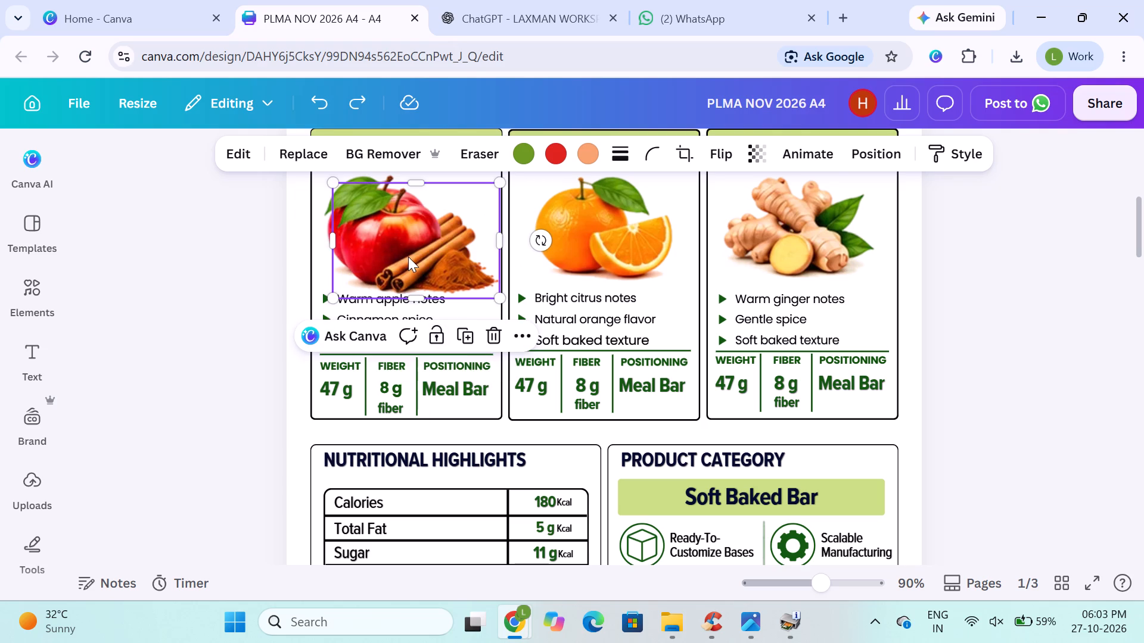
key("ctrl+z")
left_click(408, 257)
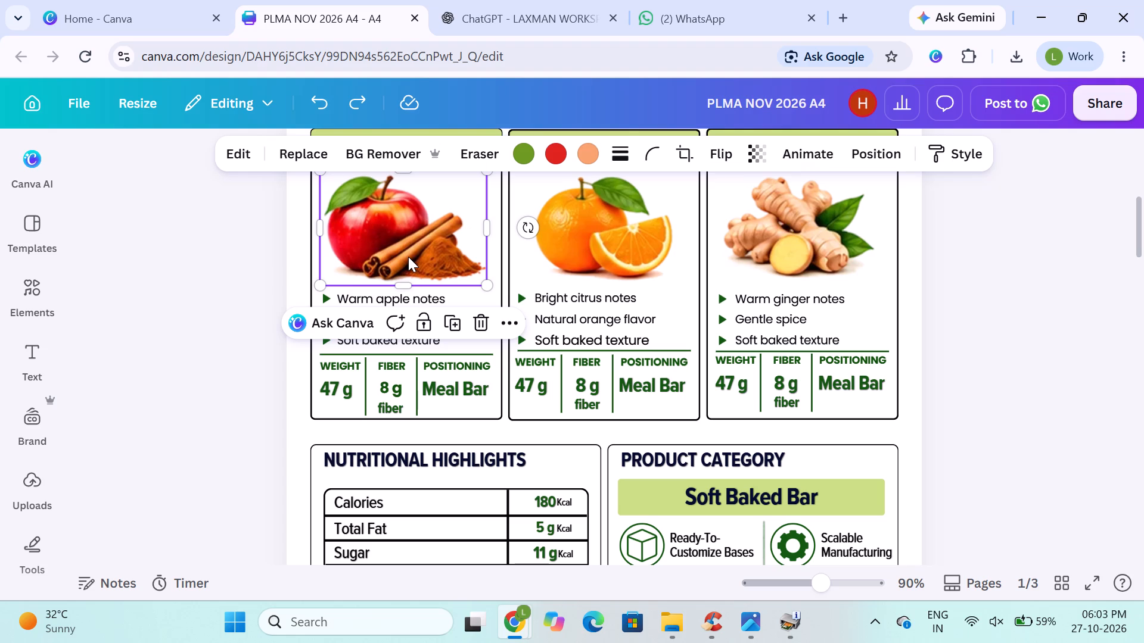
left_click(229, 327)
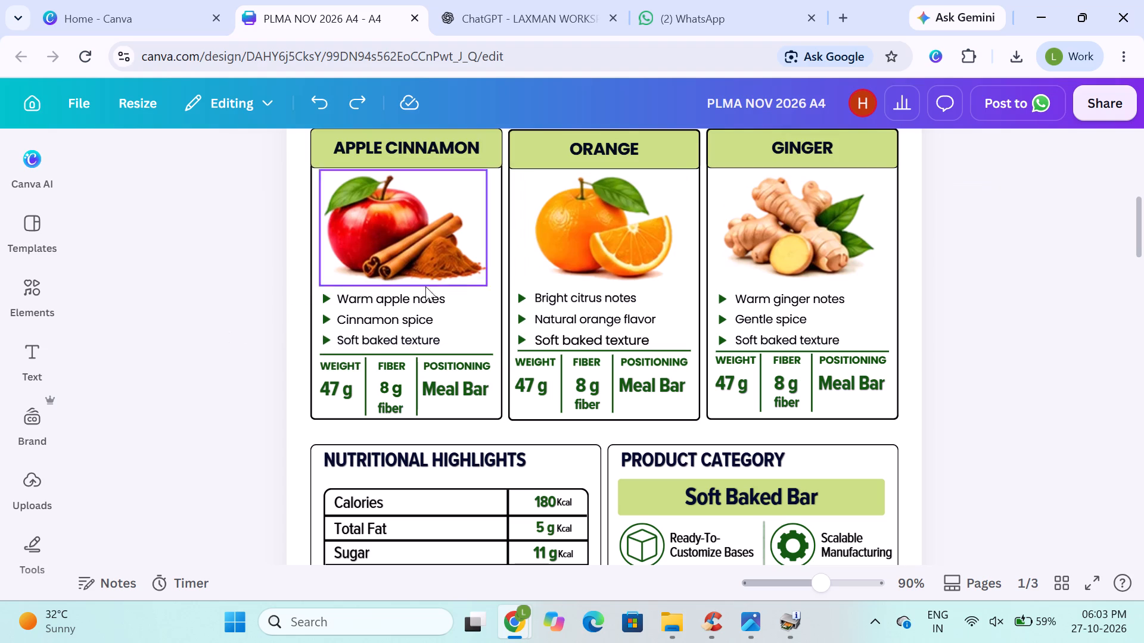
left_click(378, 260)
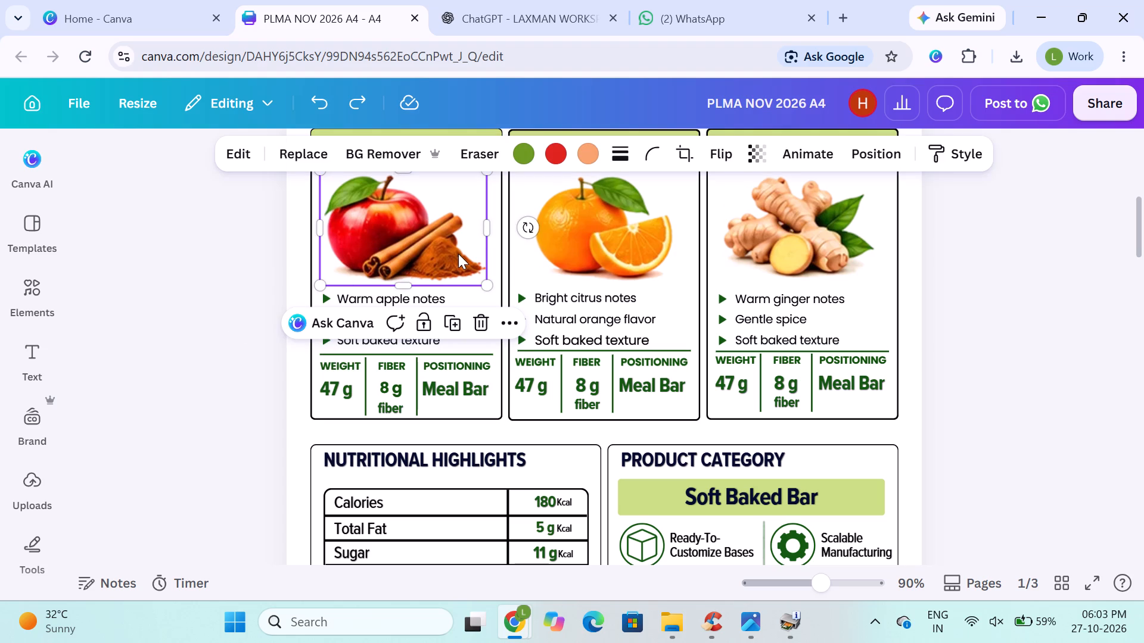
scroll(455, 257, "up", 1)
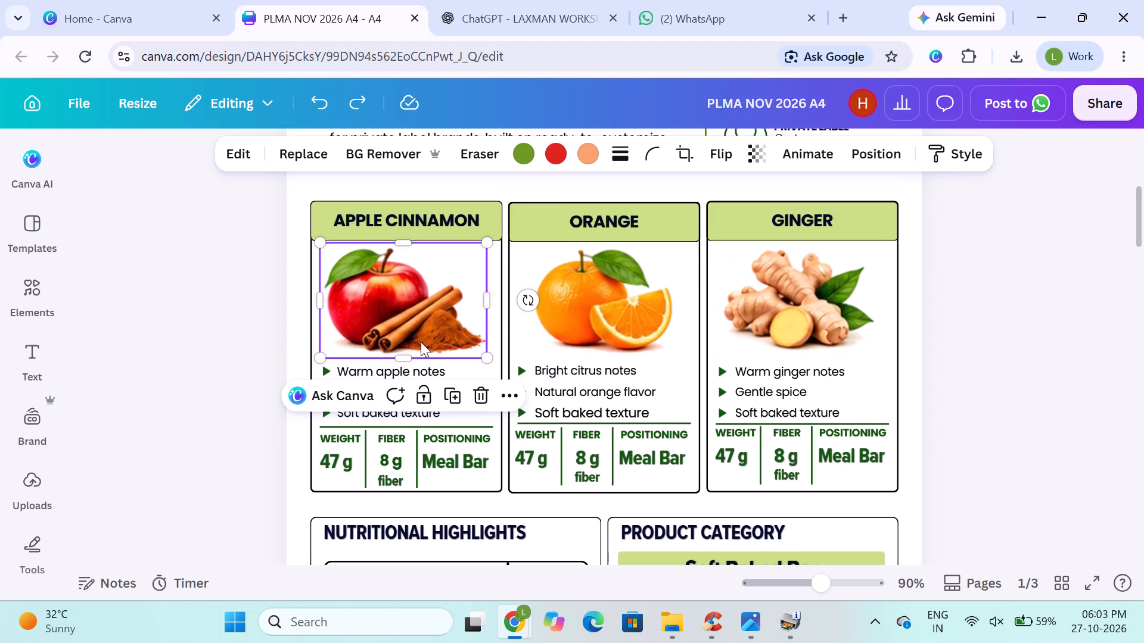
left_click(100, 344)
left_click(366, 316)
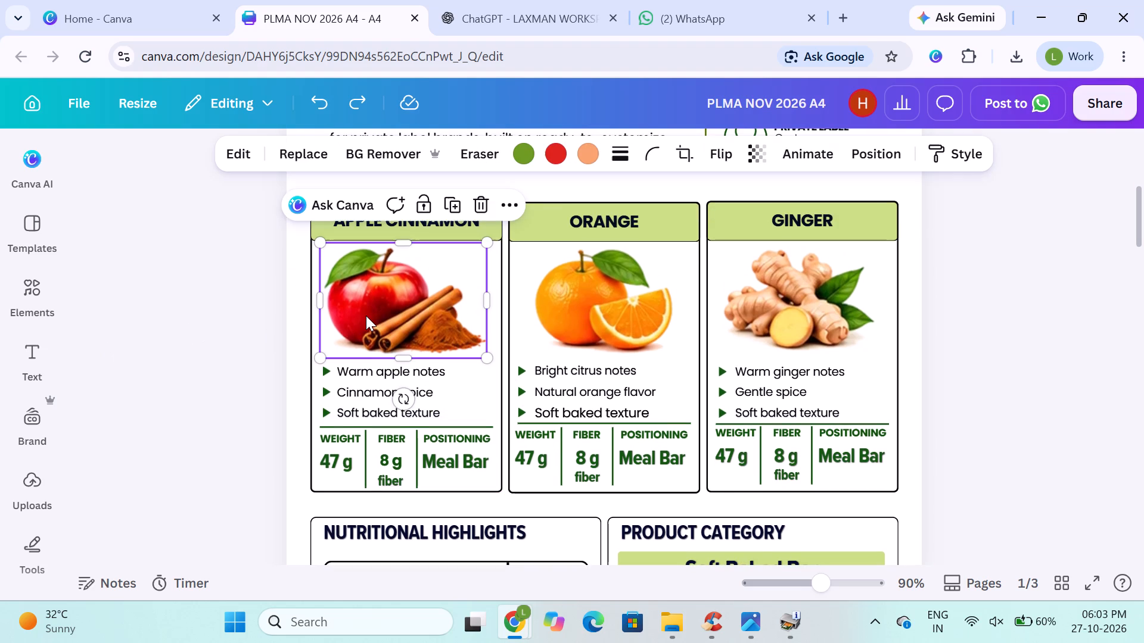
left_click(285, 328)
Select the Apple Cinnamon, Orange and Ginger images together and align them to a common vertical middle.
left_click(403, 308)
left_click(606, 295)
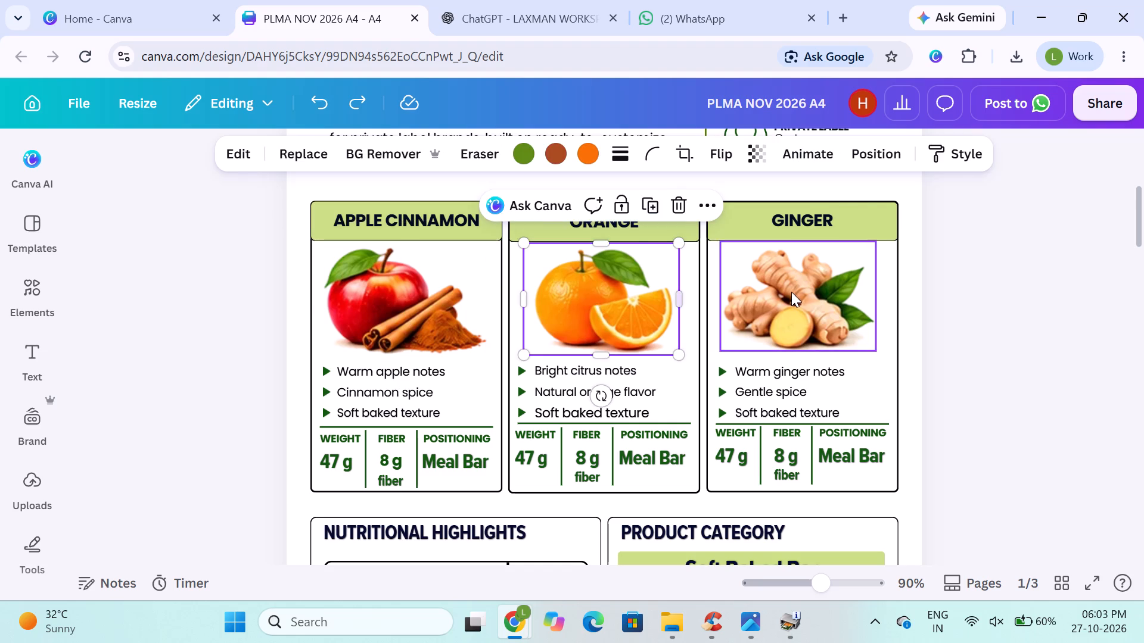
left_click(792, 292)
left_click(619, 298, "shift")
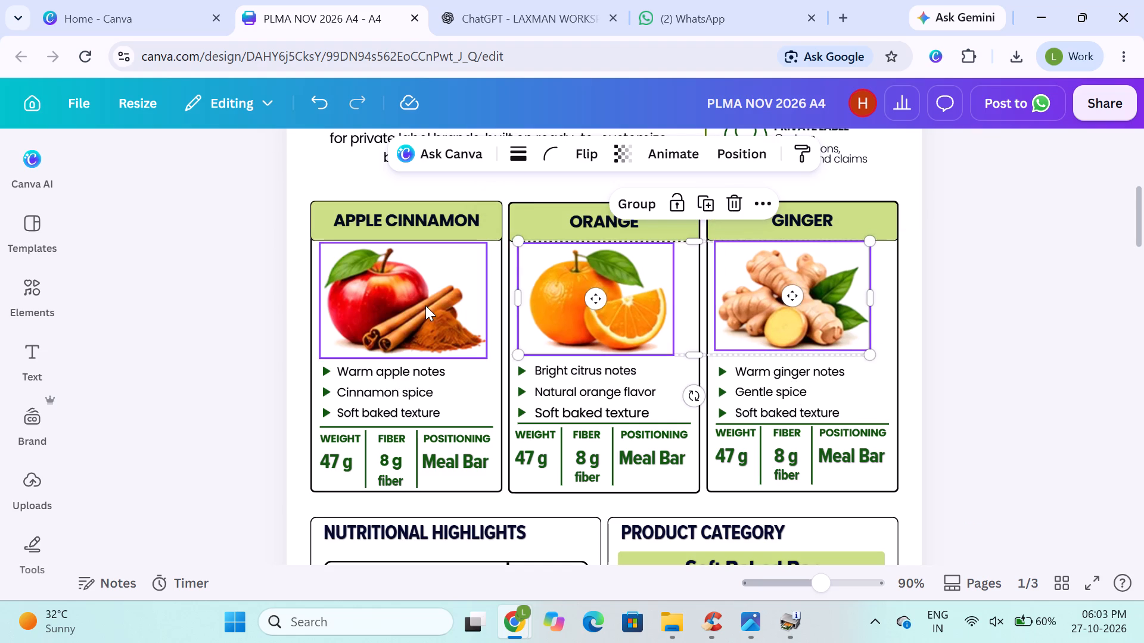
left_click(425, 305, "shift")
left_click(751, 157)
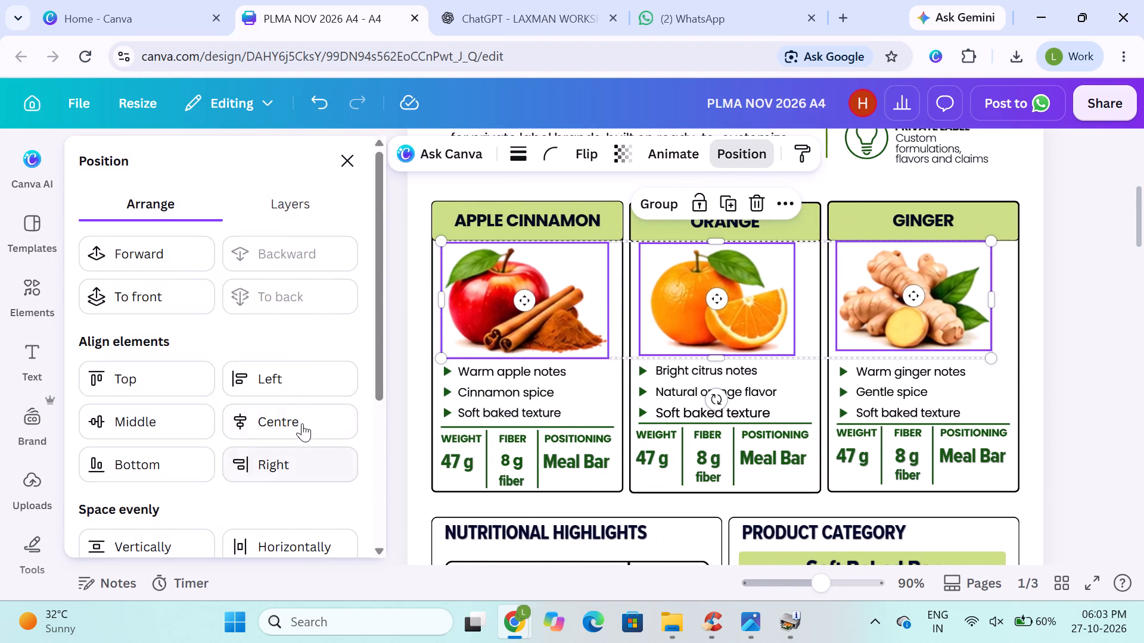
left_click(297, 417)
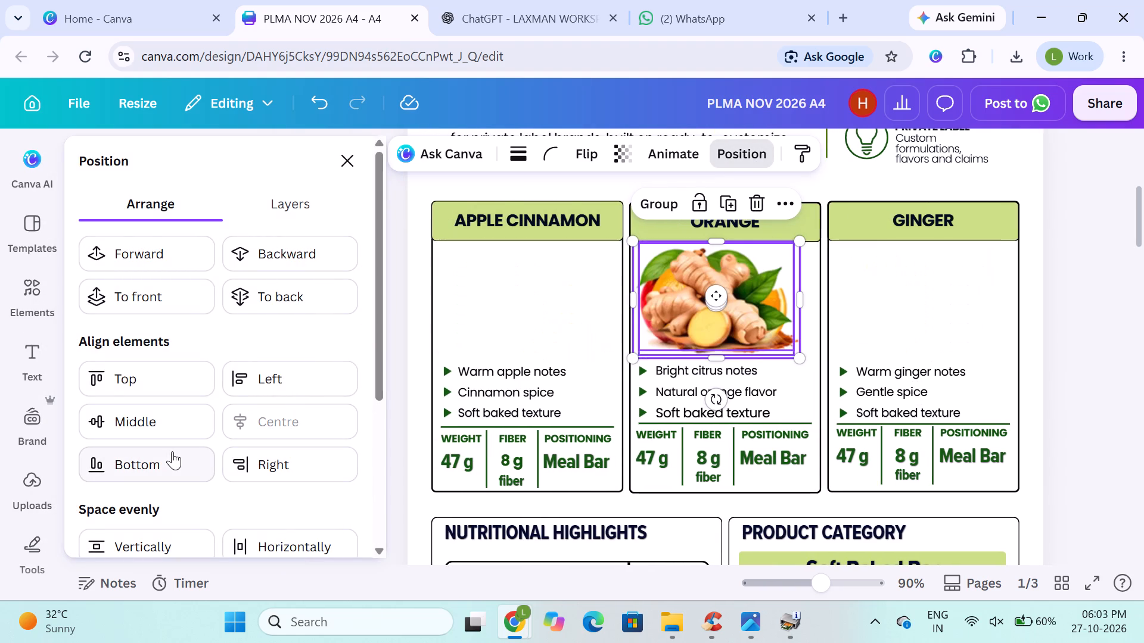
key("ctrl+z")
left_click(136, 432)
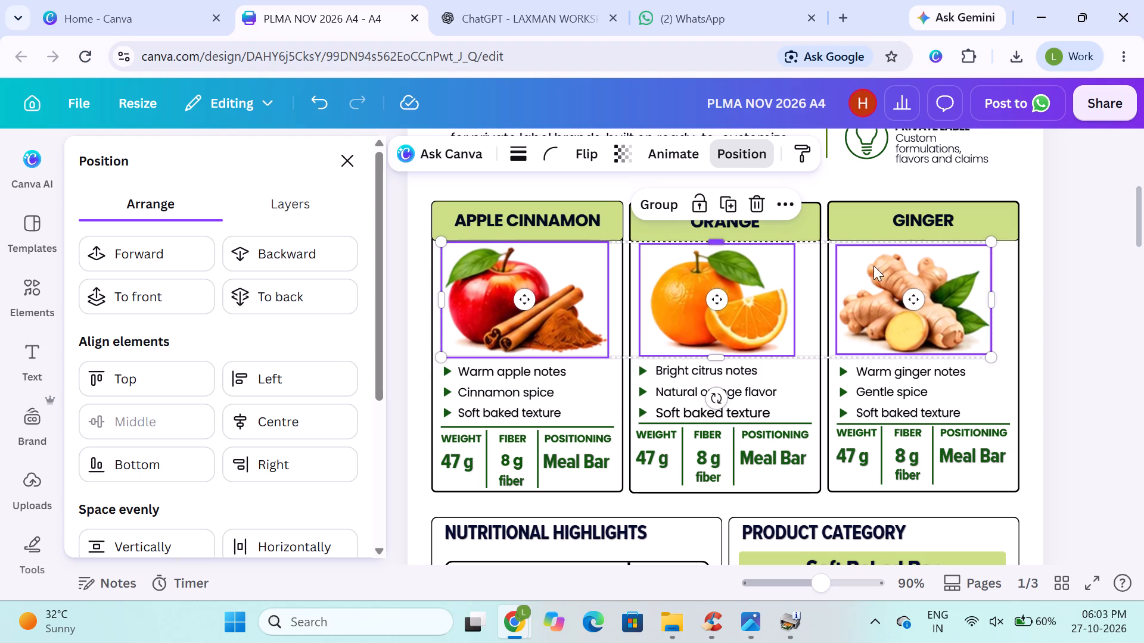
left_click(1105, 252)
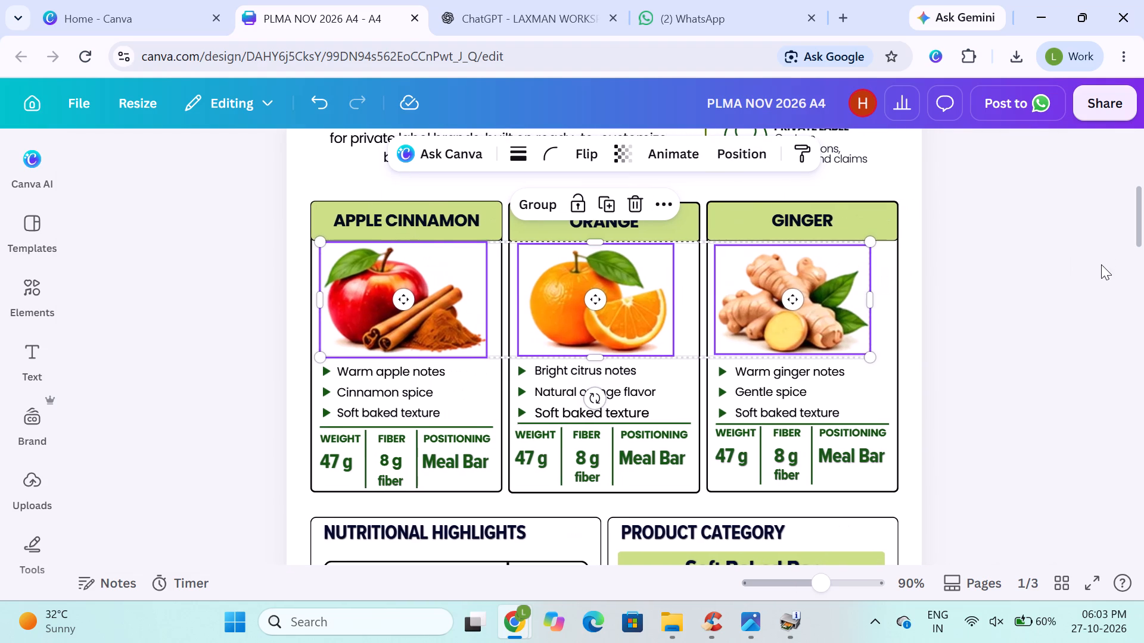
left_click(1070, 277)
Nudge the ginger image sideways to centre it horizontally within the GINGER card.
left_click(800, 309)
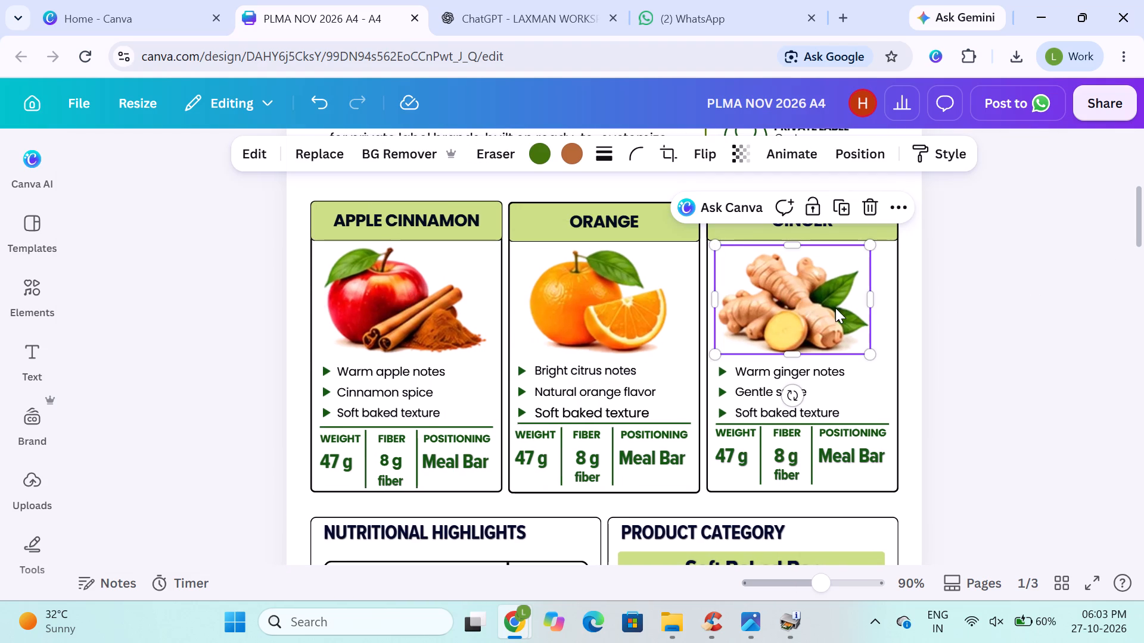
key("Right")
key("Right")
key("Right")
key("Left")
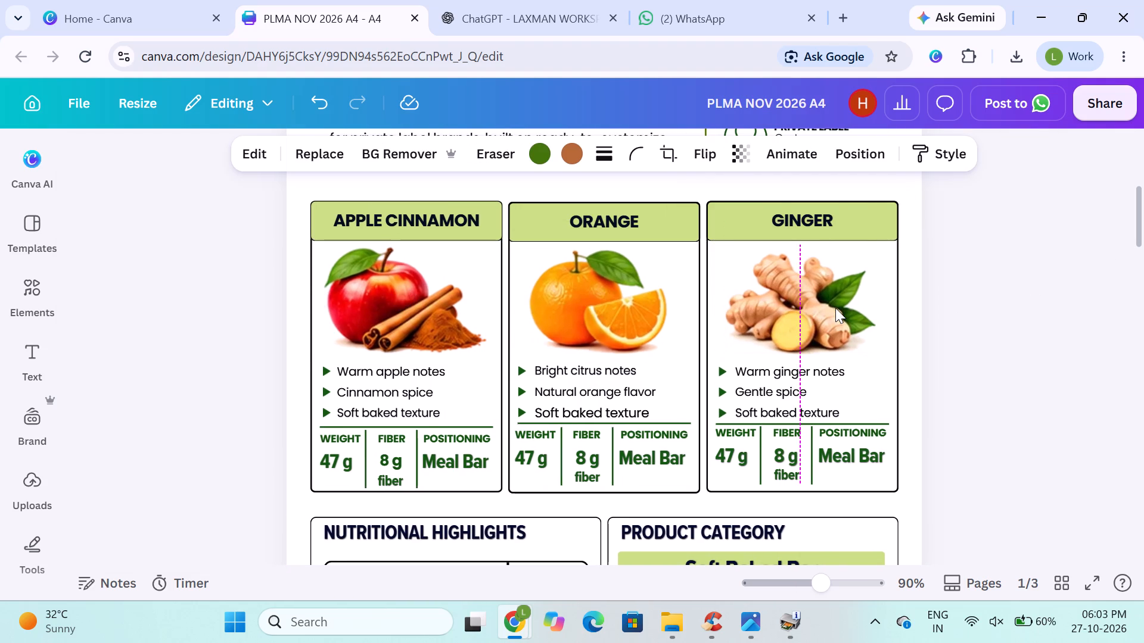
Nudge the ginger, orange and apple images sideways to centre each one within its flavour card.
key("Right")
key("Left")
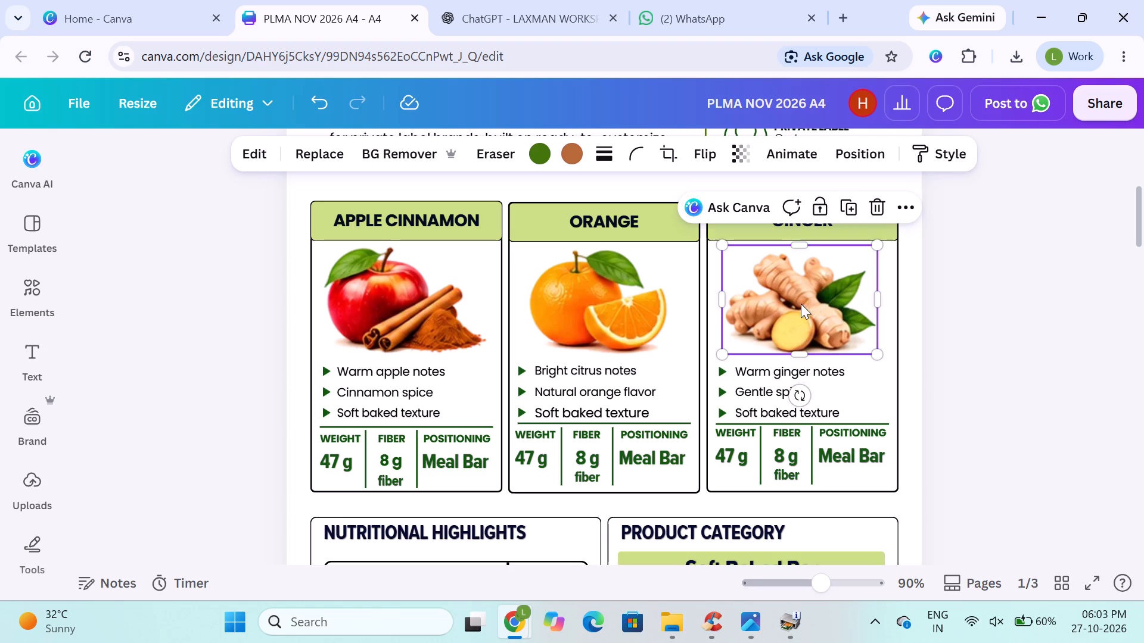
left_click(625, 308)
key("Right")
key("Right")
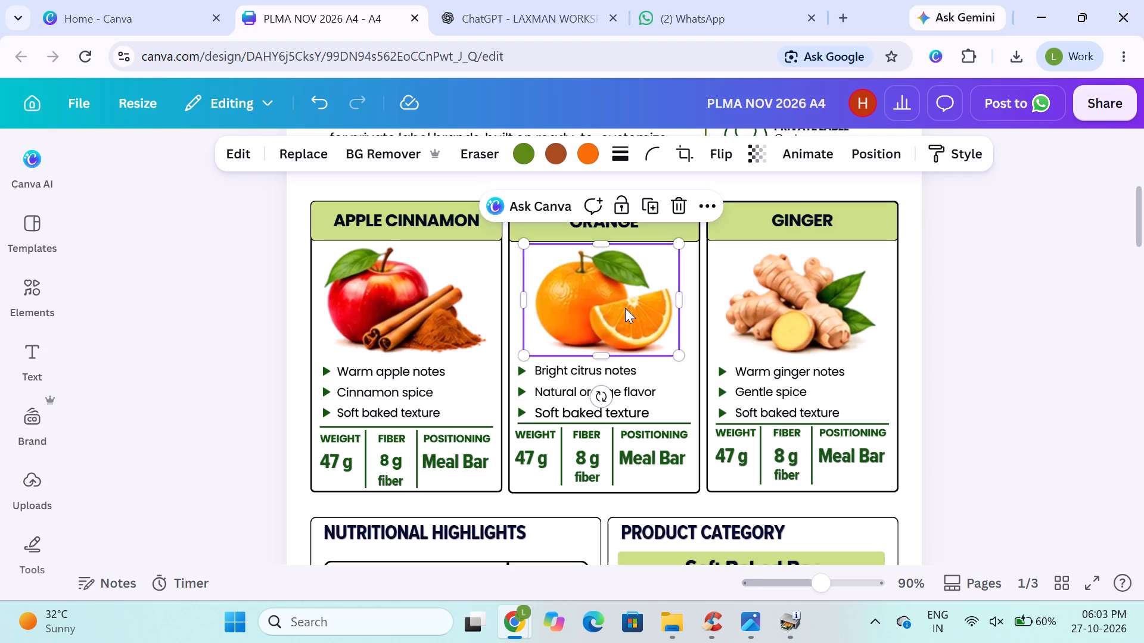
left_click(406, 321)
key("Right")
key("Left")
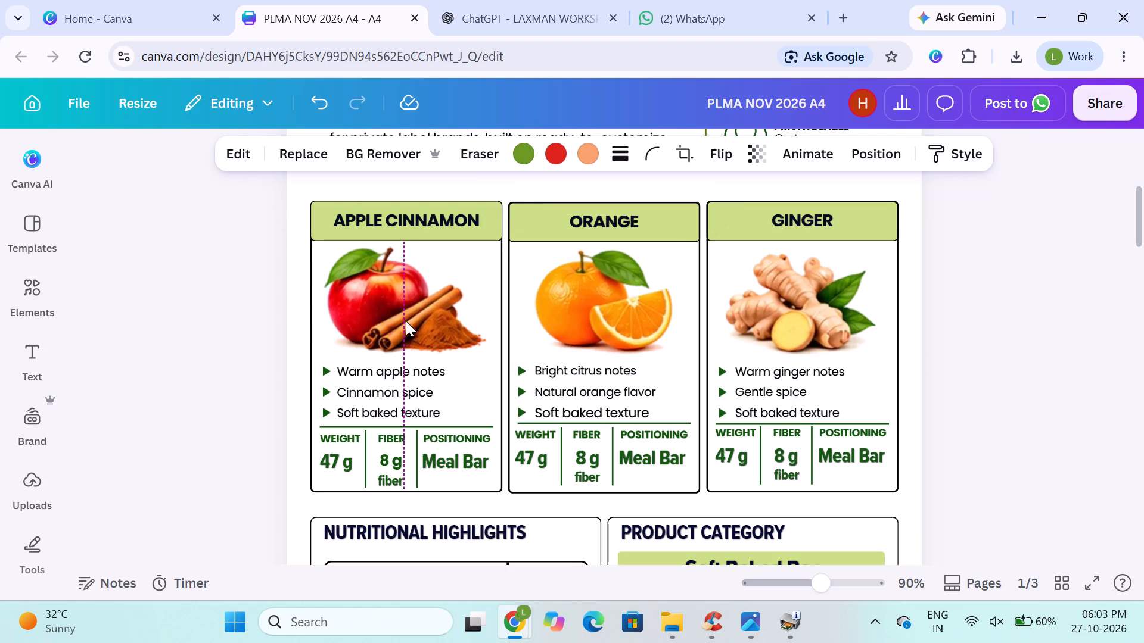
left_click(184, 294)
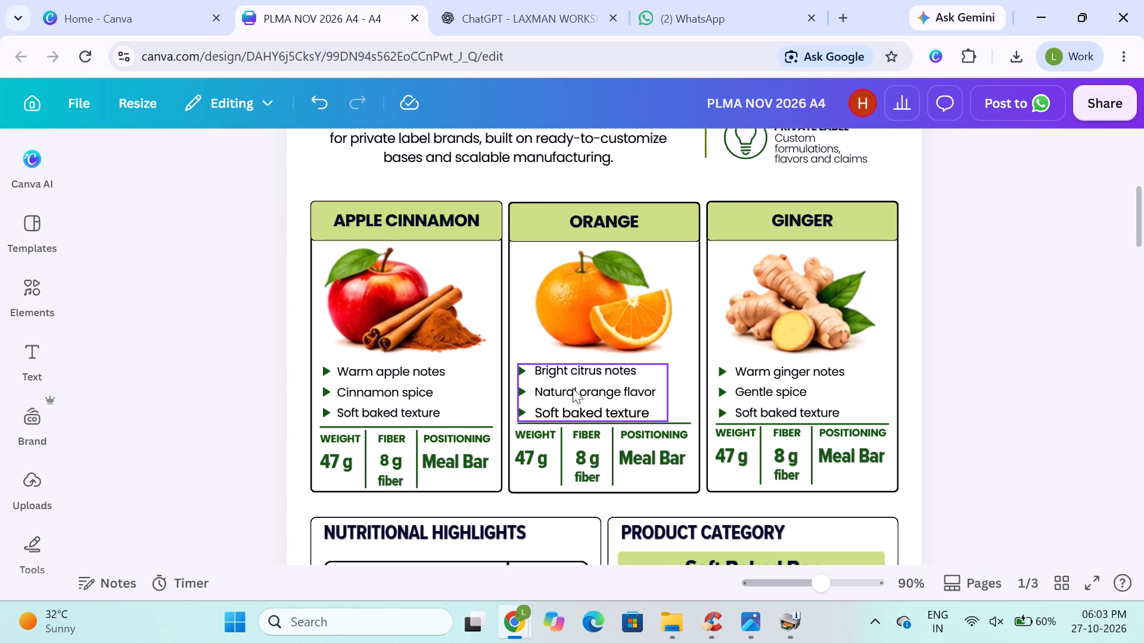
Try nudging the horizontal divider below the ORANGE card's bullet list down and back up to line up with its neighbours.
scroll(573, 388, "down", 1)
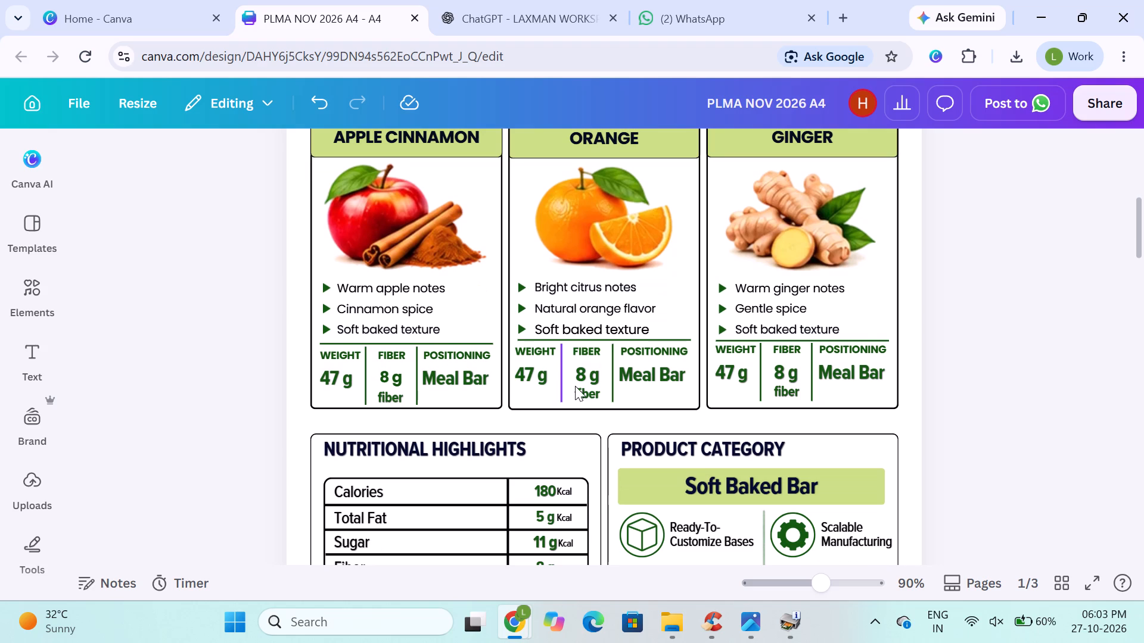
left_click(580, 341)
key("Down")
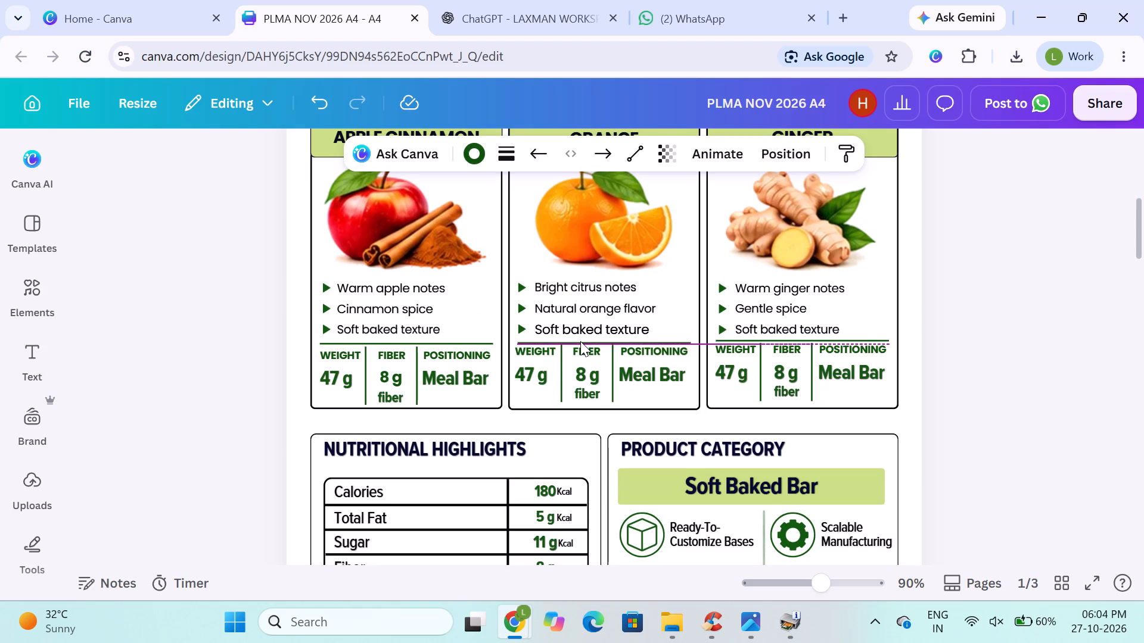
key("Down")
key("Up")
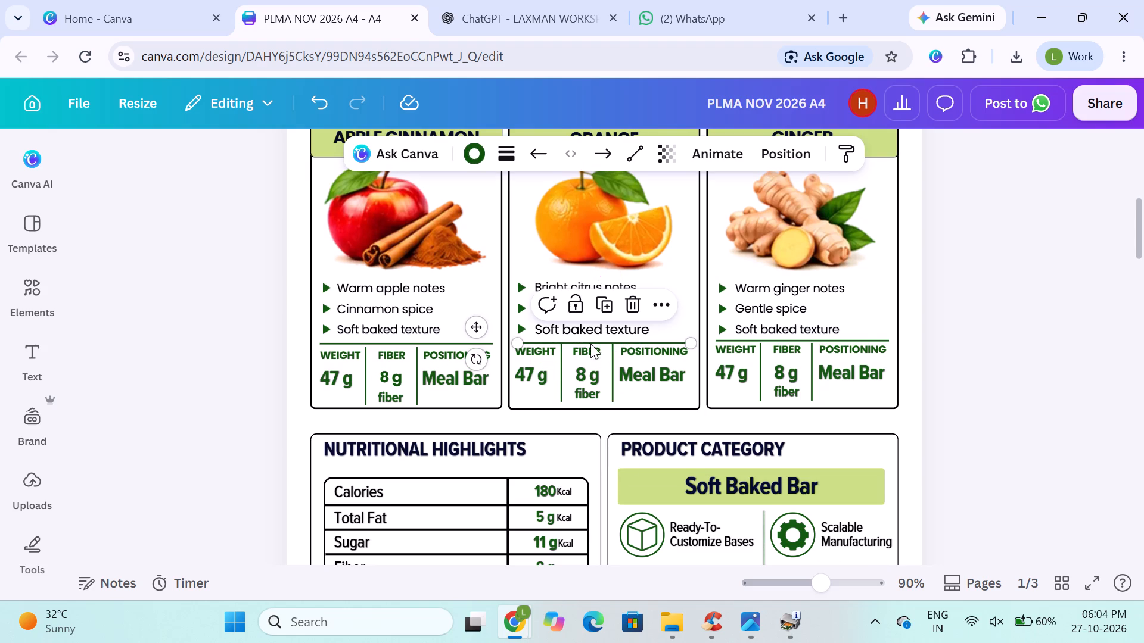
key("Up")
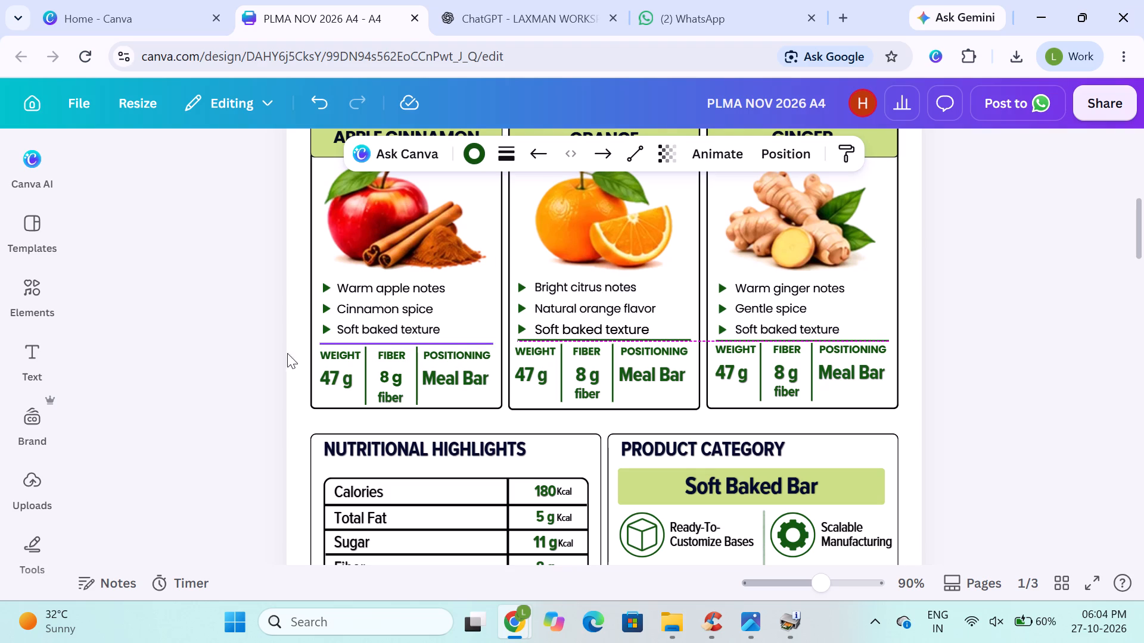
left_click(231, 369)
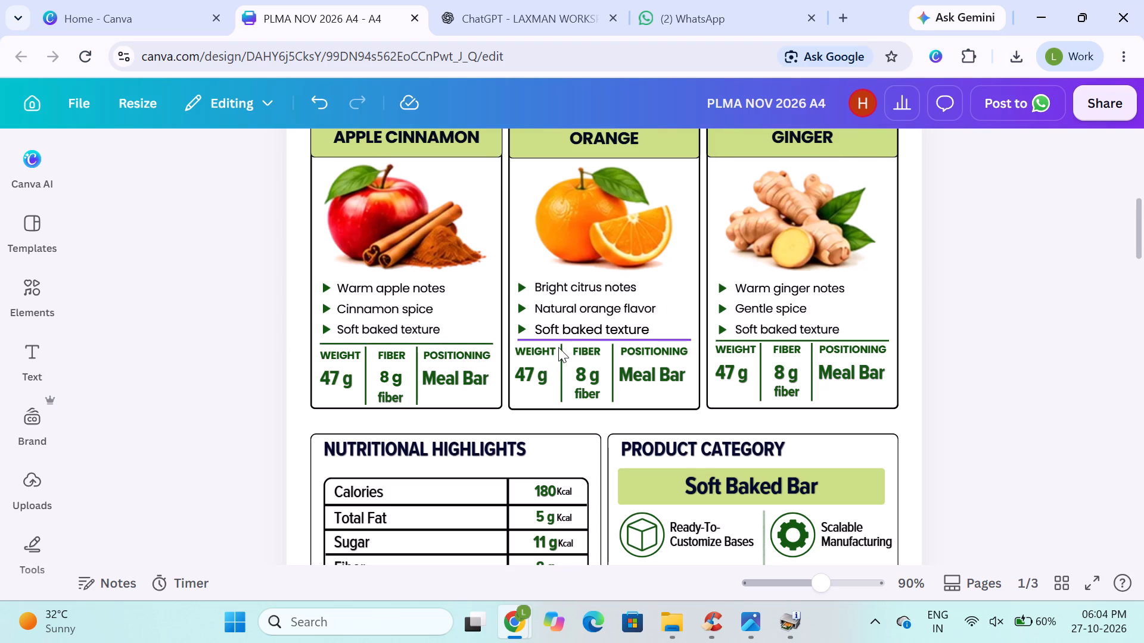
Select the horizontal dividers of all three flavour cards together and align them to a common vertical middle.
left_click(564, 341, "shift")
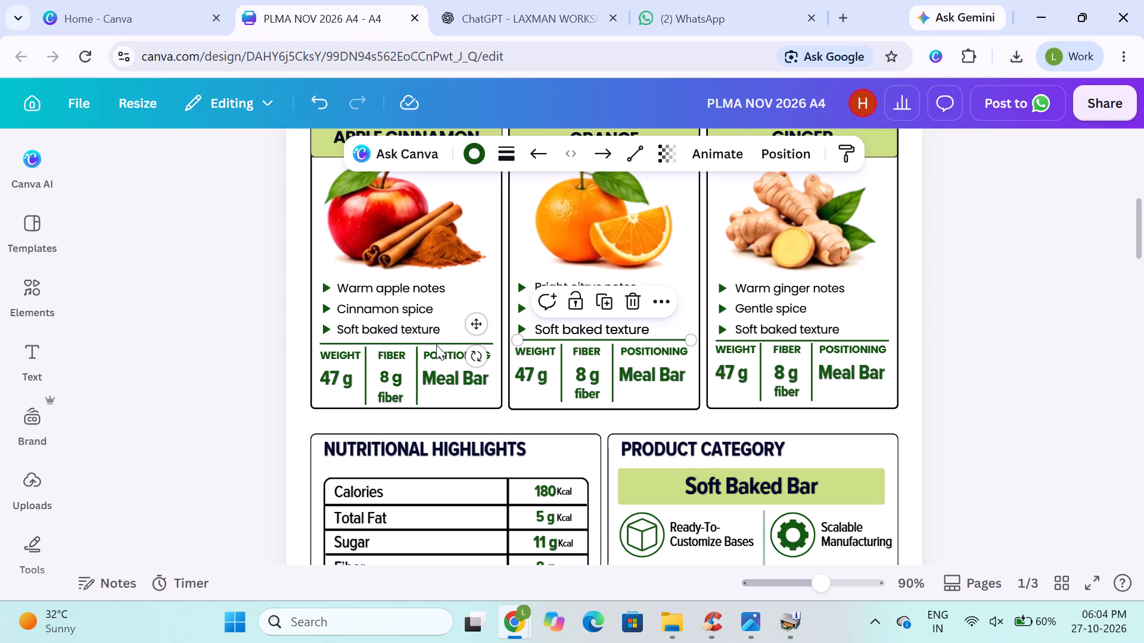
left_click(440, 341, "shift")
left_click(786, 339, "shift")
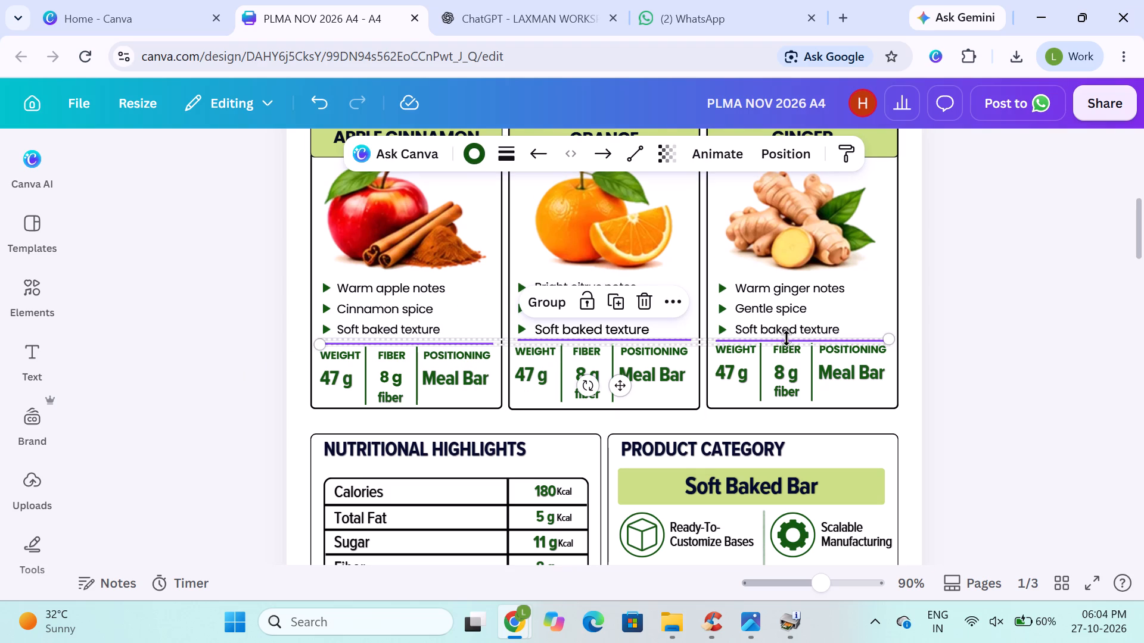
left_click(754, 147)
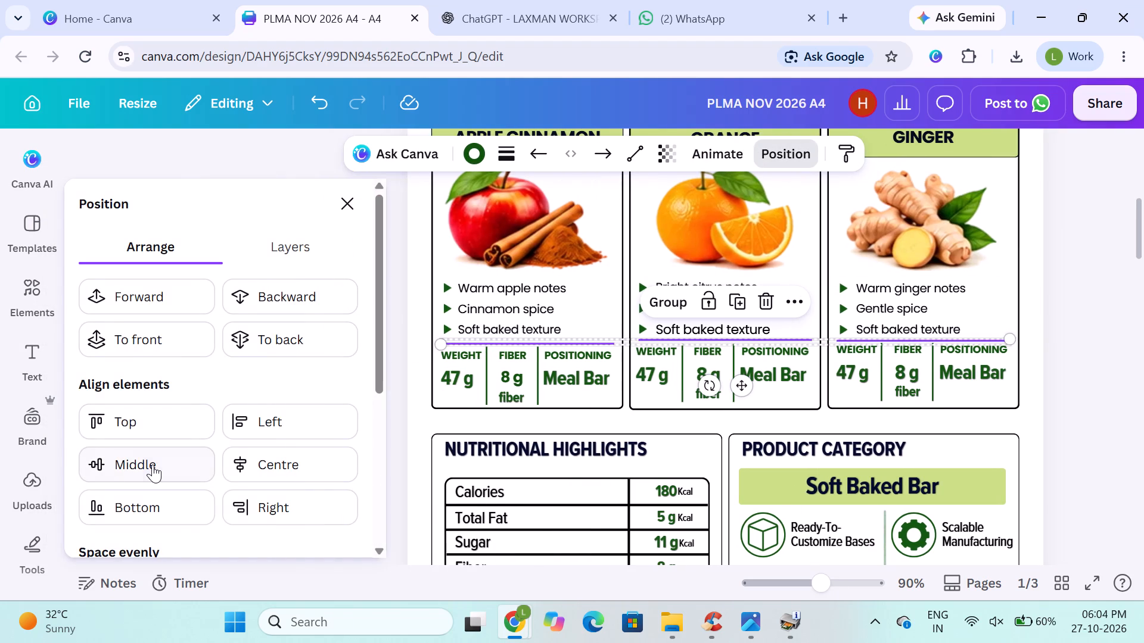
left_click(153, 464)
left_click(1096, 315)
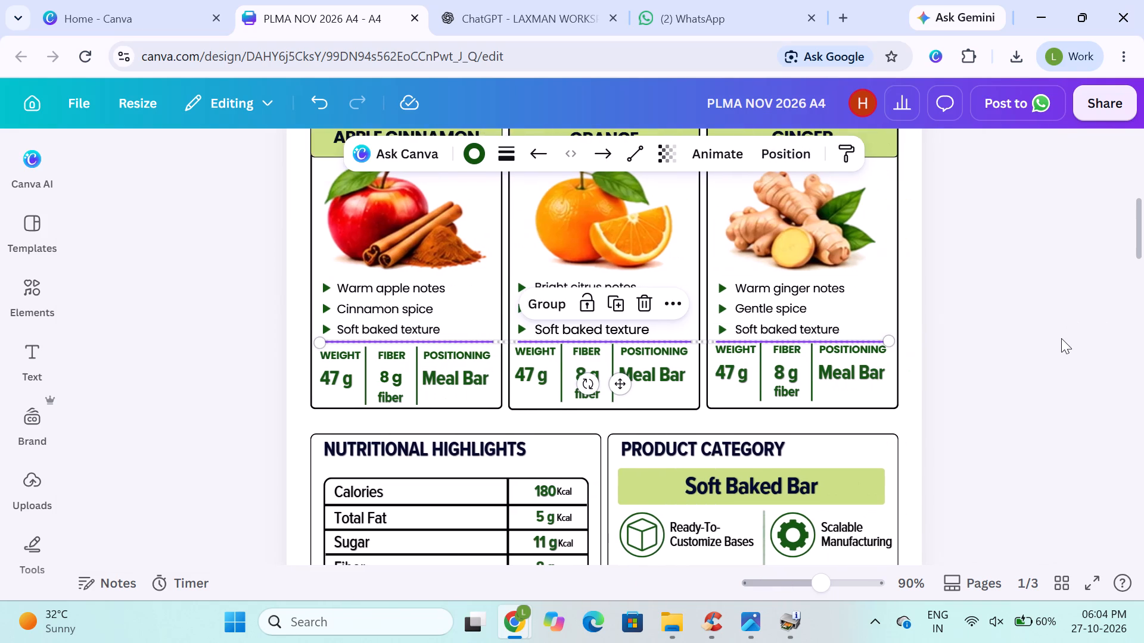
scroll(1061, 339, "down", 1)
left_click(1061, 337)
Delete the POSITIONING headings and Meal Bar texts from the Apple Cinnamon, Orange and Ginger cards together.
left_click(452, 298)
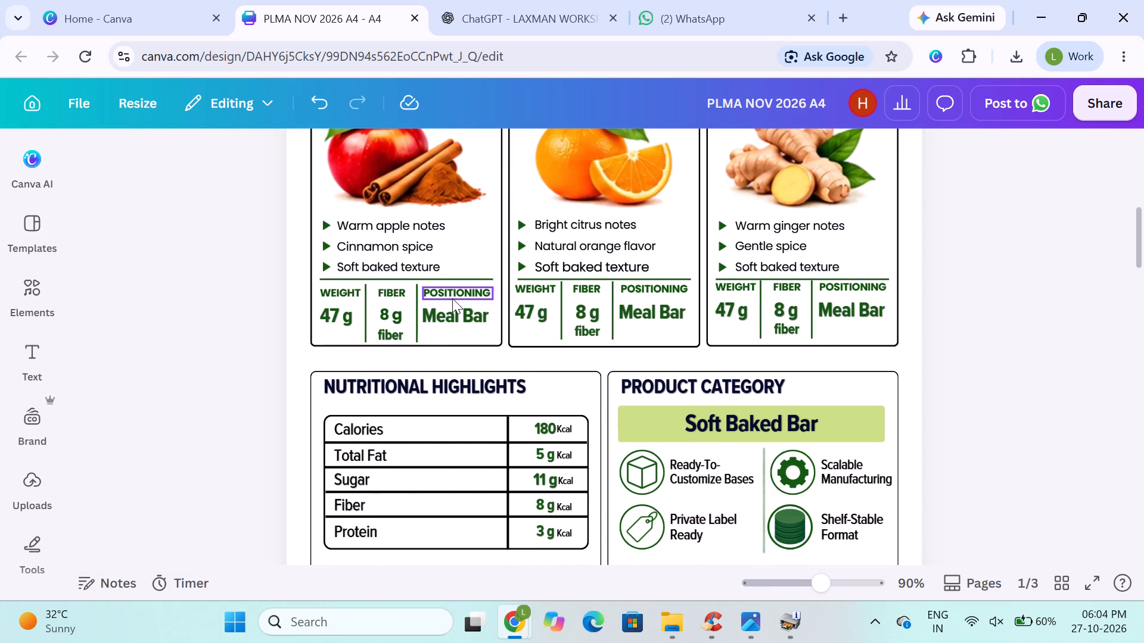
left_click(452, 311, "shift")
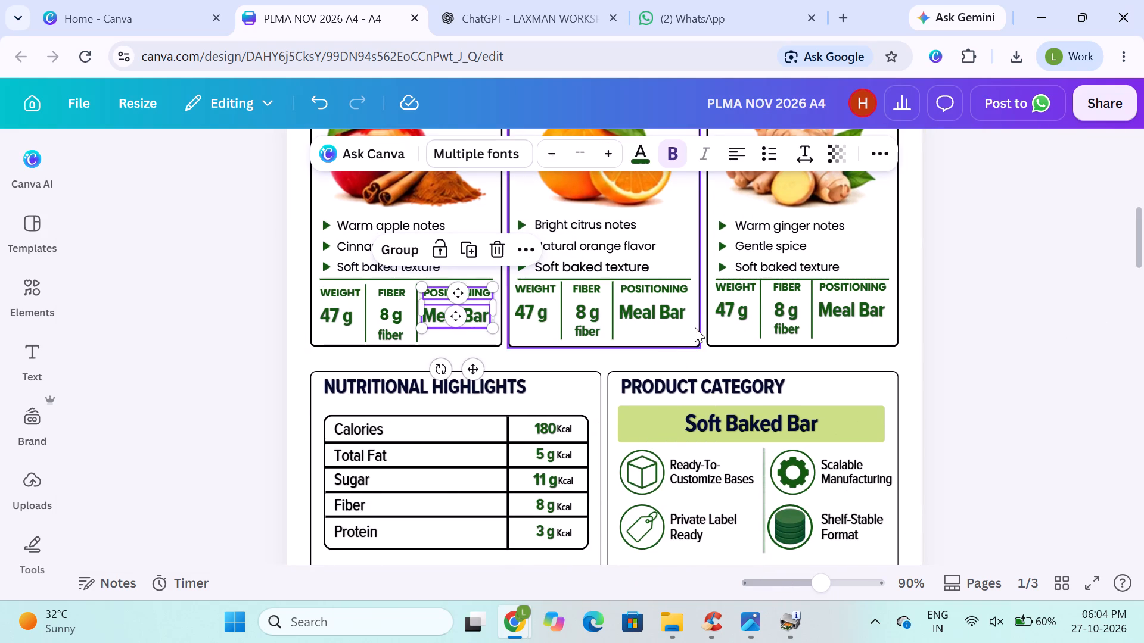
left_click(666, 285, "shift")
left_click(669, 283, "shift")
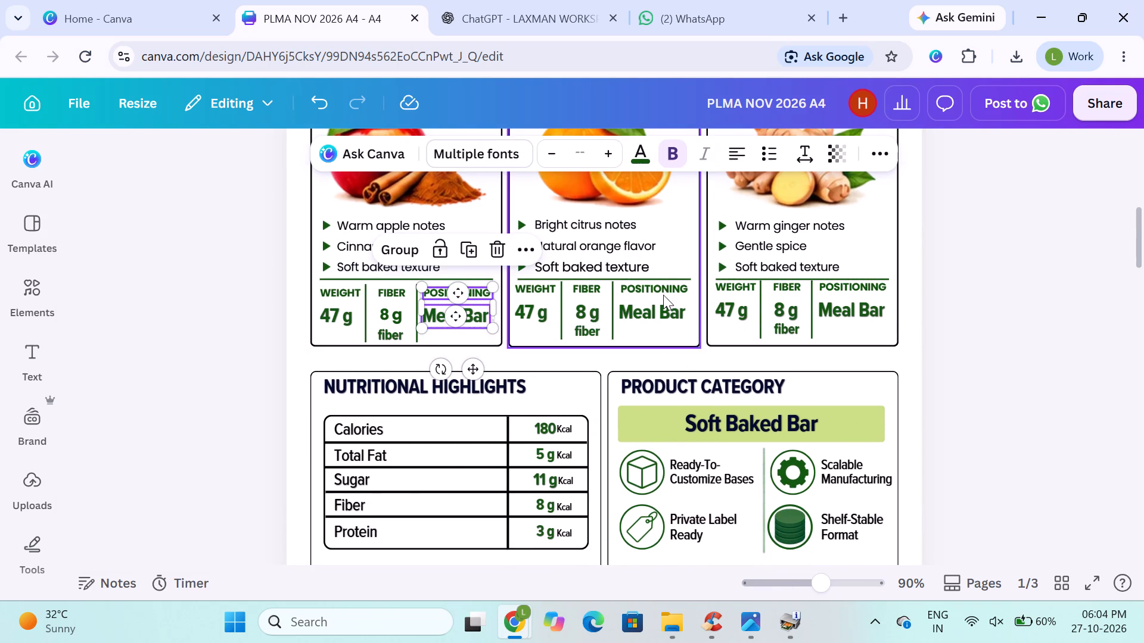
left_click(664, 288, "shift")
left_click(664, 288, "shift")
left_click(664, 288, "shift")
left_click(664, 288, "shift")
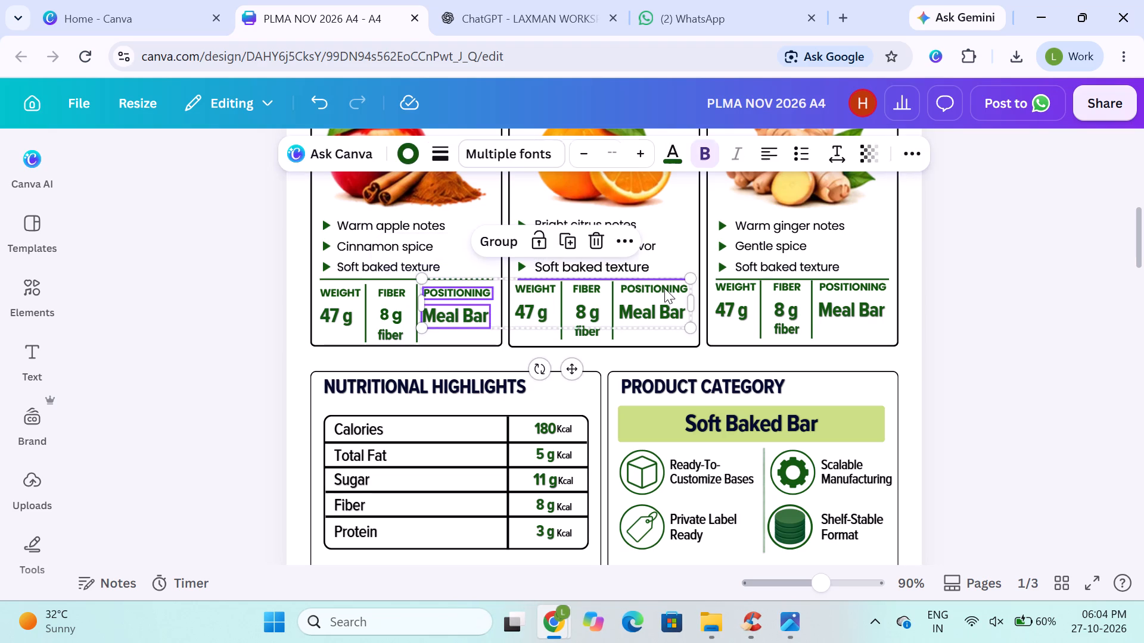
left_click(646, 294, "shift")
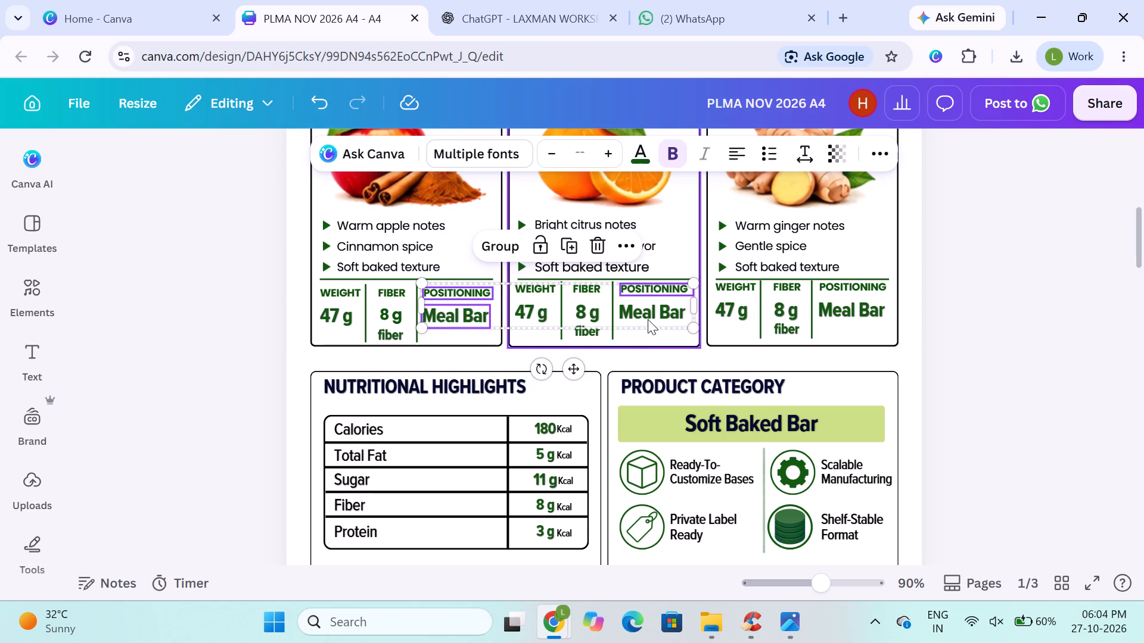
left_click(649, 317, "shift")
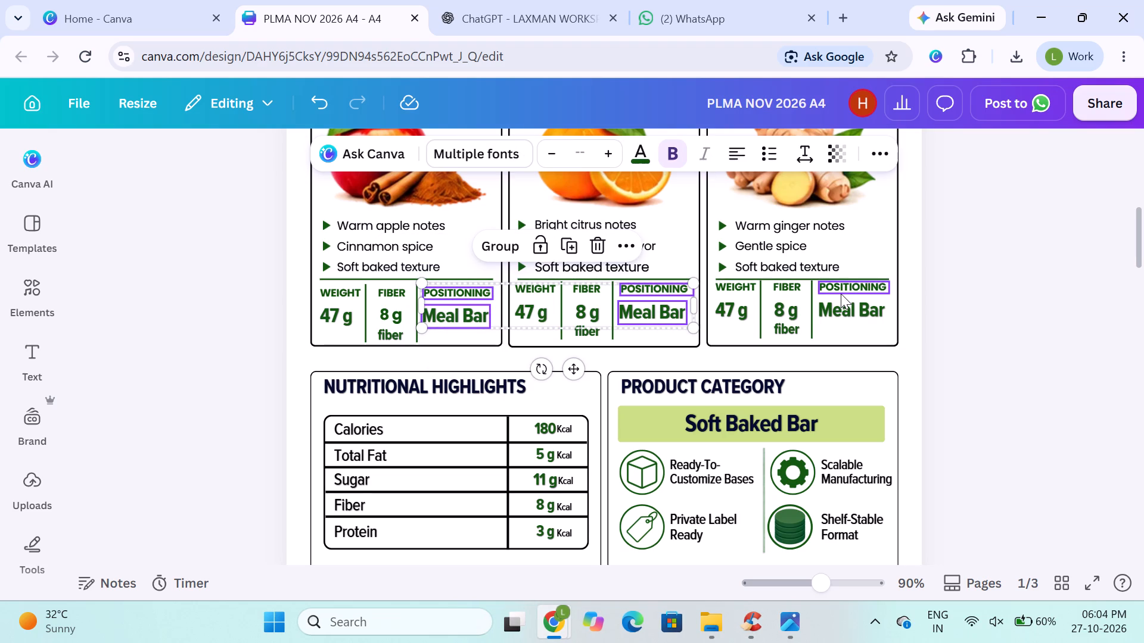
left_click(841, 294, "shift")
left_click(835, 313, "shift")
key("Delete")
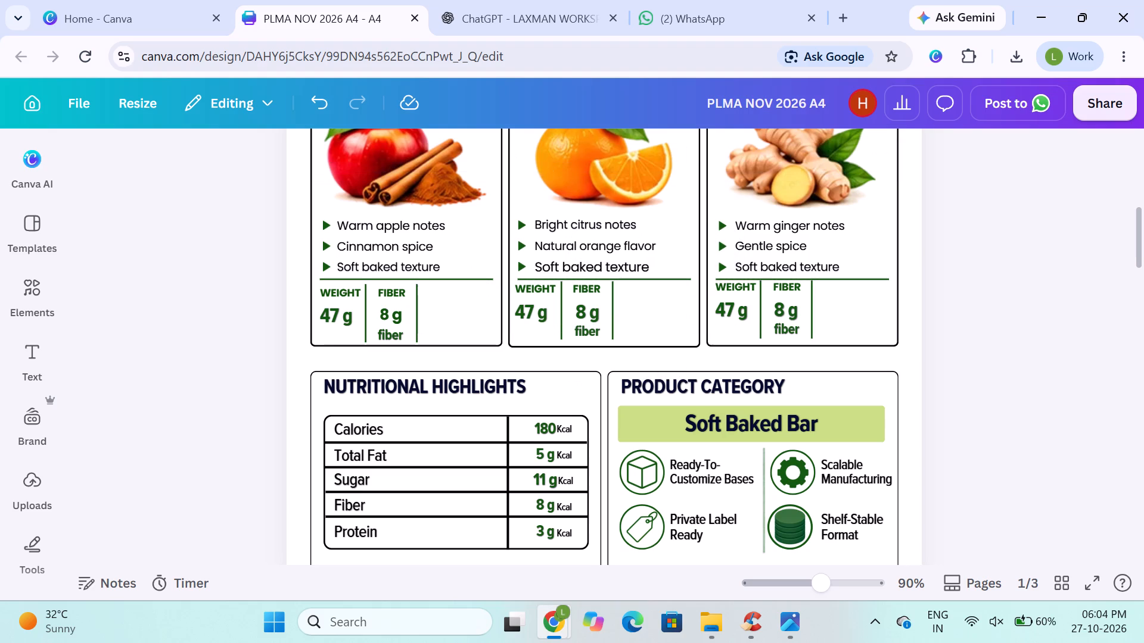
left_click(1006, 292)
Delete the vertical divider to the right of the FIBER column in each of the three flavour cards.
left_click(810, 307)
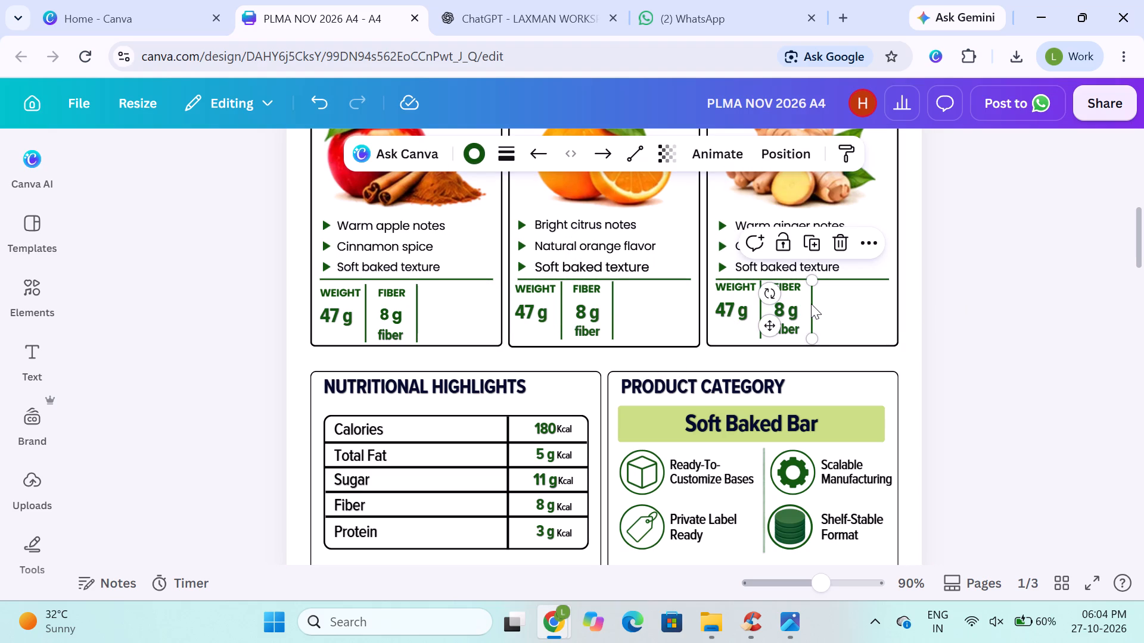
key("BackSpace")
left_click(614, 302)
key("BackSpace")
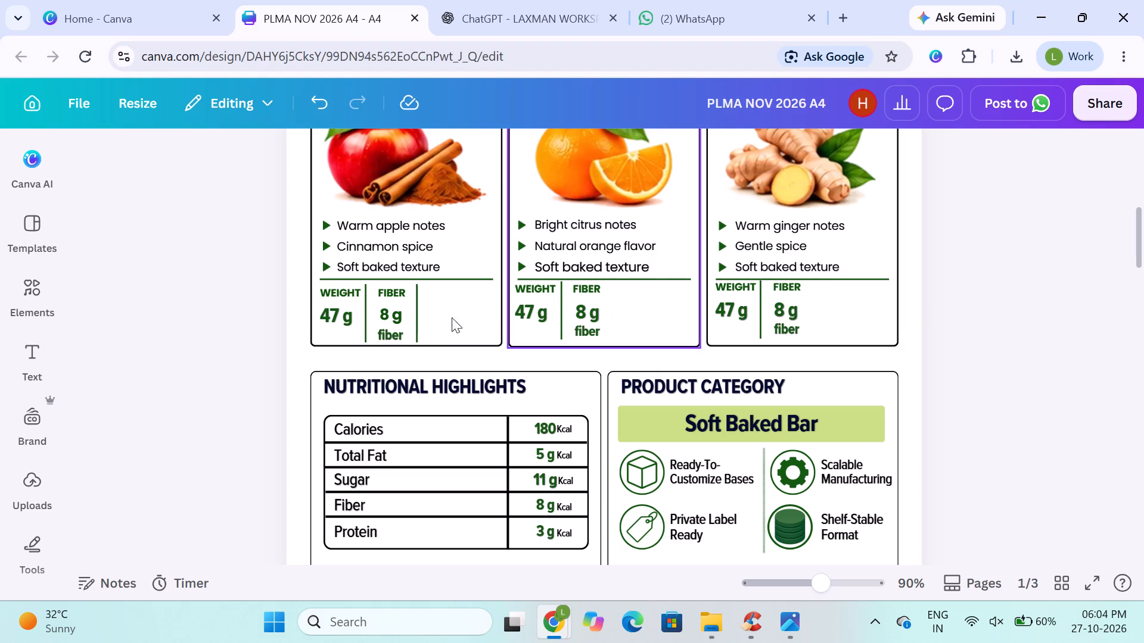
left_click(415, 320)
key("BackSpace")
Examine the font and size of the weight and fiber texts across the three flavour cards.
left_click_drag(248, 279, 425, 343)
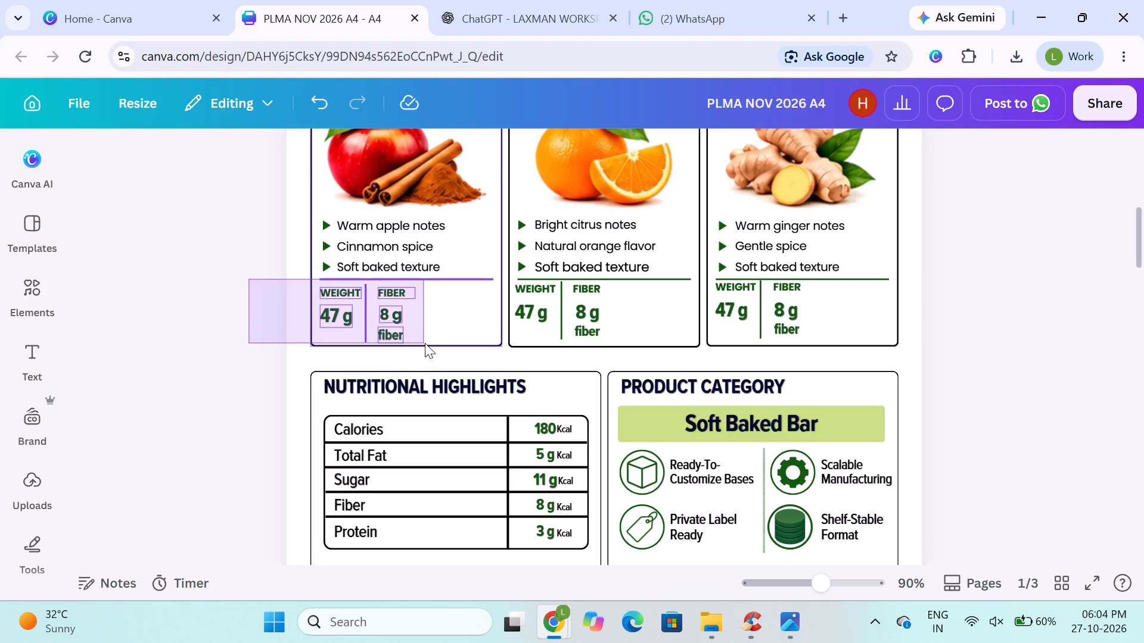
left_click_drag(425, 343, 422, 338)
left_click_drag(176, 298, 197, 298)
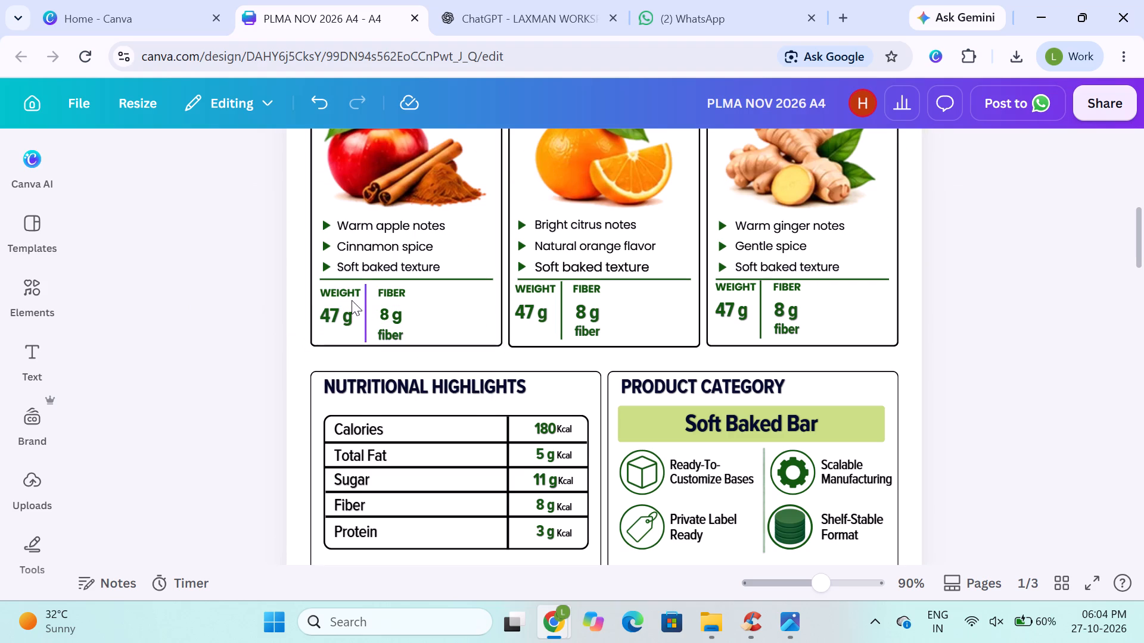
left_click(347, 296)
left_click(539, 292)
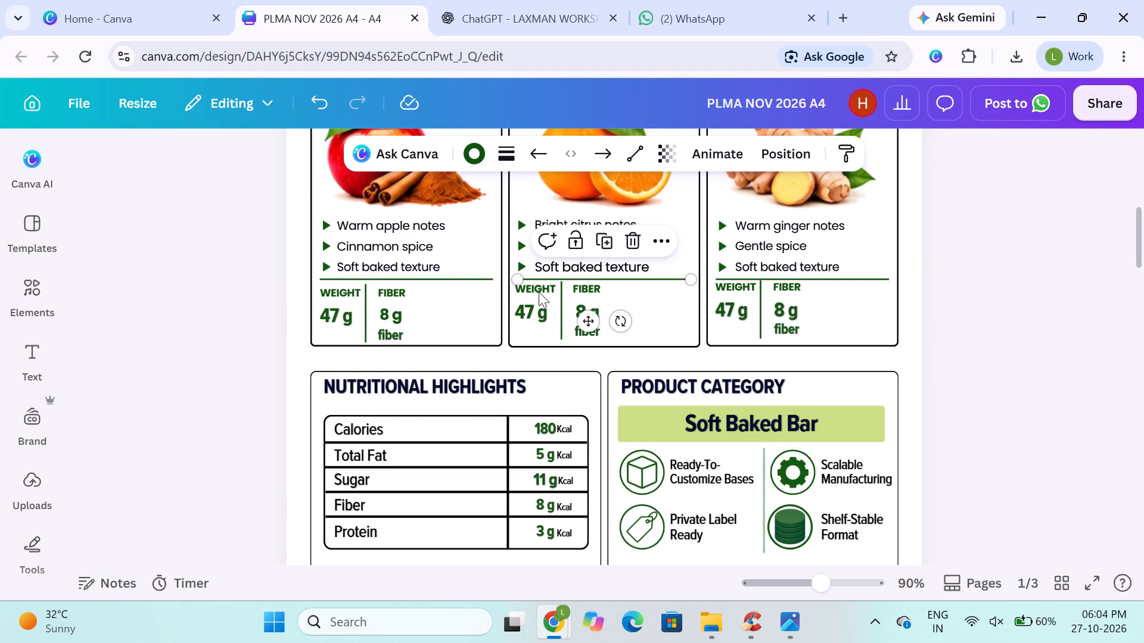
left_click(532, 291)
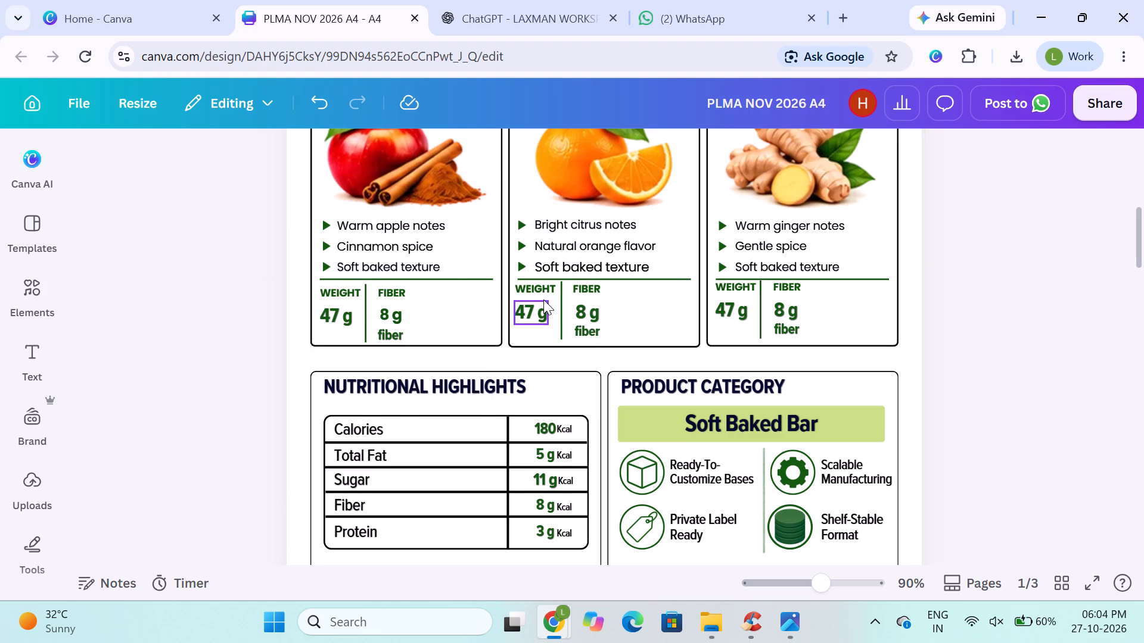
left_click(543, 294)
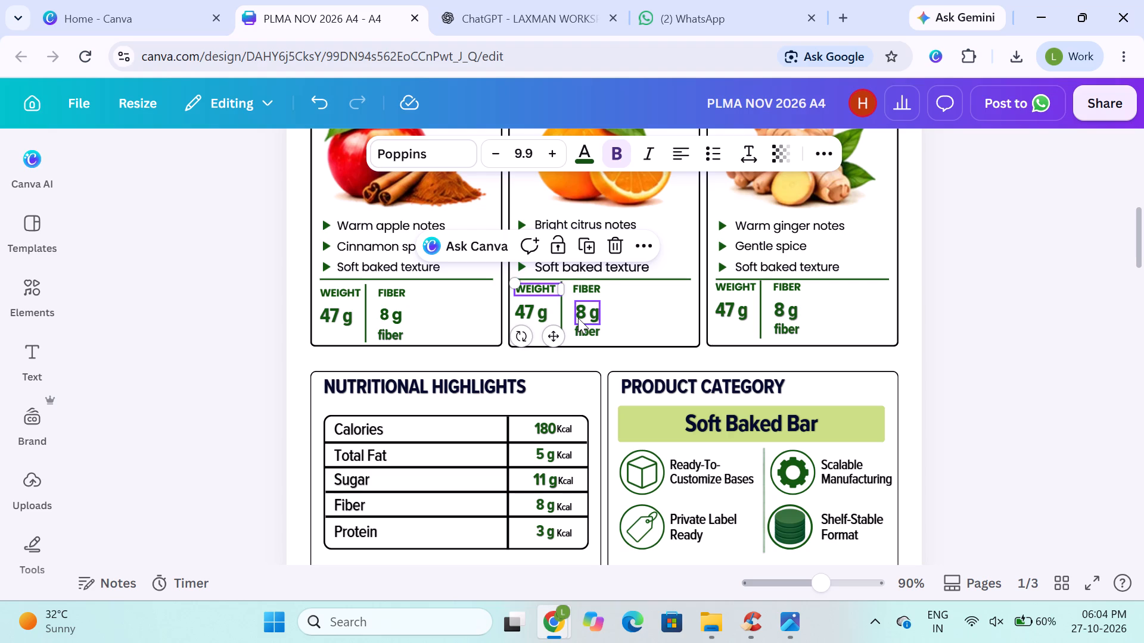
left_click(580, 316)
left_click(534, 315)
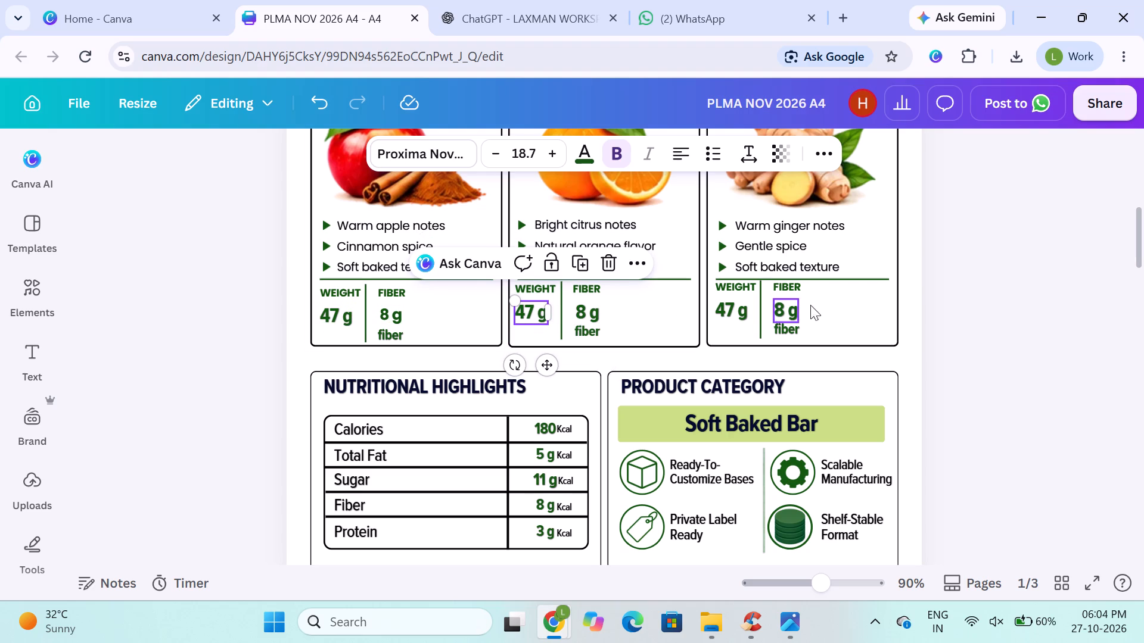
left_click(397, 314)
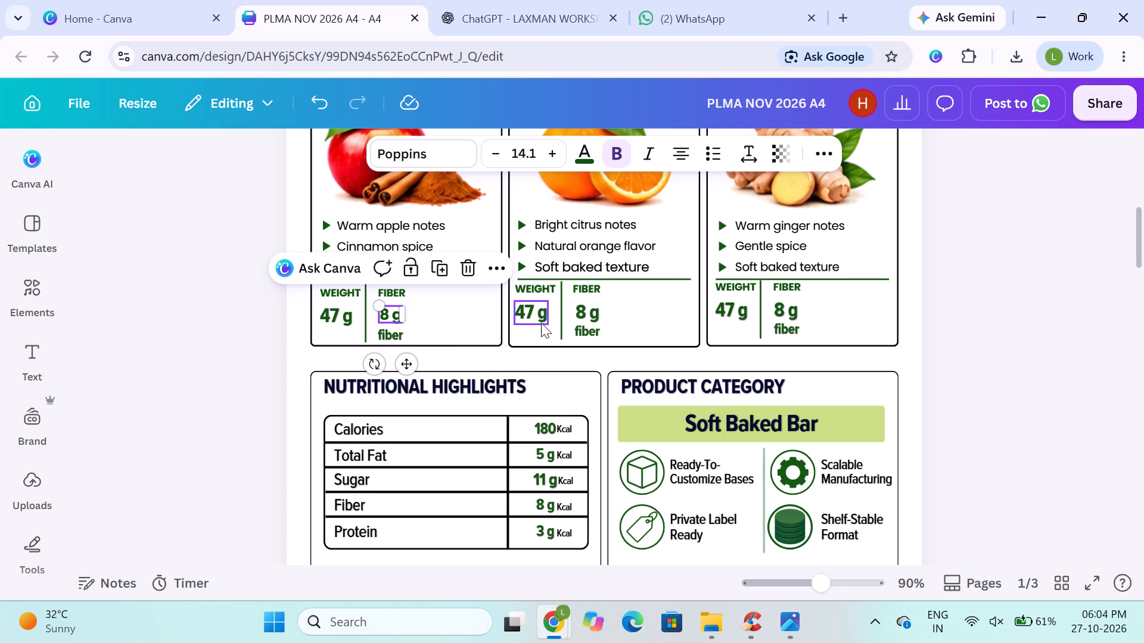
left_click(591, 314)
left_click(241, 330)
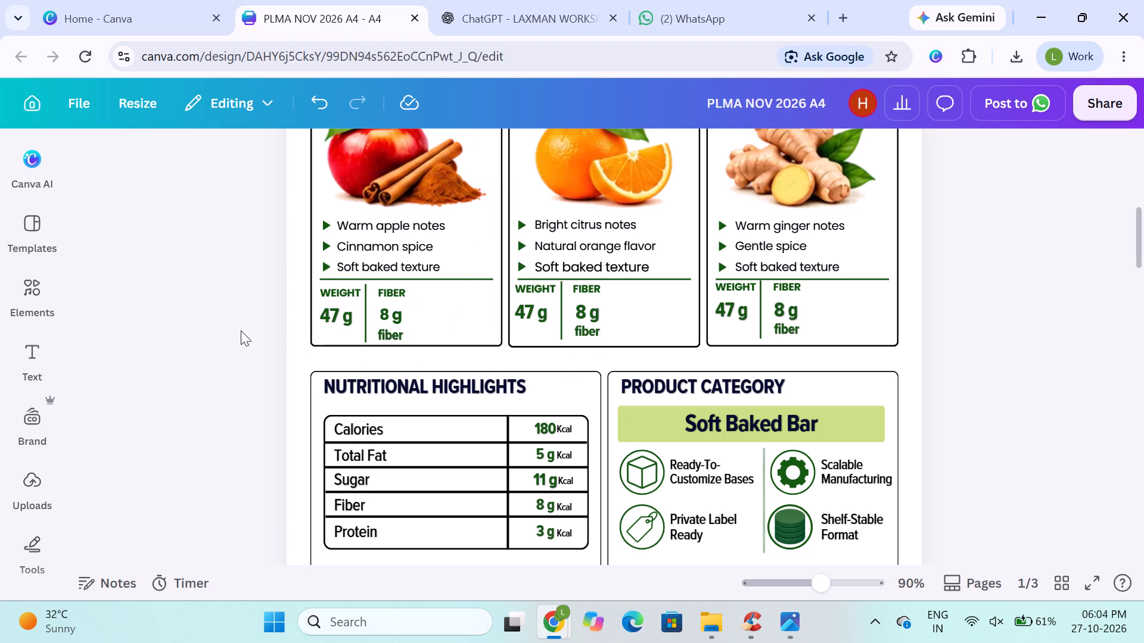
left_click(781, 308)
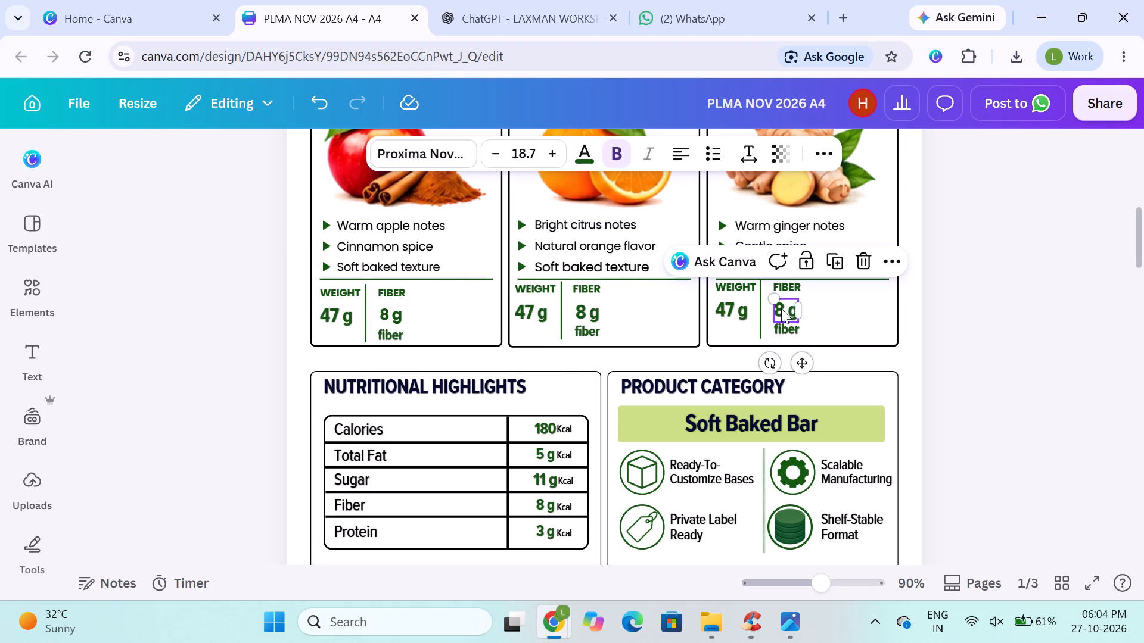
Replace the Apple Cinnamon card's 8 g text with a duplicate of the Orange card's 8 g, placed under the FIBER heading.
left_click(399, 315)
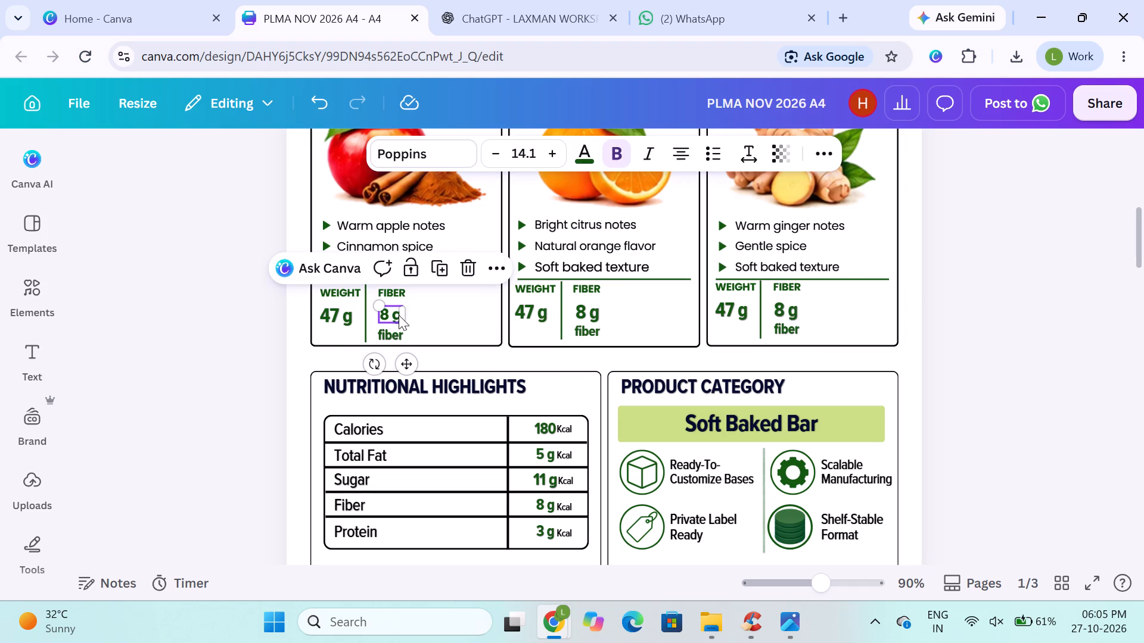
key("BackSpace")
left_click(592, 315)
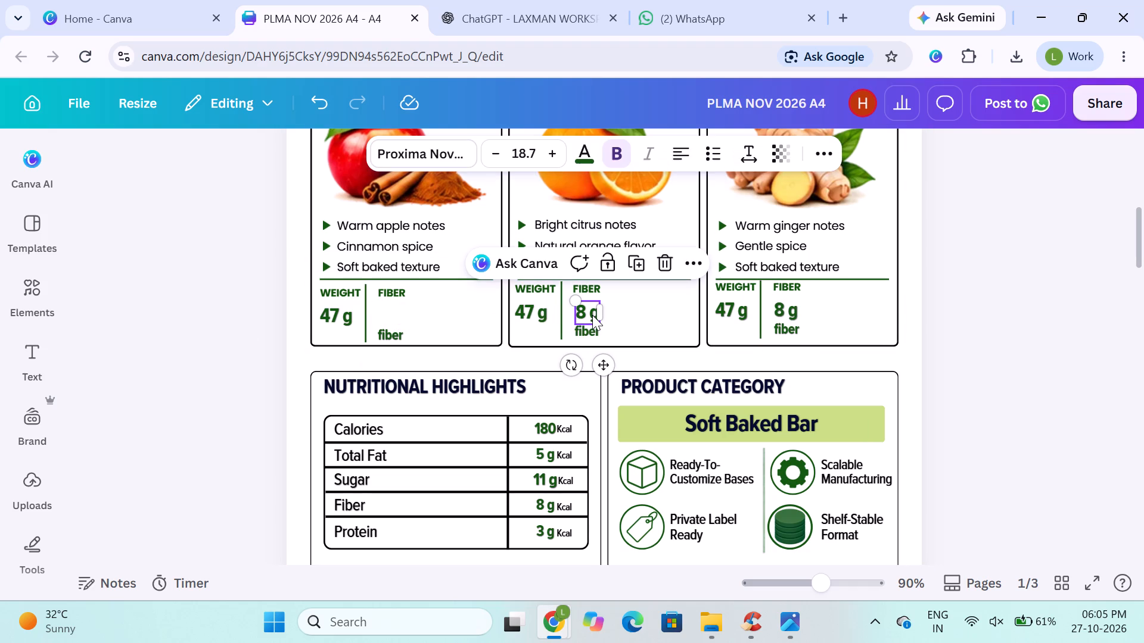
key("ctrl+d")
left_click_drag(604, 328, 413, 298)
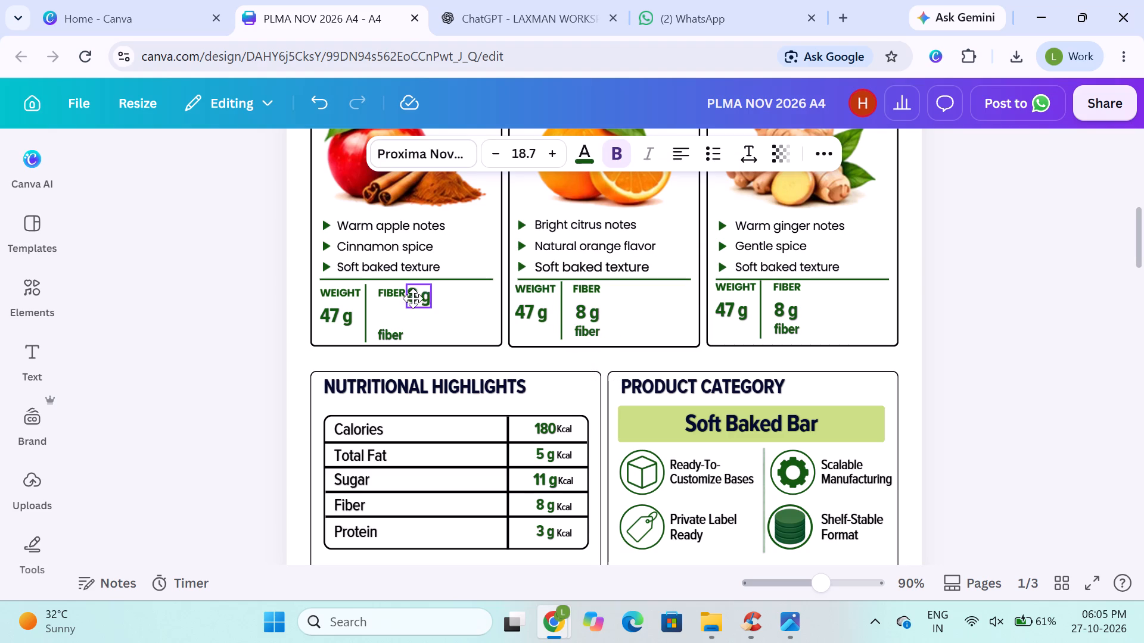
left_click_drag(413, 298, 393, 319)
left_click(338, 322)
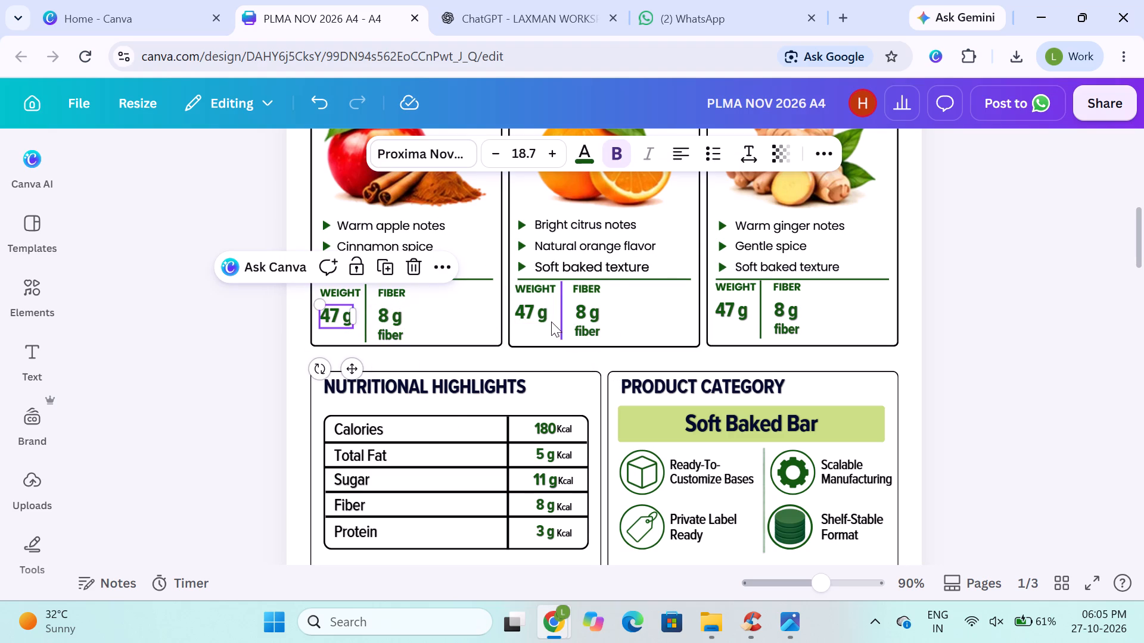
left_click(530, 314)
left_click(224, 327)
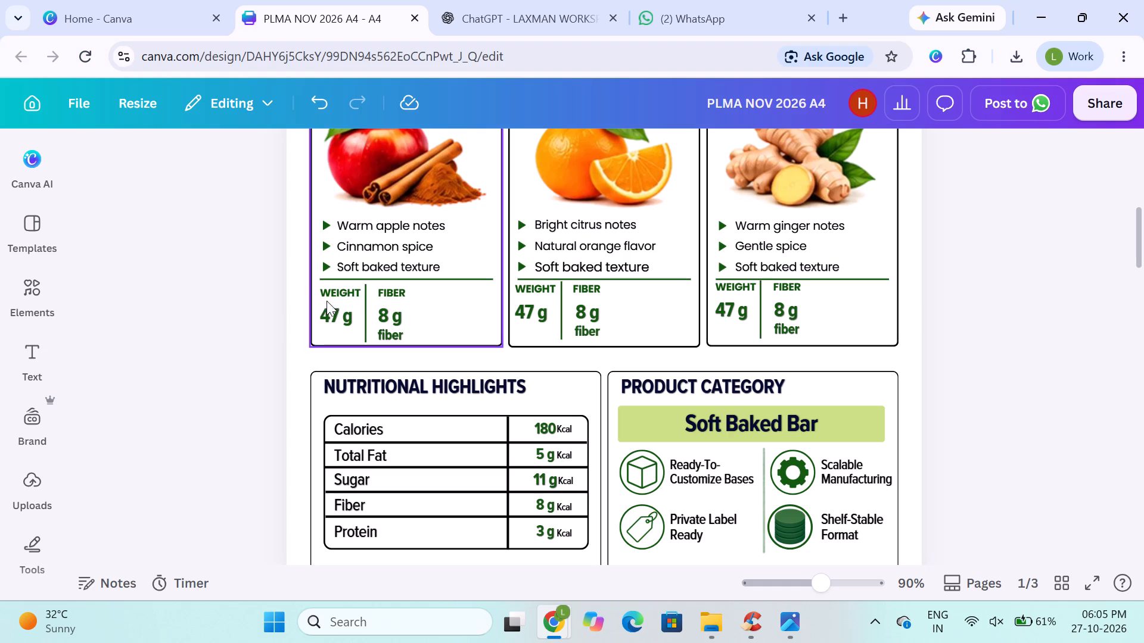
Delete the small word "fiber" beneath the 8 g value in the Apple Cinnamon, Orange and Ginger cards.
left_click(391, 333)
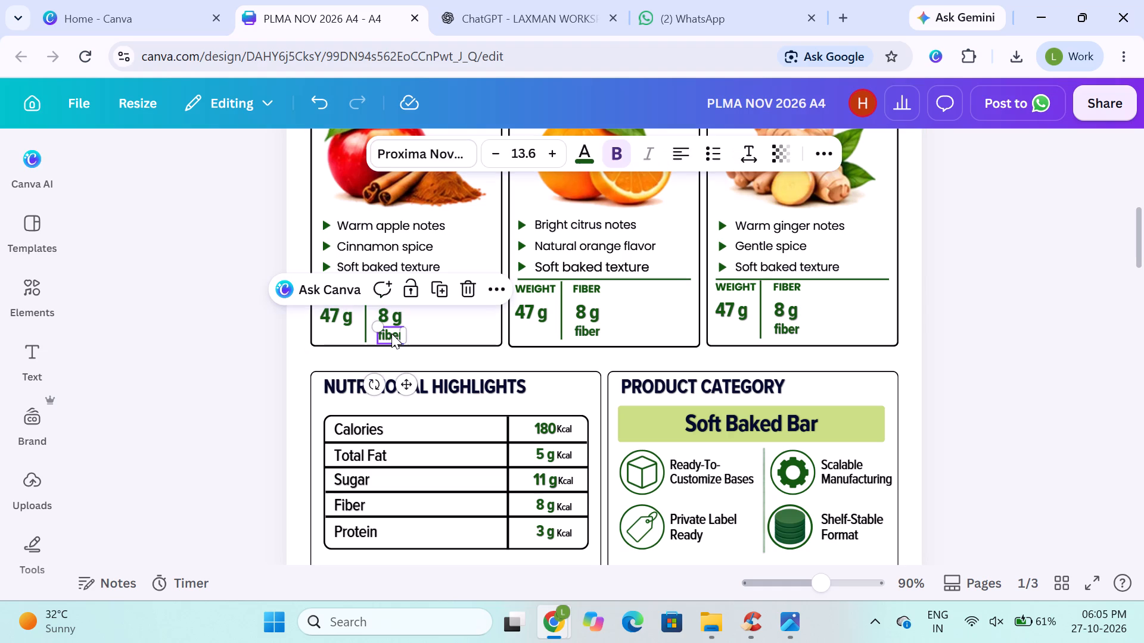
key("BackSpace")
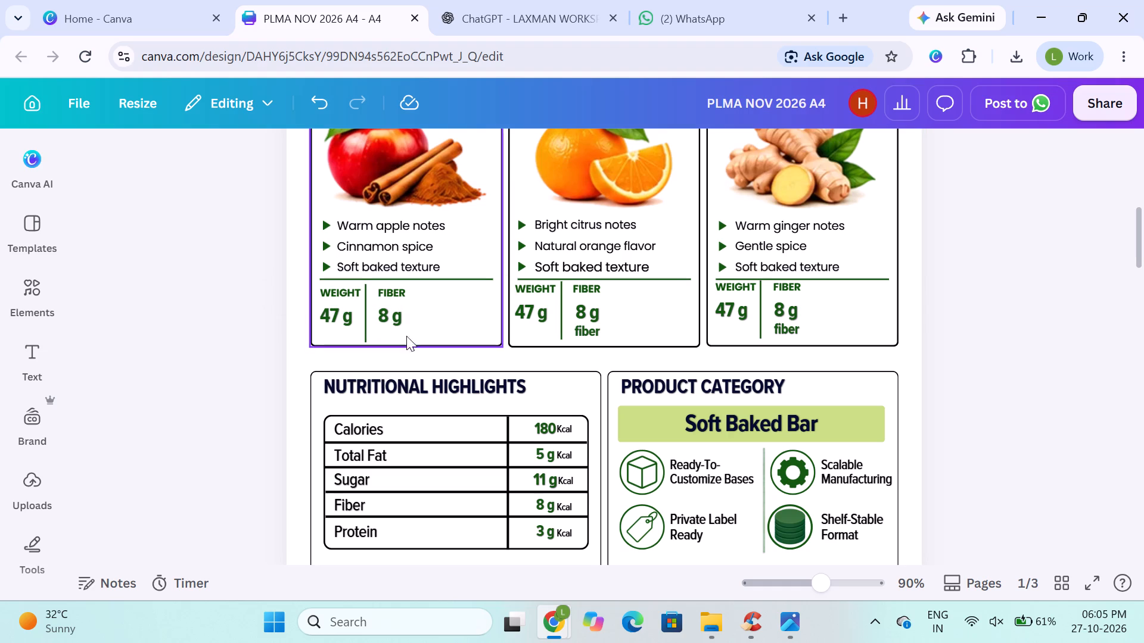
left_click(586, 332)
key("BackSpace")
left_click(790, 331)
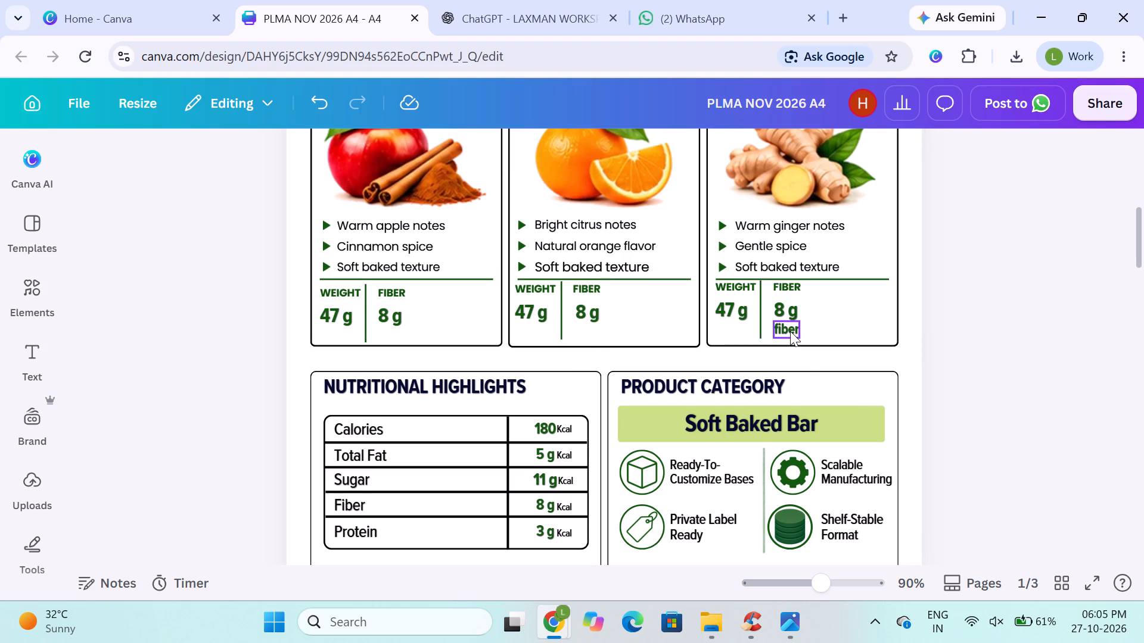
key("BackSpace")
left_click(998, 289)
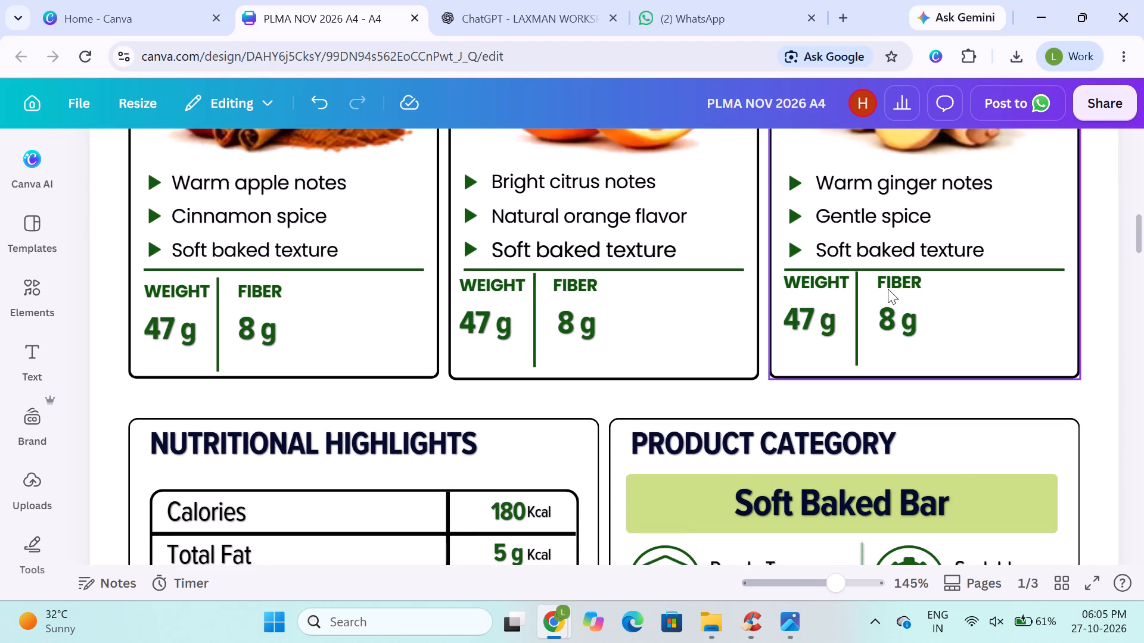
Move the FIBER headings and 8 g values of all three flavour cards together to the right and slightly down, into each card's right half.
left_click(888, 289, "shift")
left_click(895, 314, "shift")
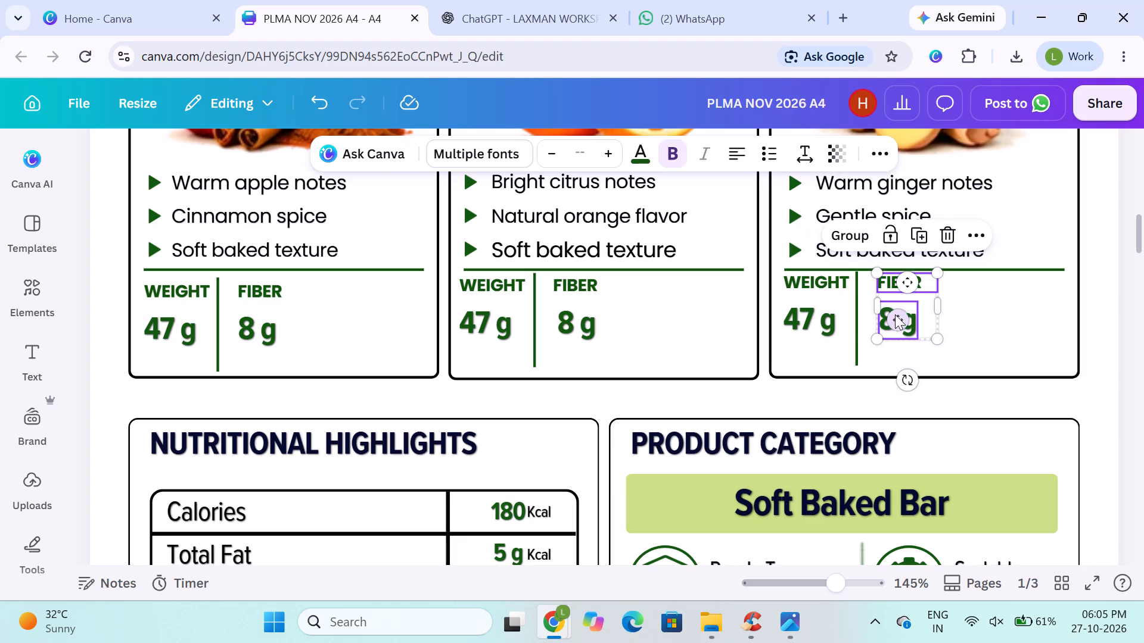
left_click(583, 290, "shift")
left_click(571, 318, "shift")
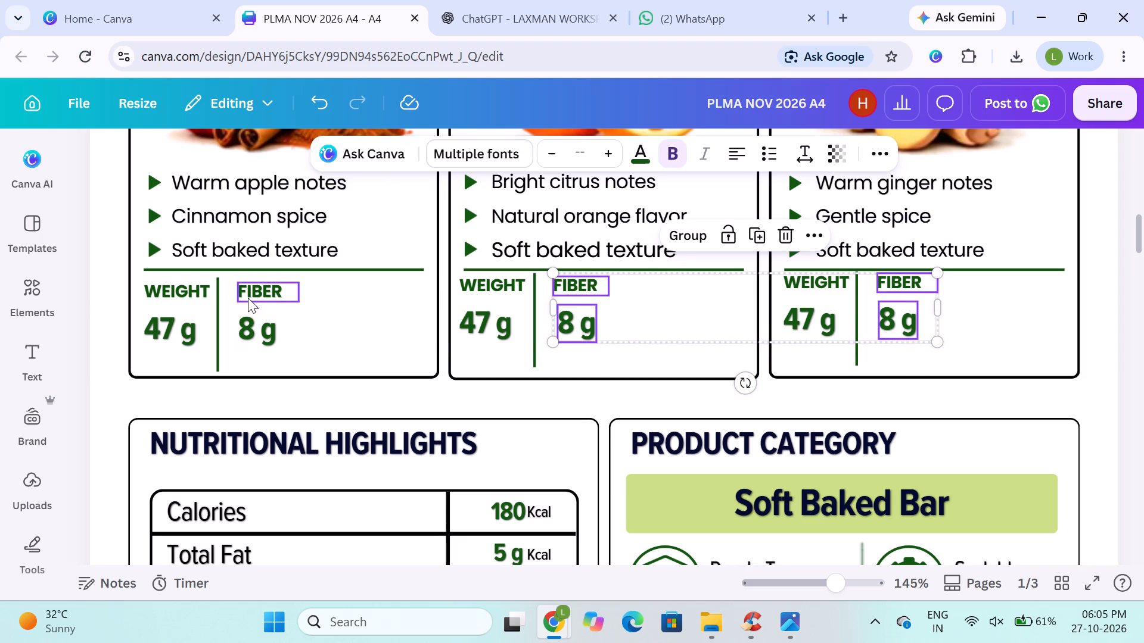
left_click(251, 291, "shift")
left_click(250, 329, "shift")
key("Right")
key("Right")
key("Right")
key("Right")
key("Right")
key("Right")
key("Right")
key("Right")
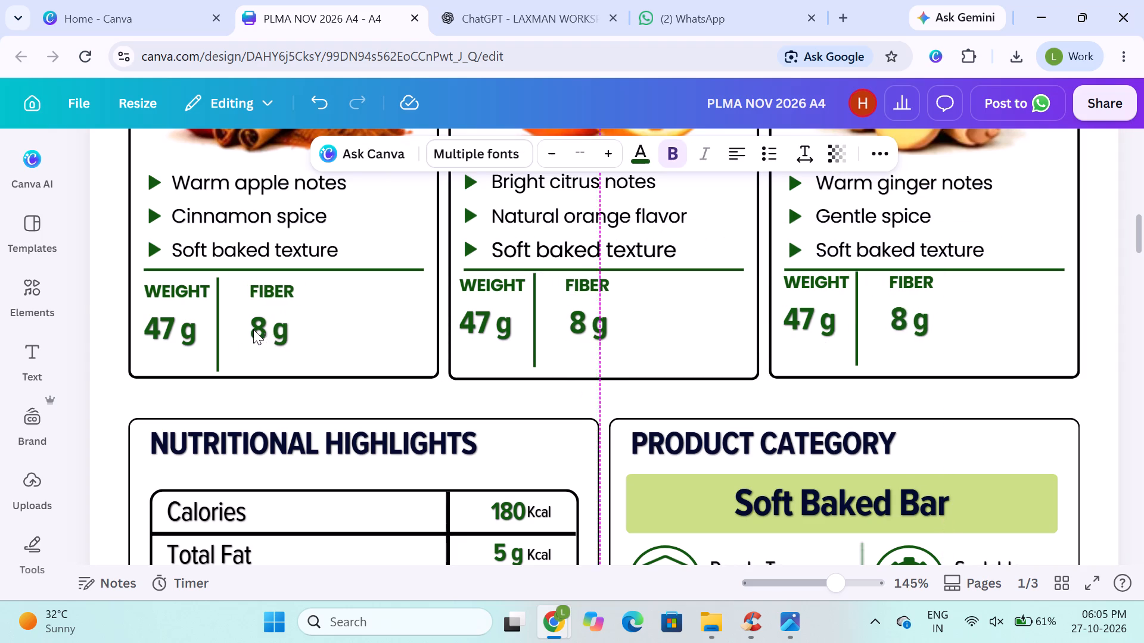
key("Right")
key("Right")
key("Right")
key("Right")
key("Right")
key("Right")
key("Right")
key("Right")
key("Right")
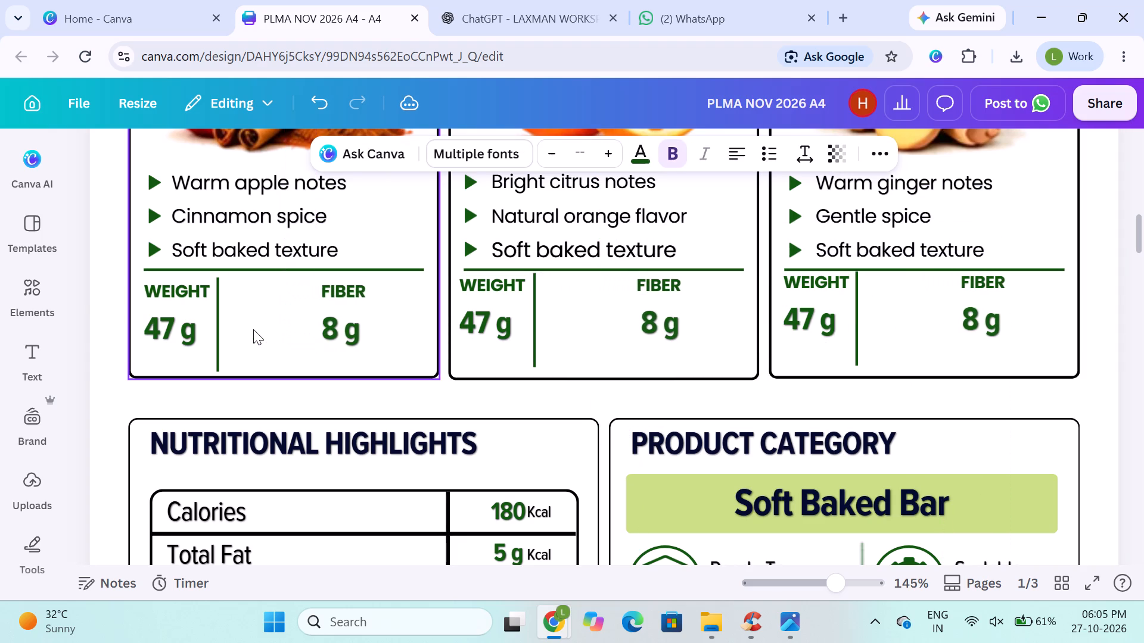
key("Right")
key("Right")
key("Right")
key("Right")
key("Down")
key("Down")
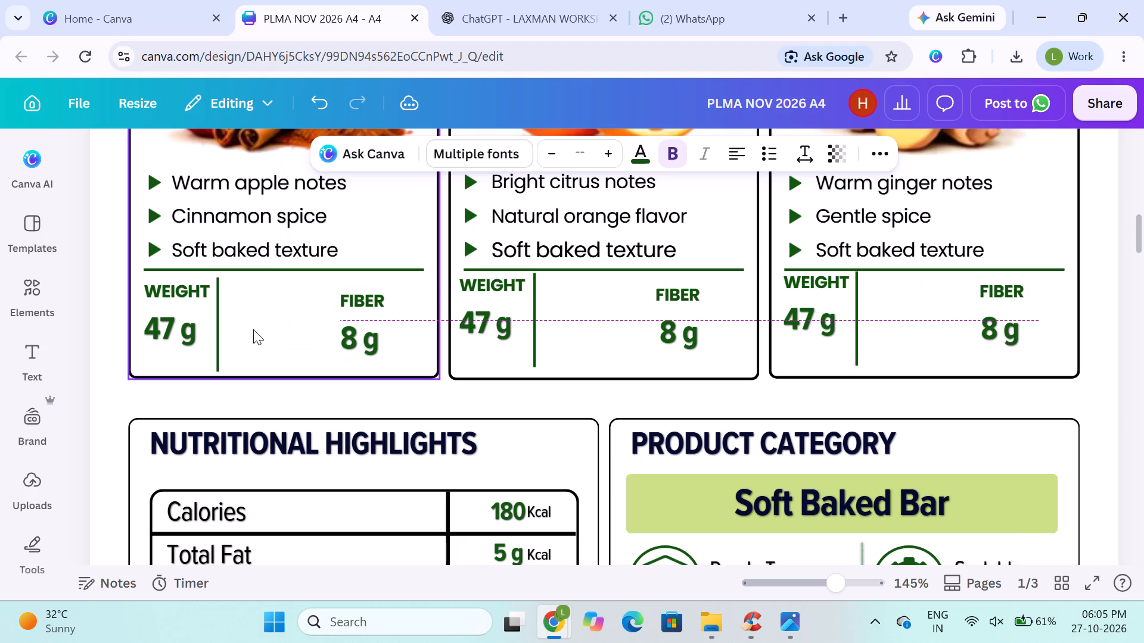
scroll(58, 357, "up", 1)
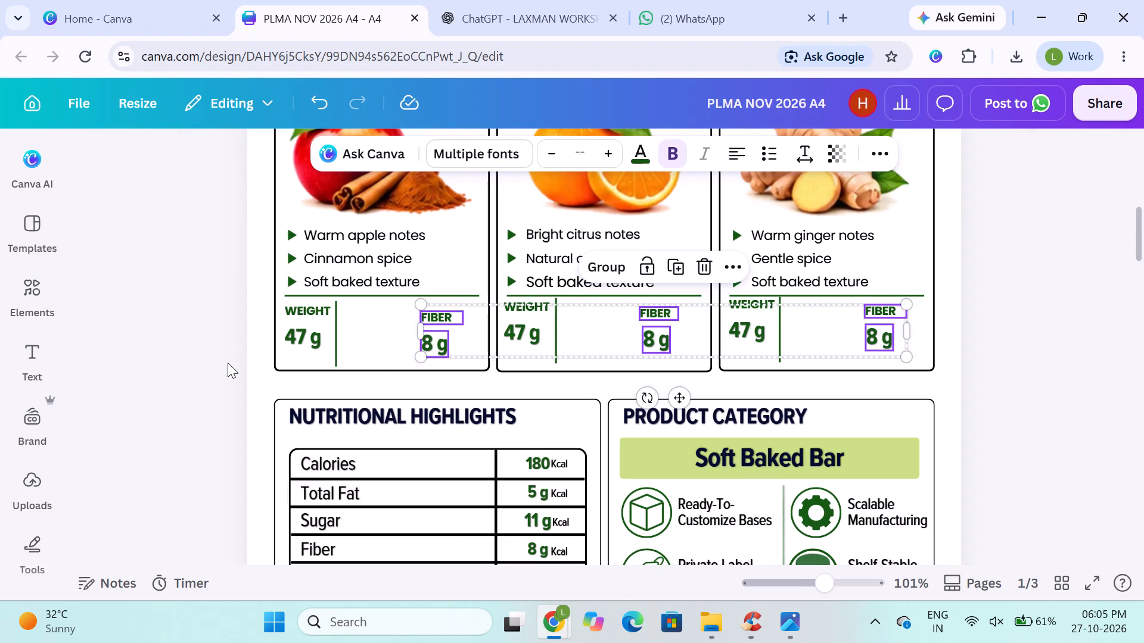
left_click(221, 363)
Move the vertical dividers of all three flavour cards together to the right, to about the middle of each card.
left_click(329, 340)
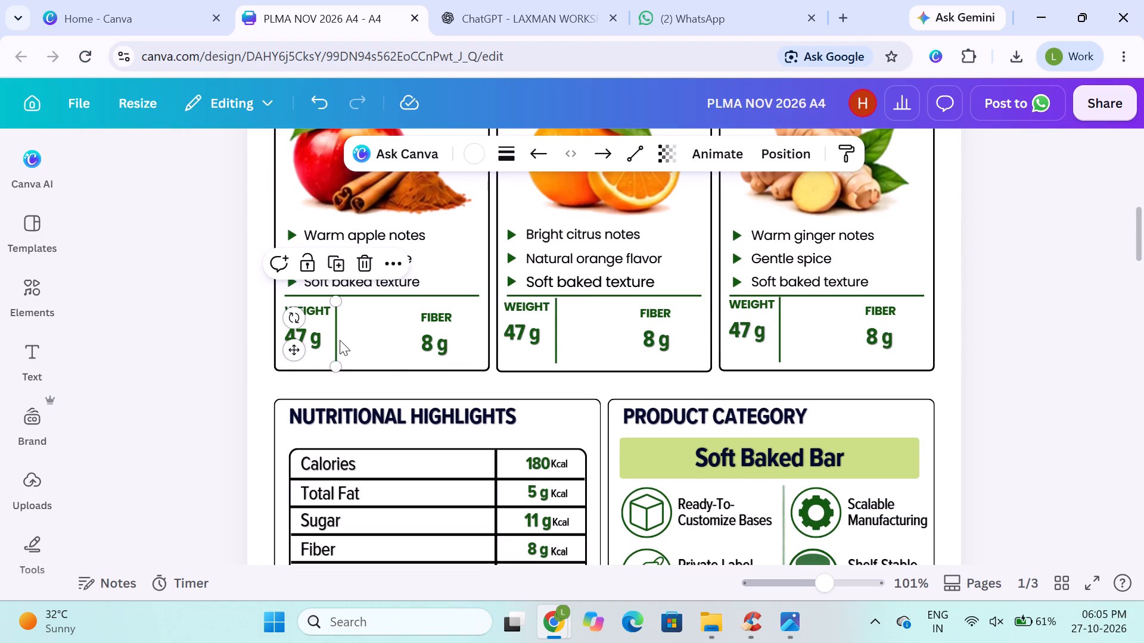
left_click(556, 333, "shift")
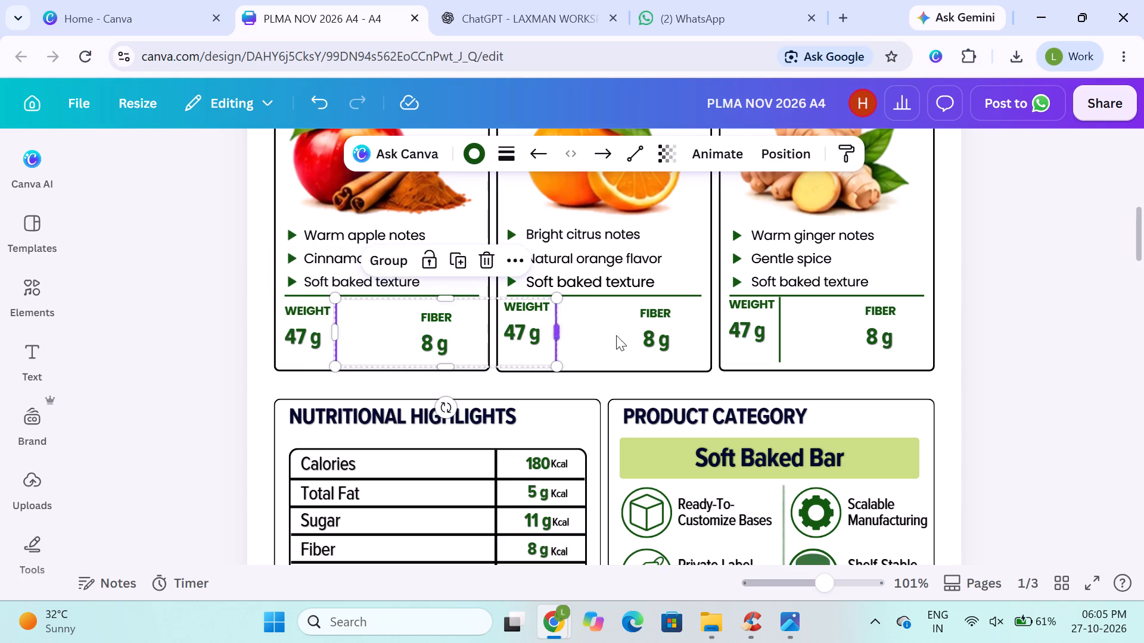
left_click(782, 326, "shift")
key("Right")
key("Right")
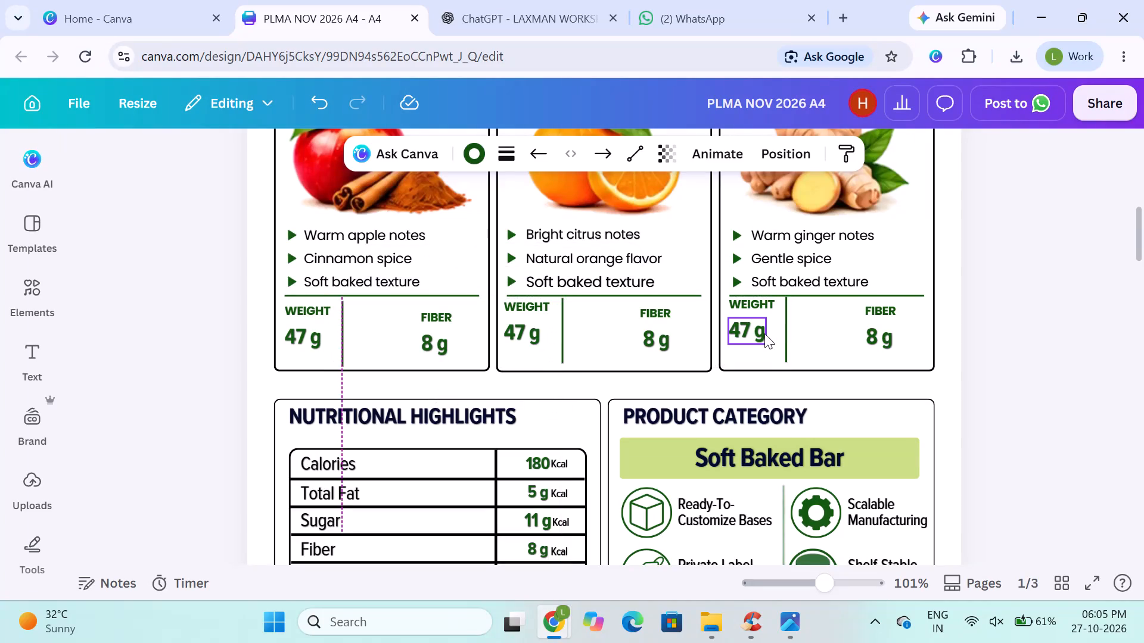
key("Right")
key("Right")
key("Right")
key("Right")
key("Right")
key("Right")
key("Right")
key("Right")
key("Right")
key("Right")
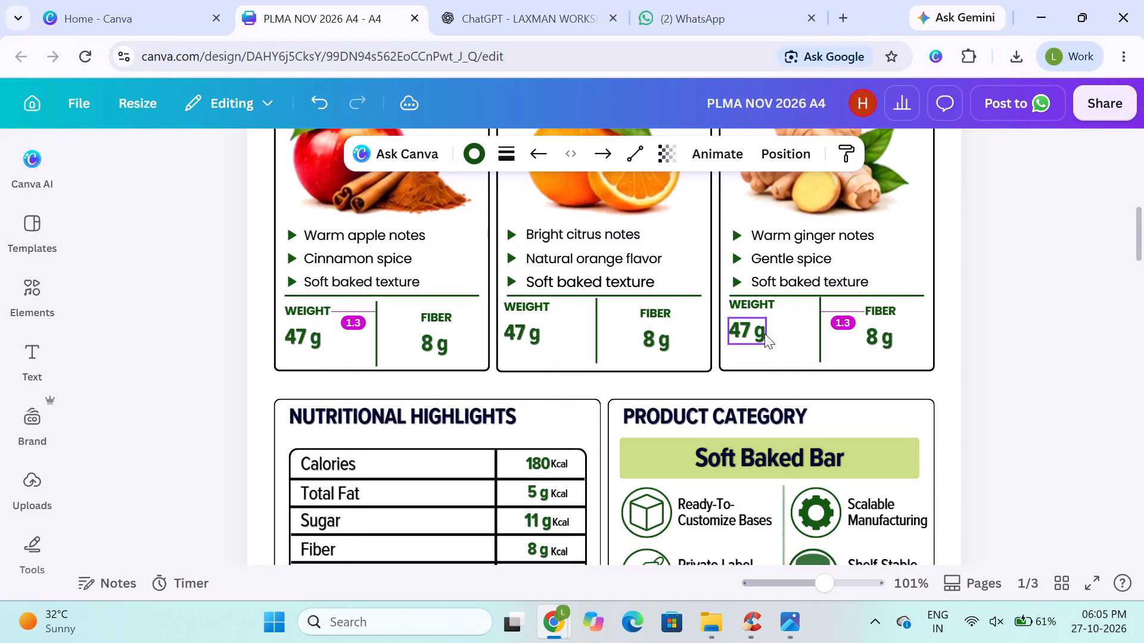
key("Right")
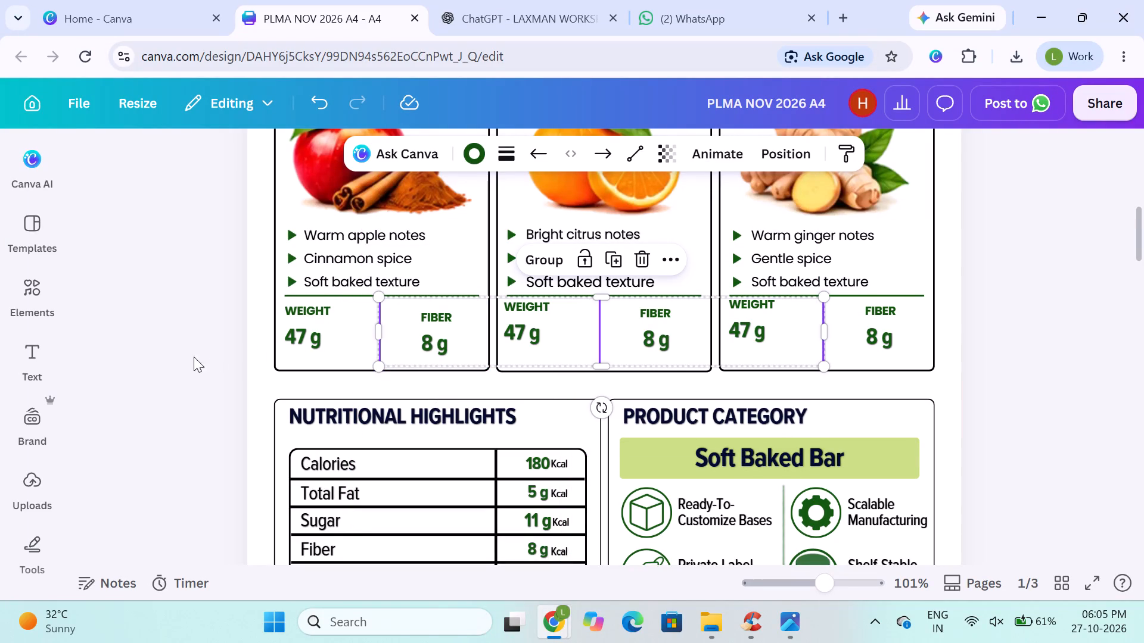
left_click(161, 351)
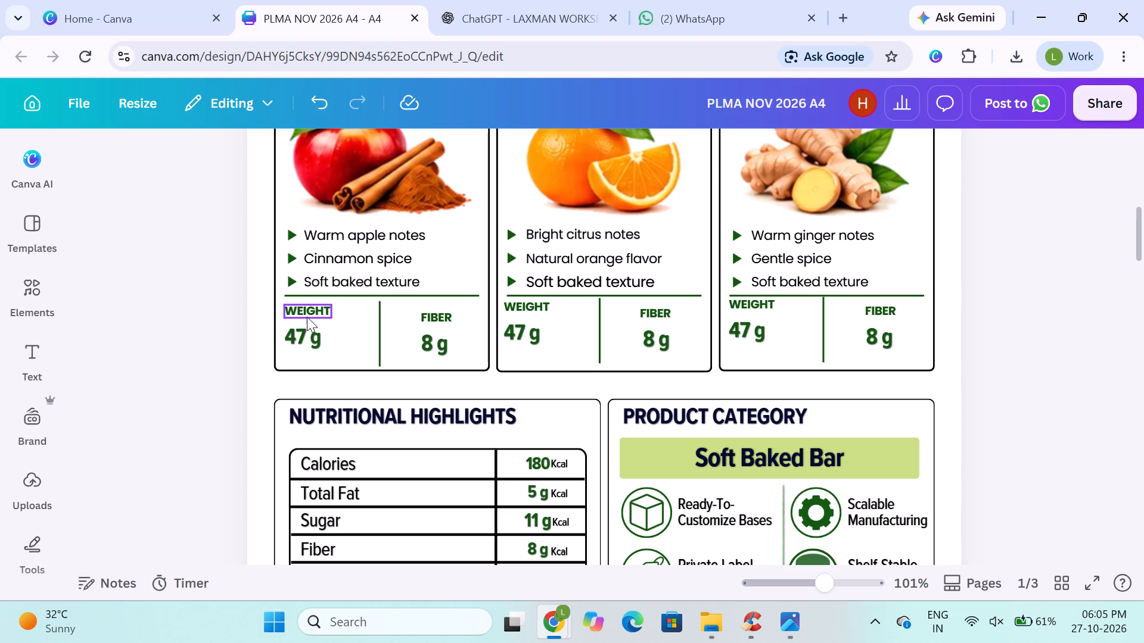
Move the WEIGHT headings and 47 g values of all three cards together right and slightly down, roughly centring them in each card's left half.
left_click(307, 317, "shift")
left_click(310, 335, "shift")
left_click(520, 305, "shift")
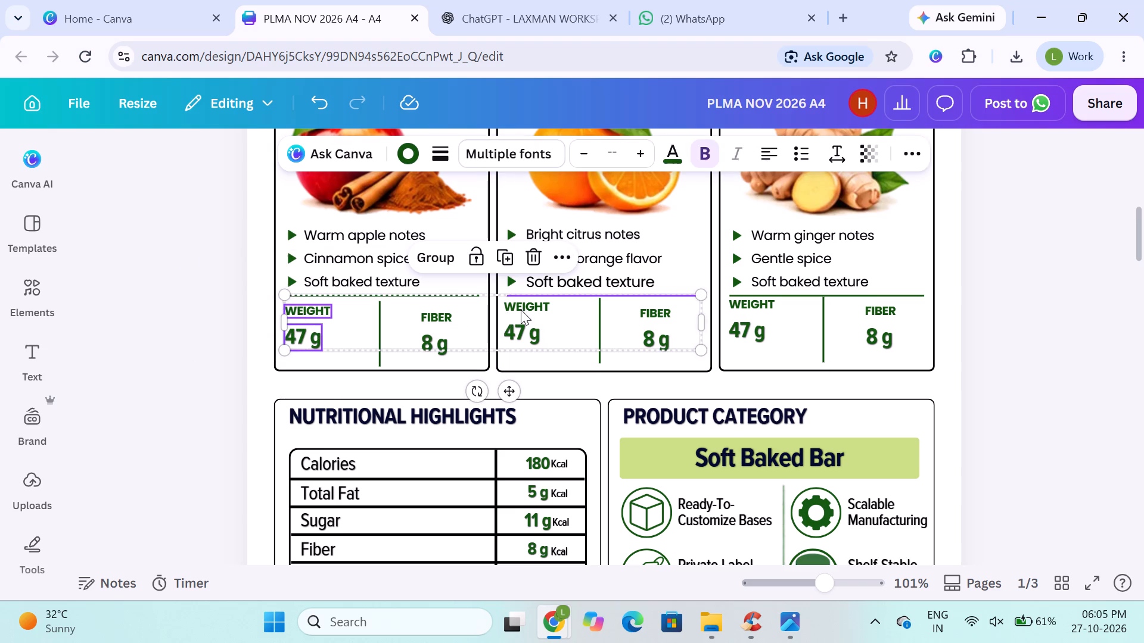
left_click(544, 301, "shift")
left_click(543, 307, "shift")
left_click(545, 296, "shift")
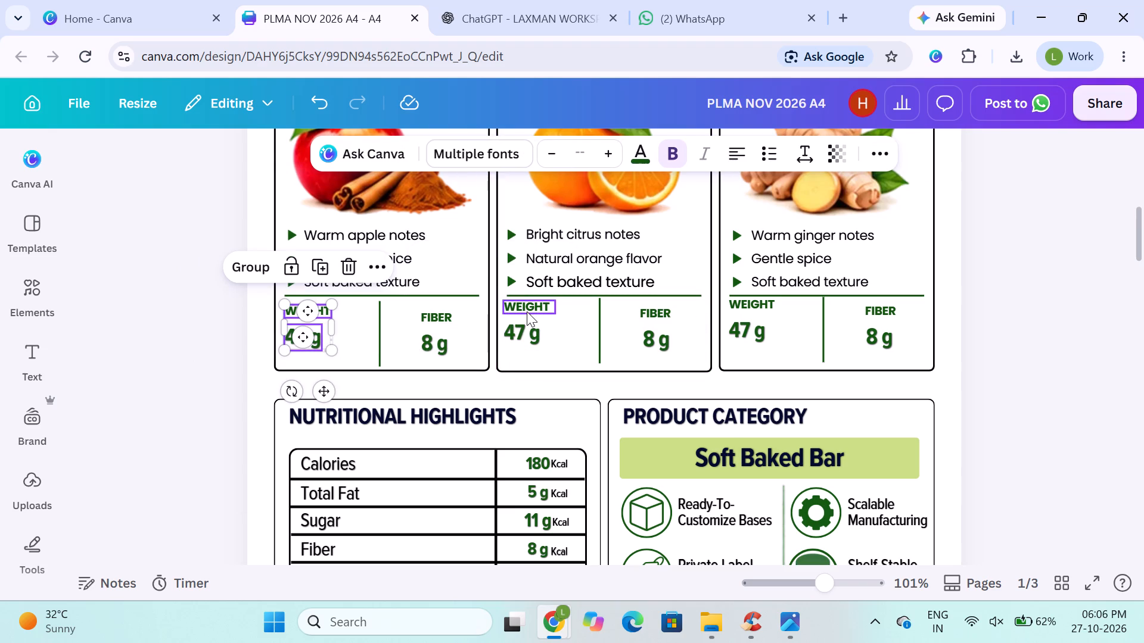
left_click(527, 311, "shift")
left_click(520, 332, "shift")
left_click(764, 310, "shift")
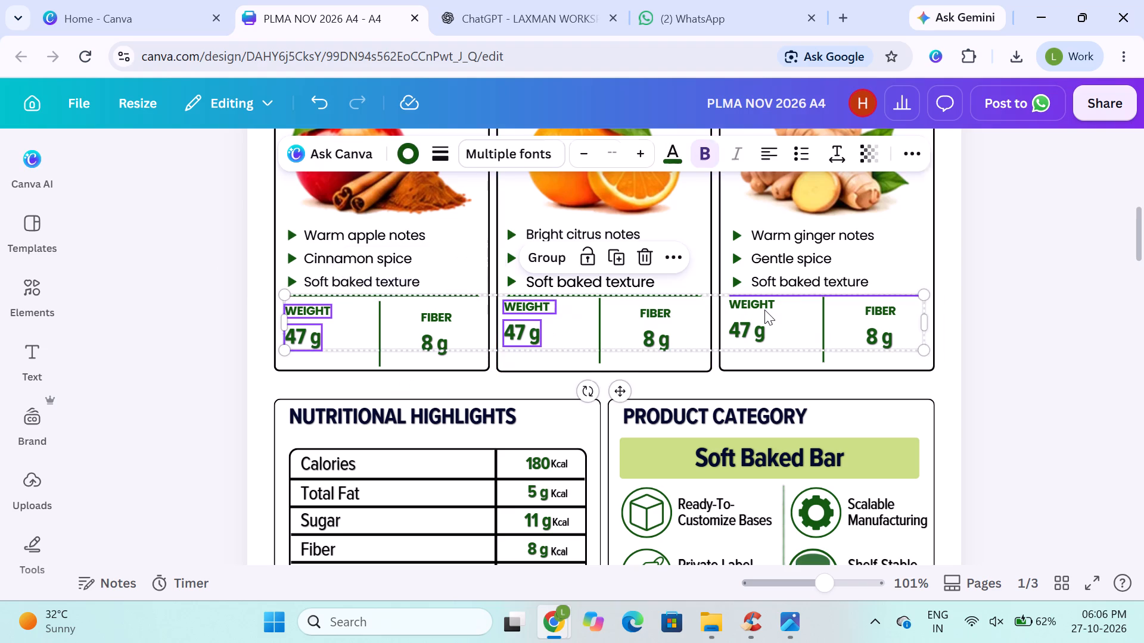
left_click(764, 310, "shift")
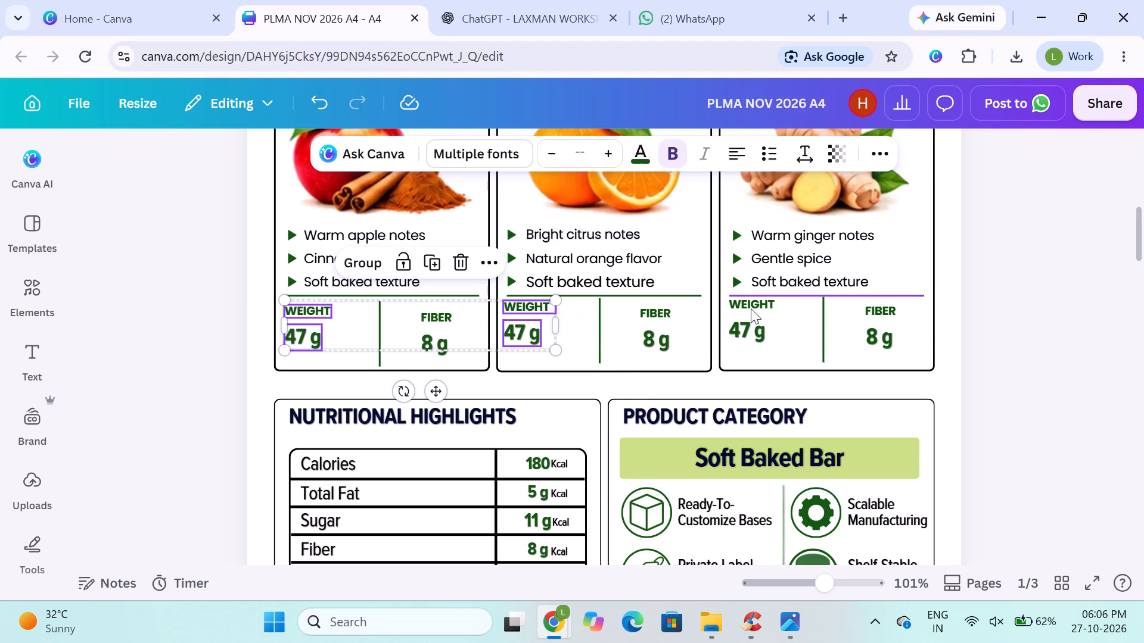
left_click(749, 312, "shift")
left_click(749, 330, "shift")
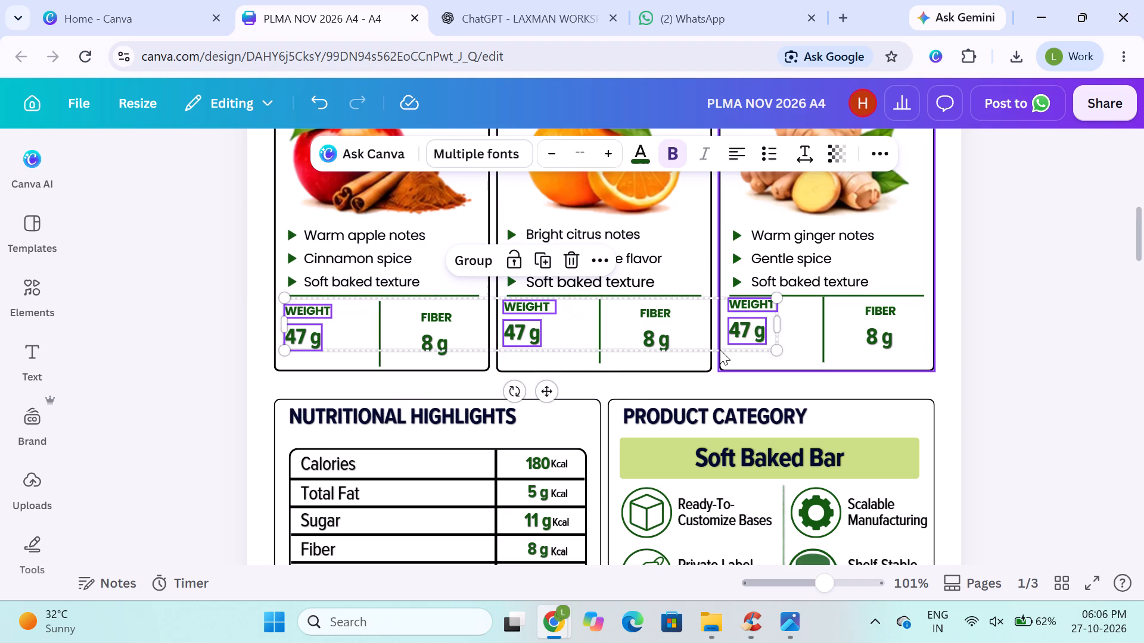
key("Right")
key("Down")
key("Down")
key("Right")
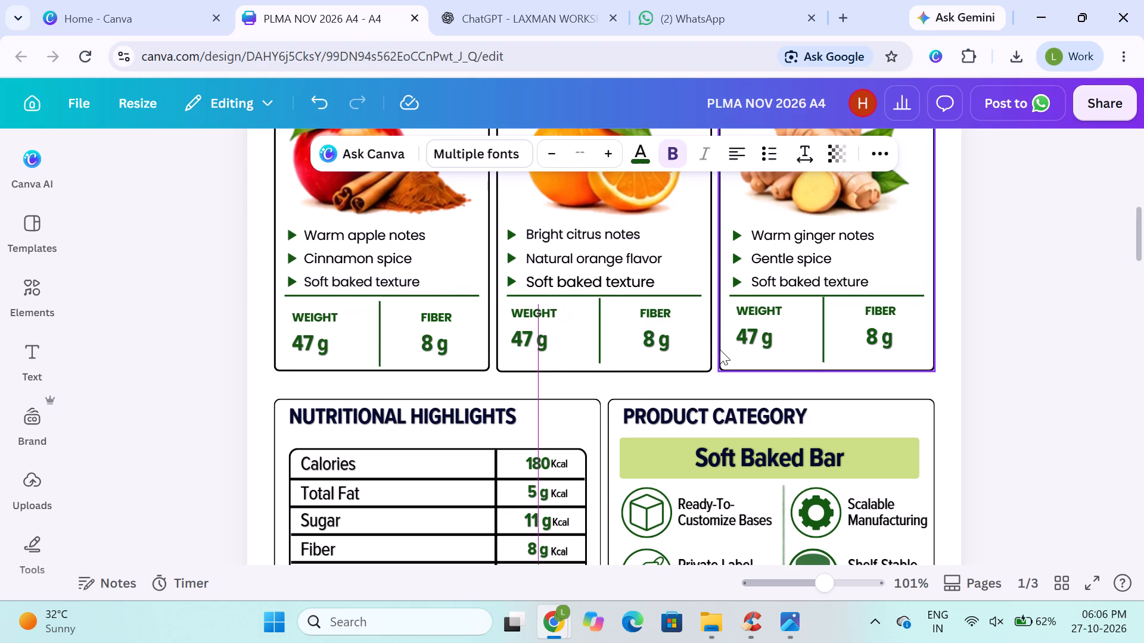
key("Right")
key("Right")
key("Right")
key("Right")
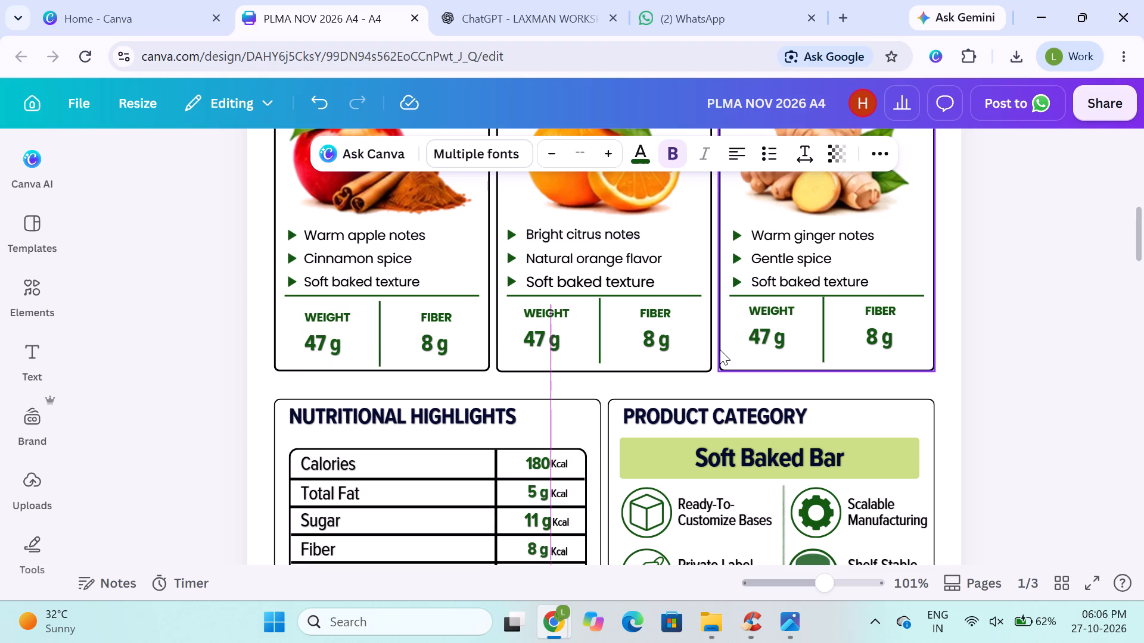
key("Left")
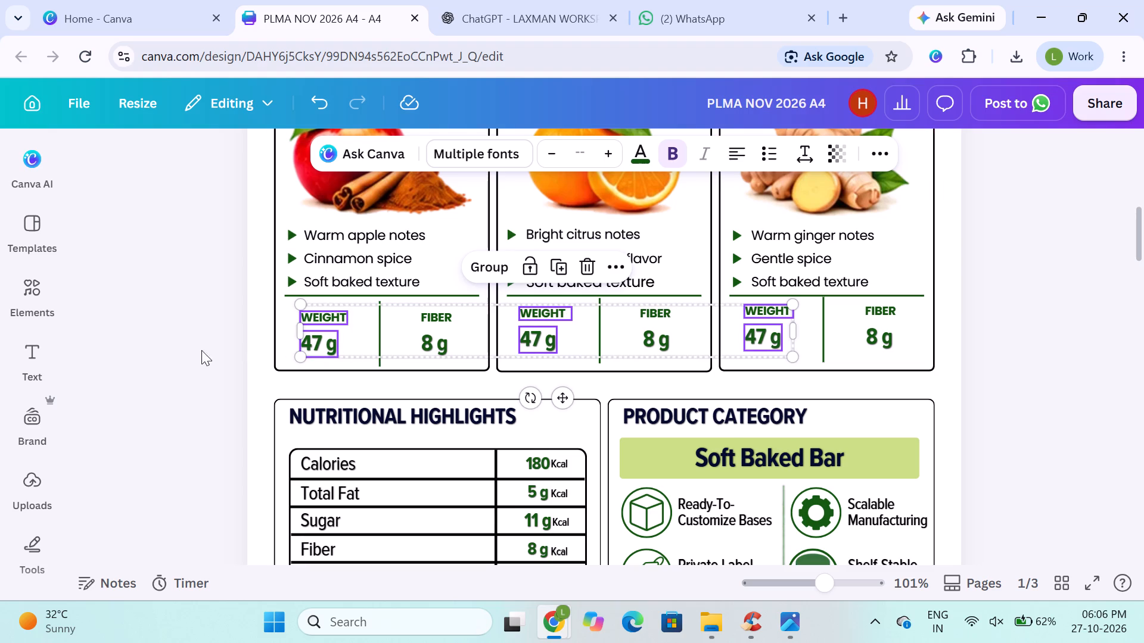
key("Down")
key("Up")
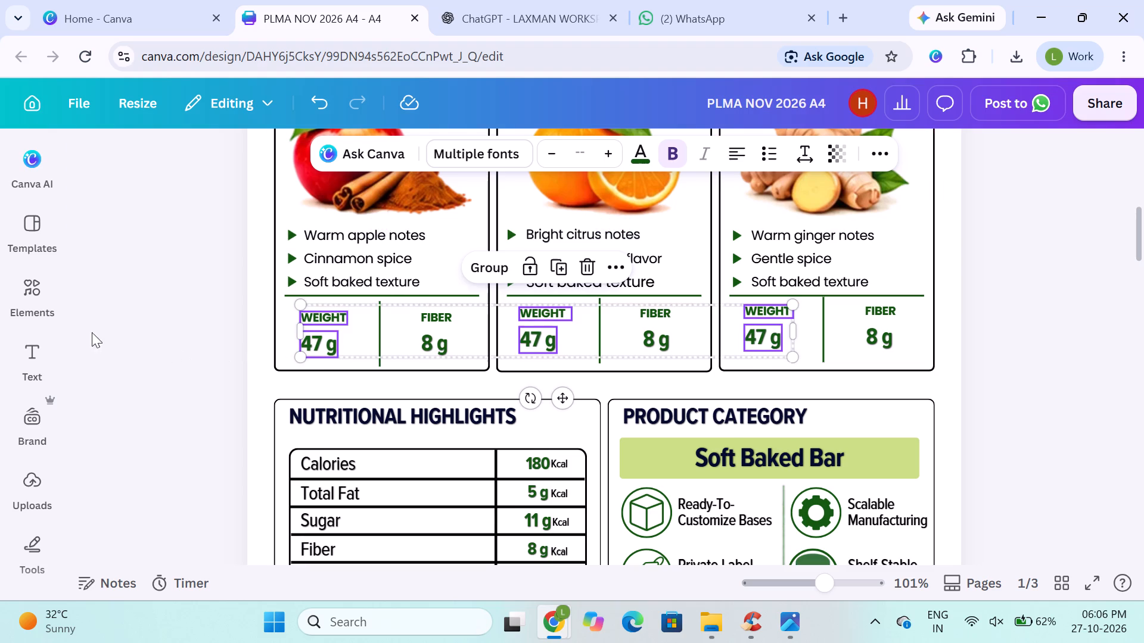
left_click(153, 320)
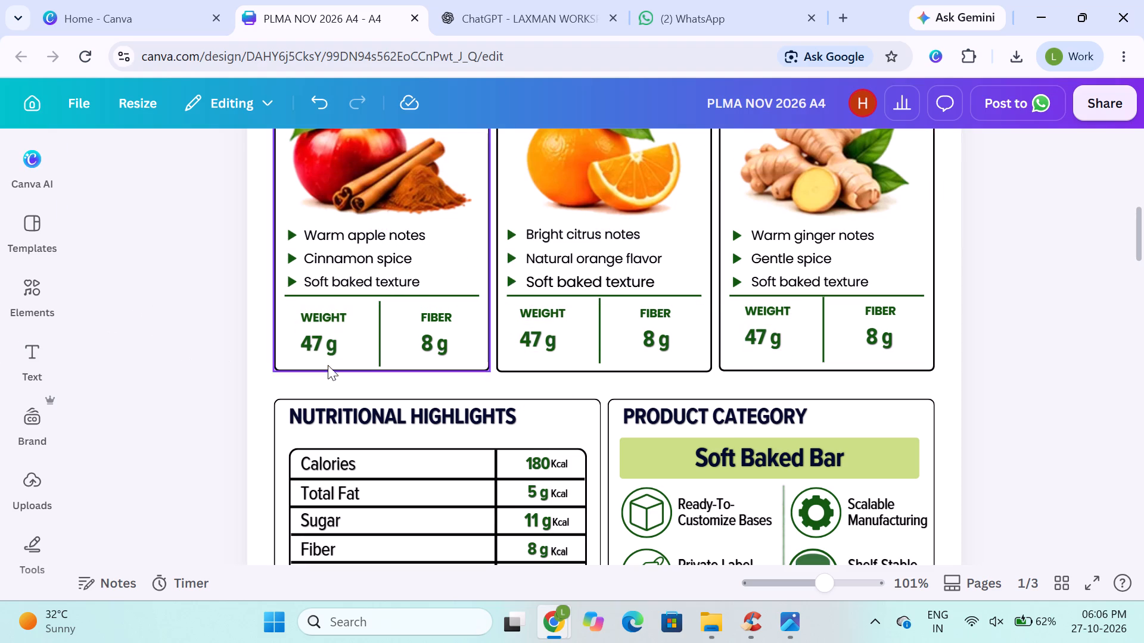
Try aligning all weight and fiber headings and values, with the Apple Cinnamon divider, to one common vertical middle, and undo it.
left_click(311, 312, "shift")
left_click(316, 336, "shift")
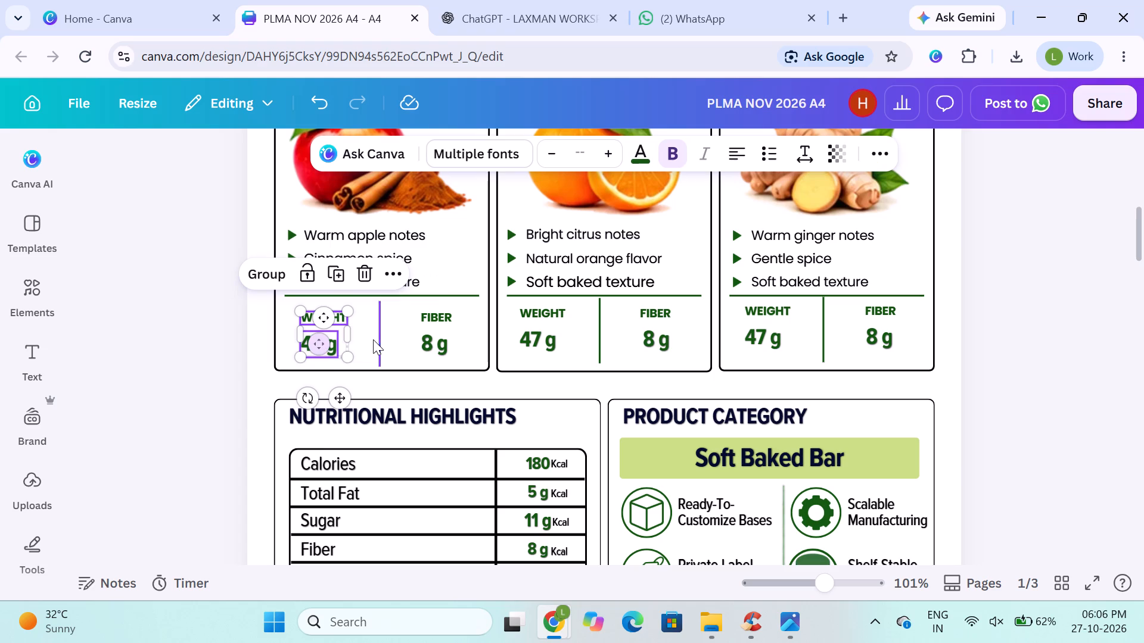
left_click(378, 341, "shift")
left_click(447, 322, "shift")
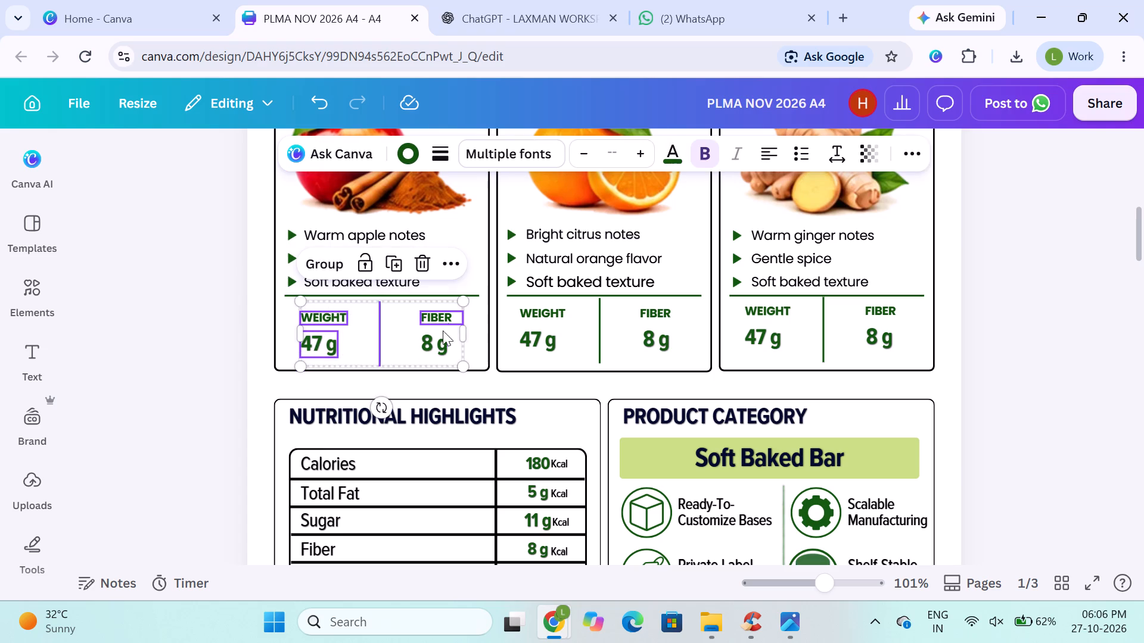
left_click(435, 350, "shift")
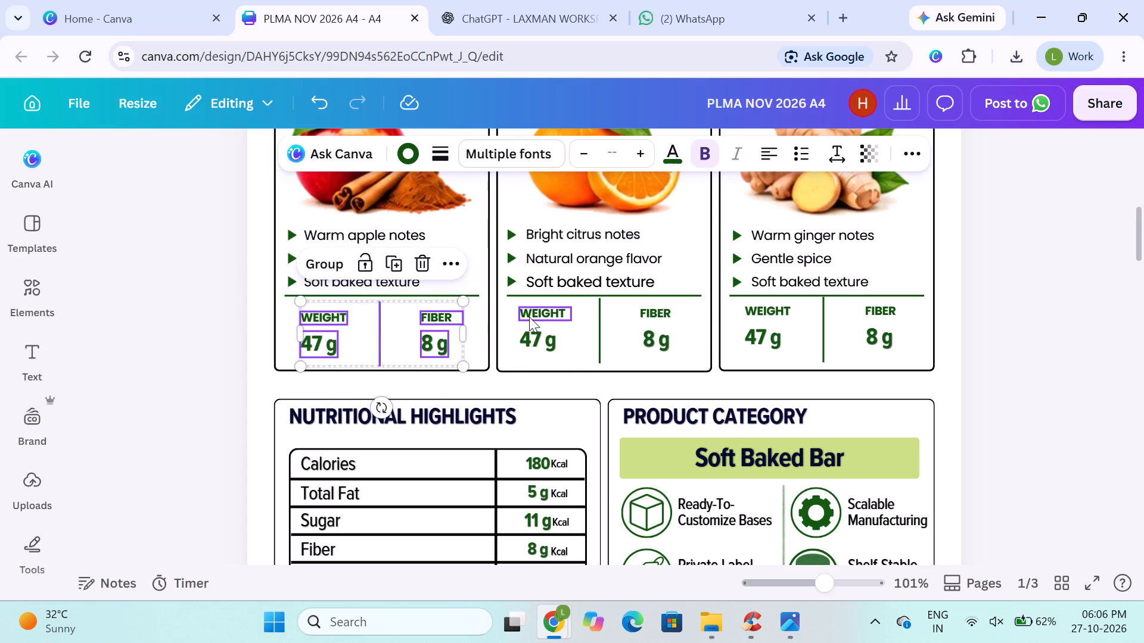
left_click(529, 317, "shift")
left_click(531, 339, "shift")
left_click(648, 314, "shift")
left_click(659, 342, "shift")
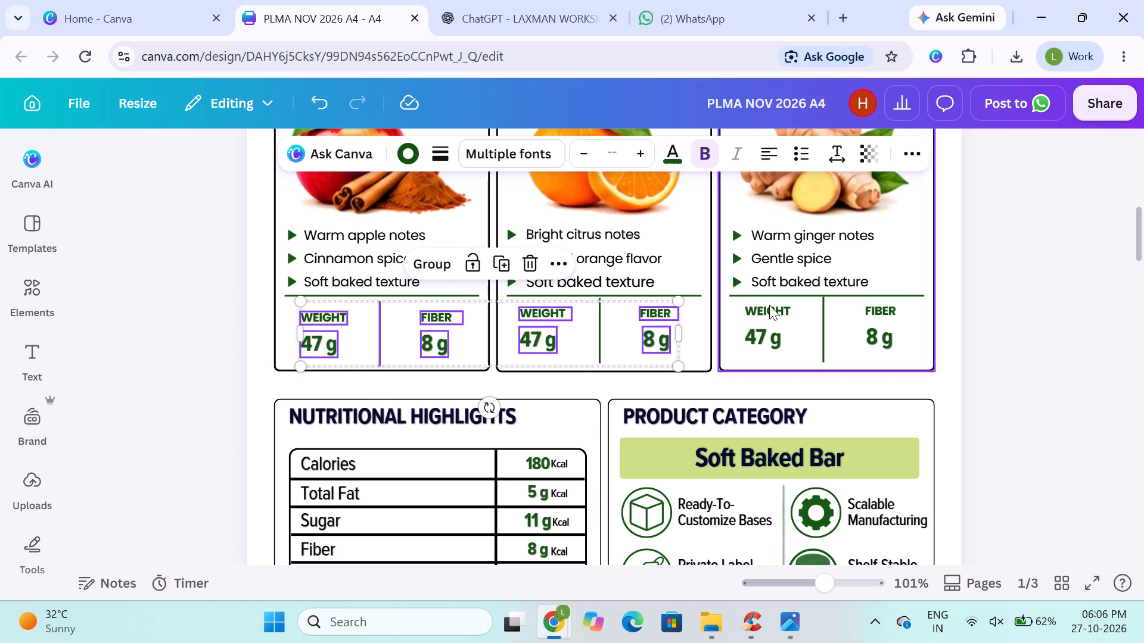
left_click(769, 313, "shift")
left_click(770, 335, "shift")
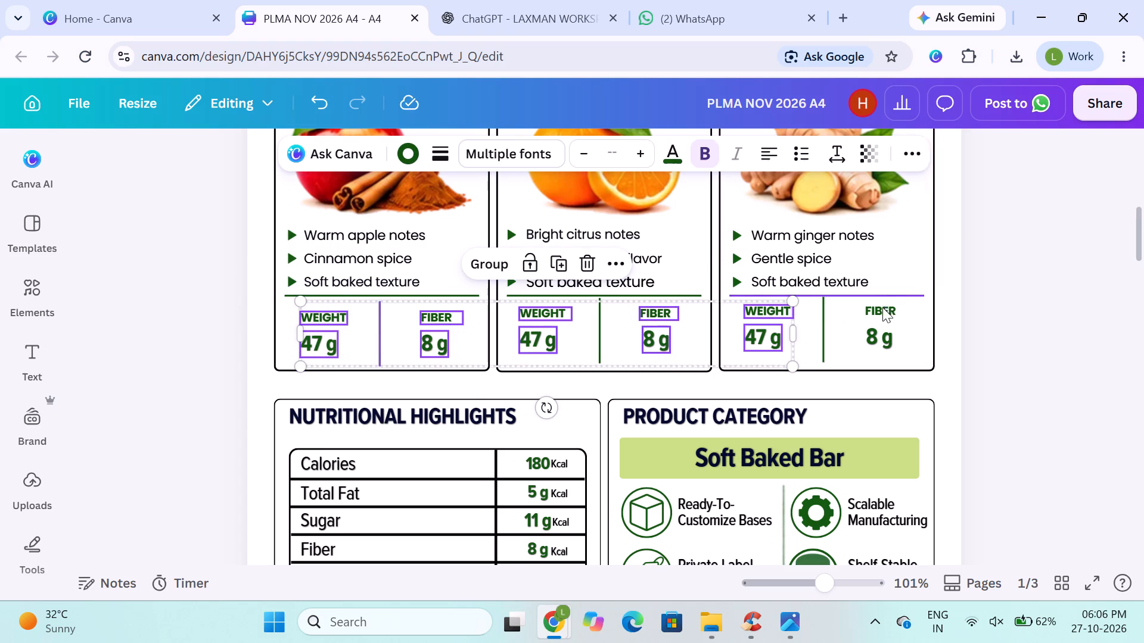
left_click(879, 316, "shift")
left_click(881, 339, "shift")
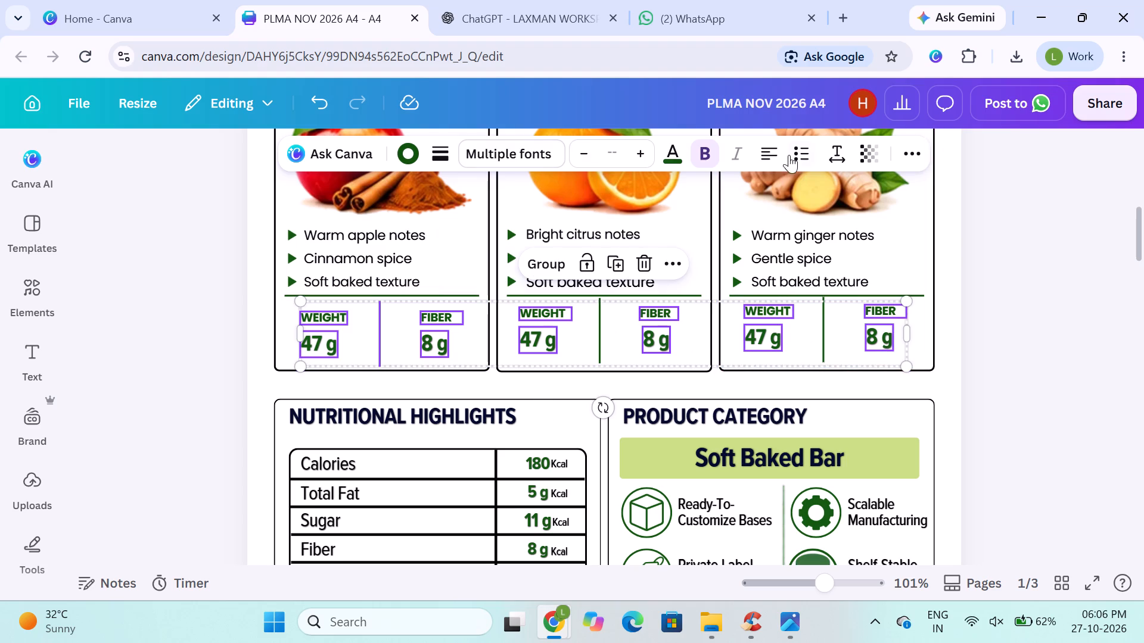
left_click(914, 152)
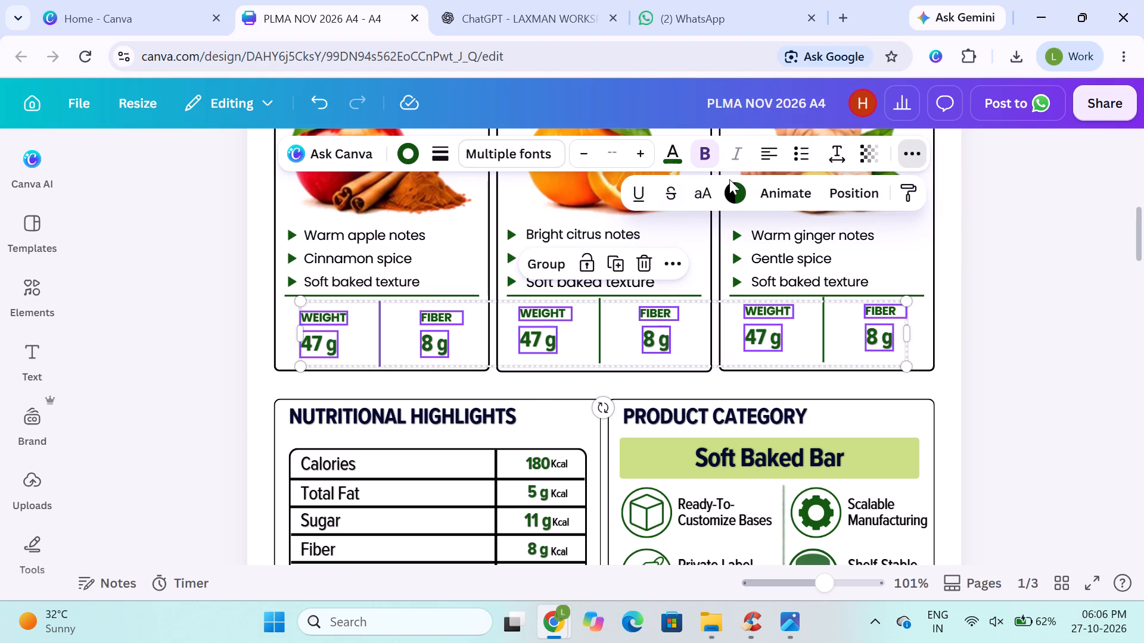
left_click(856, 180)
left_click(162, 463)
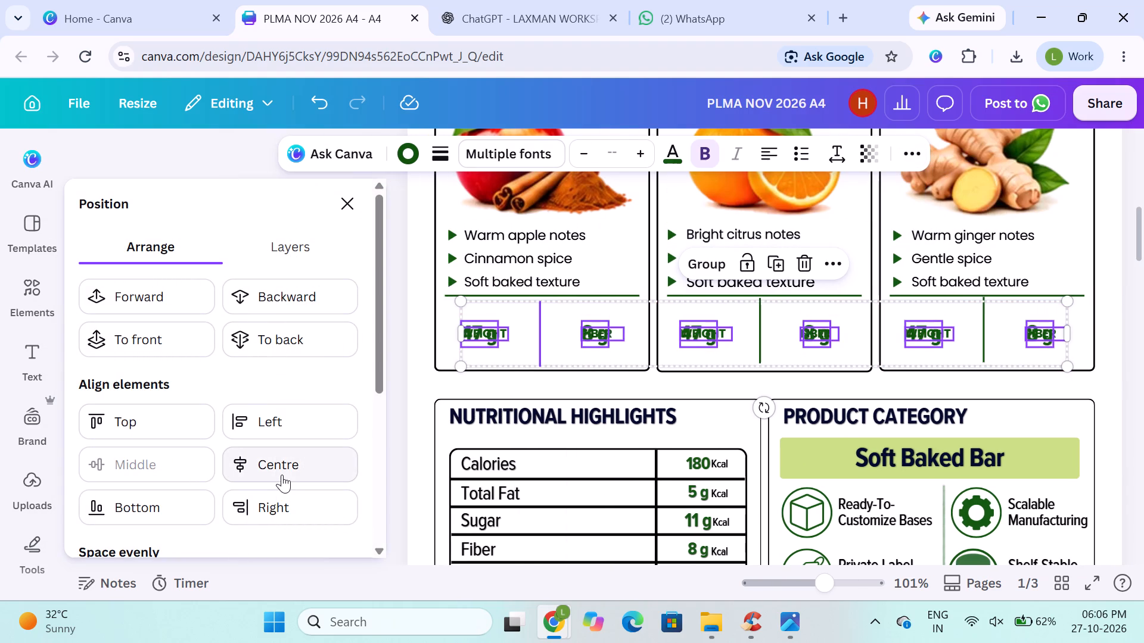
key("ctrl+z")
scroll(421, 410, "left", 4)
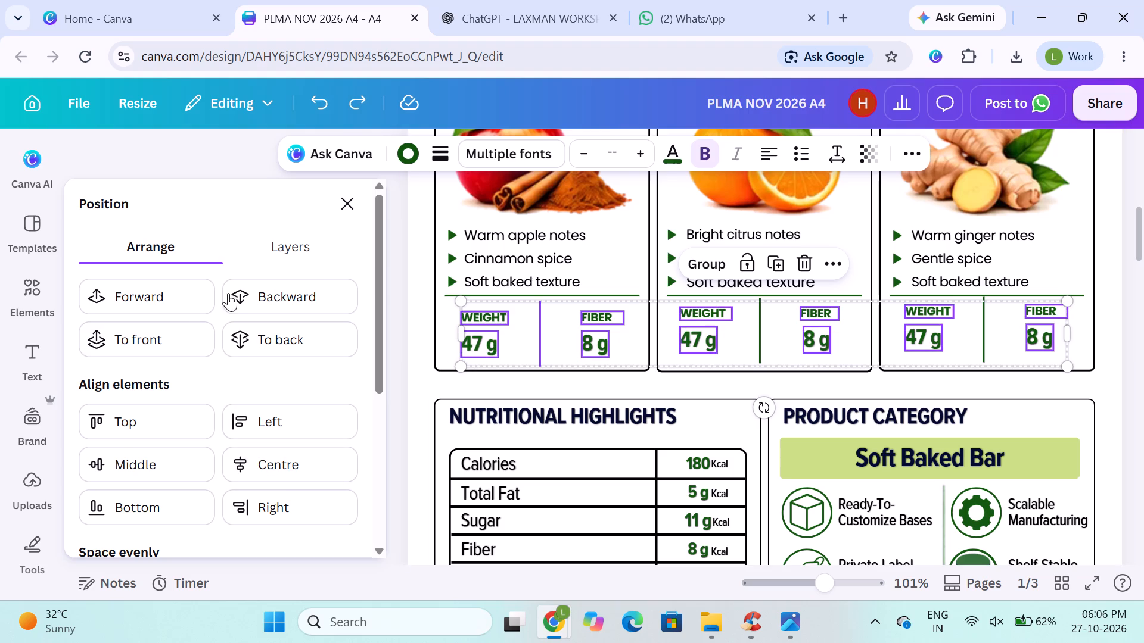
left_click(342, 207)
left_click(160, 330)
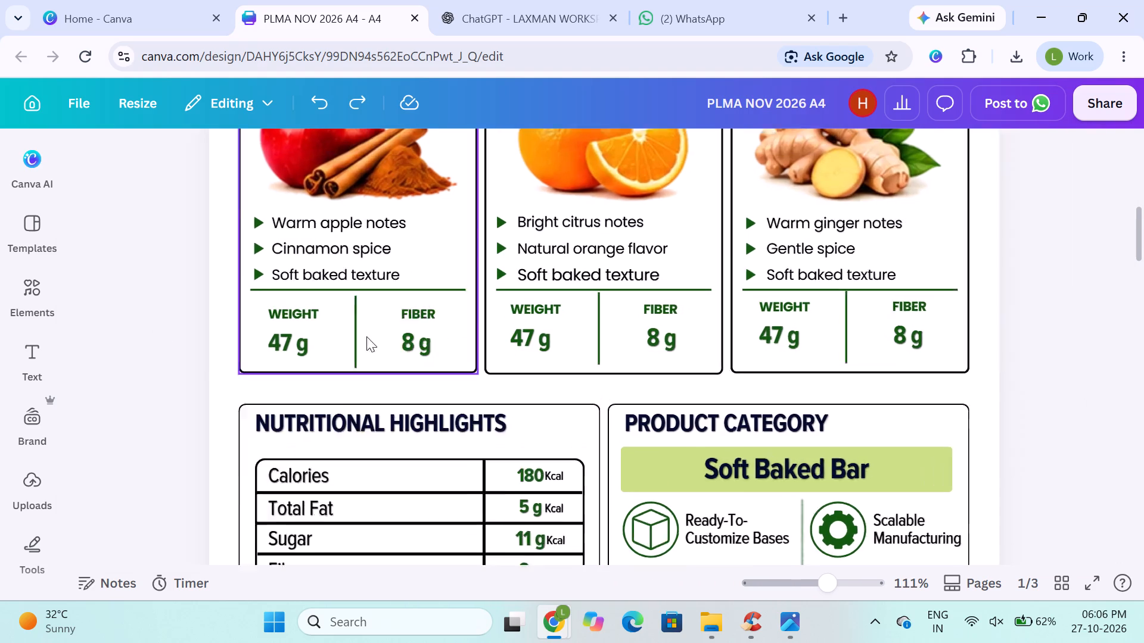
Align the WEIGHT headings of the Apple Cinnamon, Orange and Ginger cards to a common vertical middle.
left_click(210, 301)
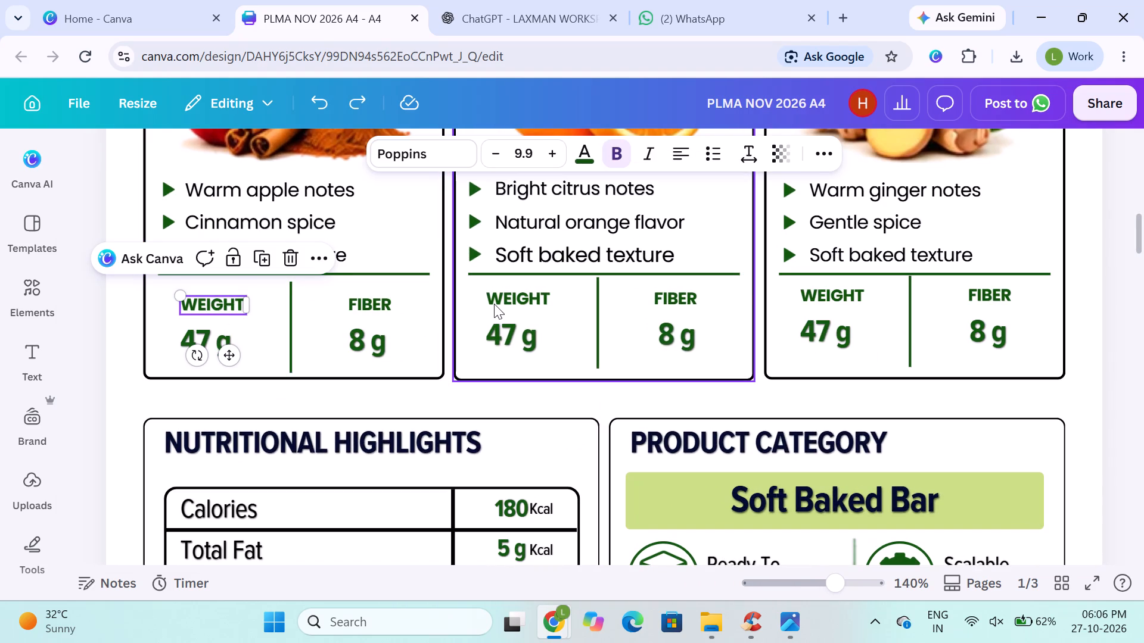
left_click(503, 305, "shift")
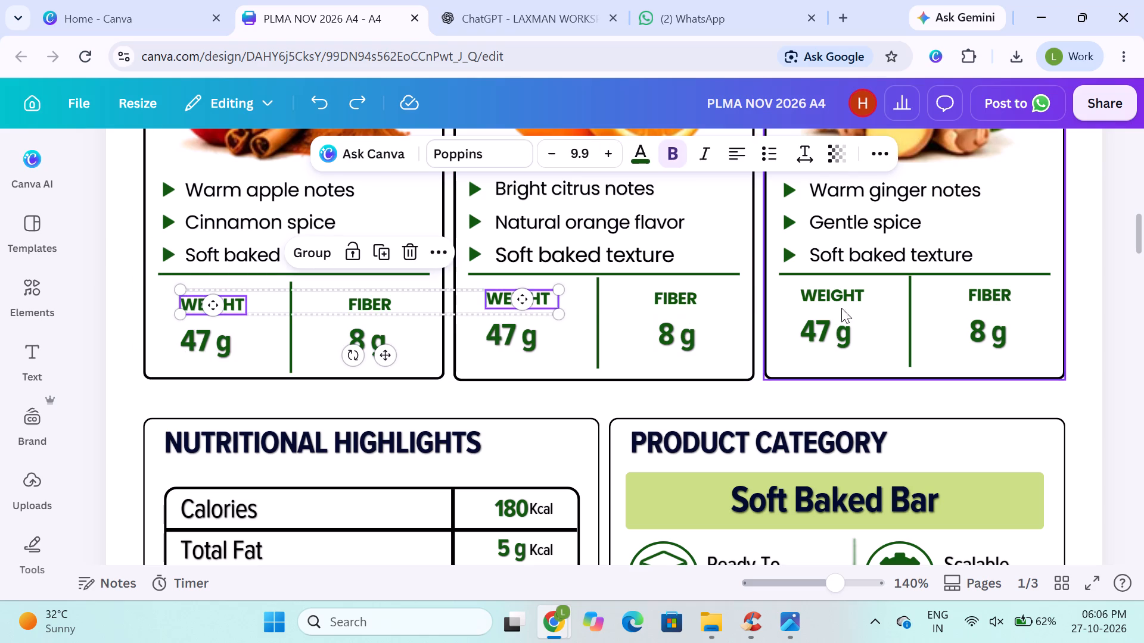
left_click(835, 295, "shift")
left_click(881, 151)
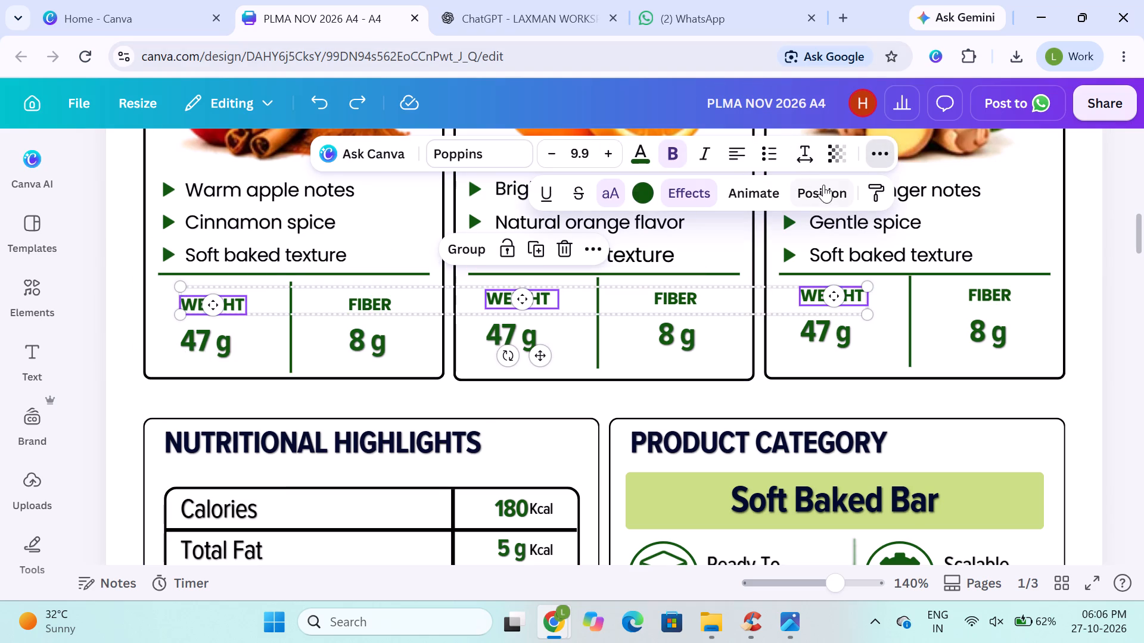
left_click(821, 189)
left_click(170, 469)
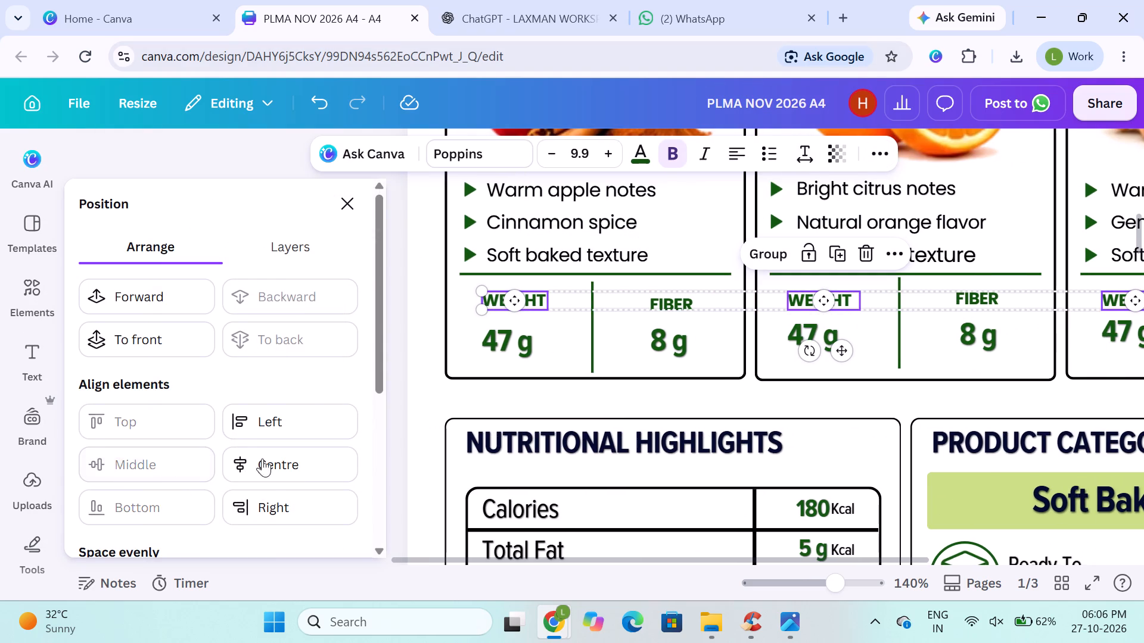
scroll(298, 458, "left", 4)
scroll(488, 354, "left", 1)
left_click(348, 207)
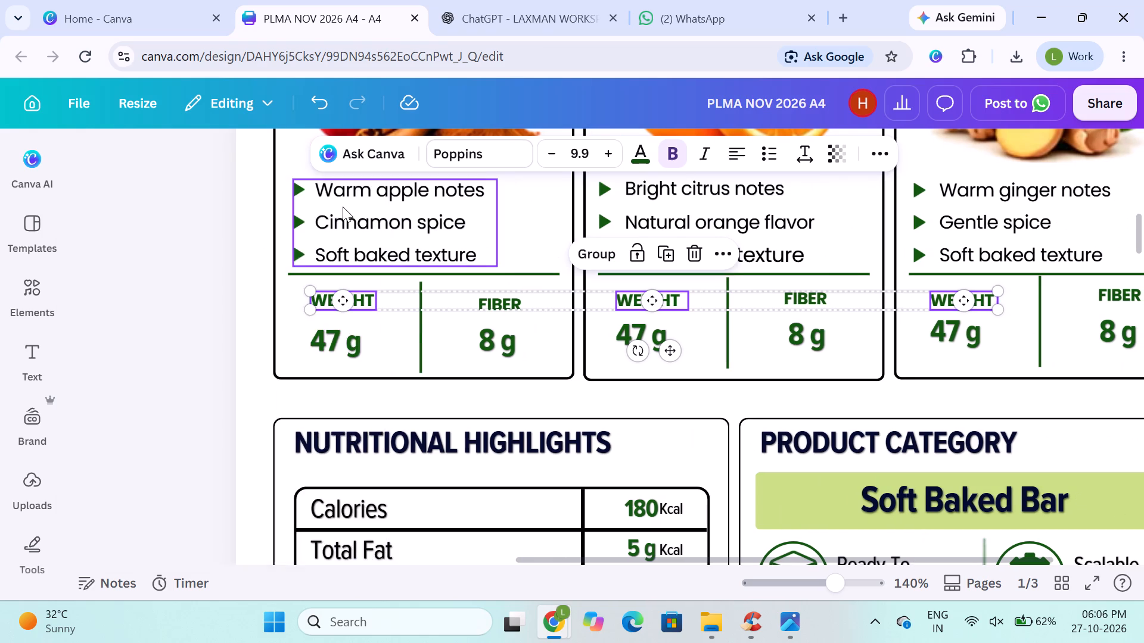
scroll(336, 285, "left", 1)
Align all six WEIGHT and FIBER headings across the three flavour cards to the same vertical middle.
left_click(378, 296)
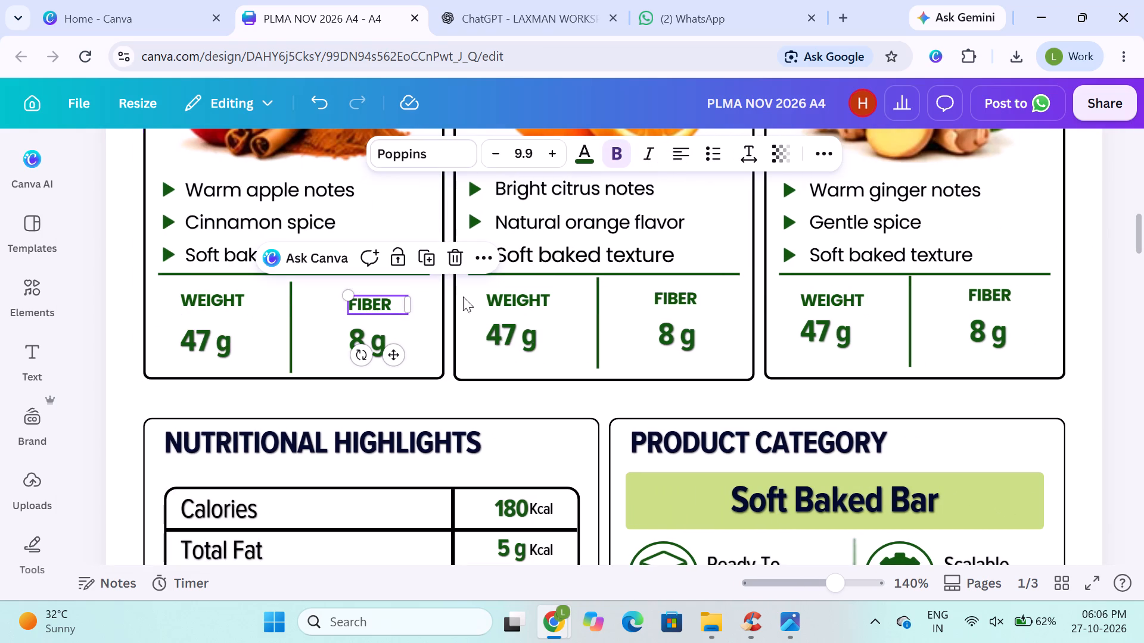
left_click(529, 296, "shift")
left_click(658, 292, "shift")
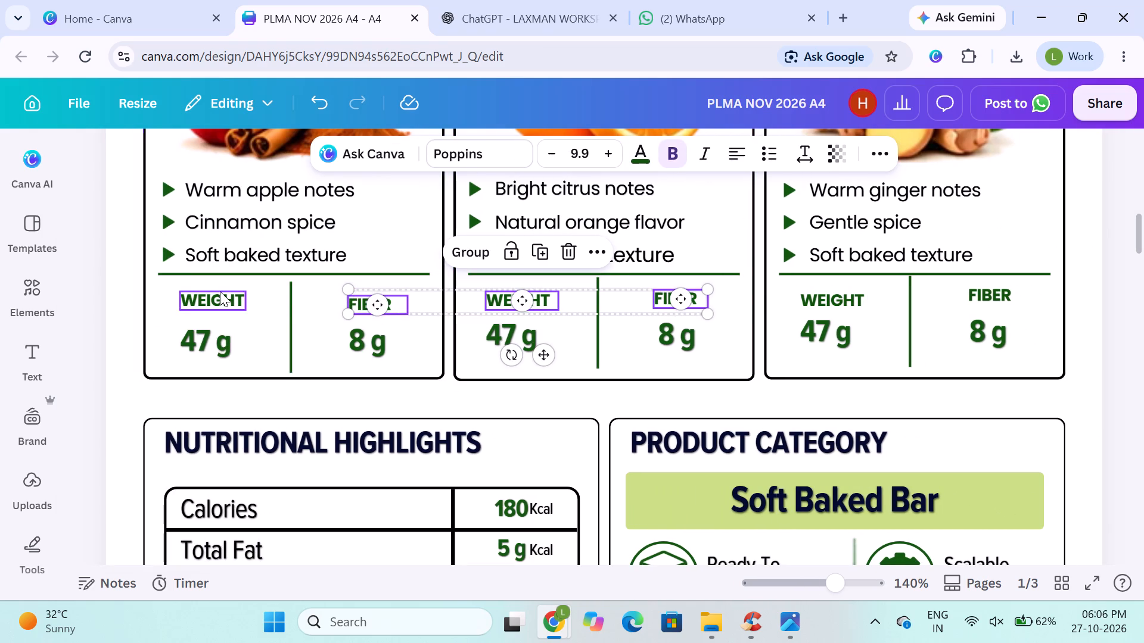
left_click(219, 292, "shift")
left_click(825, 293, "shift")
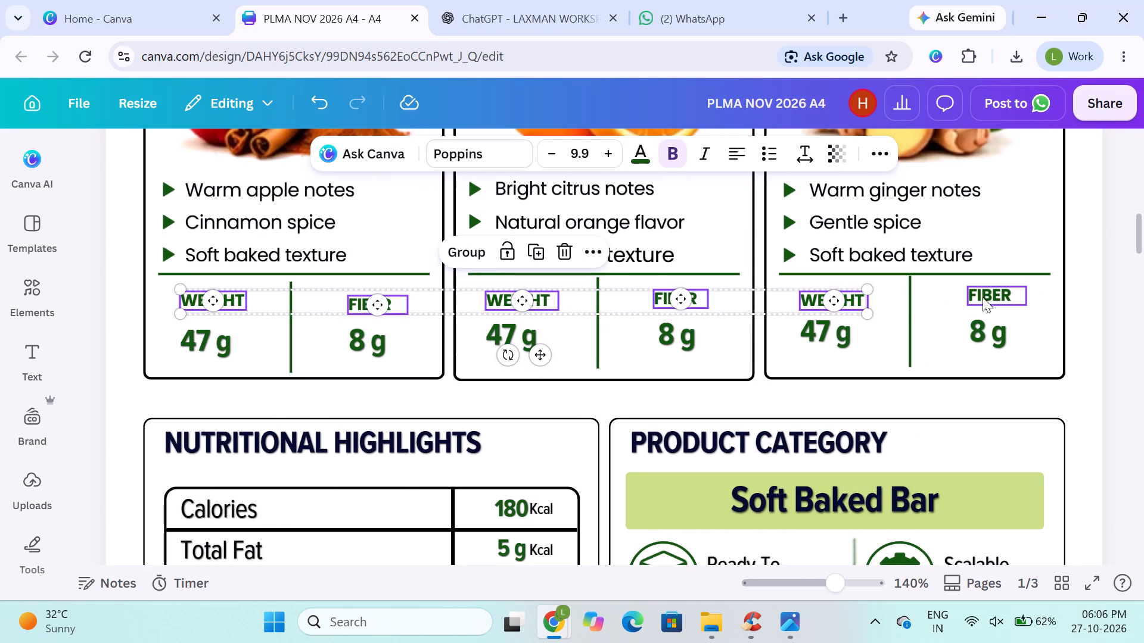
left_click(983, 297, "shift")
left_click(873, 152)
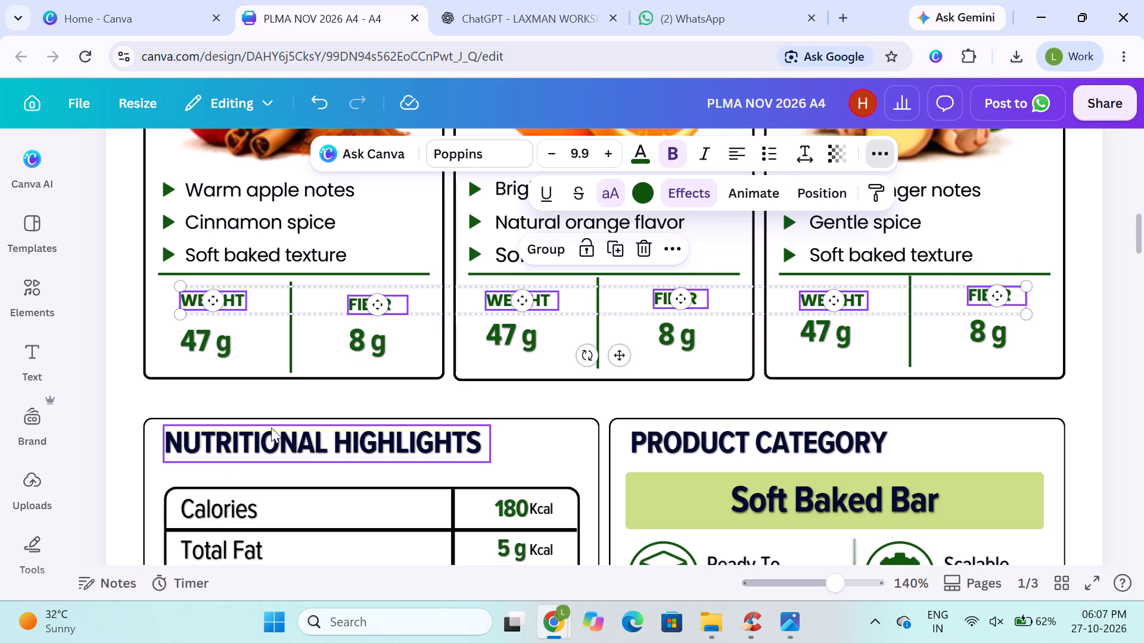
left_click(814, 196)
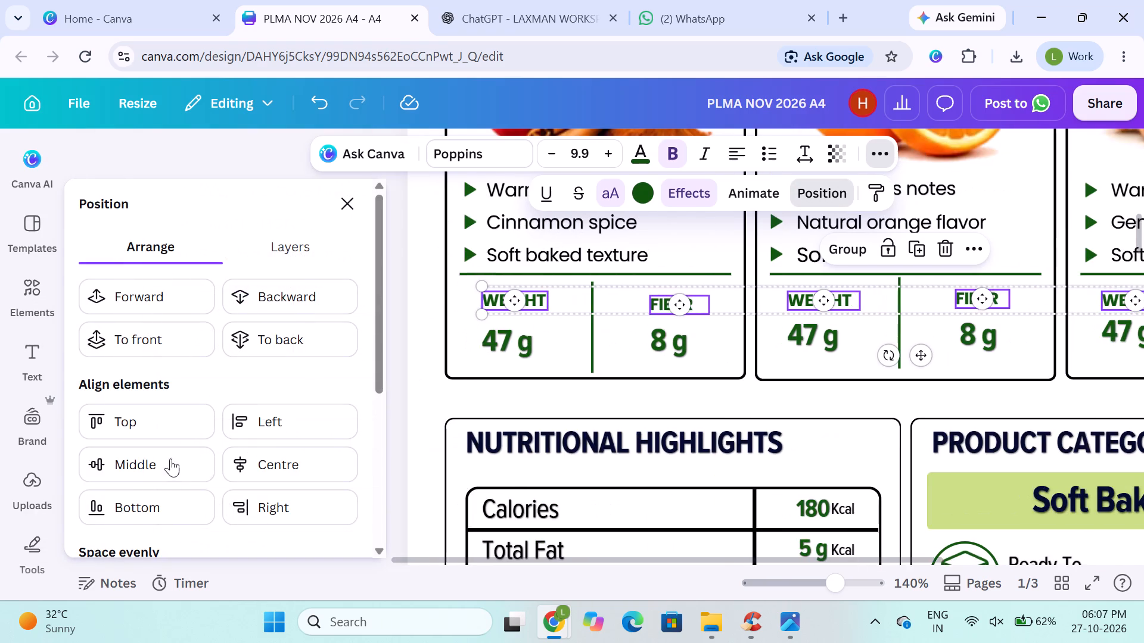
left_click(166, 460)
scroll(674, 338, "left", 2)
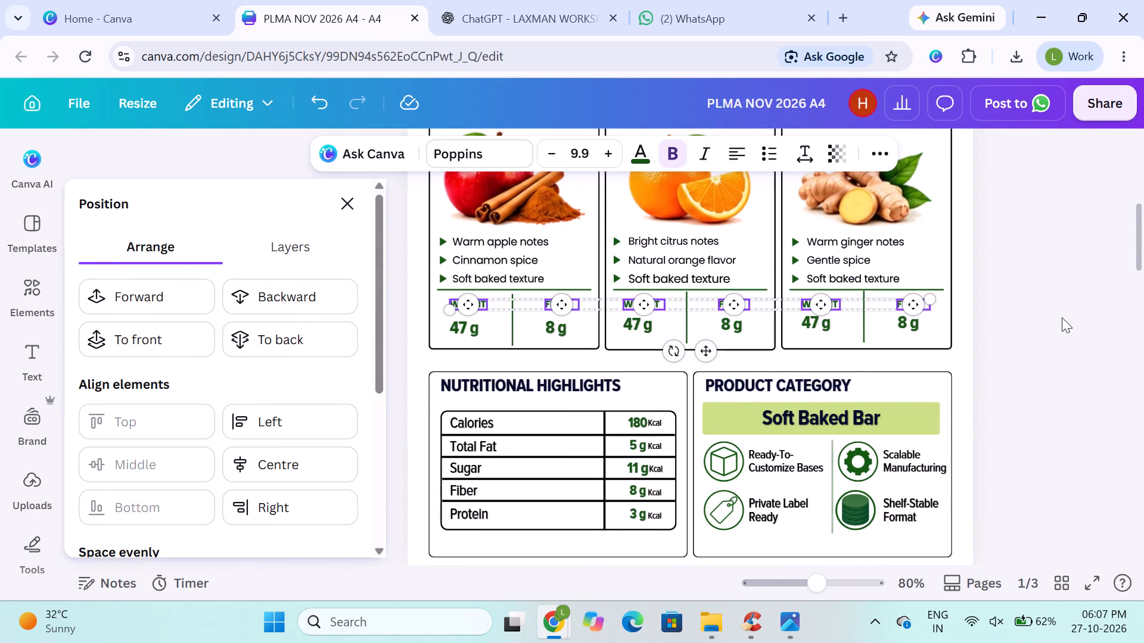
left_click(1062, 317)
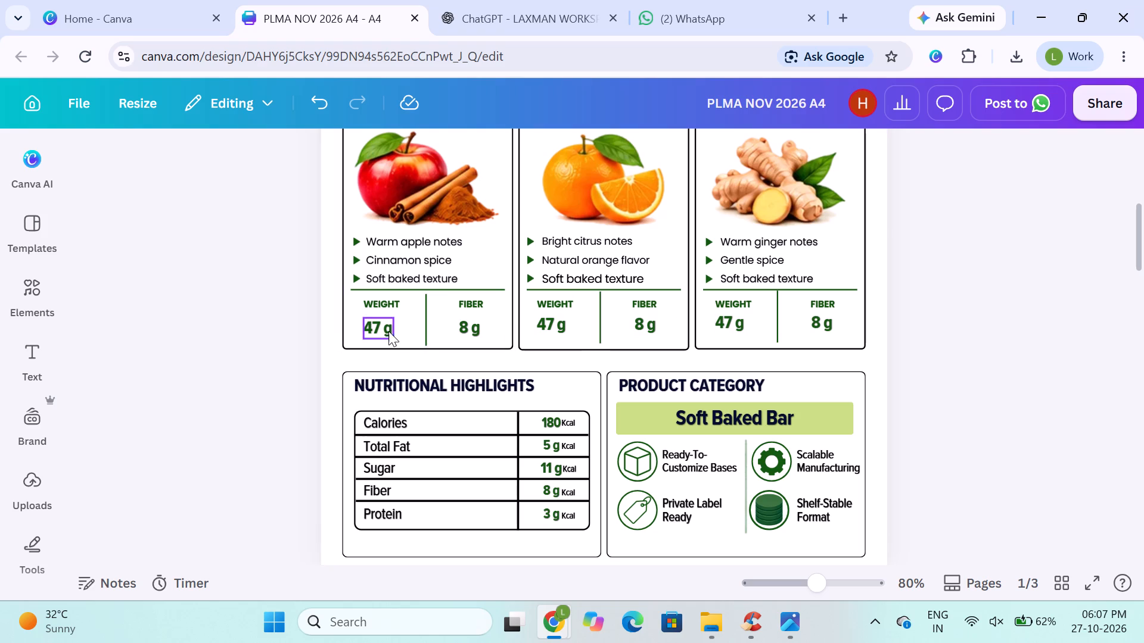
Align all six 47 g and 8 g values across the three flavour cards to the same vertical middle.
left_click(384, 331)
left_click(468, 326, "shift")
left_click(553, 329, "shift")
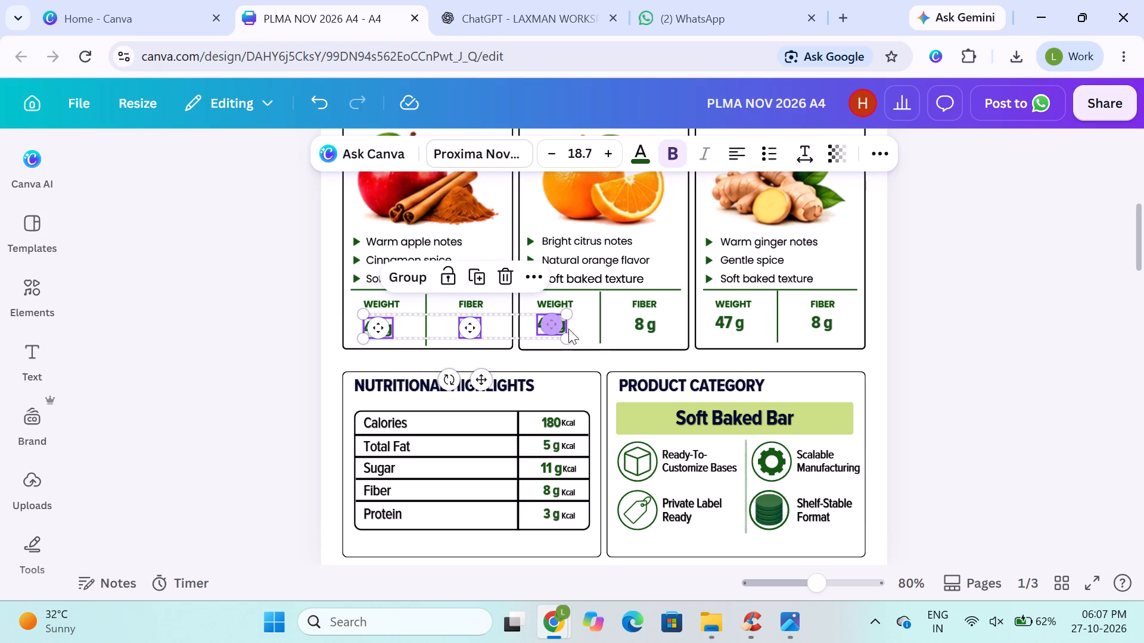
left_click(645, 326, "shift")
left_click(730, 324, "shift")
left_click(827, 326, "shift")
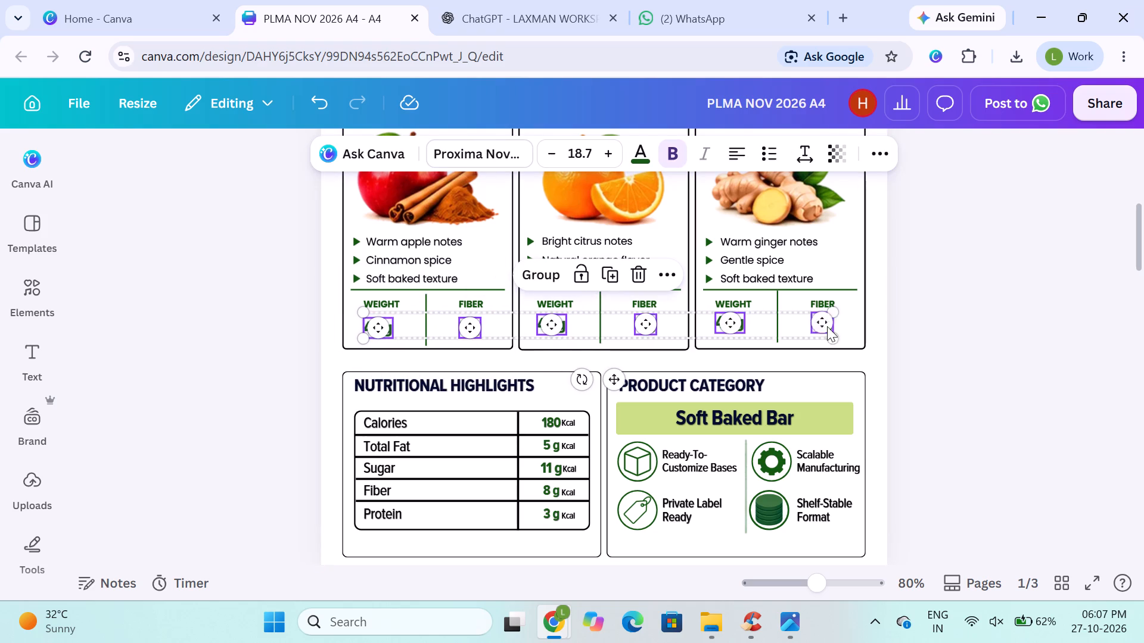
left_click(876, 158)
left_click(809, 198)
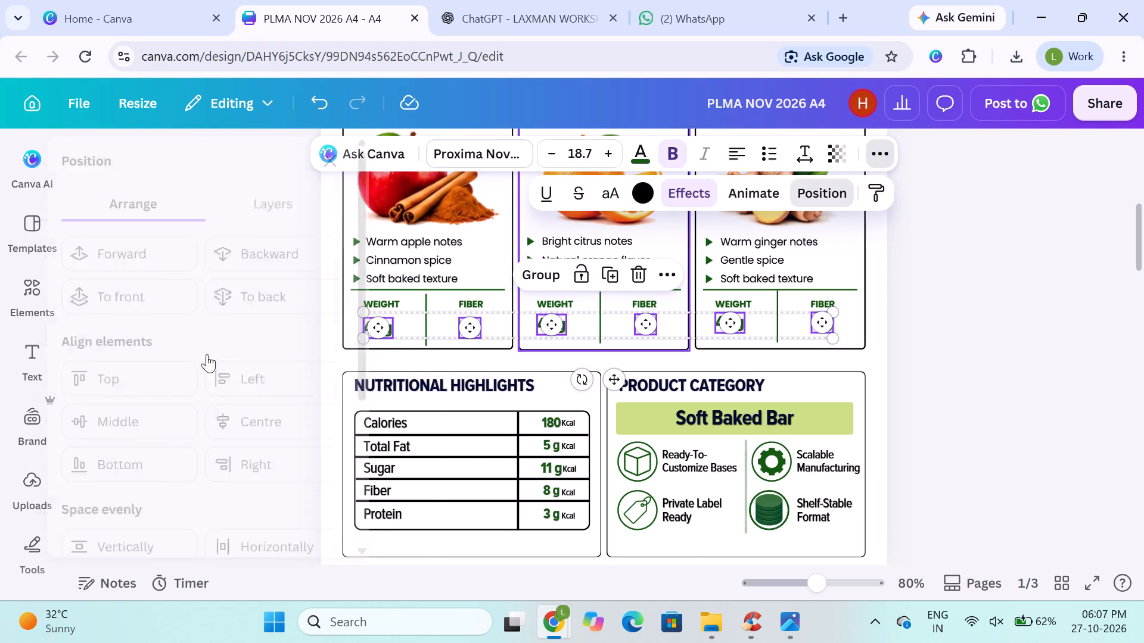
left_click(98, 456)
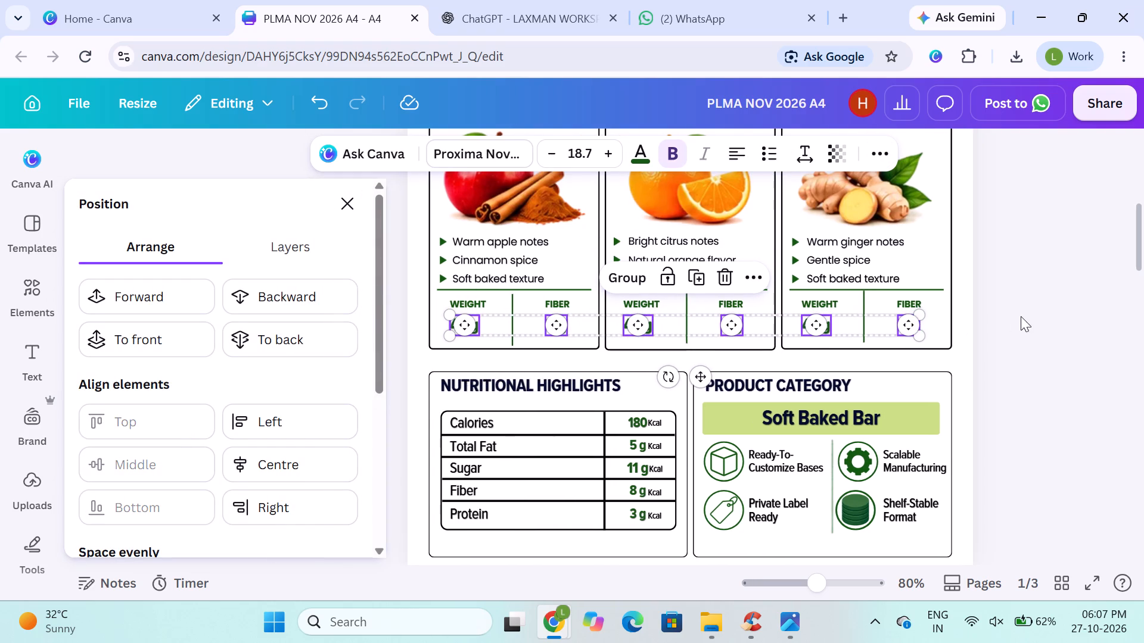
left_click(1021, 316)
left_click(1017, 318)
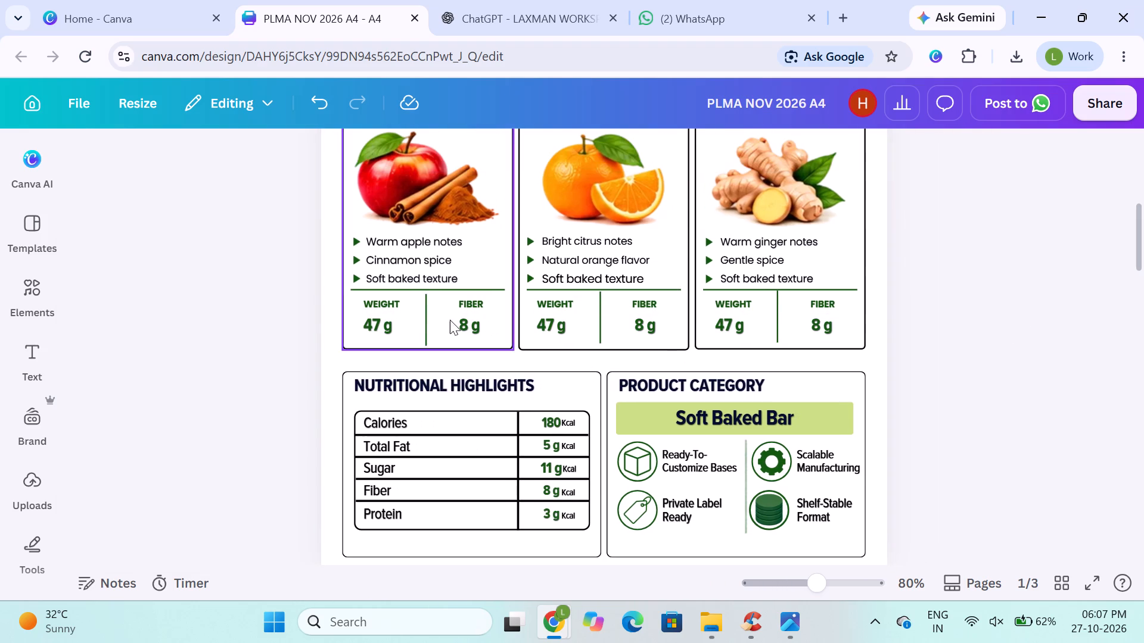
Nudge the Apple Cinnamon card's vertical divider slightly to the right, closer to the card's centre.
left_click(427, 323)
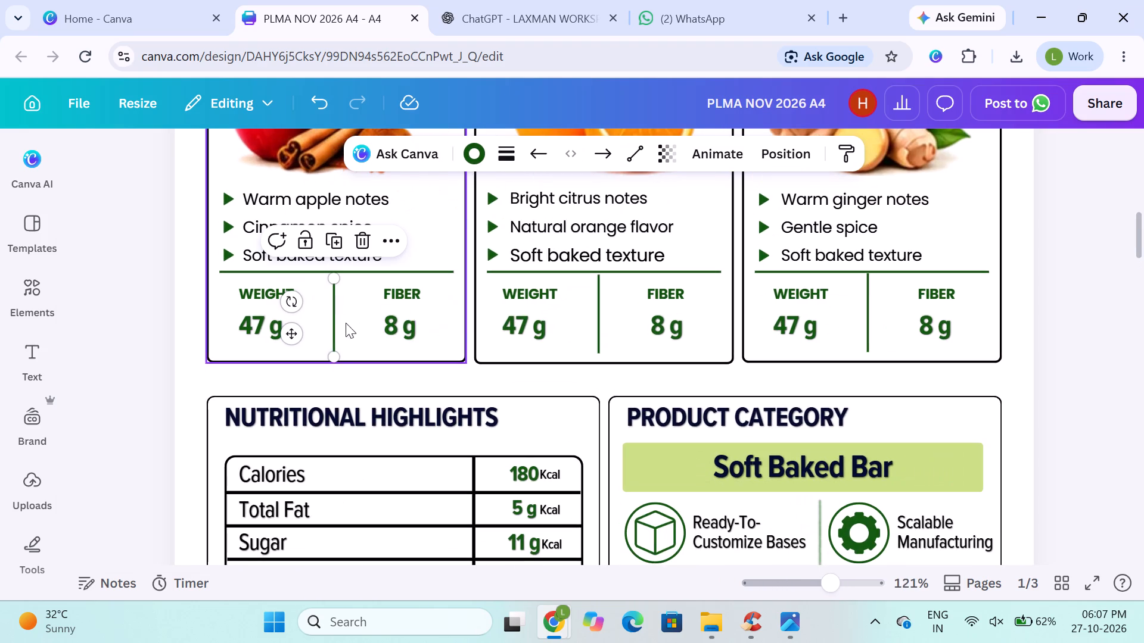
key("Right")
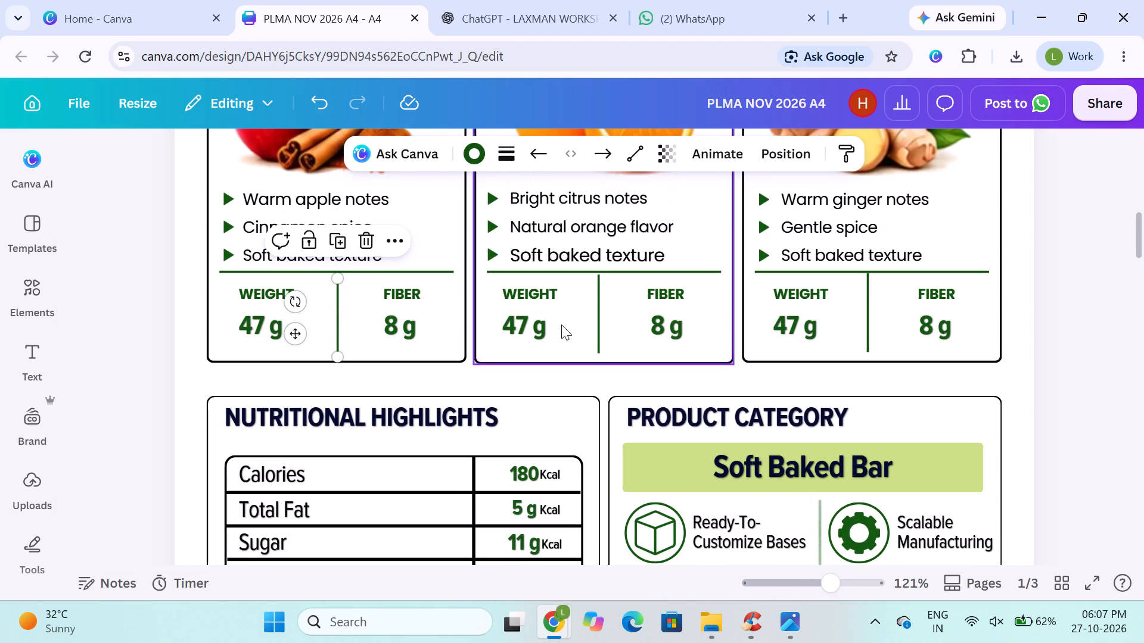
Align the vertical dividers of all three flavour cards to the same vertical middle.
left_click(598, 319)
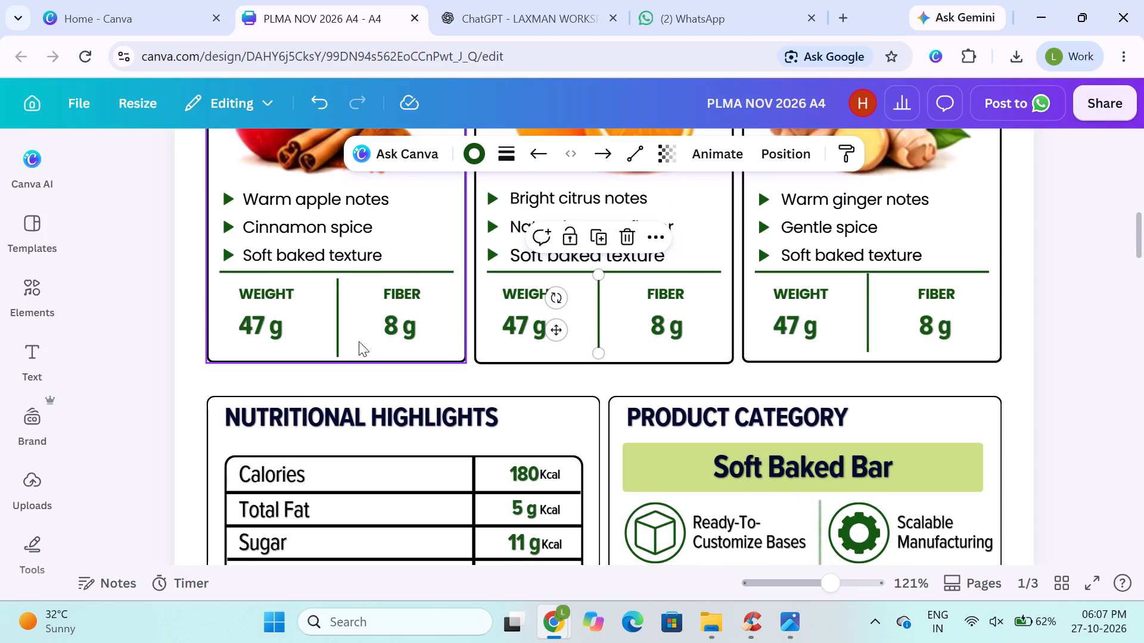
left_click(340, 335, "shift")
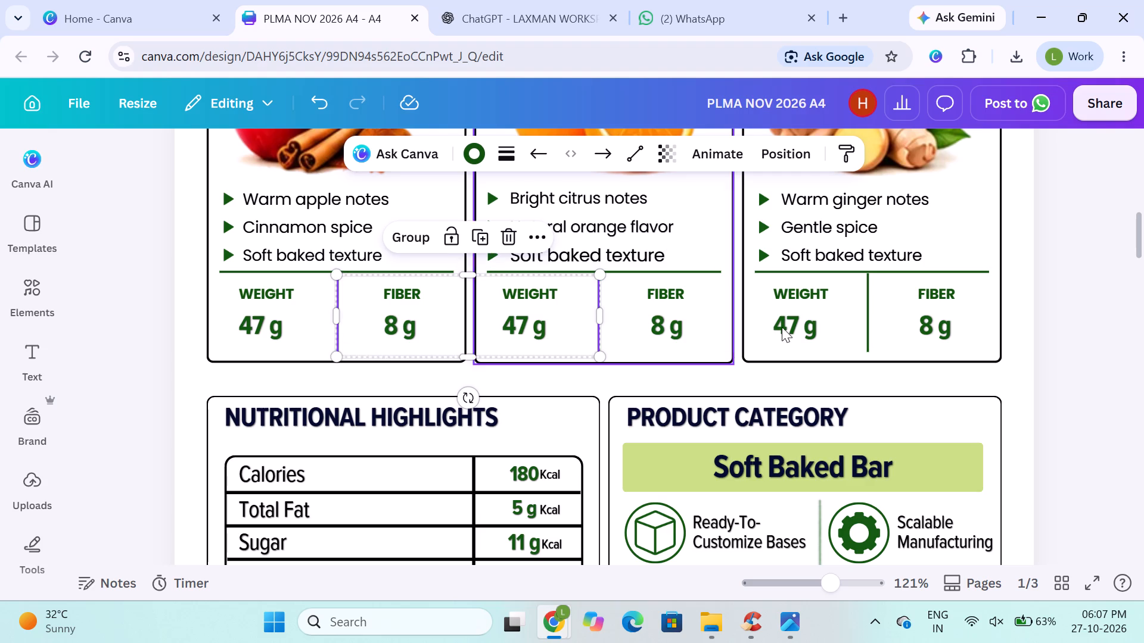
left_click(869, 307, "shift")
left_click(782, 152)
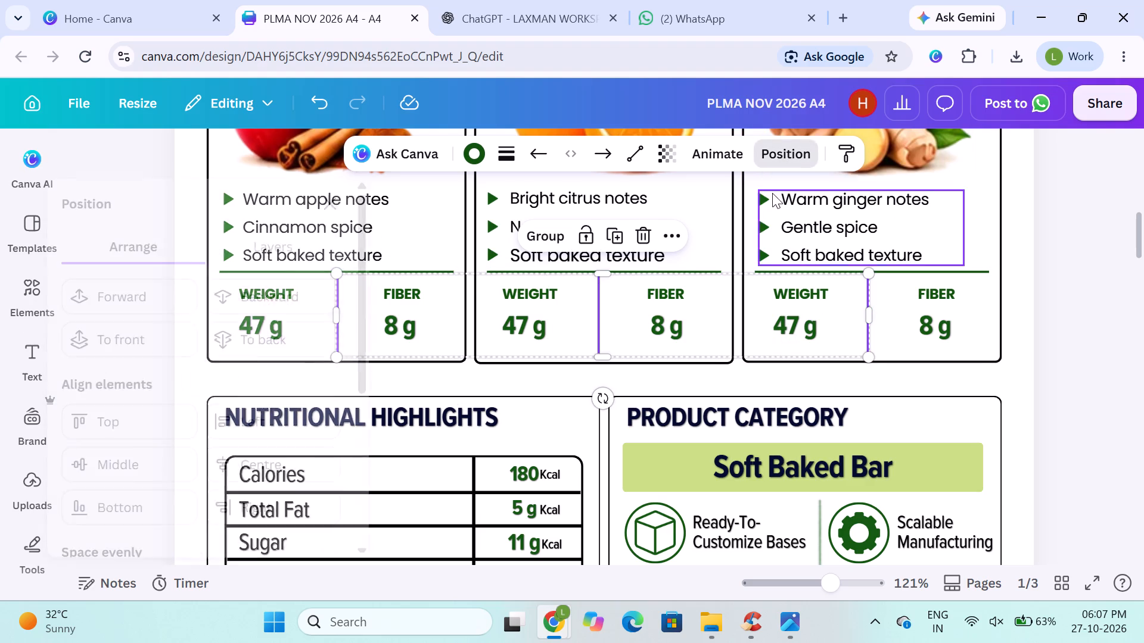
left_click(109, 467)
scroll(274, 467, "left", 1)
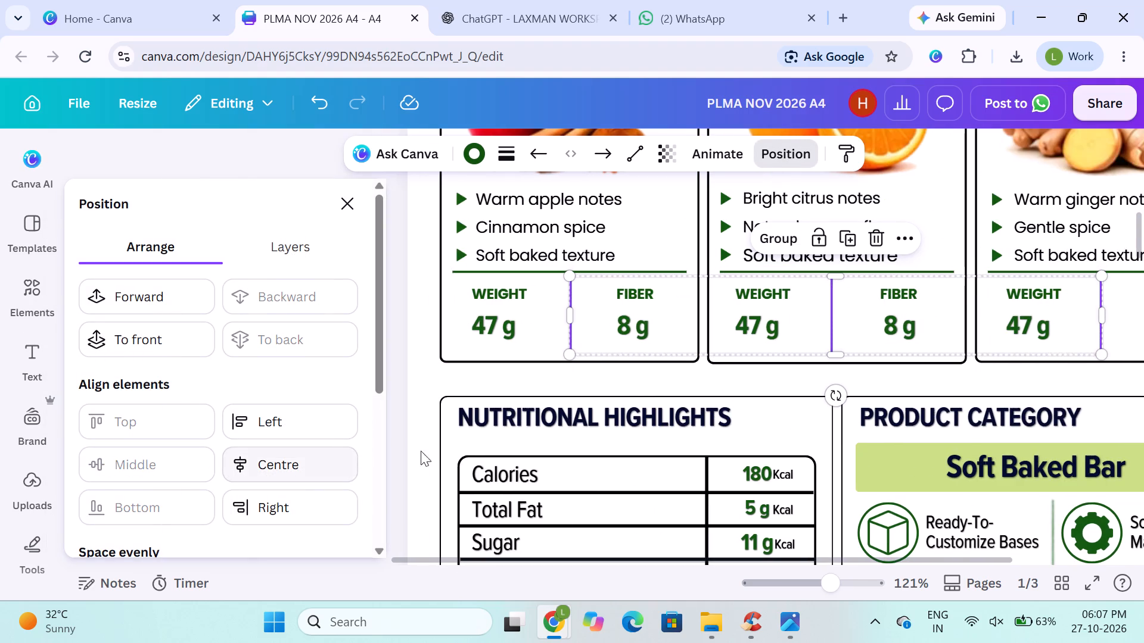
scroll(421, 451, "left", 2)
scroll(646, 388, "left", 2)
key("Down")
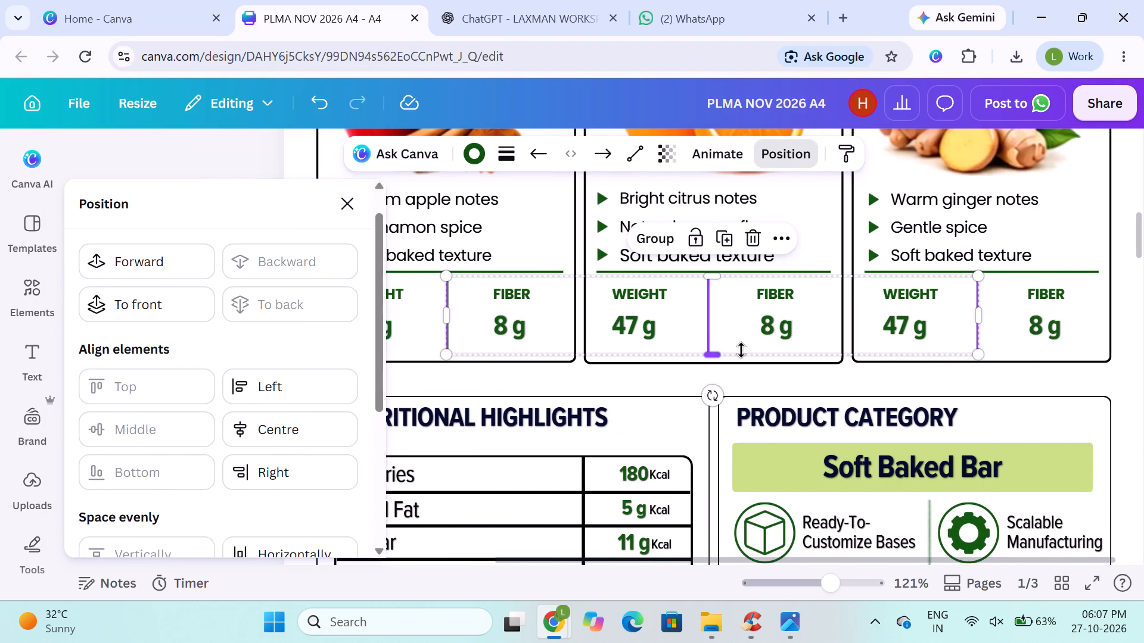
left_click(346, 208)
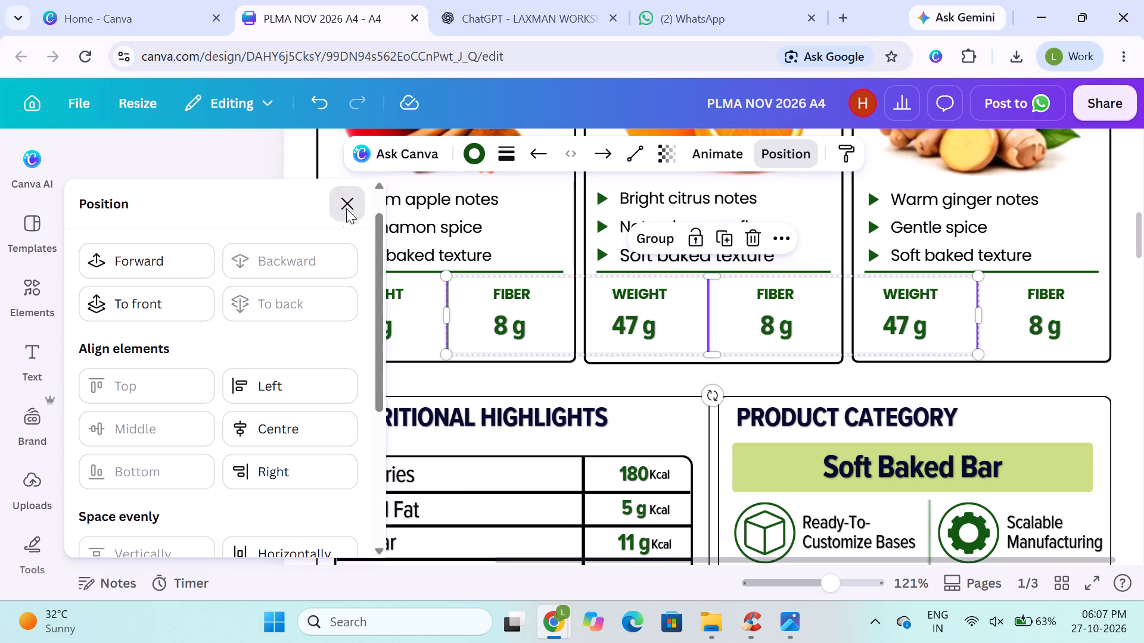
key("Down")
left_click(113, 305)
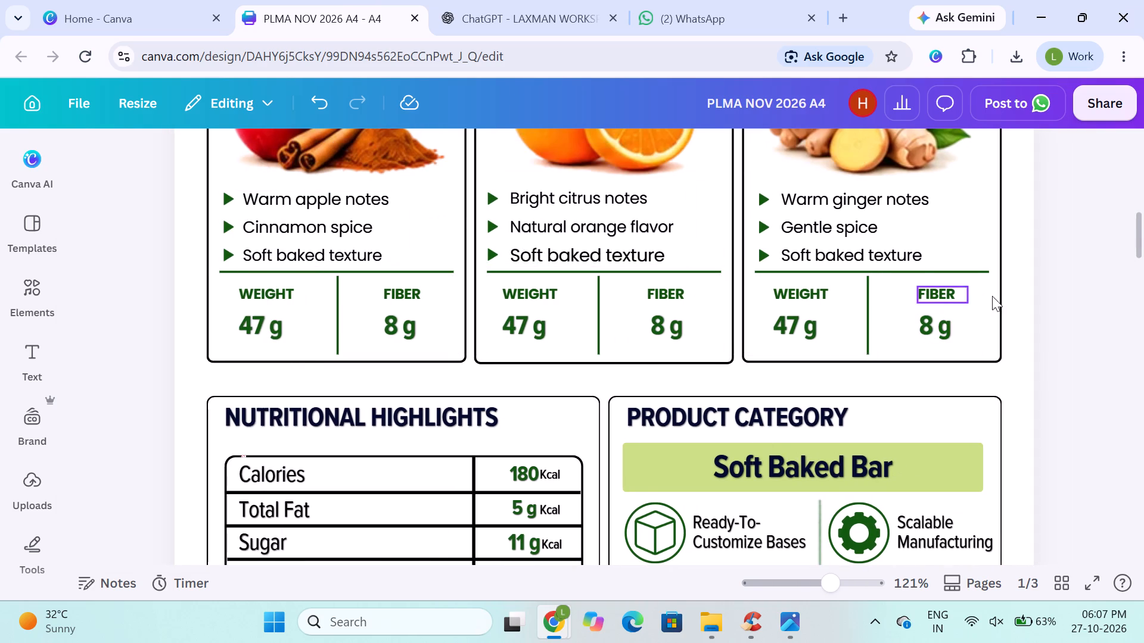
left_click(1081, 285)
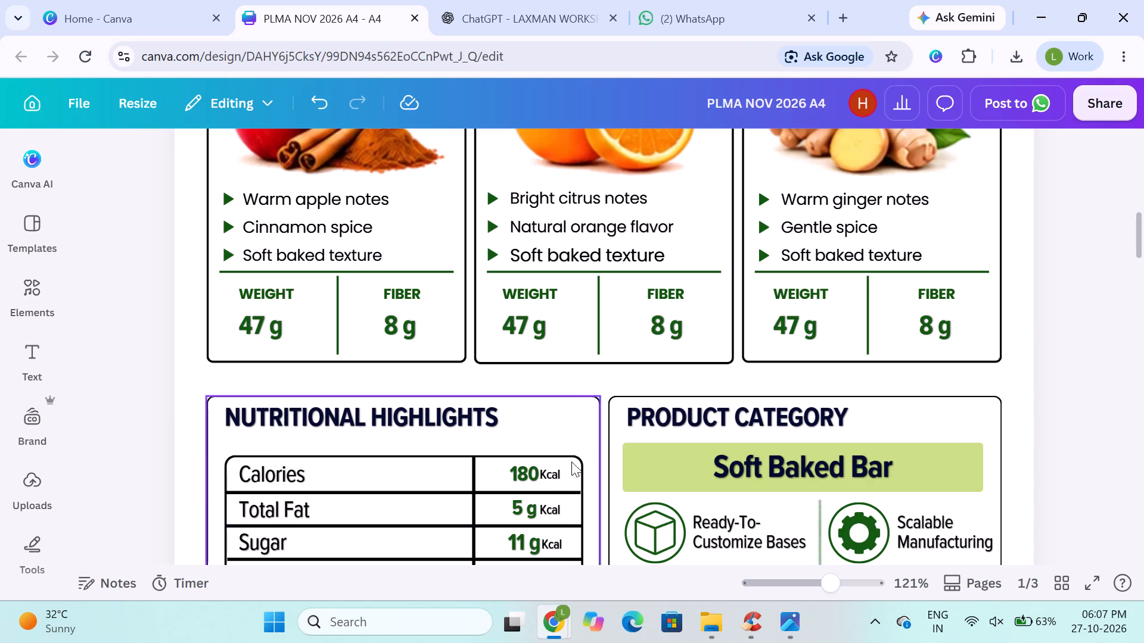
Delete the Kcal labels beside the Protein, Fiber, Sugar and Total Fat values in the Nutritional Highlights table.
scroll(561, 475, "down", 2)
scroll(545, 283, "up", 1)
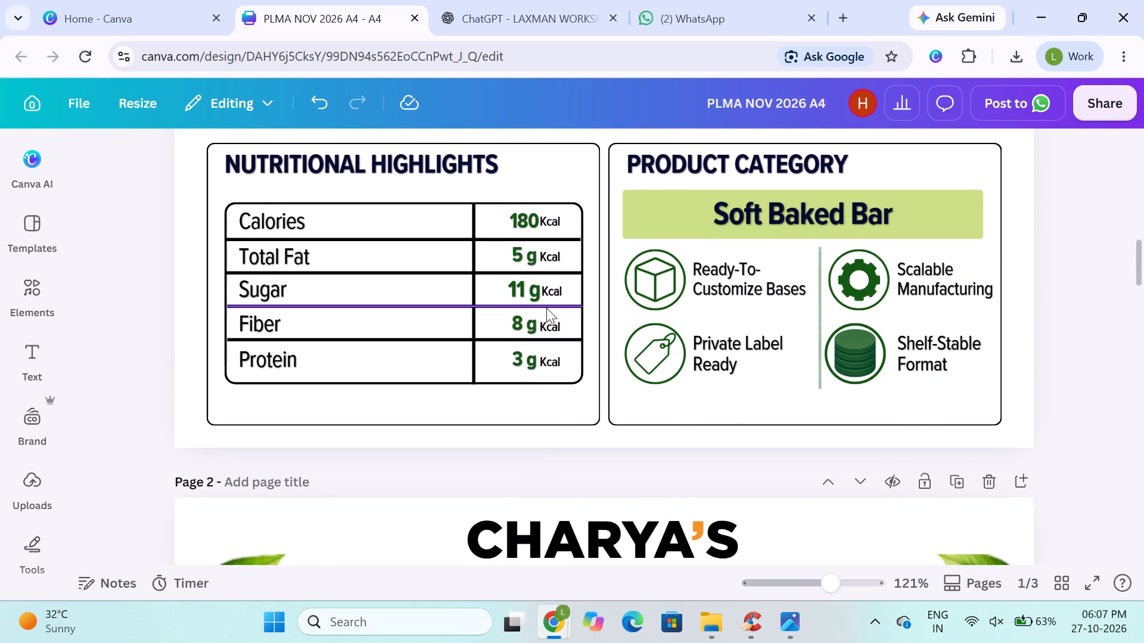
left_click(550, 360)
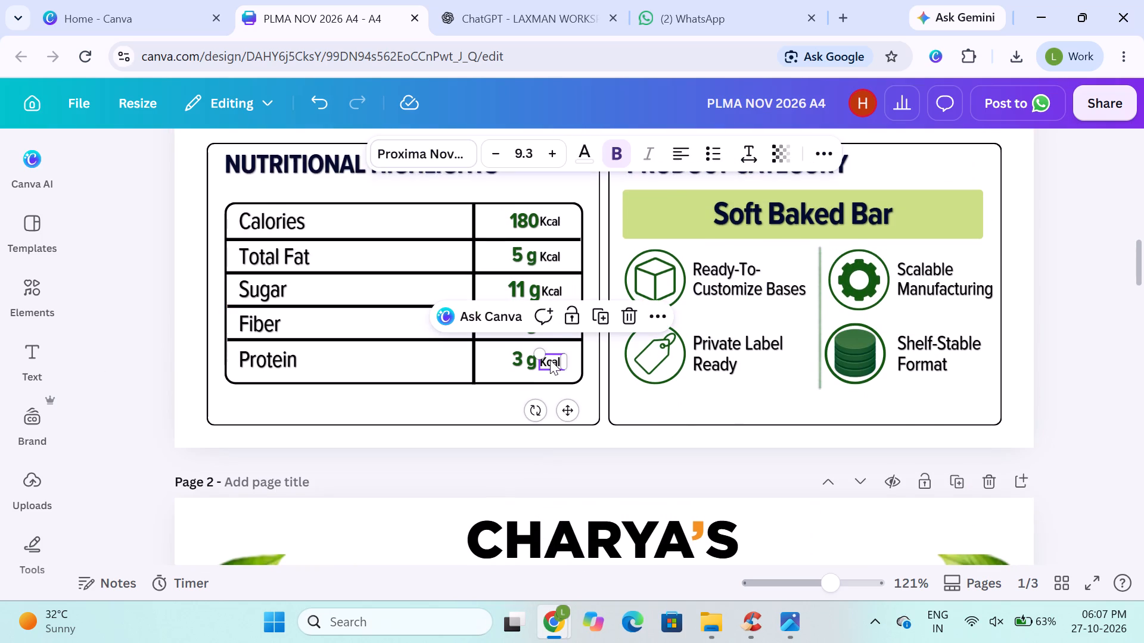
key("BackSpace")
left_click(550, 327)
key("BackSpace")
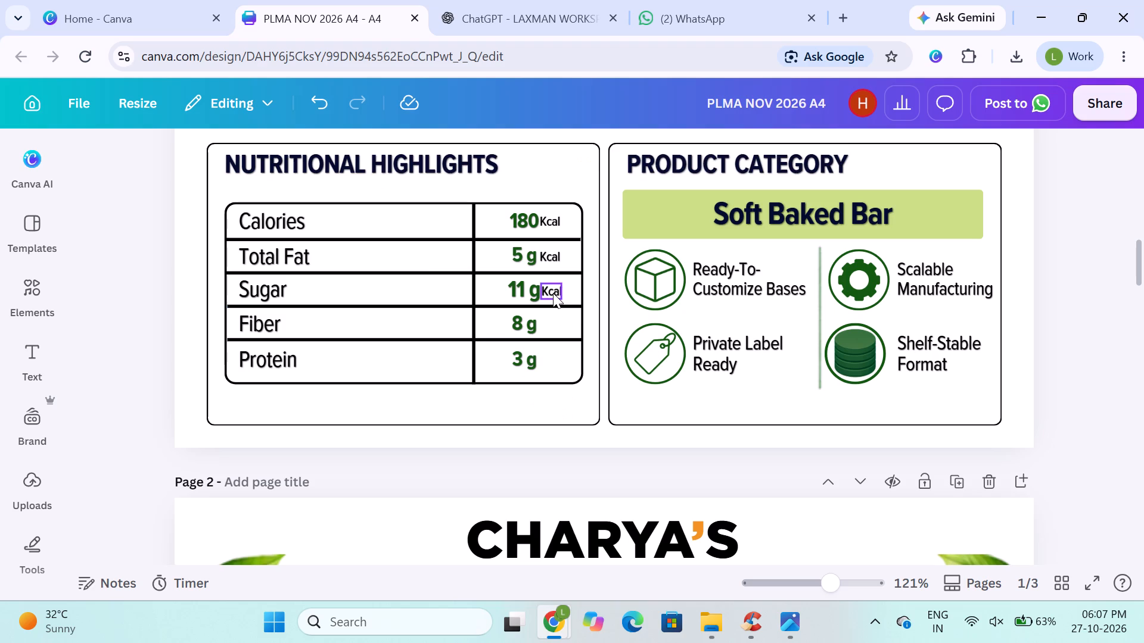
left_click(553, 293)
key("BackSpace")
left_click(544, 254)
key("BackSpace")
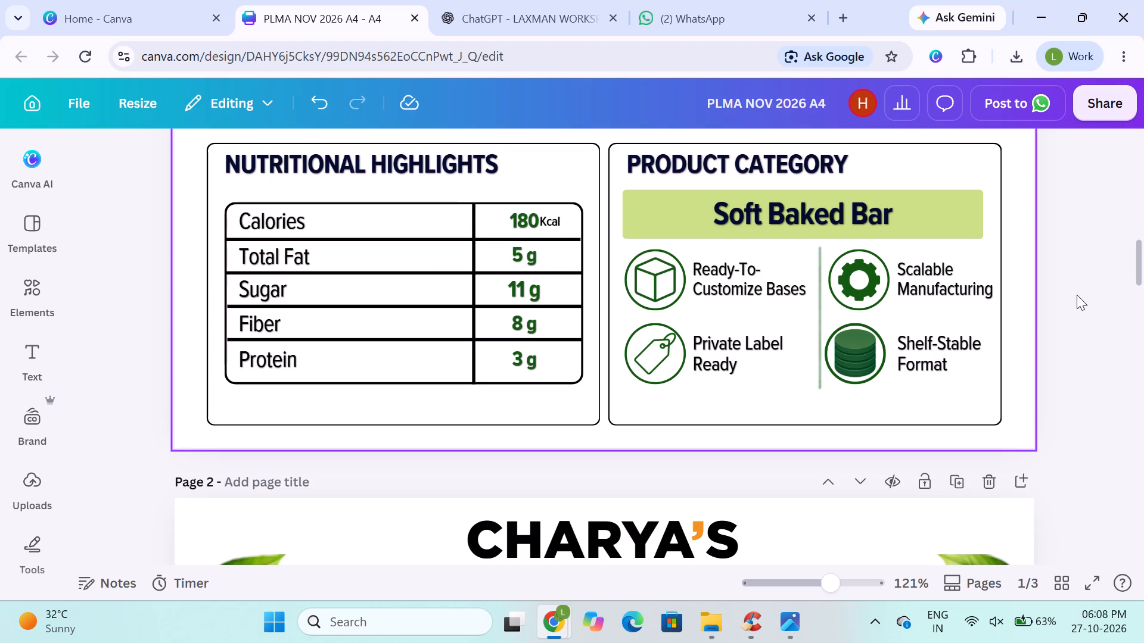
left_click(1080, 296)
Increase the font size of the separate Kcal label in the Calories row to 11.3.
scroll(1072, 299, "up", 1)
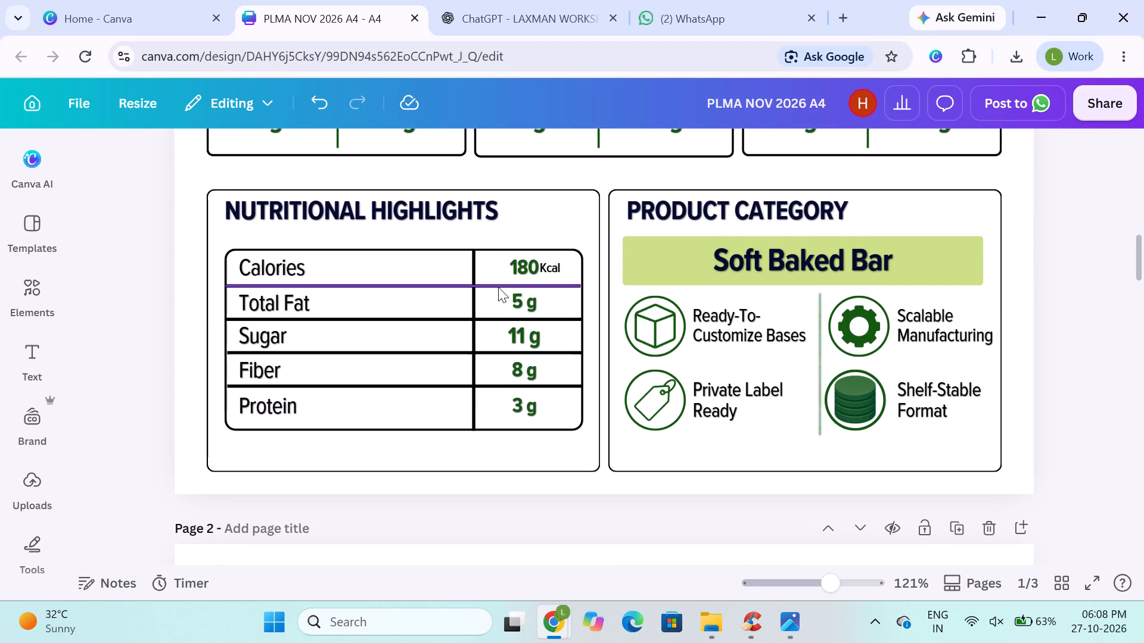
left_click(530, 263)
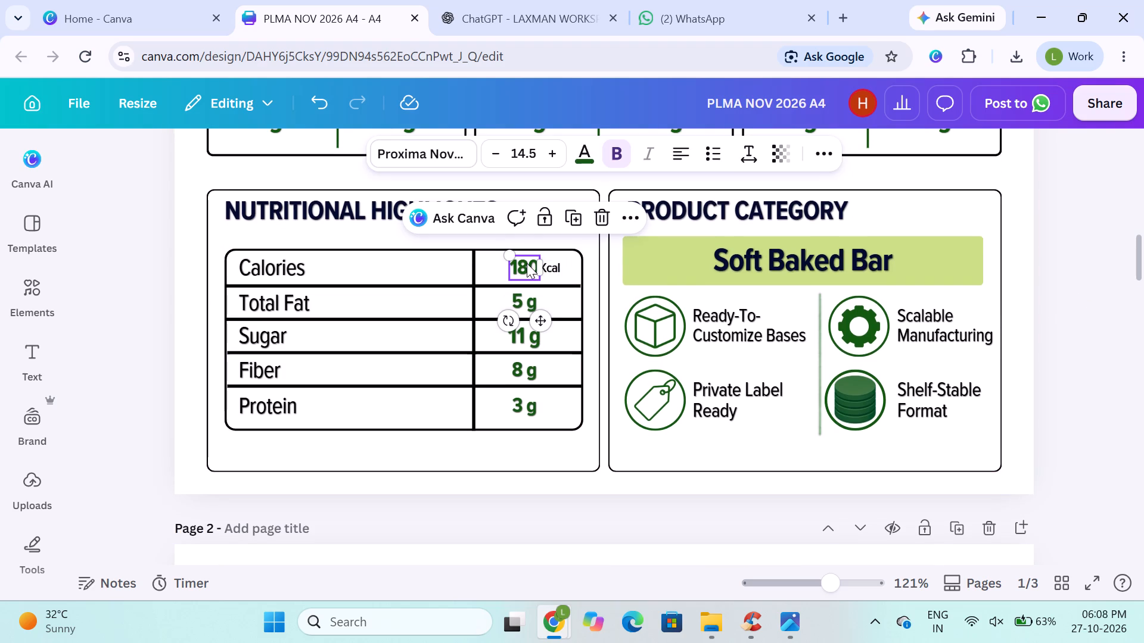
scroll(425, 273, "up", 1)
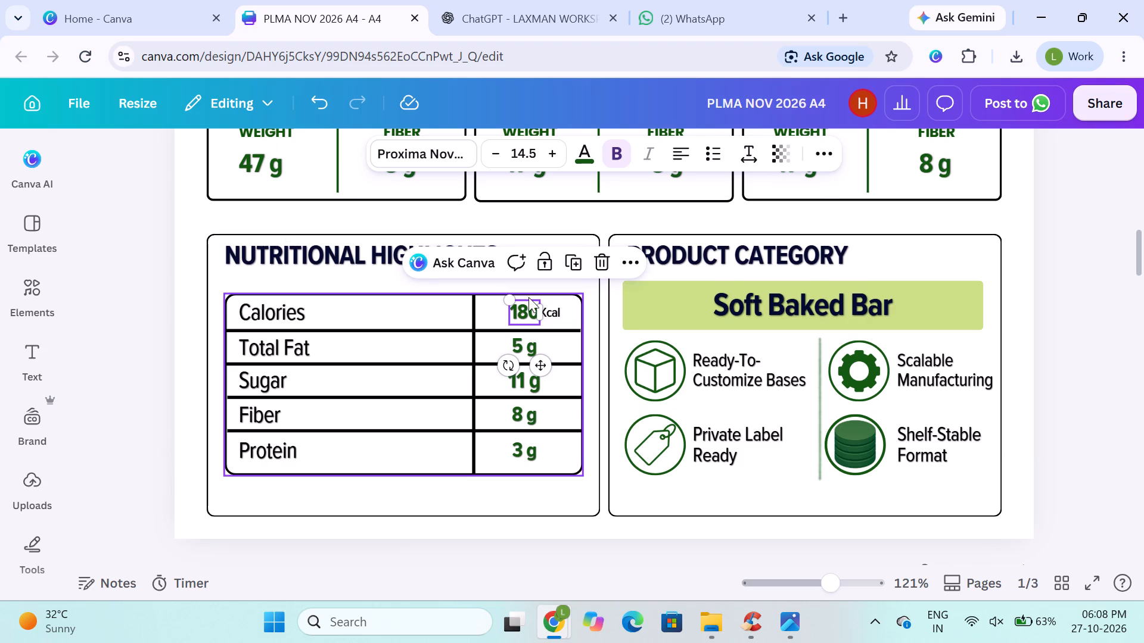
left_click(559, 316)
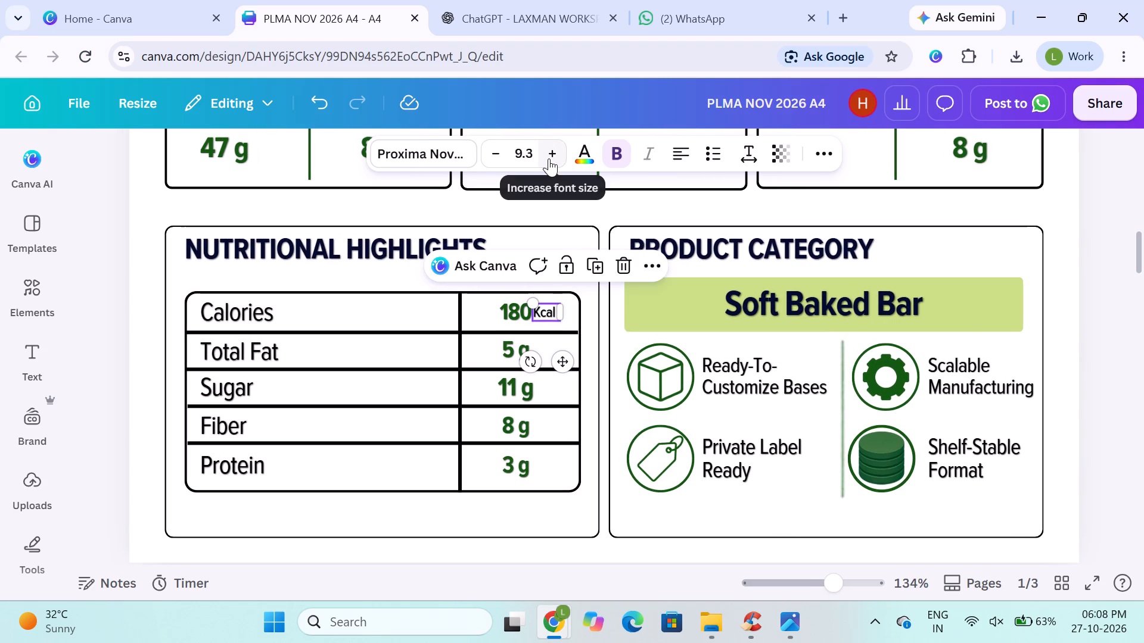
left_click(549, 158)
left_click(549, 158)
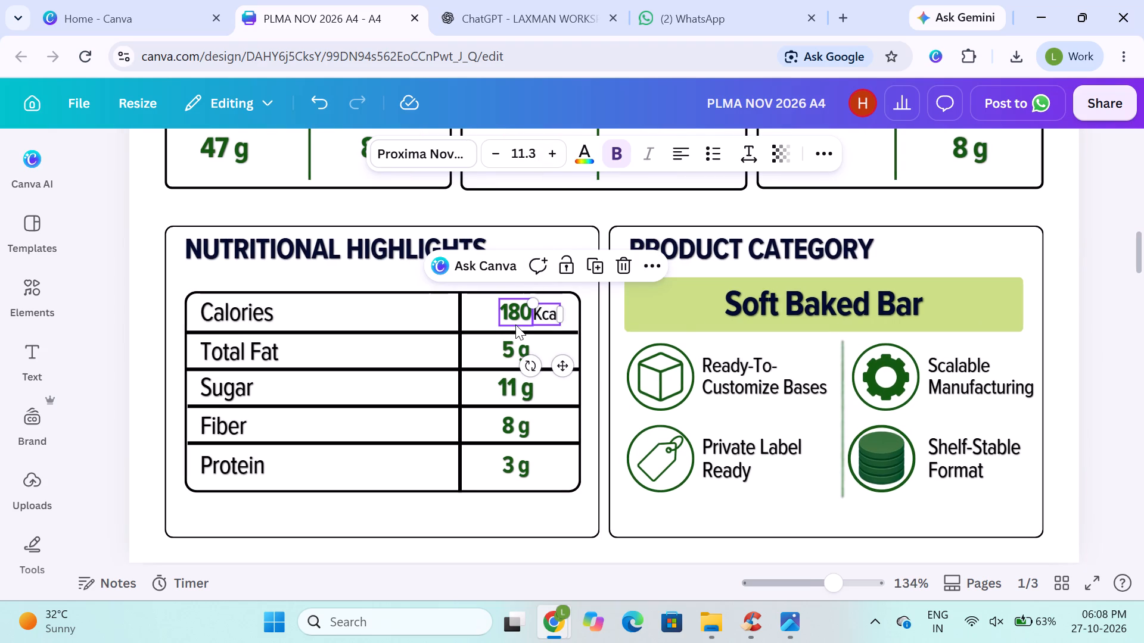
Add Kcal directly after 180 in the green Calories value text and delete the separate black Kcal label.
left_click(515, 324)
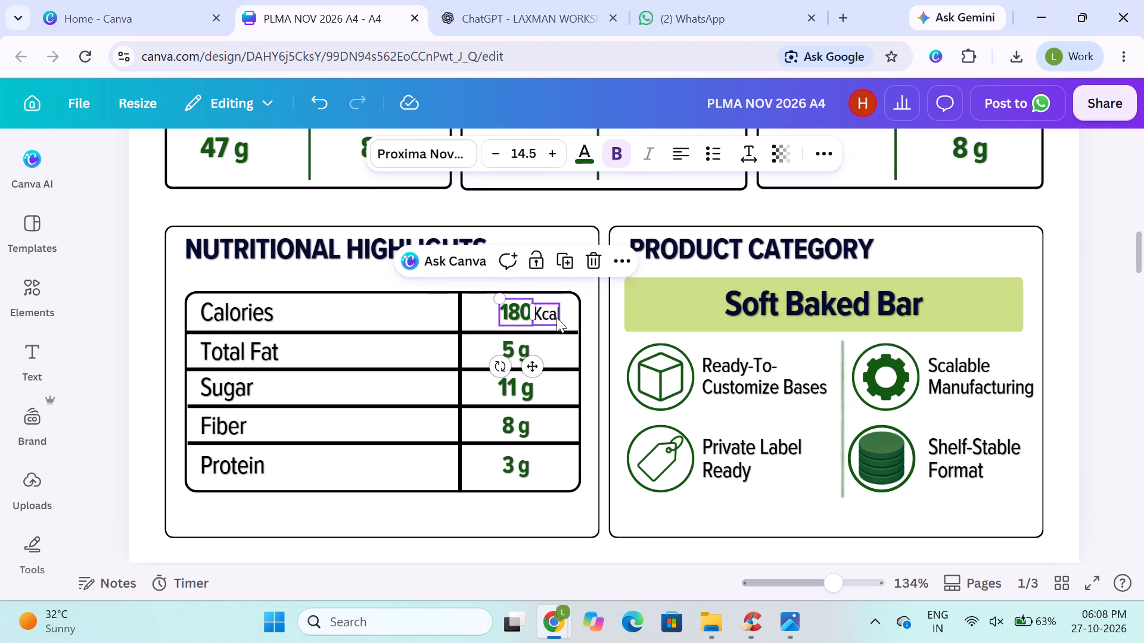
left_click(557, 317)
left_click(528, 313)
left_click(524, 313)
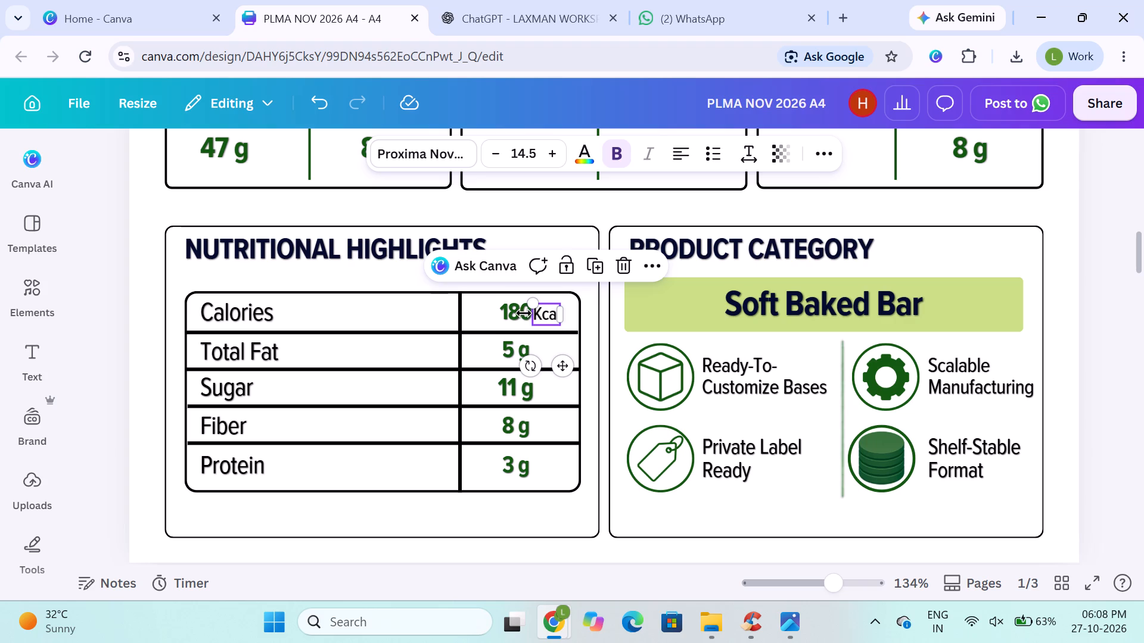
left_click(518, 317)
triple_click(525, 313)
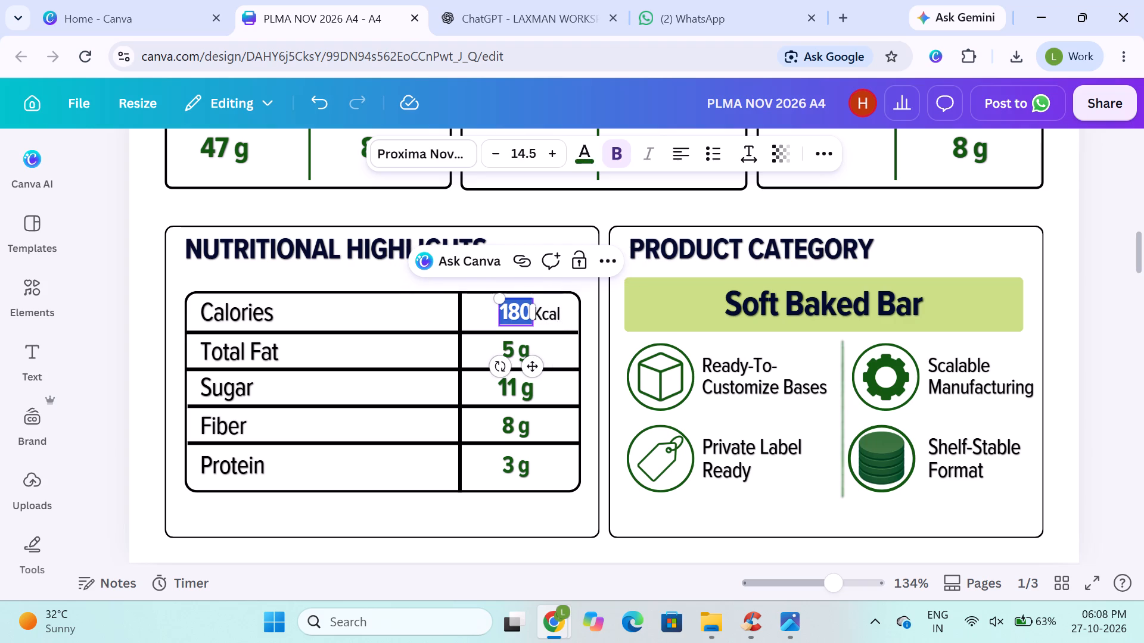
left_click(527, 321)
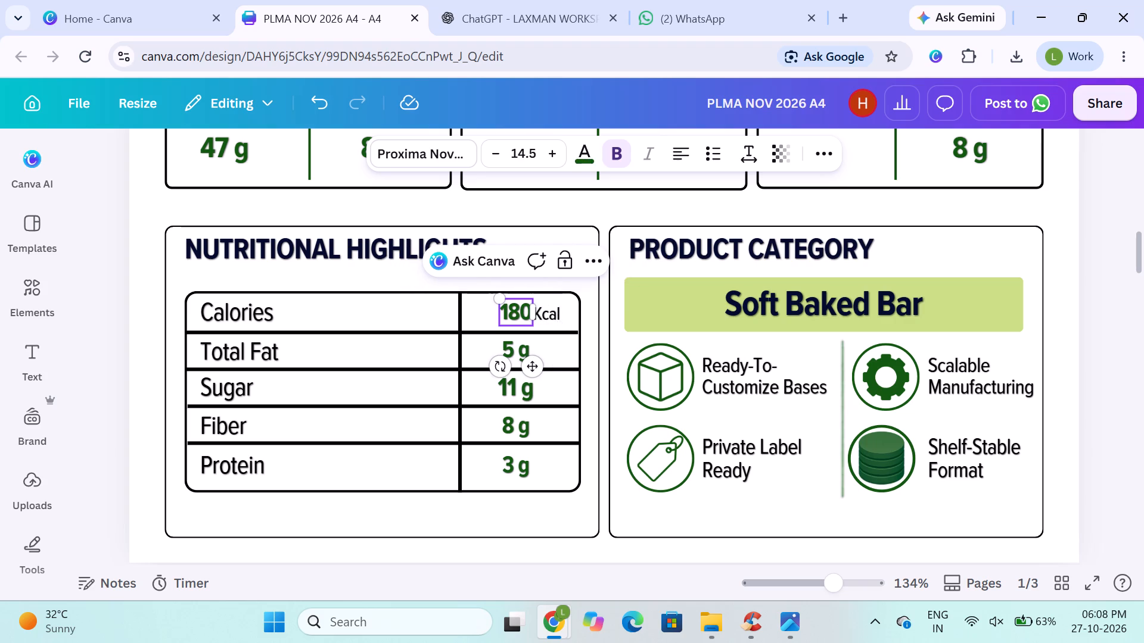
key("space")
key("BackSpace")
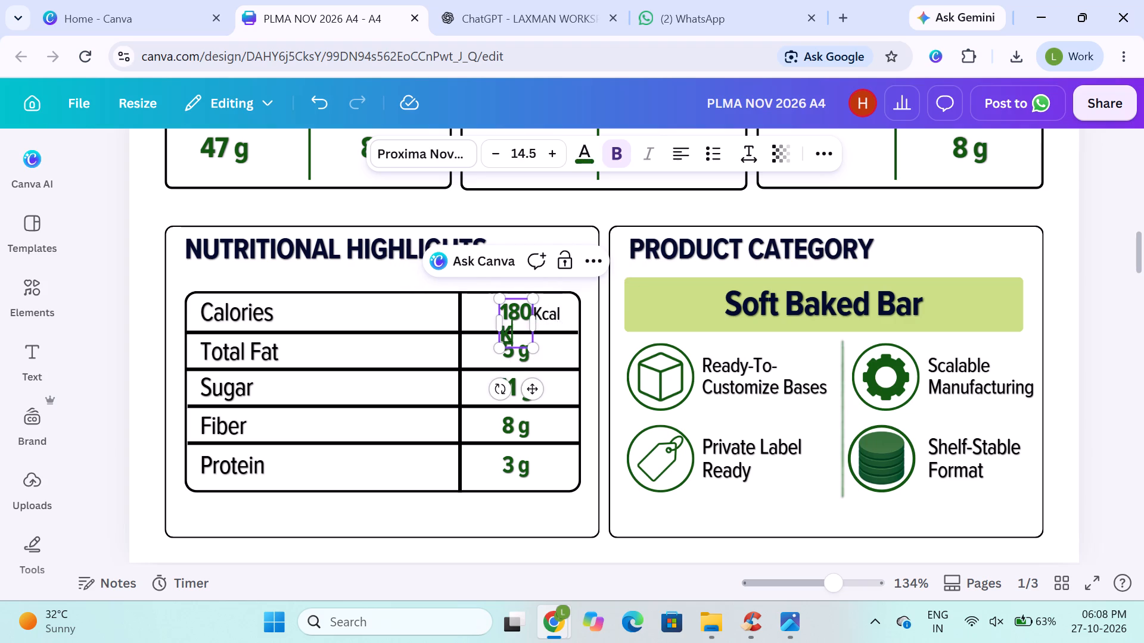
type("cal")
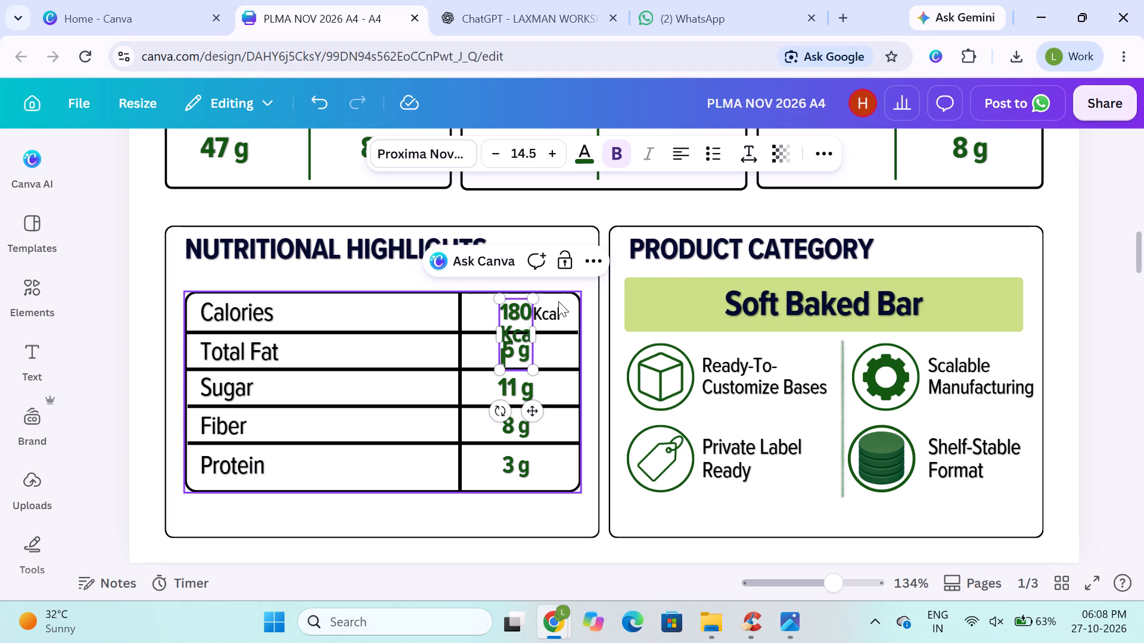
left_click(551, 316)
key("BackSpace")
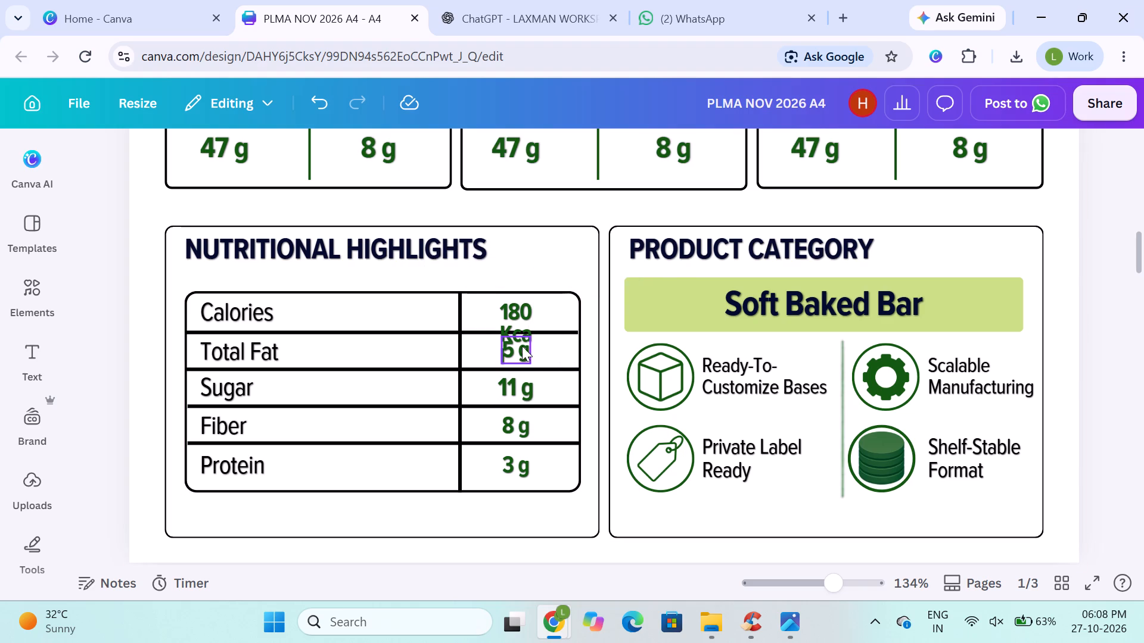
Widen the Calories value's text box so that 180Kcal fits on a single line.
left_click(524, 313)
left_click_drag(534, 331, 573, 336)
left_click(1124, 333)
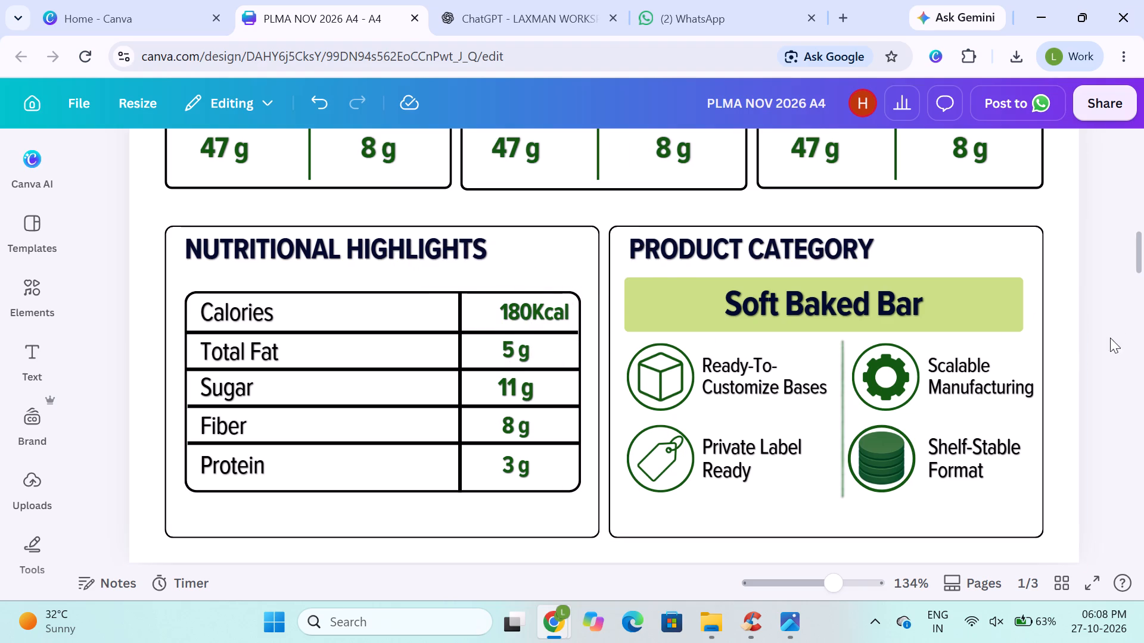
Nudge the 180Kcal text left to centre it in the Calories value cell above the gram values.
left_click(525, 316)
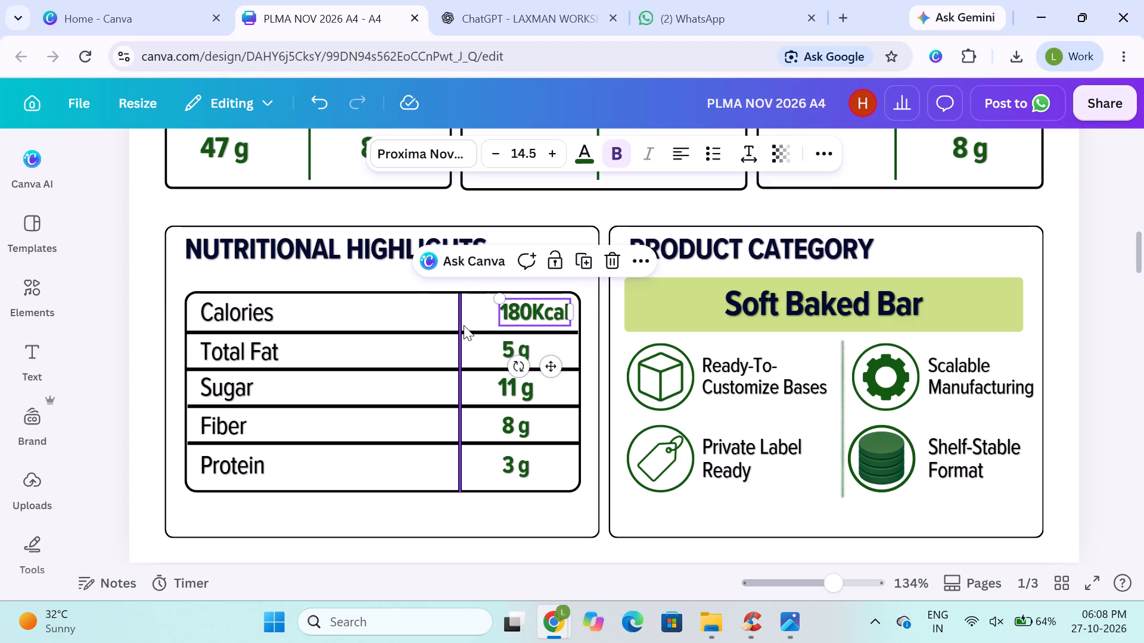
key("Left")
key("Left")
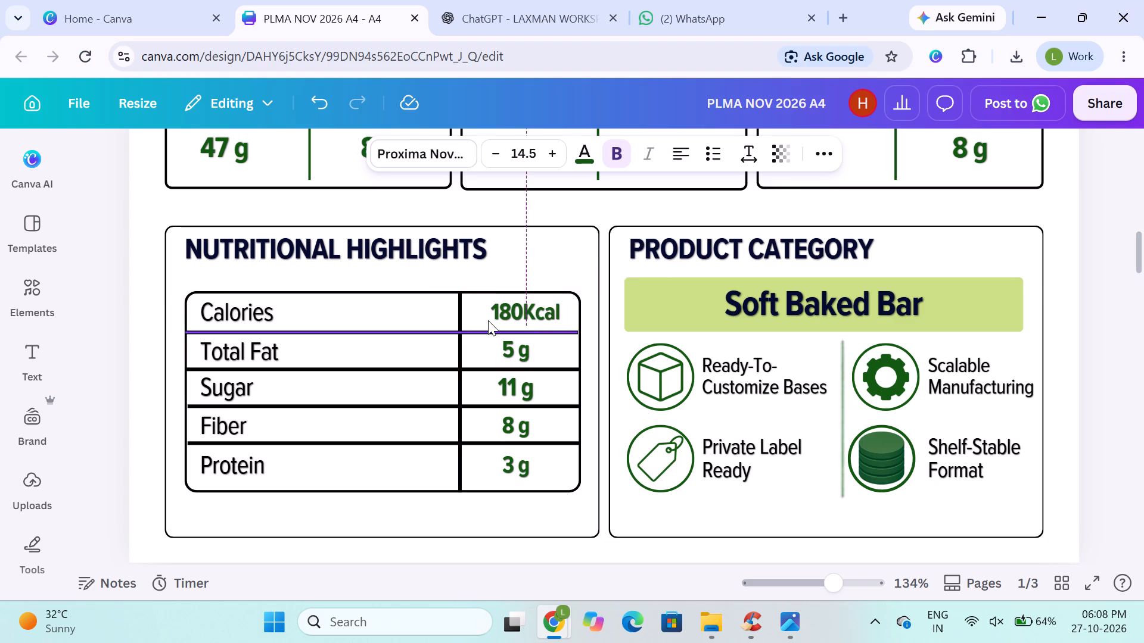
key("Left")
key("Left")
key("Right")
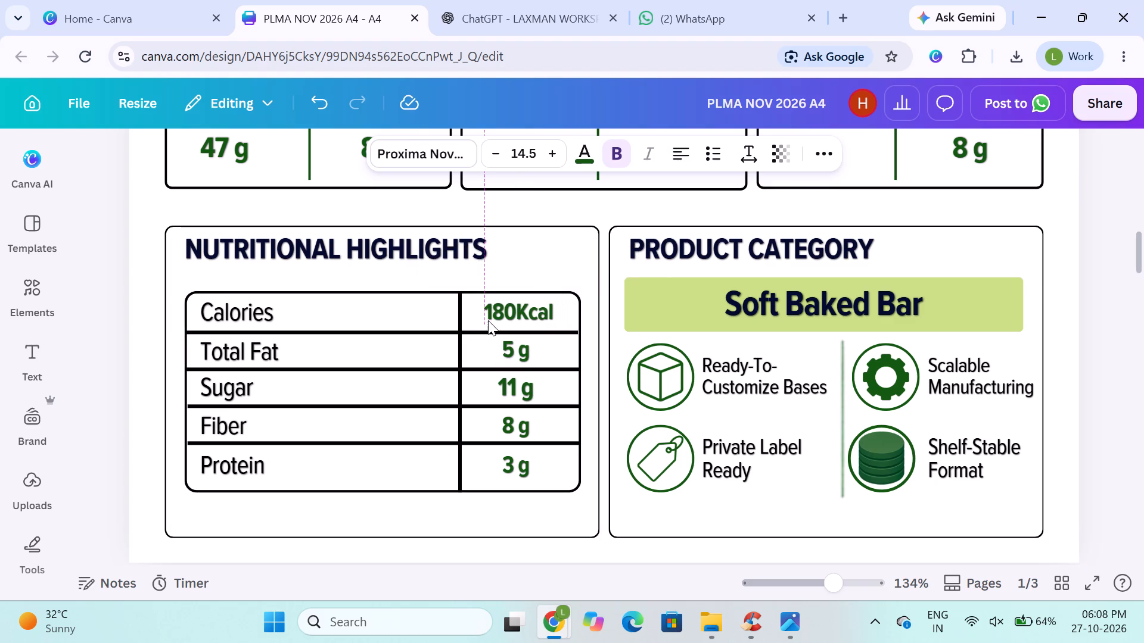
key("Left")
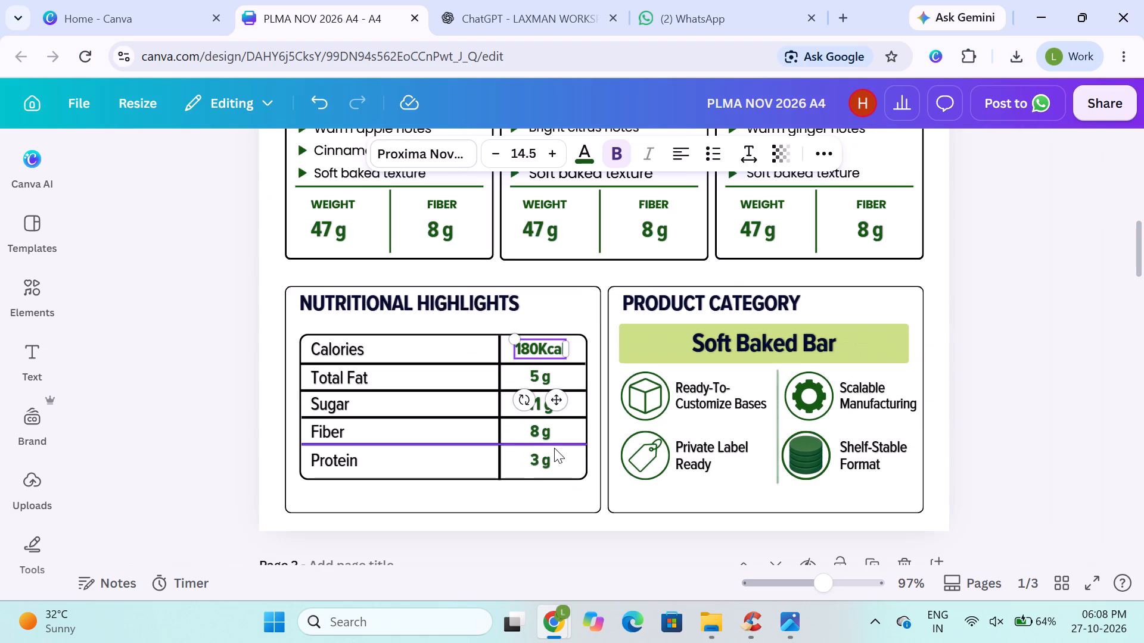
left_click(221, 366)
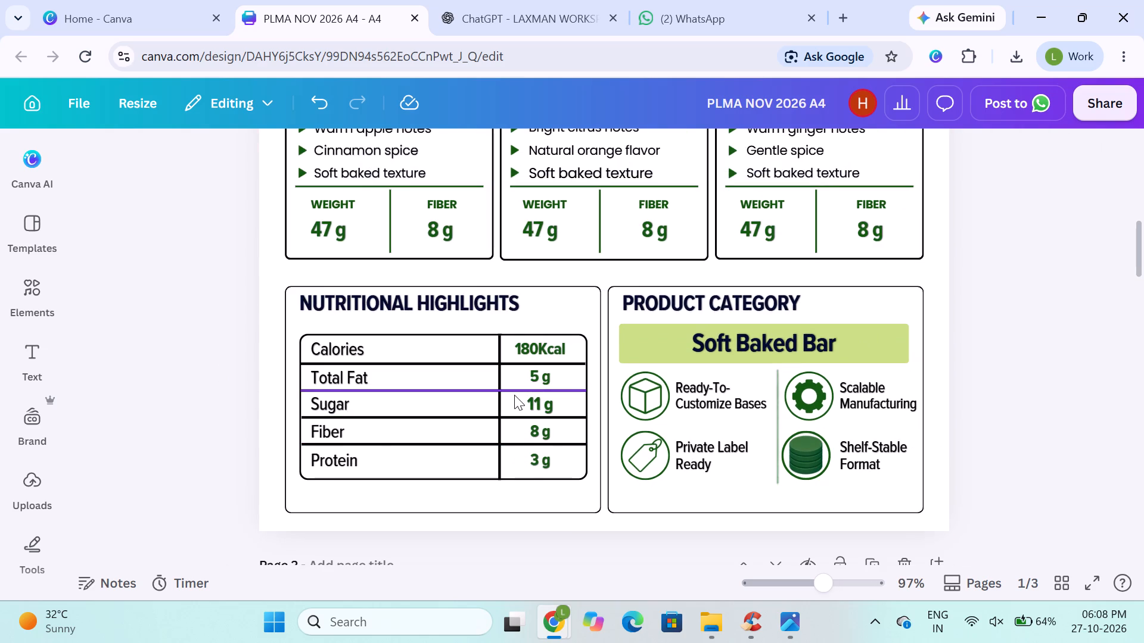
Insert a space so the Calories value reads 180 Kcal, and resize its text box to keep it on one line.
left_click(546, 344)
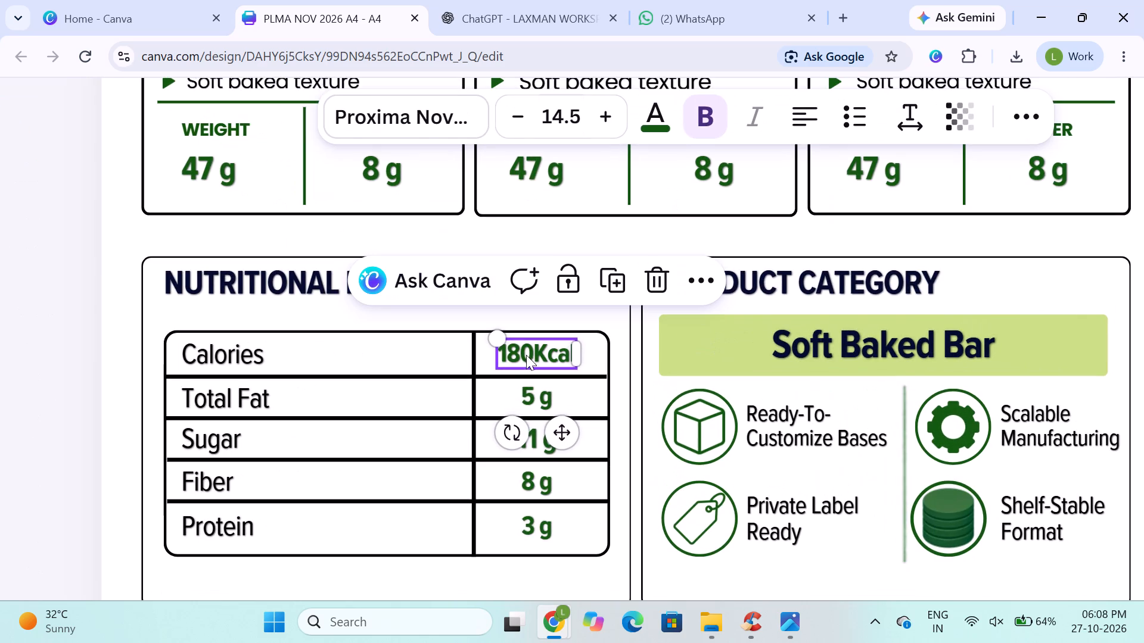
double_click(534, 352)
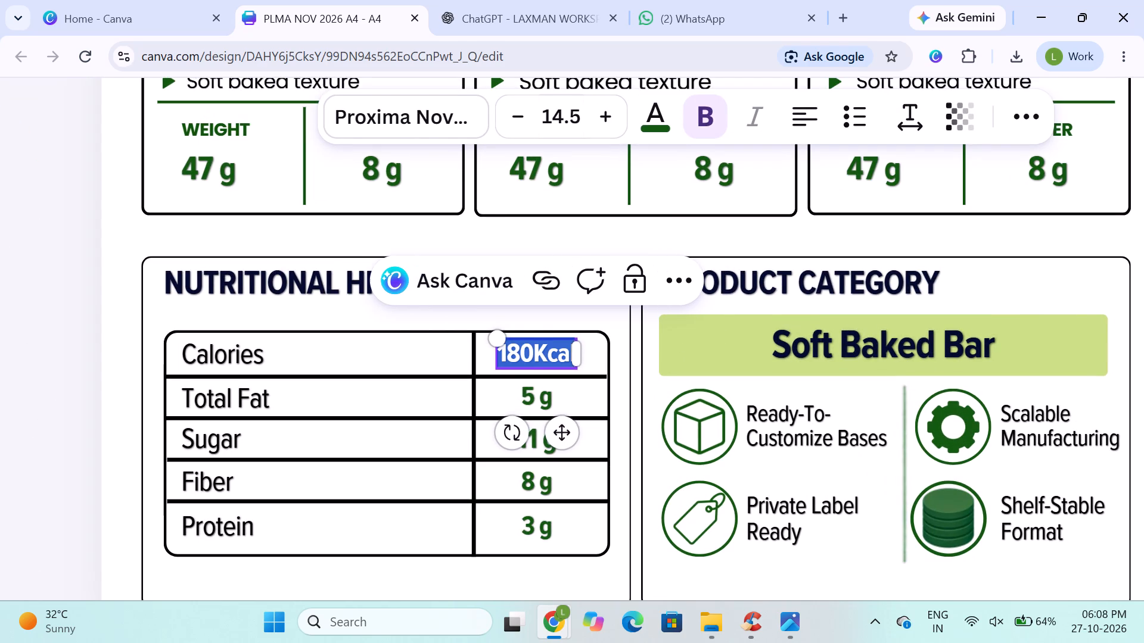
left_click(534, 352)
key("space")
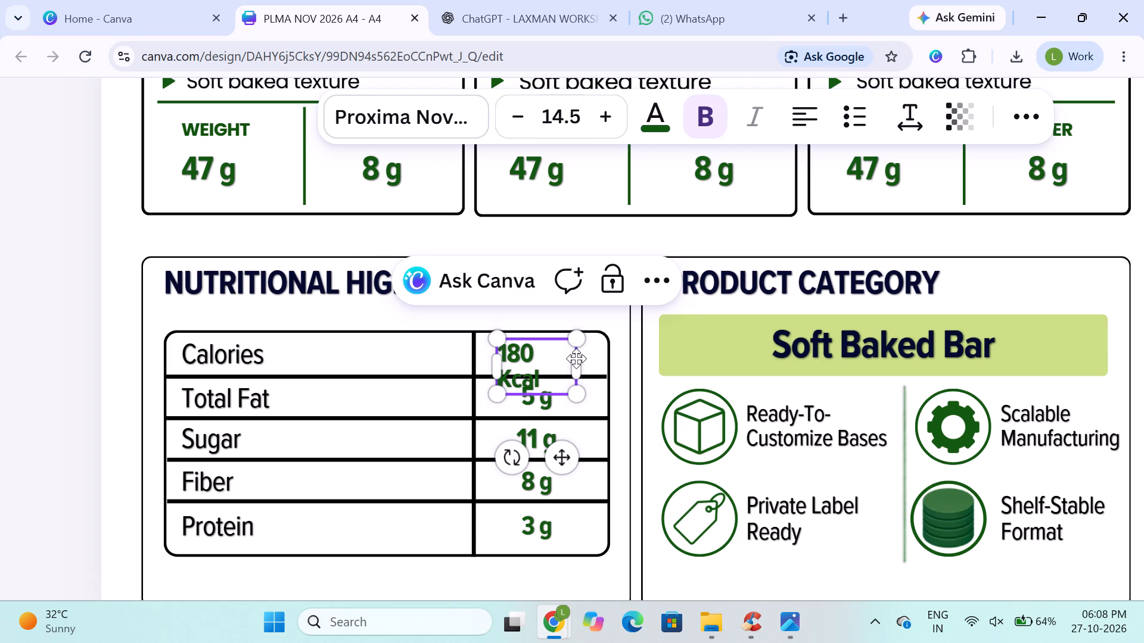
left_click_drag(580, 368, 607, 370)
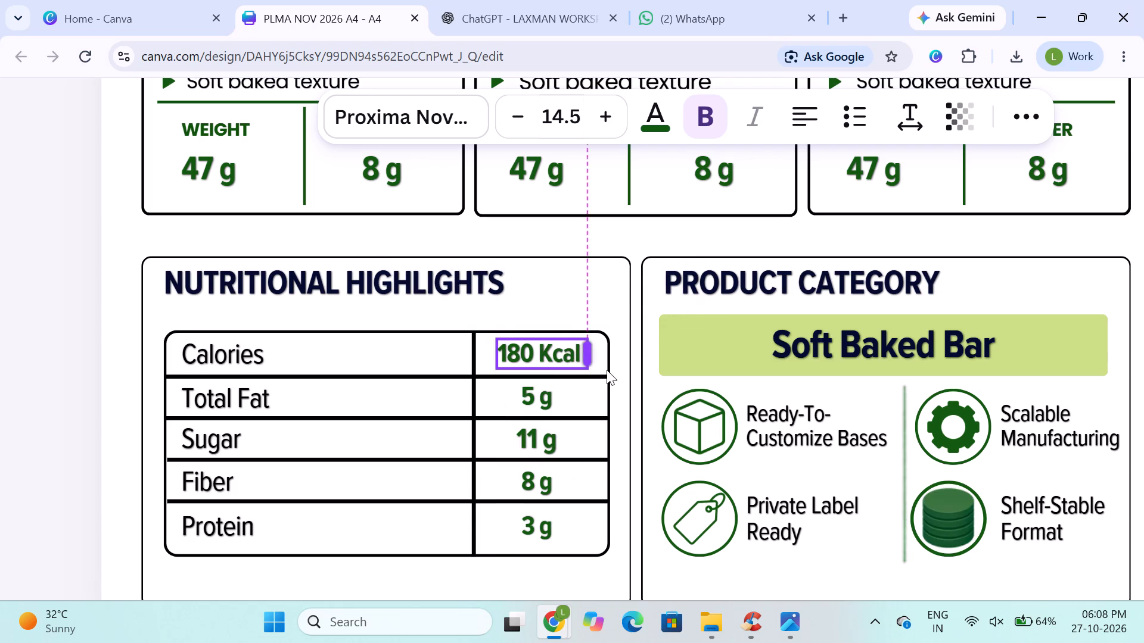
left_click_drag(607, 370, 606, 369)
key("Left")
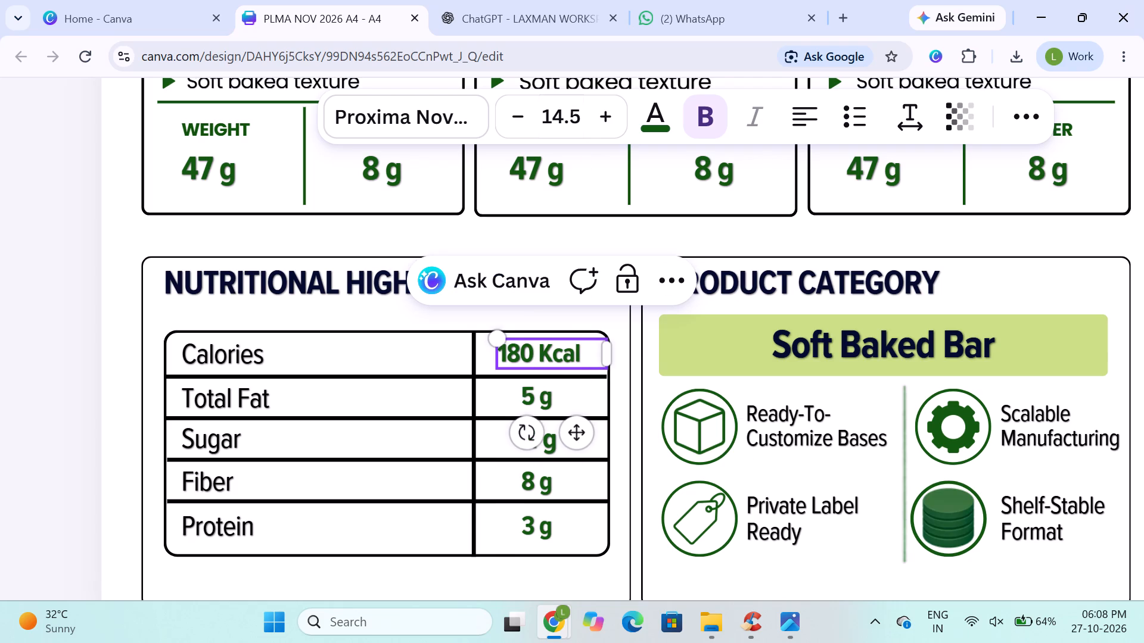
left_click_drag(608, 356, 594, 353)
left_click(239, 366)
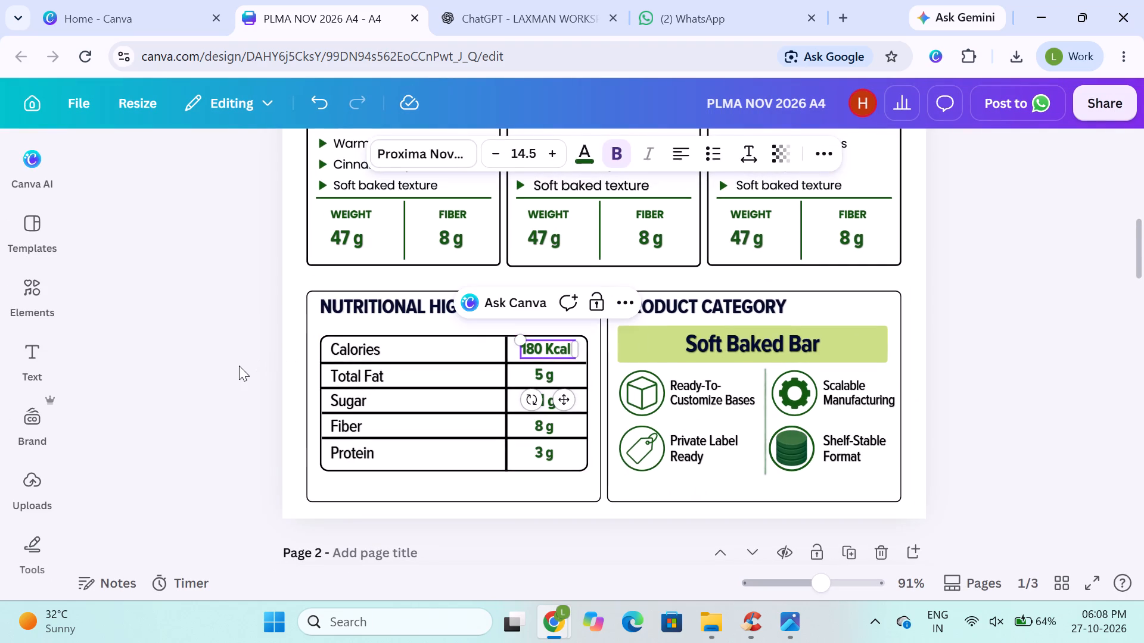
Fine-tune the horizontal position of the 180 Kcal text to centre it over the gram values in its column.
left_click(531, 349)
key("Left")
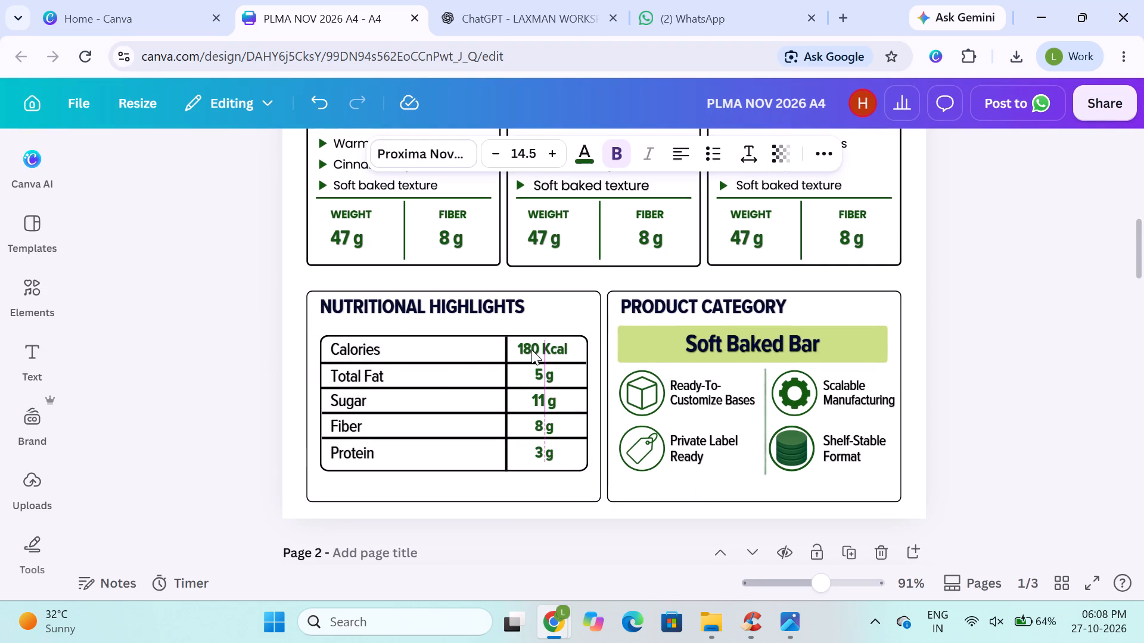
left_click(188, 377)
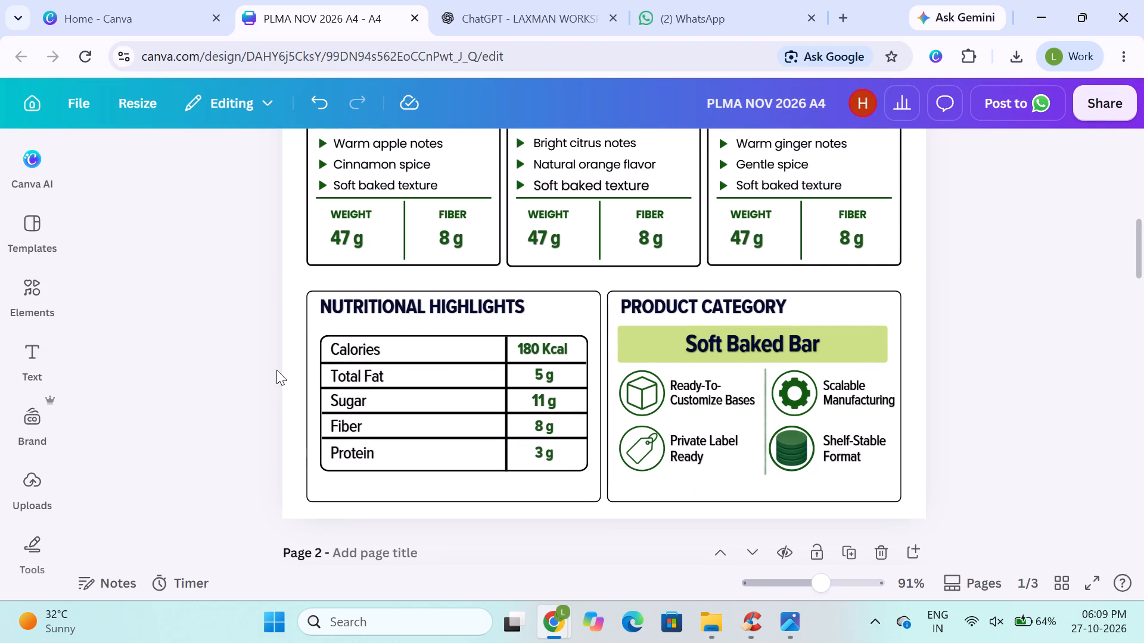
left_click(535, 346)
key("Right")
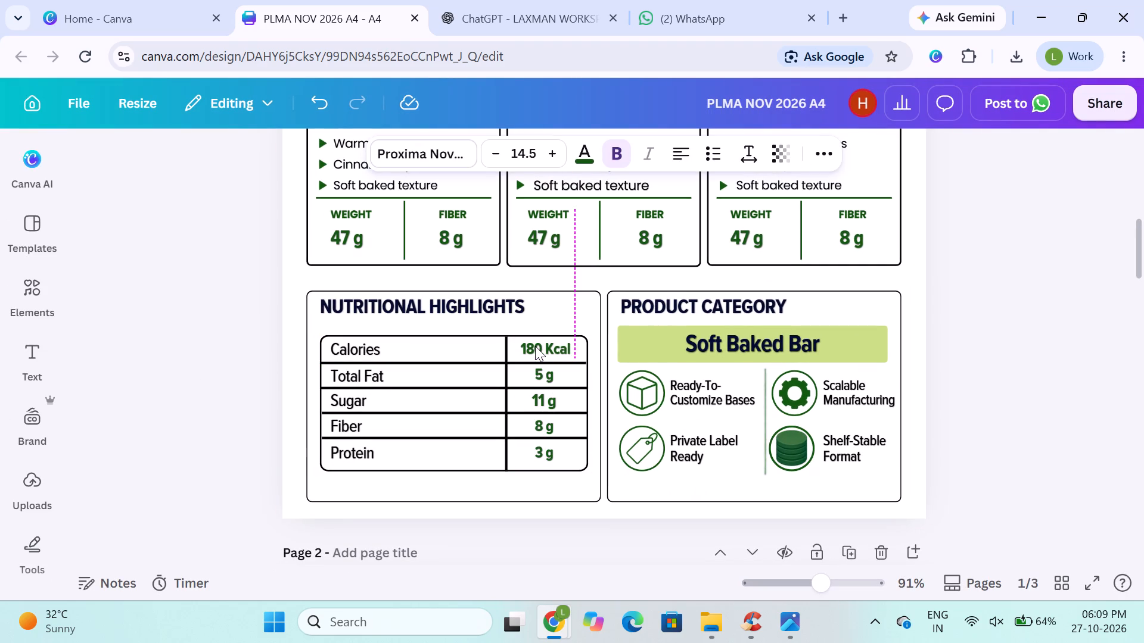
key("Right")
key("Left")
key("Left")
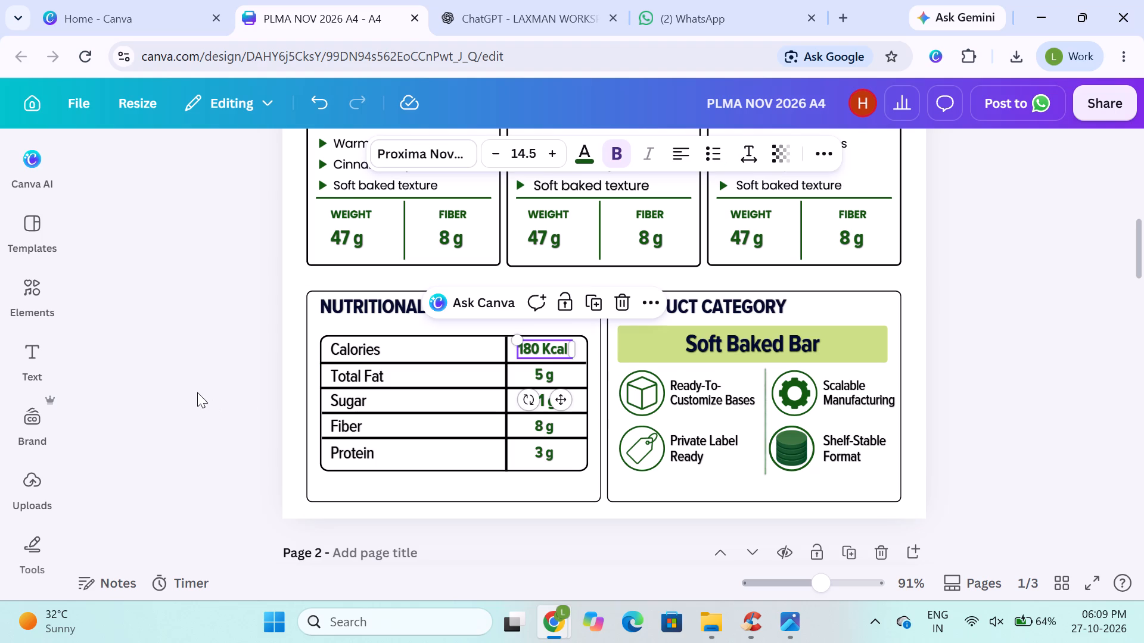
left_click(197, 392)
left_click(1005, 361)
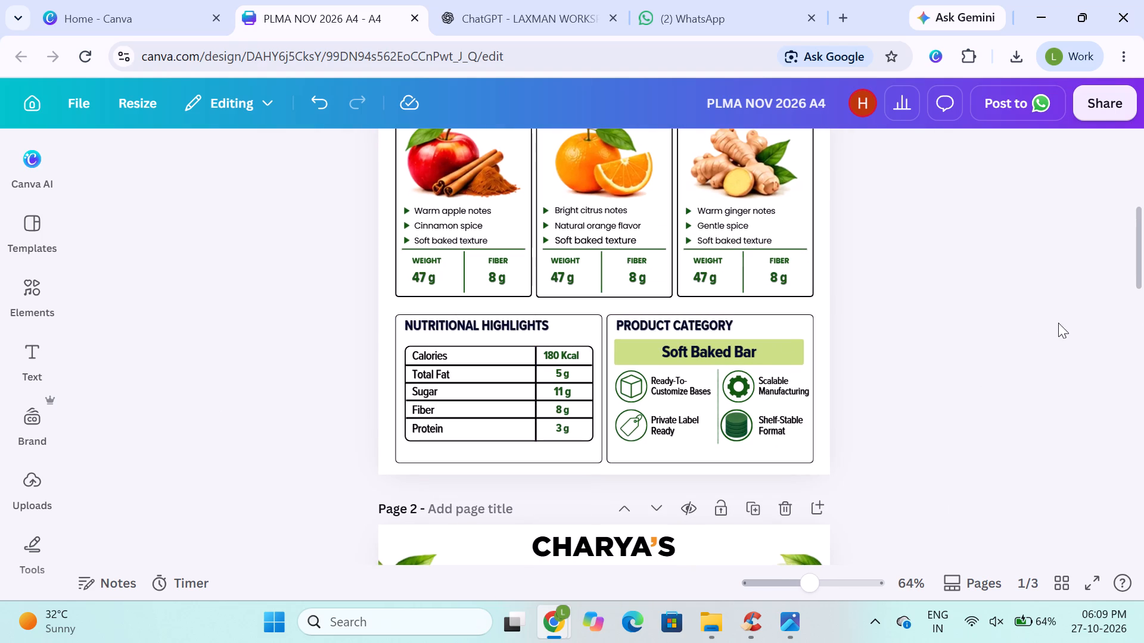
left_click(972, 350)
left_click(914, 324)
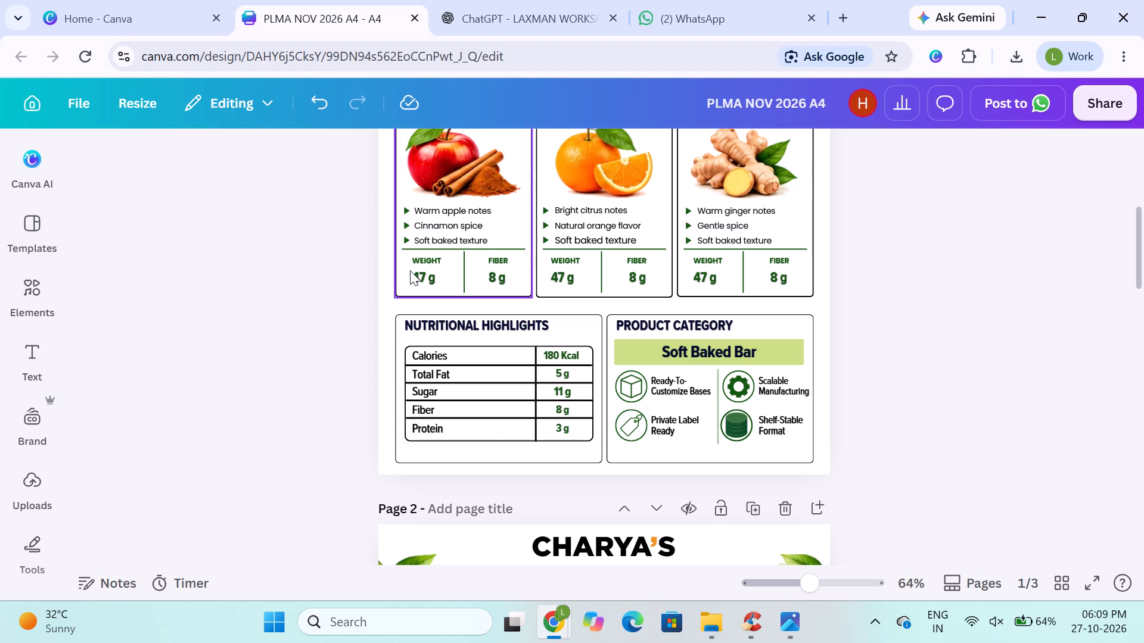
Align the bullet lists of the Apple Cinnamon, Orange and Ginger cards to each other's vertical middle.
left_click(419, 213)
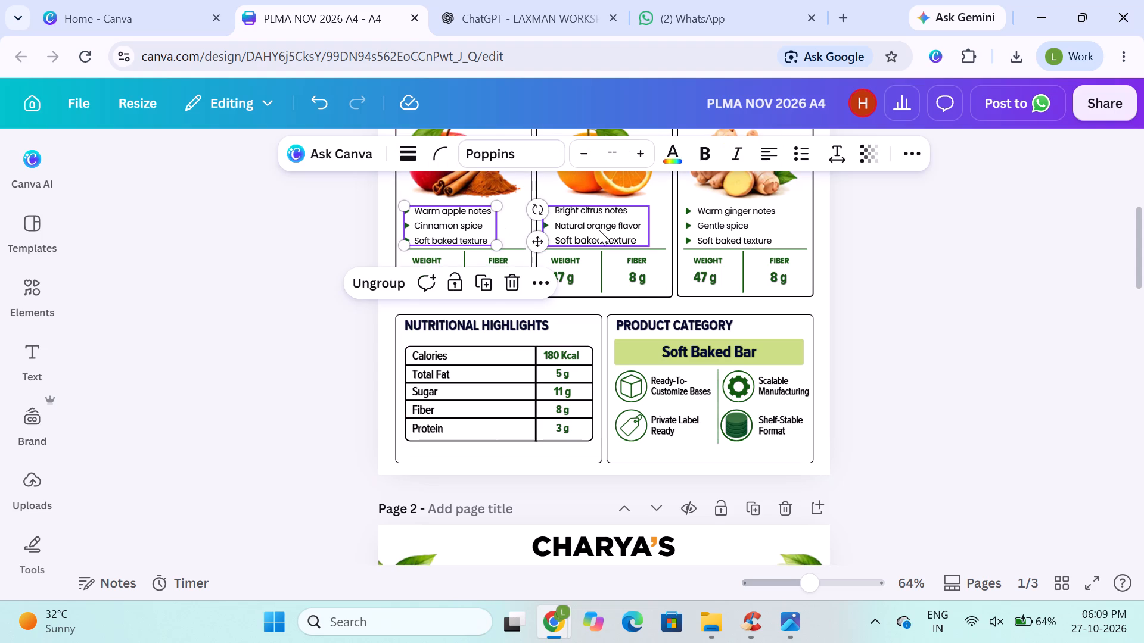
left_click(599, 230, "shift")
left_click(734, 228, "shift")
left_click(721, 150)
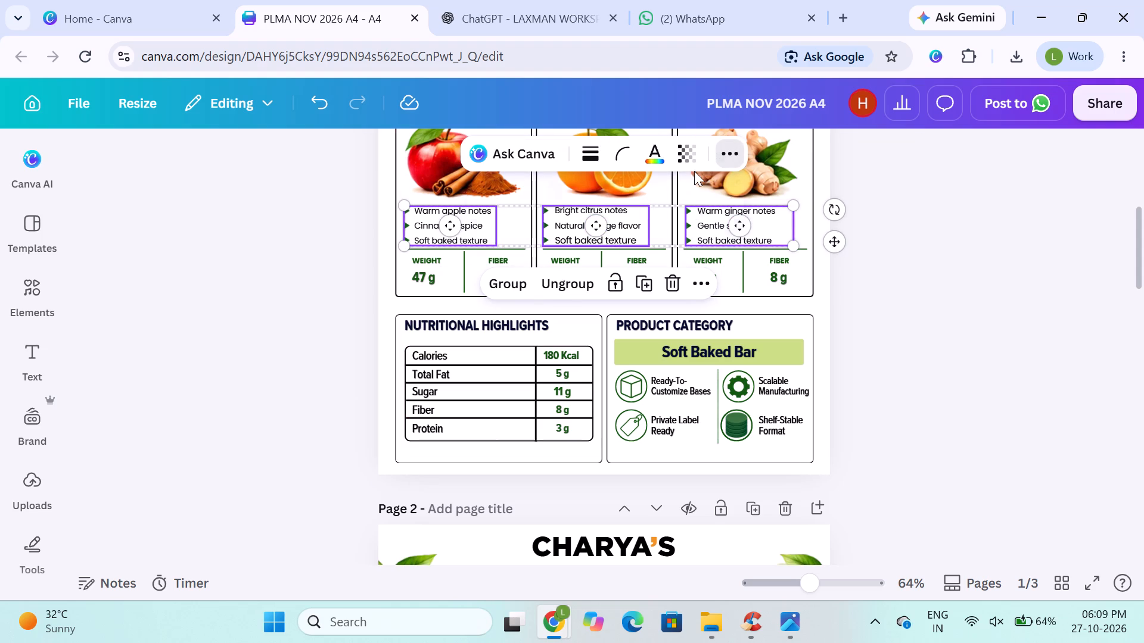
left_click_drag(666, 191, 660, 157)
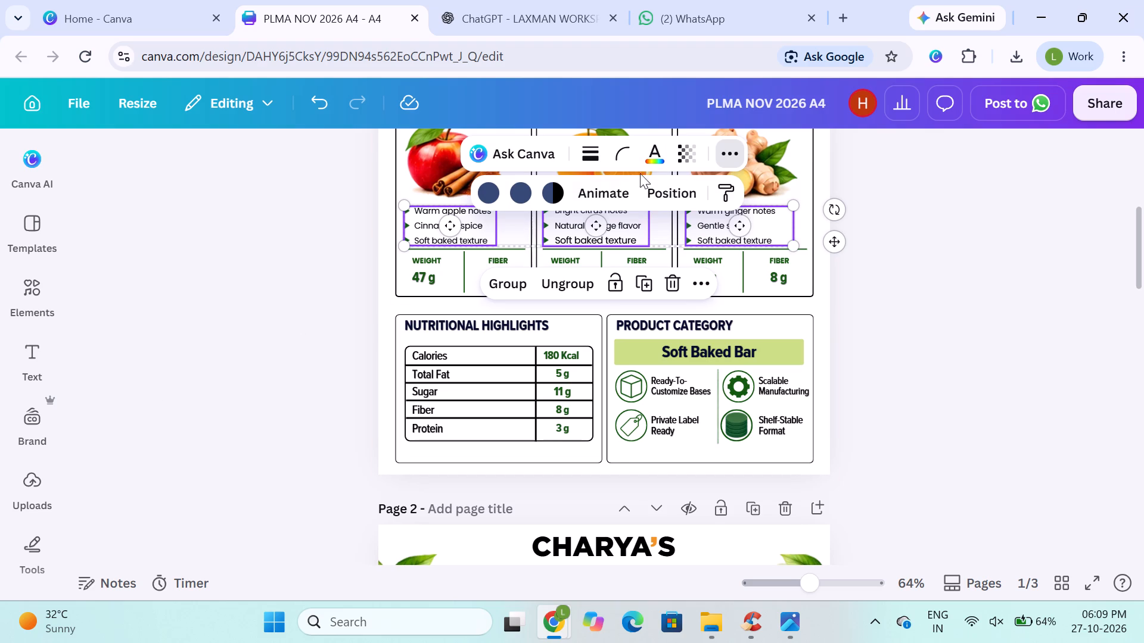
left_click(677, 186)
left_click(104, 425)
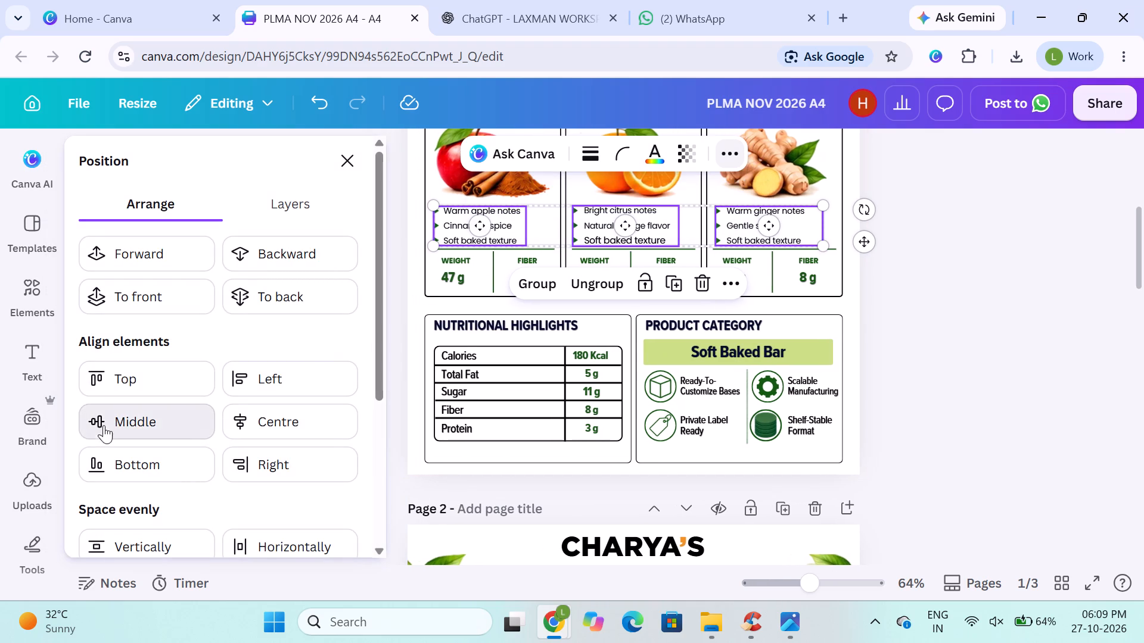
left_click(1022, 308)
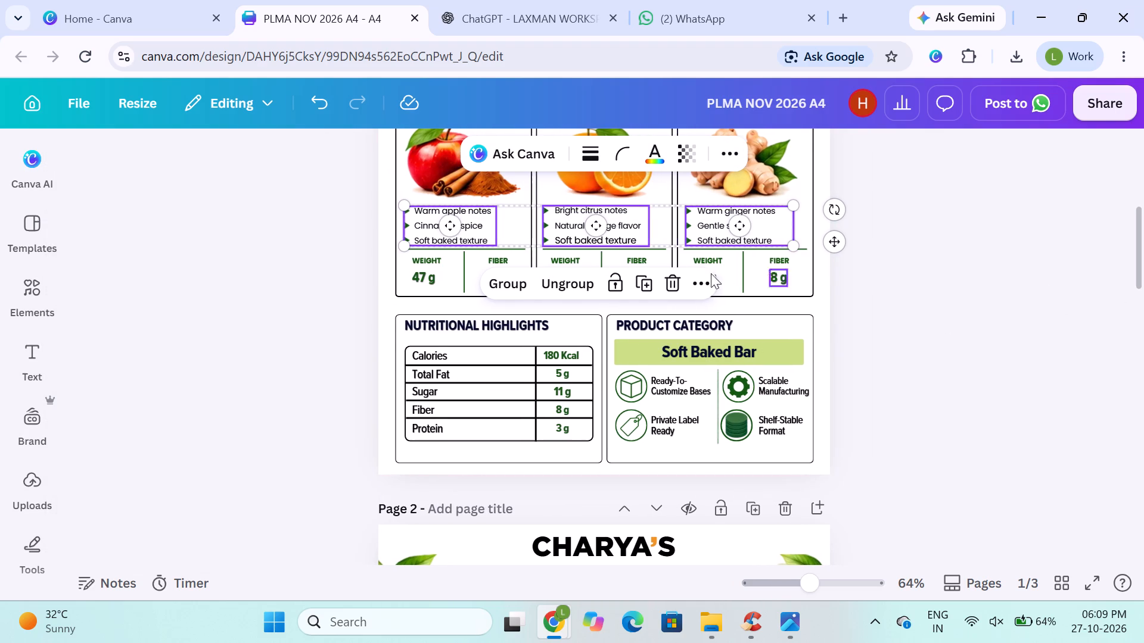
left_click(212, 257)
Align the apple, orange and ginger pictures in the flavour cards to each other's vertical middle.
scroll(478, 251, "up", 1)
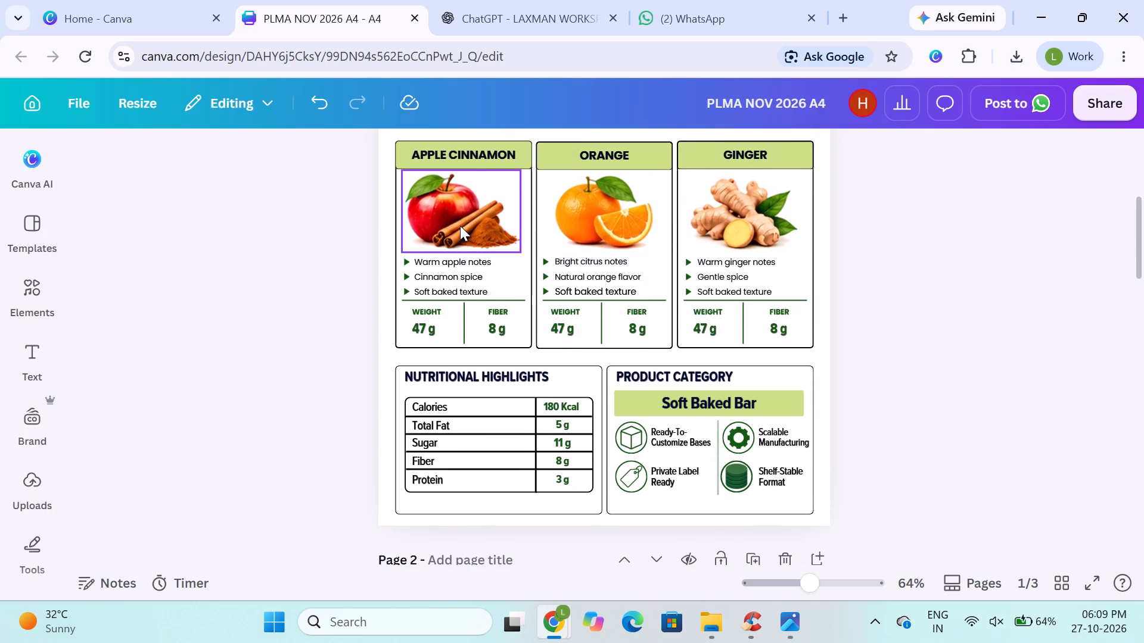
left_click(460, 226)
left_click(588, 227, "shift")
left_click(761, 221, "shift")
left_click(749, 152)
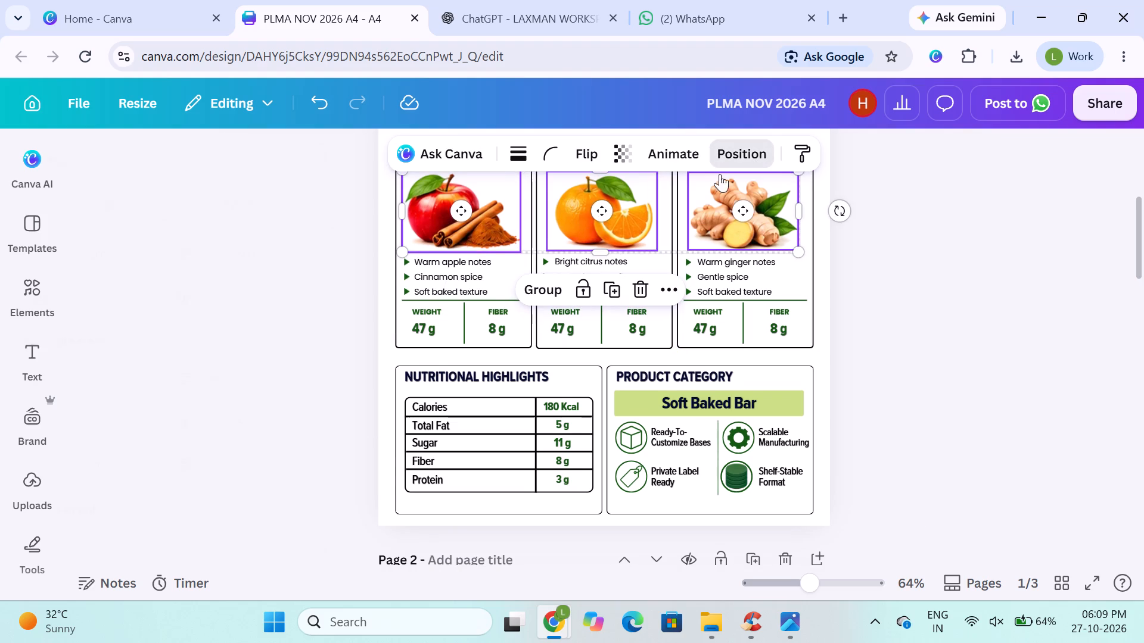
left_click(83, 431)
double_click(942, 361)
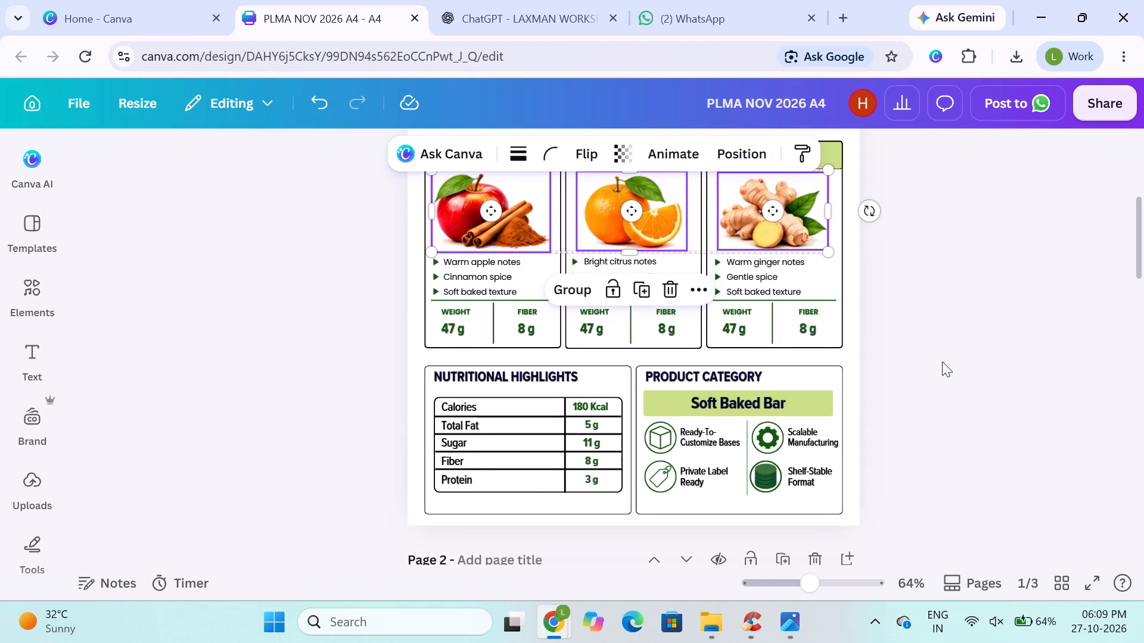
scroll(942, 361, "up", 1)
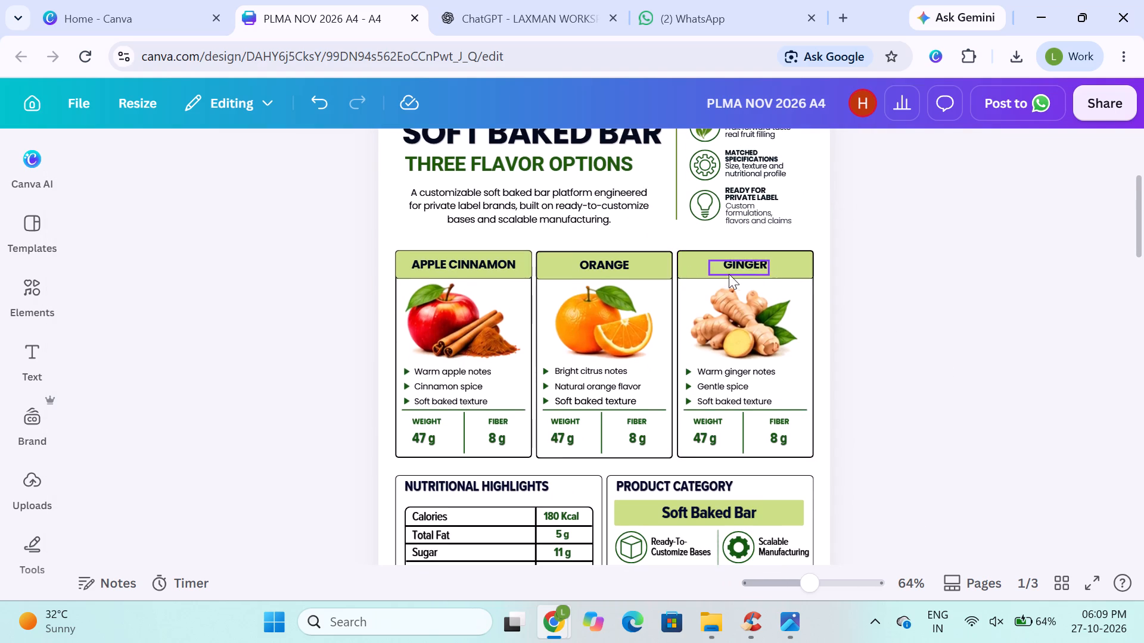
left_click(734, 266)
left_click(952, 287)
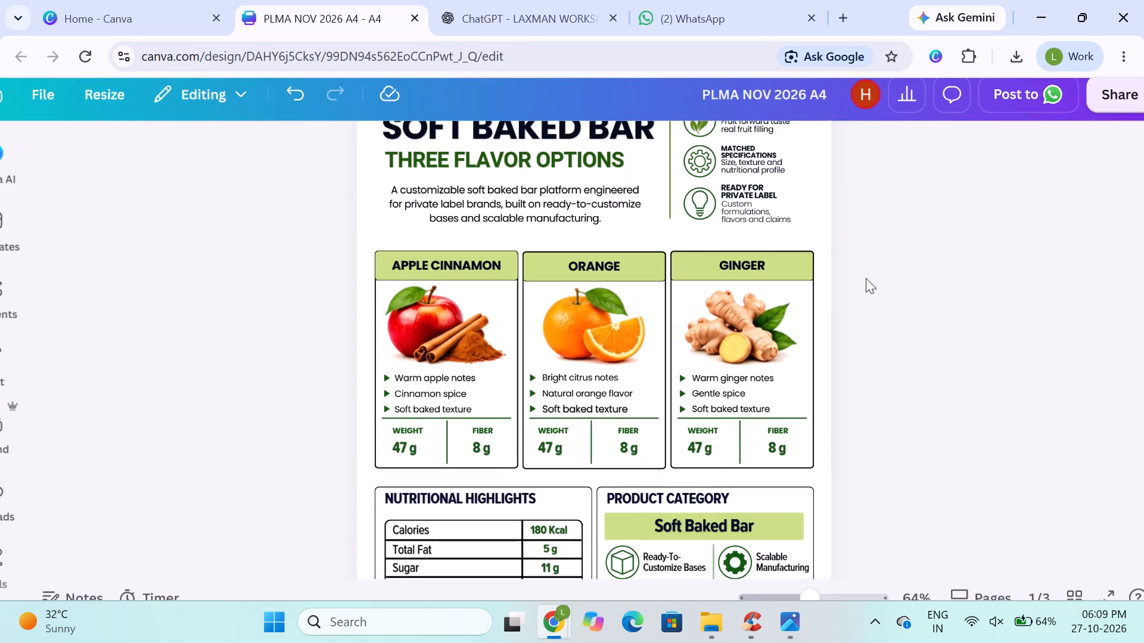
Nudge the vertical divider line beside the feature list slightly down to line it up with the list's height.
scroll(633, 199, "up", 1)
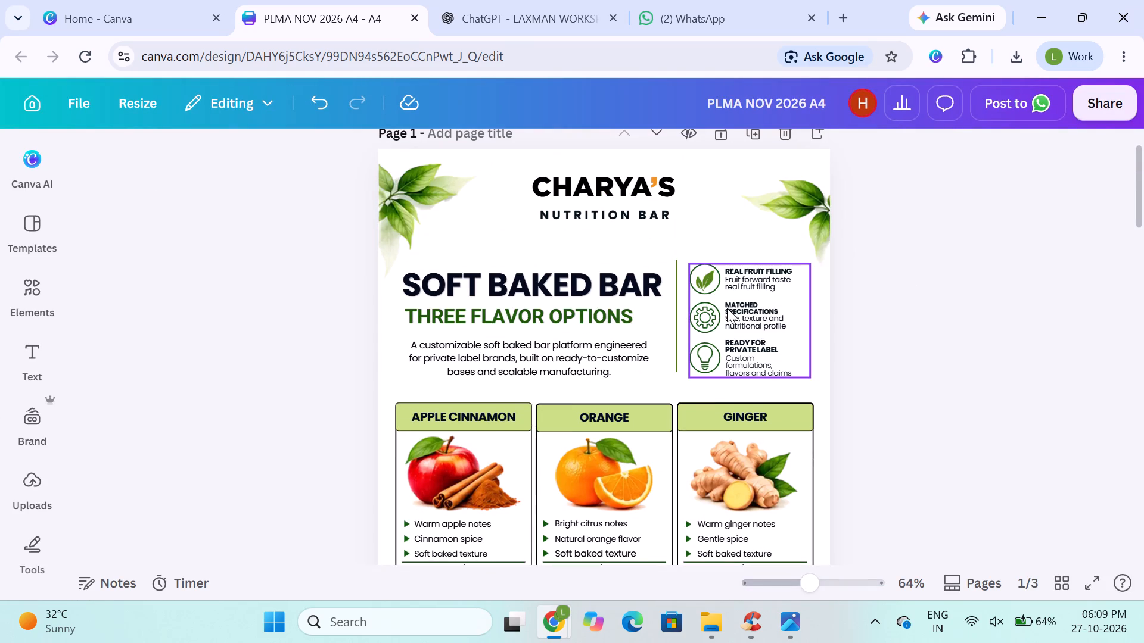
left_click(676, 317)
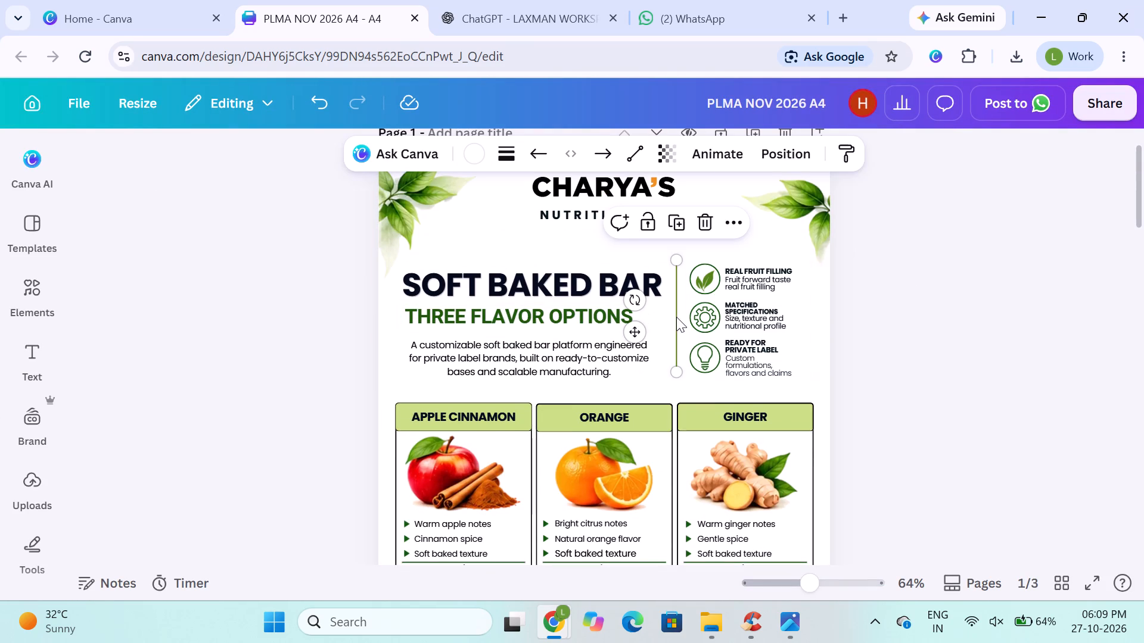
key("Down")
key("Down")
left_click(1120, 384)
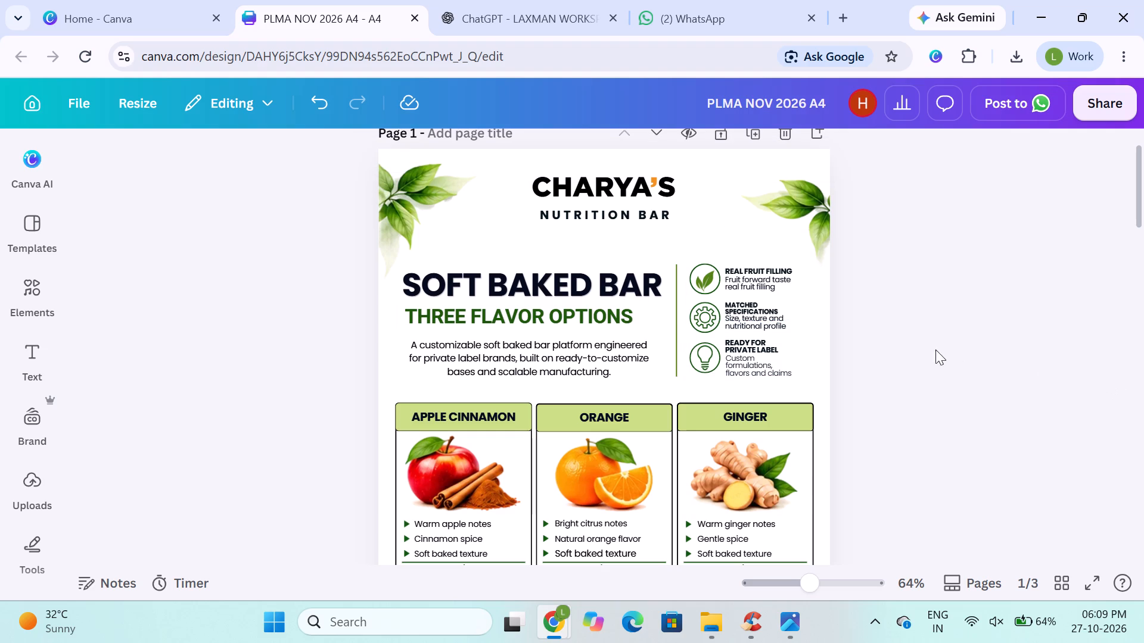
Ungroup the feature list of icons and texts beside the Soft Baked Bar title.
left_click(751, 280)
left_click(661, 226)
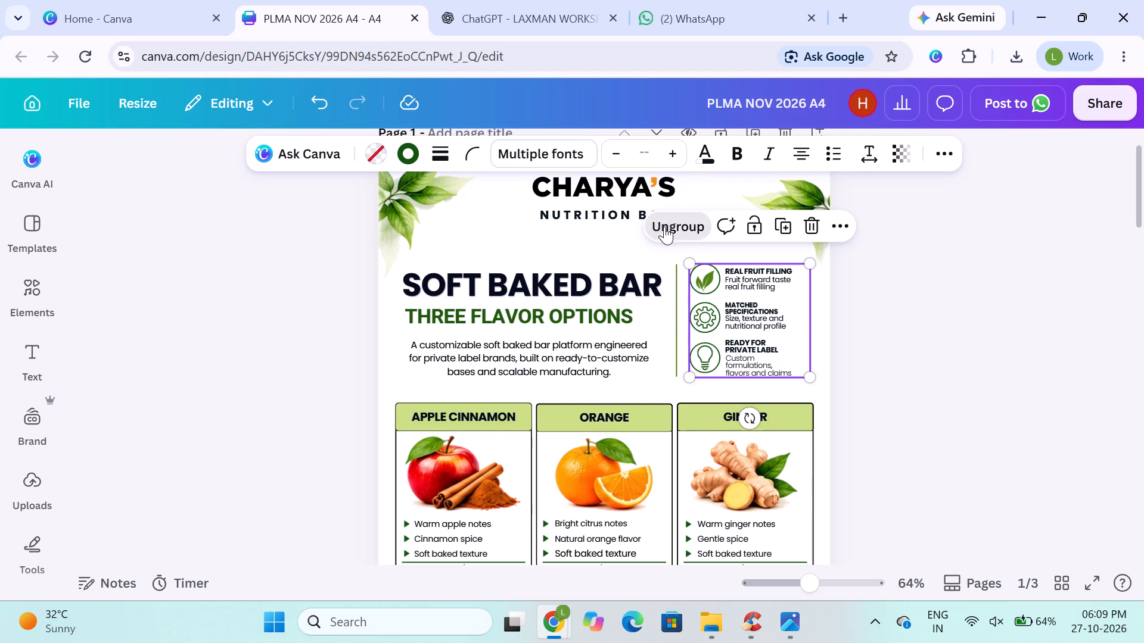
left_click(974, 320)
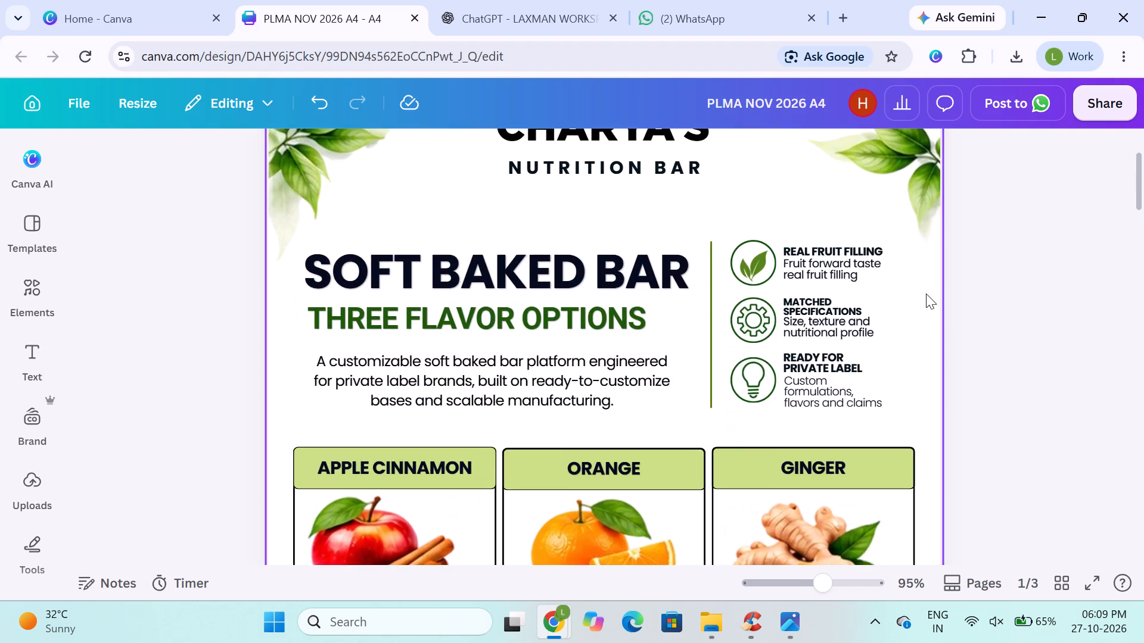
Replace the word MATCHED with CUSTOM in the second feature heading so it reads CUSTOM SPECIFICATIONS.
scroll(940, 267, "left", 2)
left_click(897, 247)
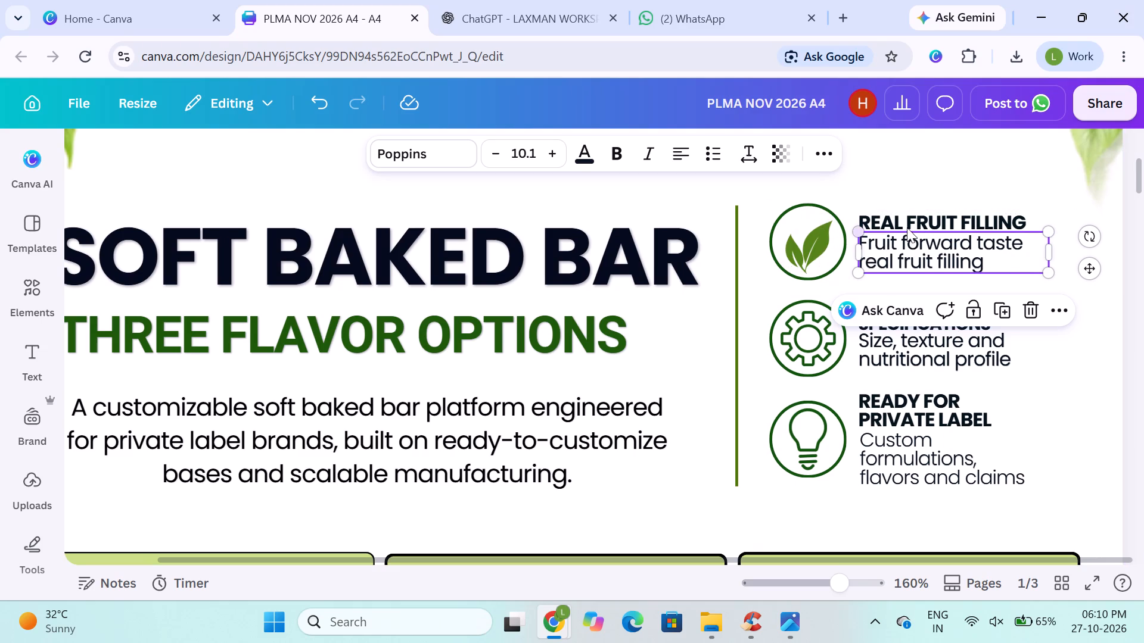
left_click(897, 192)
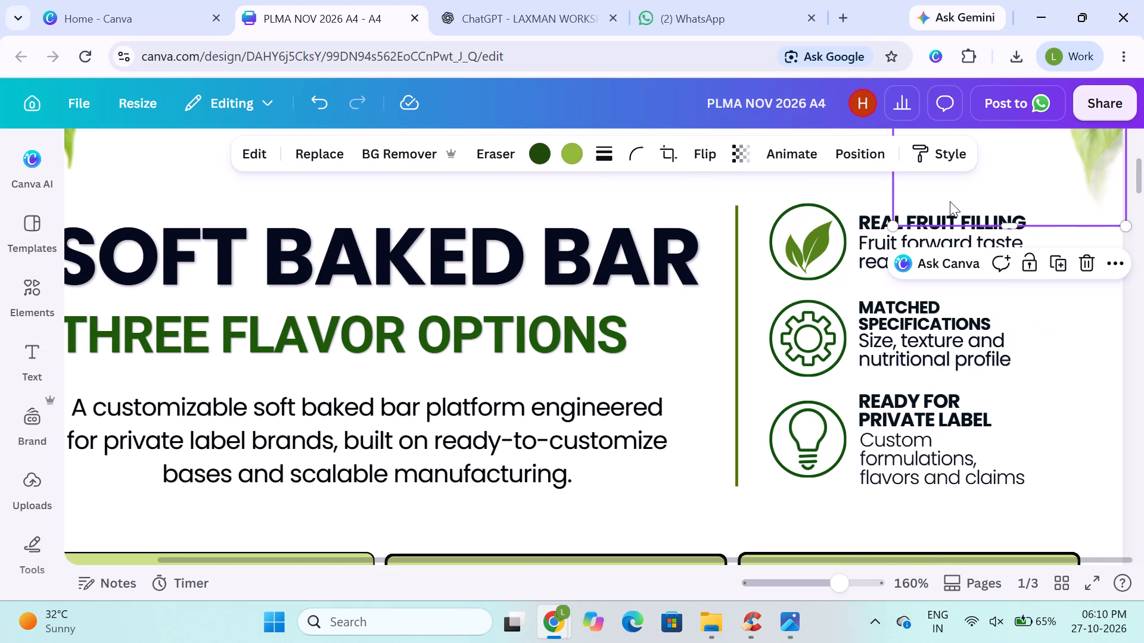
scroll(972, 204, "left", 2)
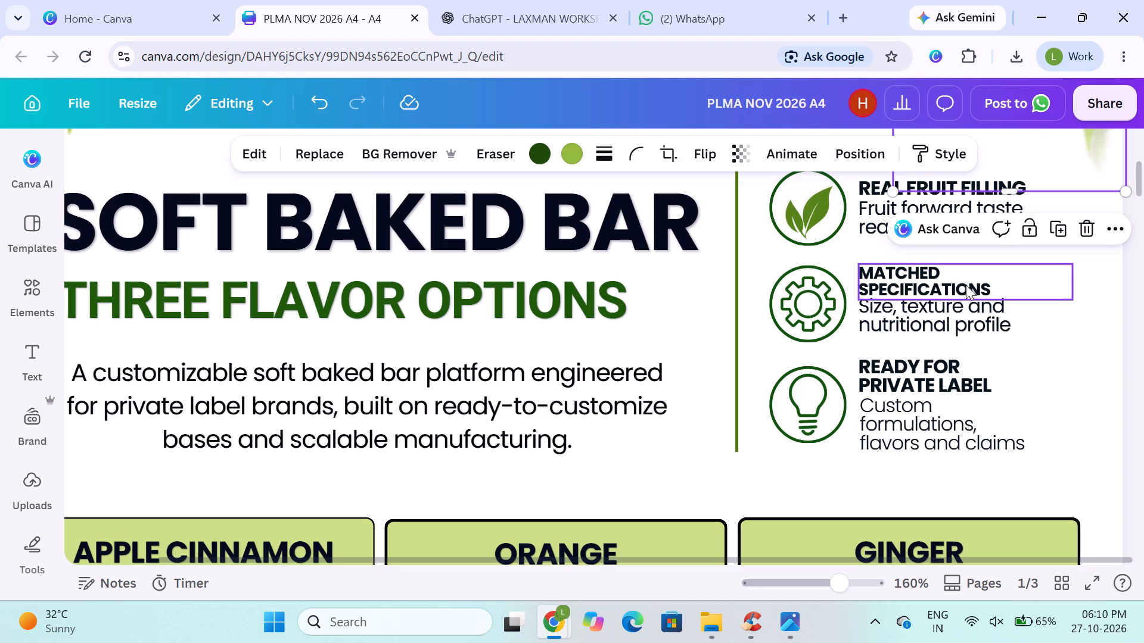
left_click(940, 279)
double_click(940, 279)
double_click(938, 270)
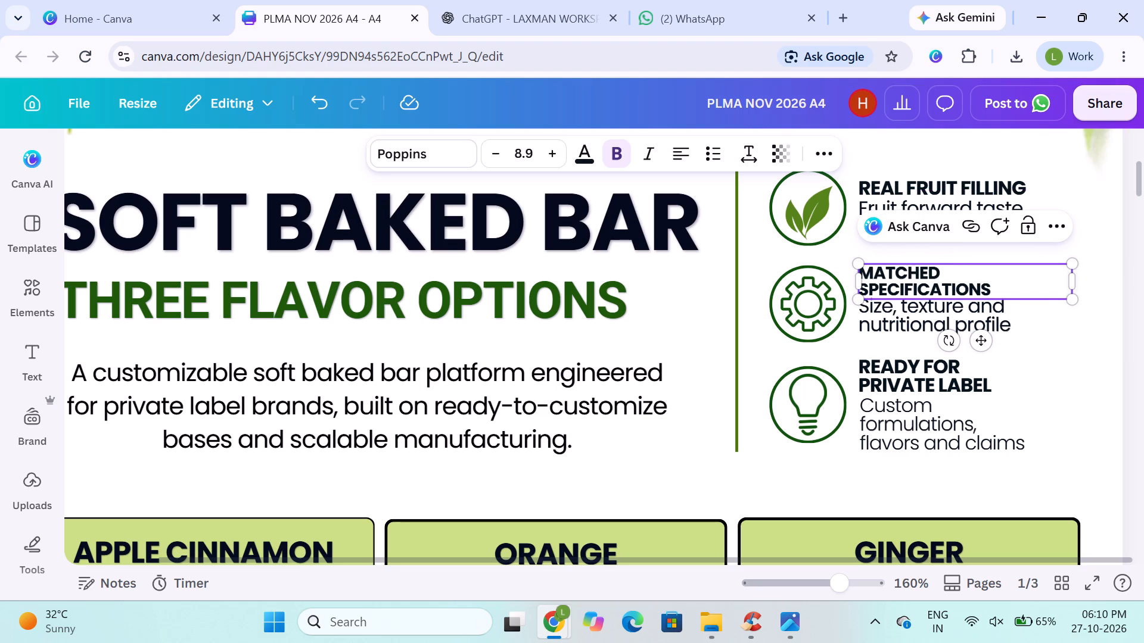
left_click(939, 277)
double_click(937, 276)
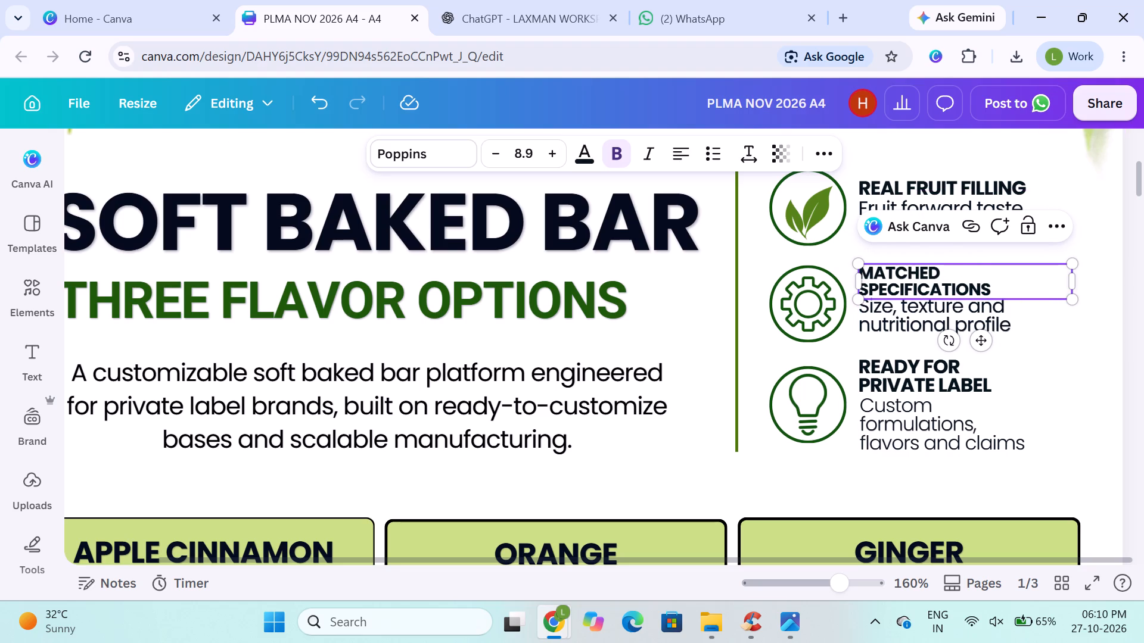
left_click(943, 276)
key("BackSpace")
key("BackSpace")
key("BackSpace")
key("BackSpace")
key("BackSpace")
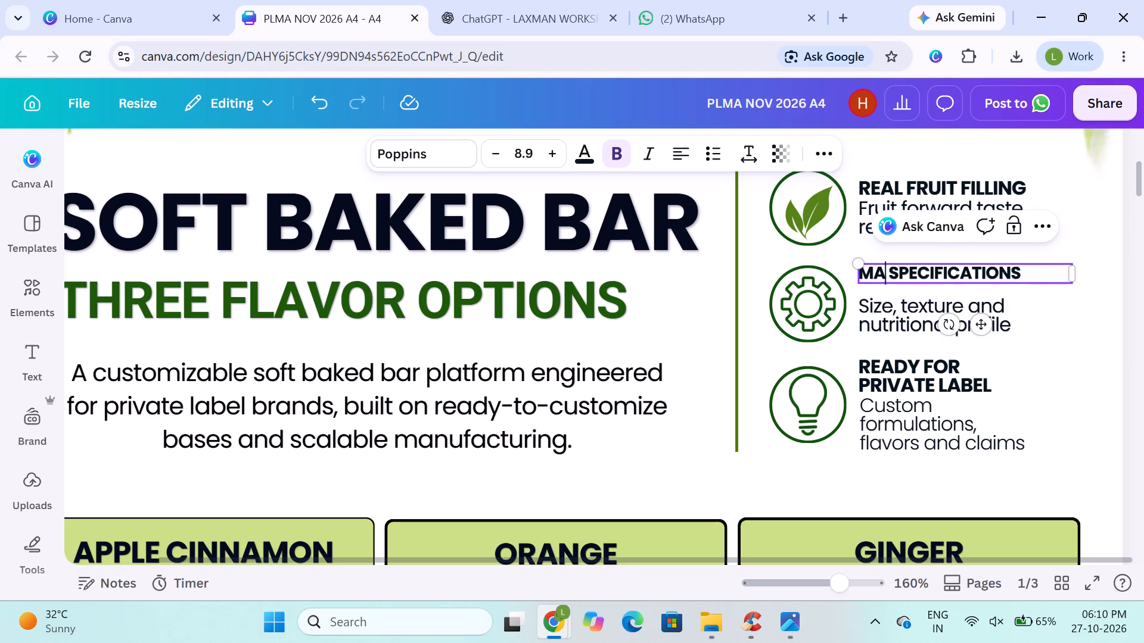
key("BackSpace")
key("BackSpace")
type("cos")
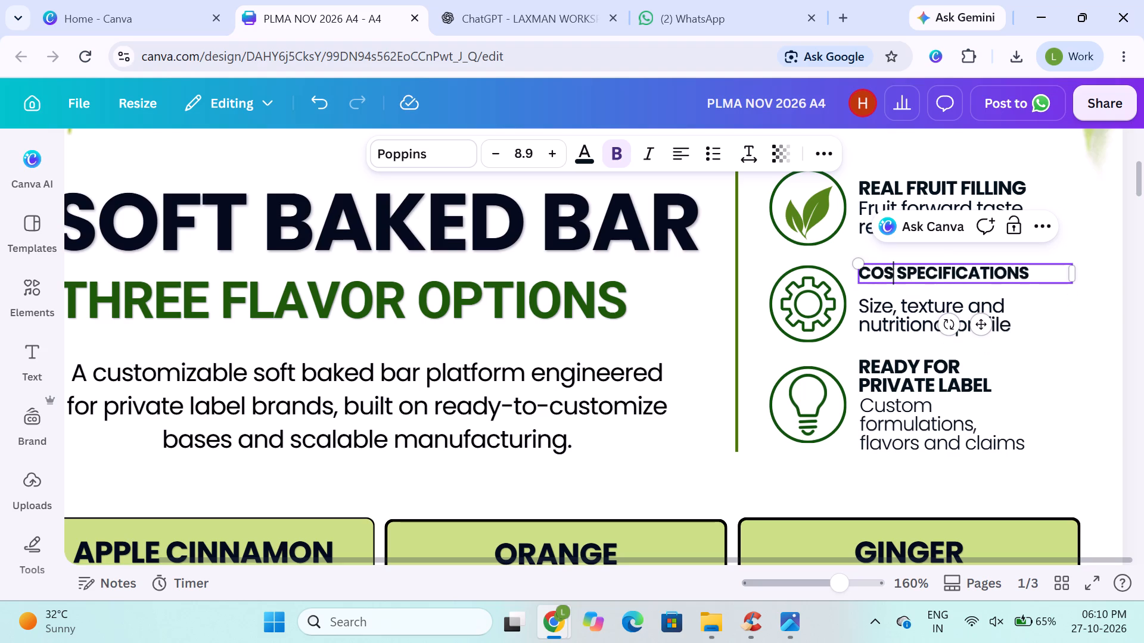
key("BackSpace")
key("BackSpace")
key("BackSpace")
key("d")
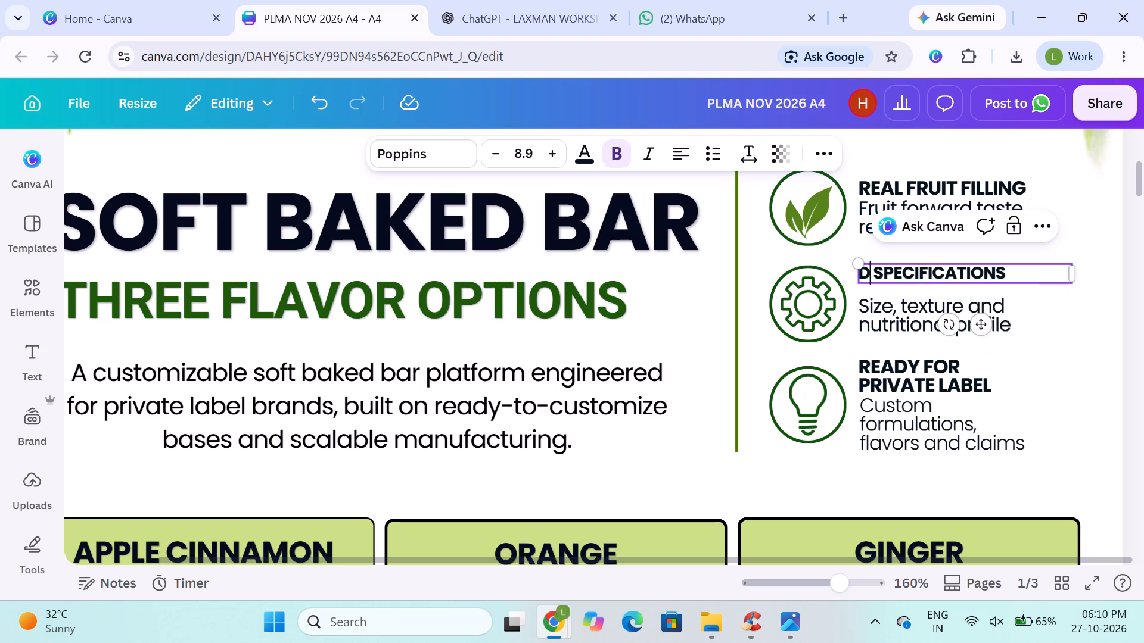
key("BackSpace")
type("cus")
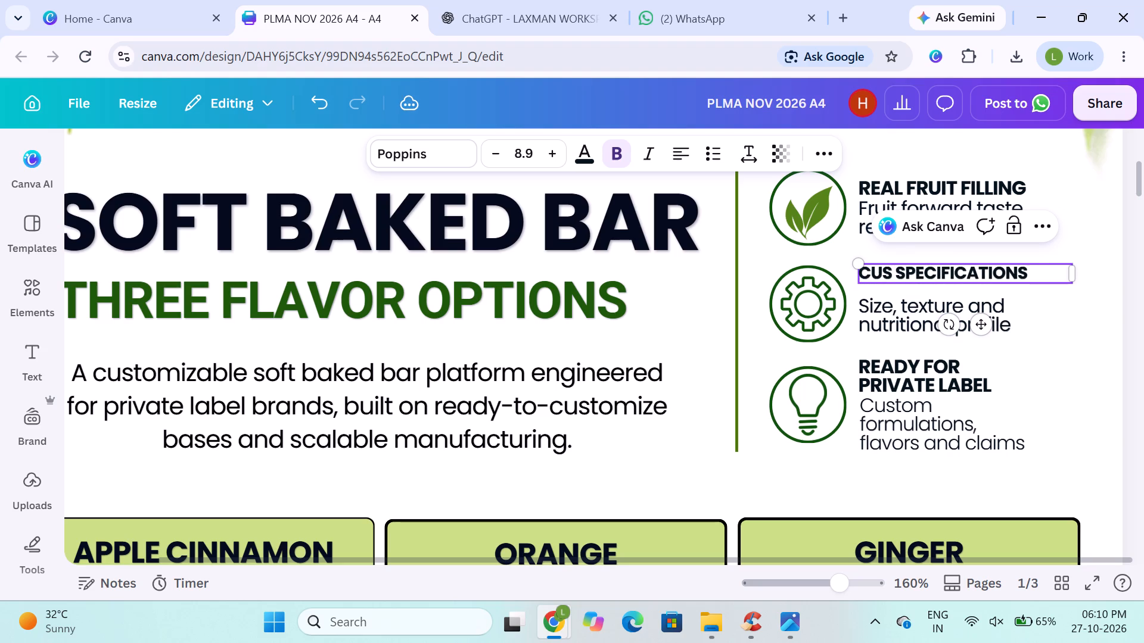
type("tom")
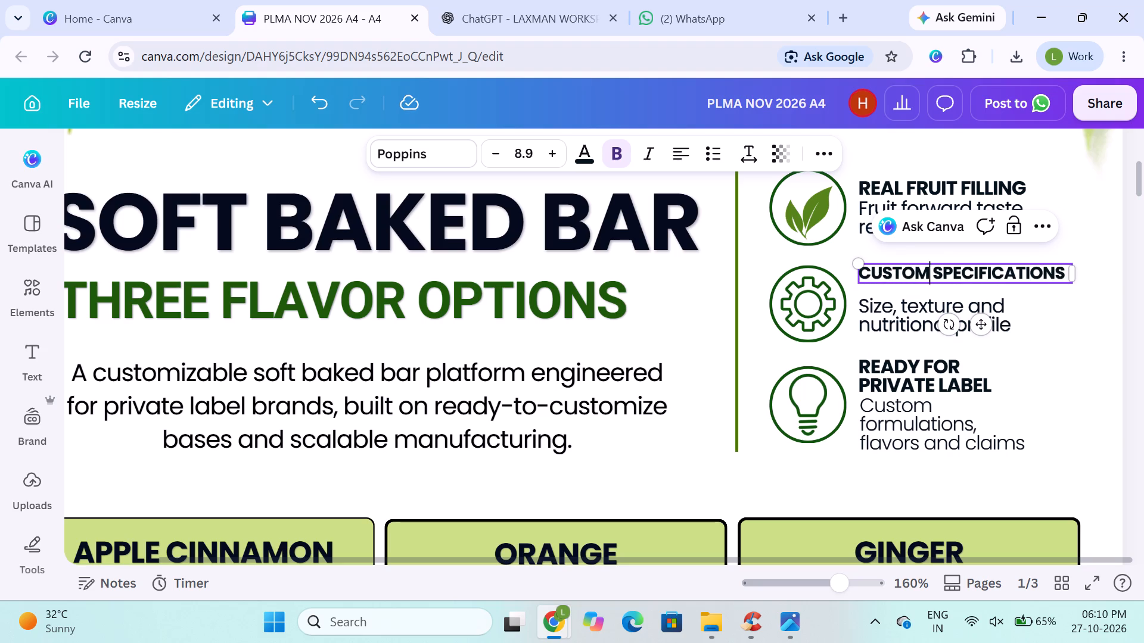
Break the CUSTOM SPECIFICATIONS heading onto two lines and narrow its text box to about 2.7 wide.
key("Return")
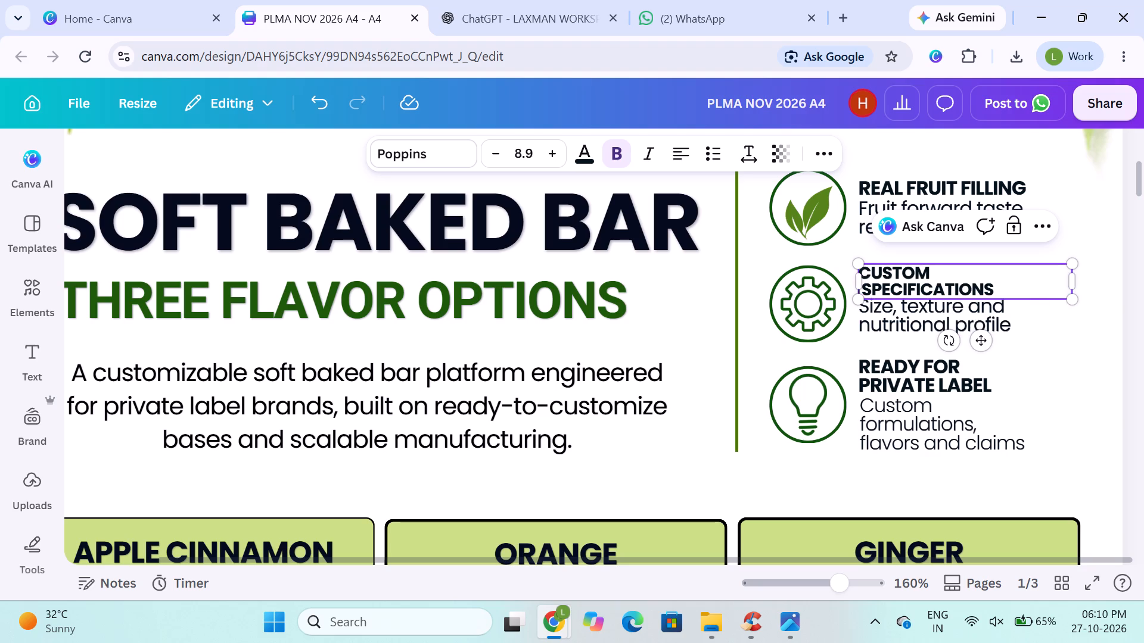
left_click_drag(1077, 277, 1010, 278)
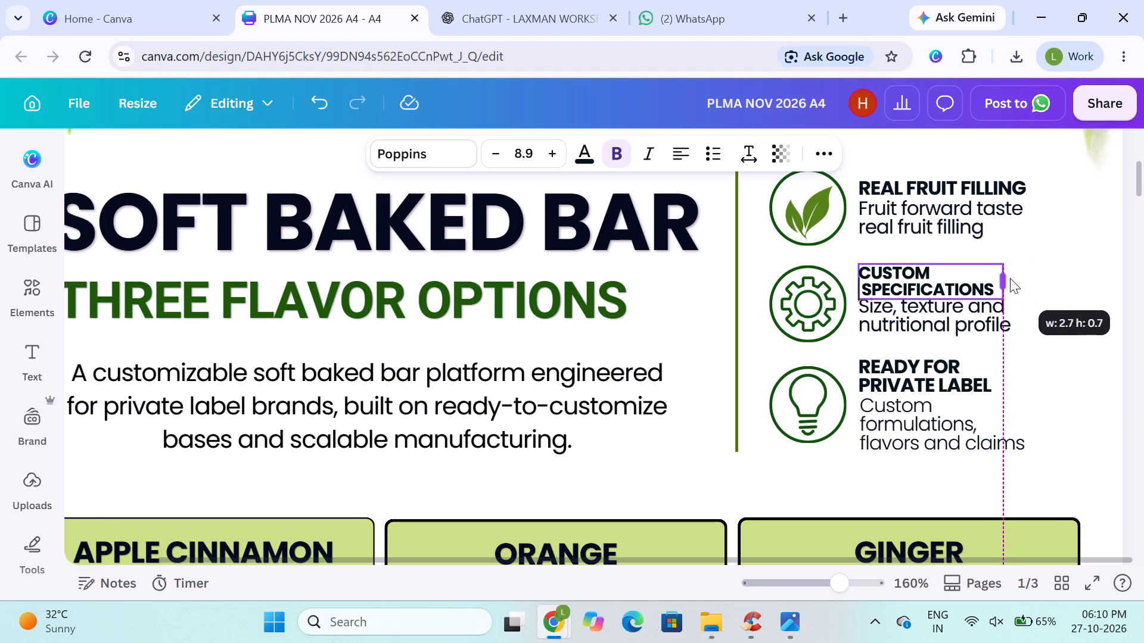
left_click_drag(1010, 278, 1009, 279)
left_click(1056, 313)
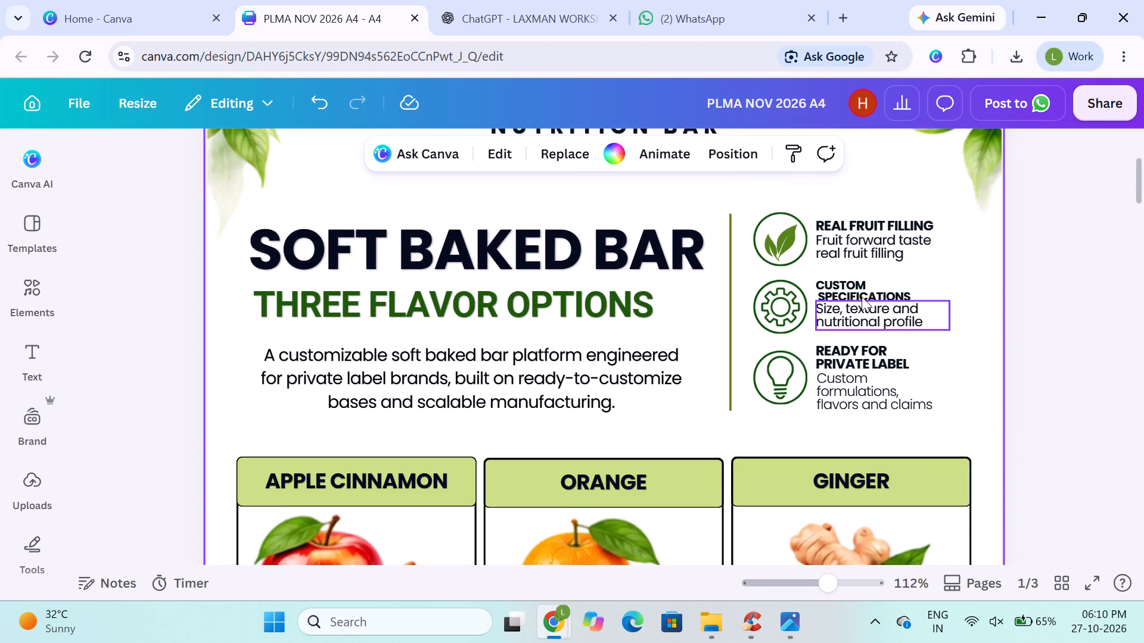
Nudge the Custom Specifications heading and the description beneath it vertically to leave clear spacing between them.
left_click(845, 294)
key("Up")
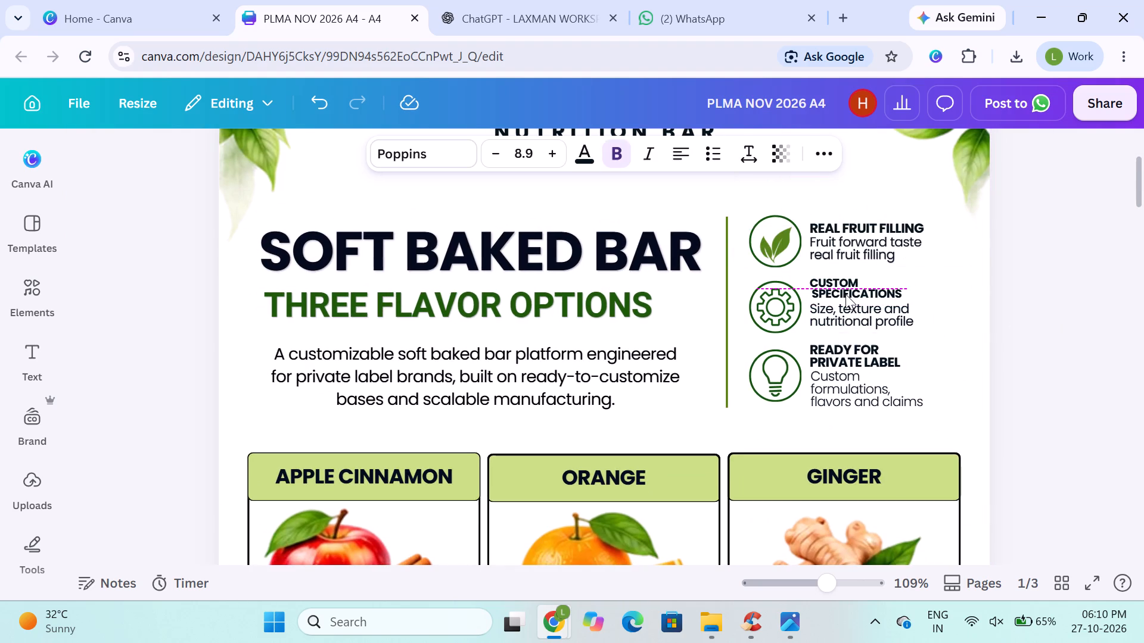
left_click(846, 321)
key("Down")
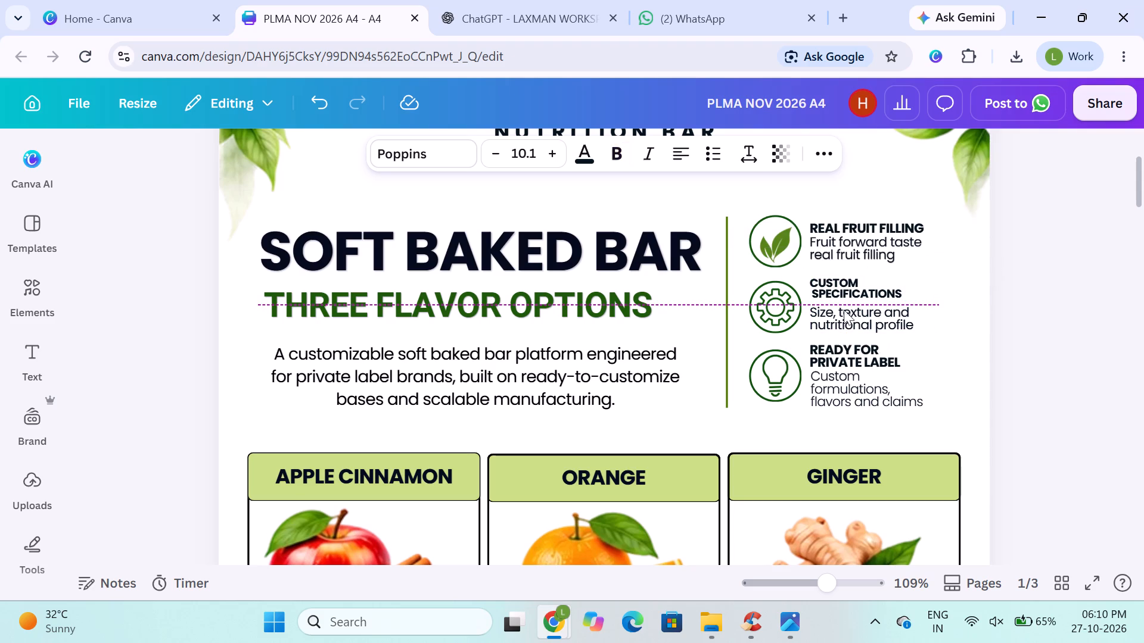
left_click(828, 291)
key("Down")
left_click(1072, 288)
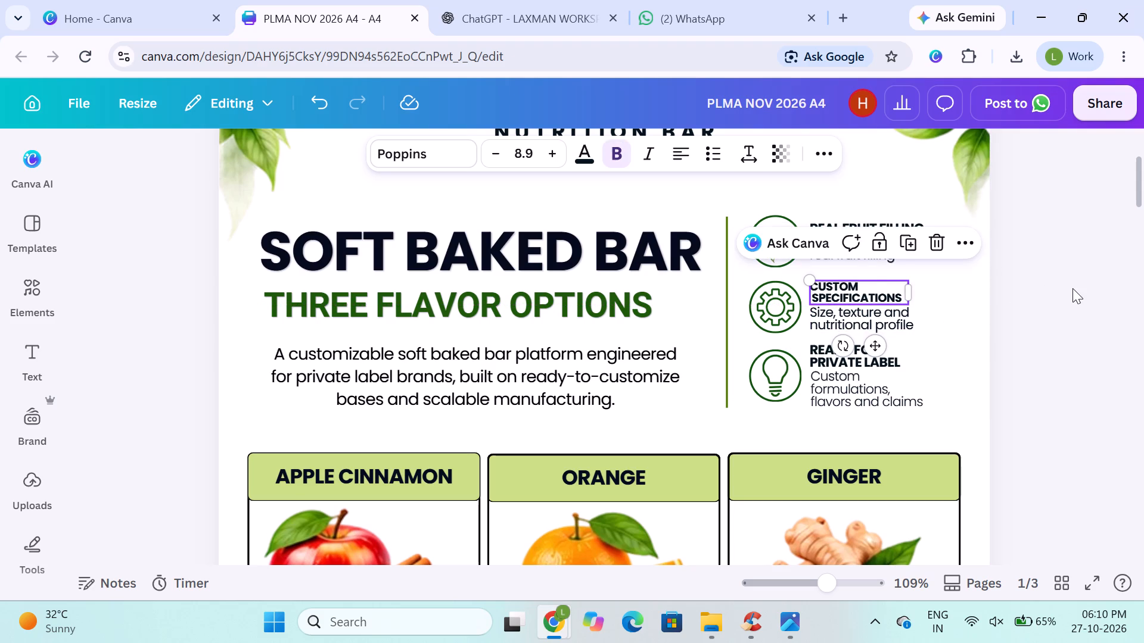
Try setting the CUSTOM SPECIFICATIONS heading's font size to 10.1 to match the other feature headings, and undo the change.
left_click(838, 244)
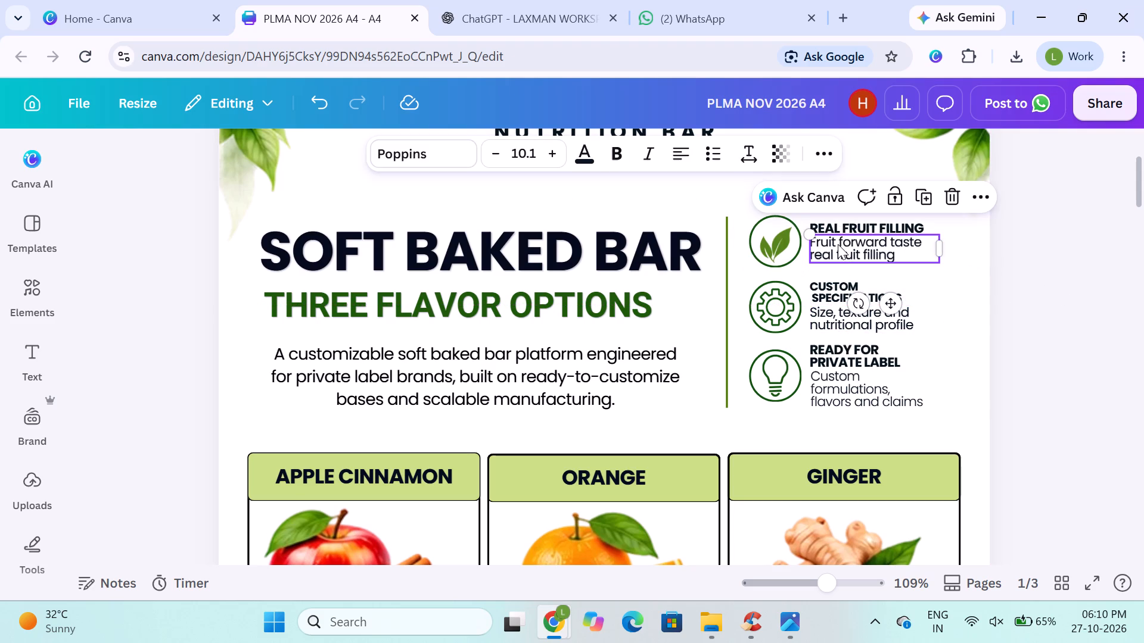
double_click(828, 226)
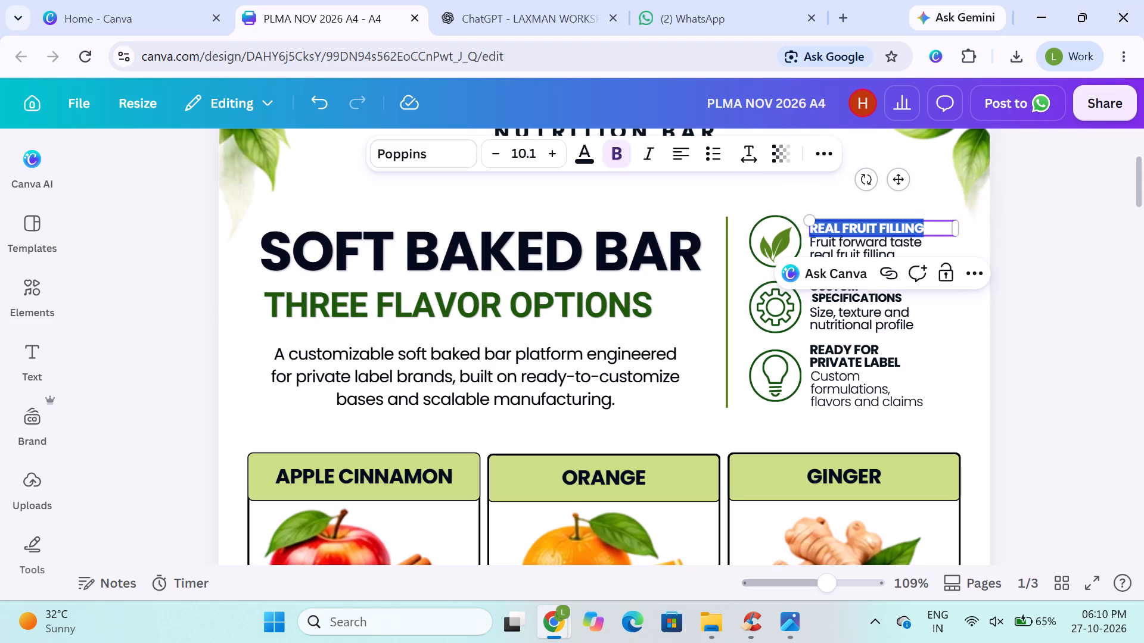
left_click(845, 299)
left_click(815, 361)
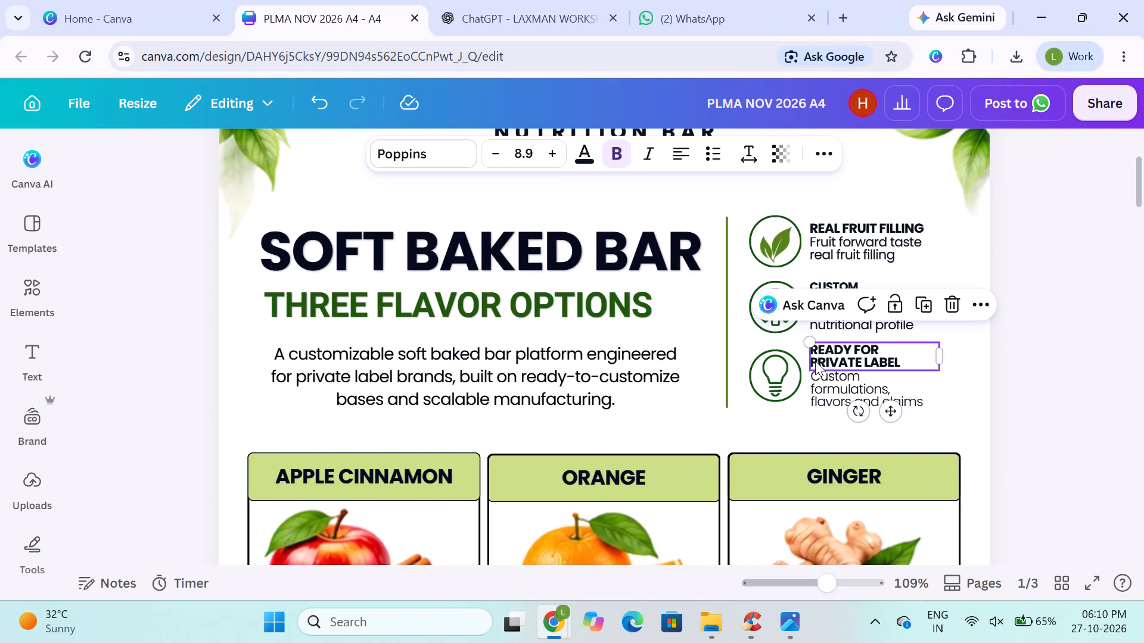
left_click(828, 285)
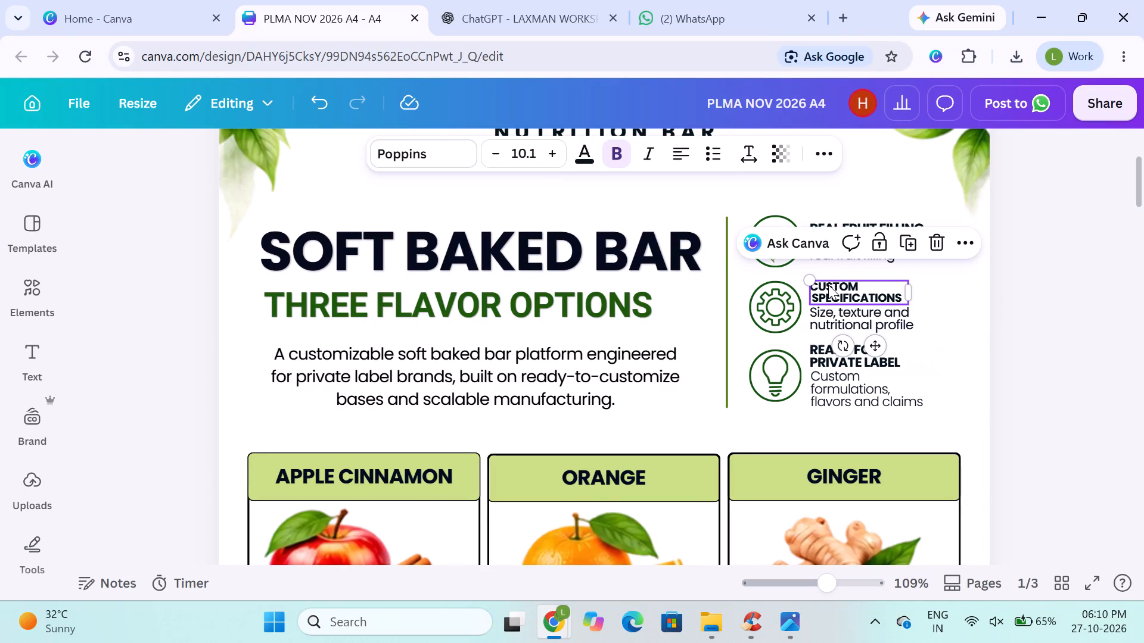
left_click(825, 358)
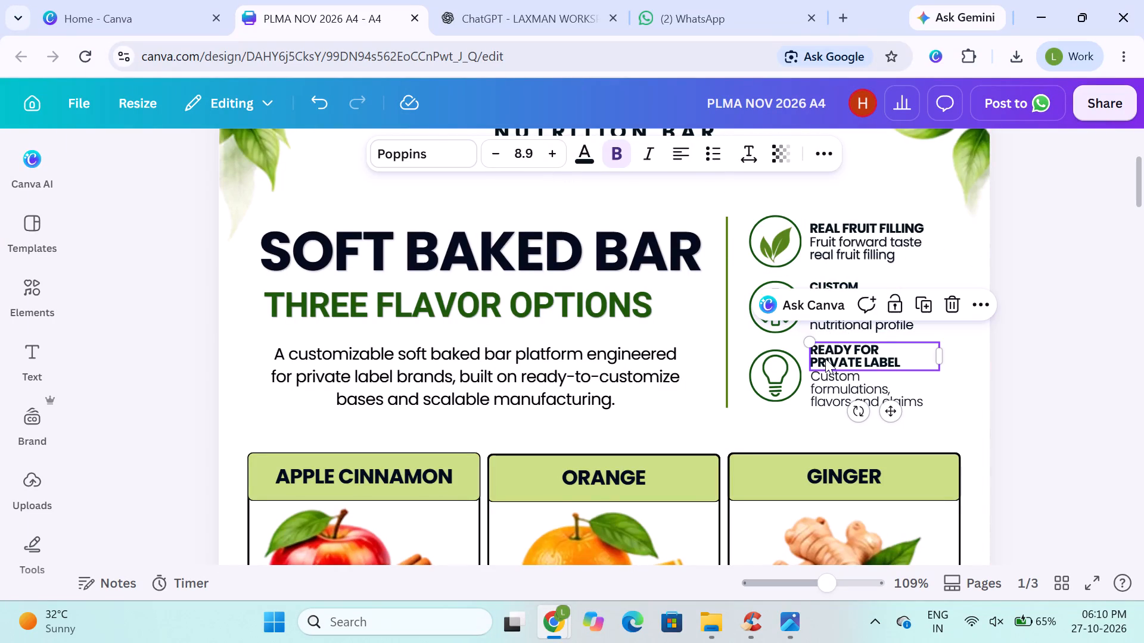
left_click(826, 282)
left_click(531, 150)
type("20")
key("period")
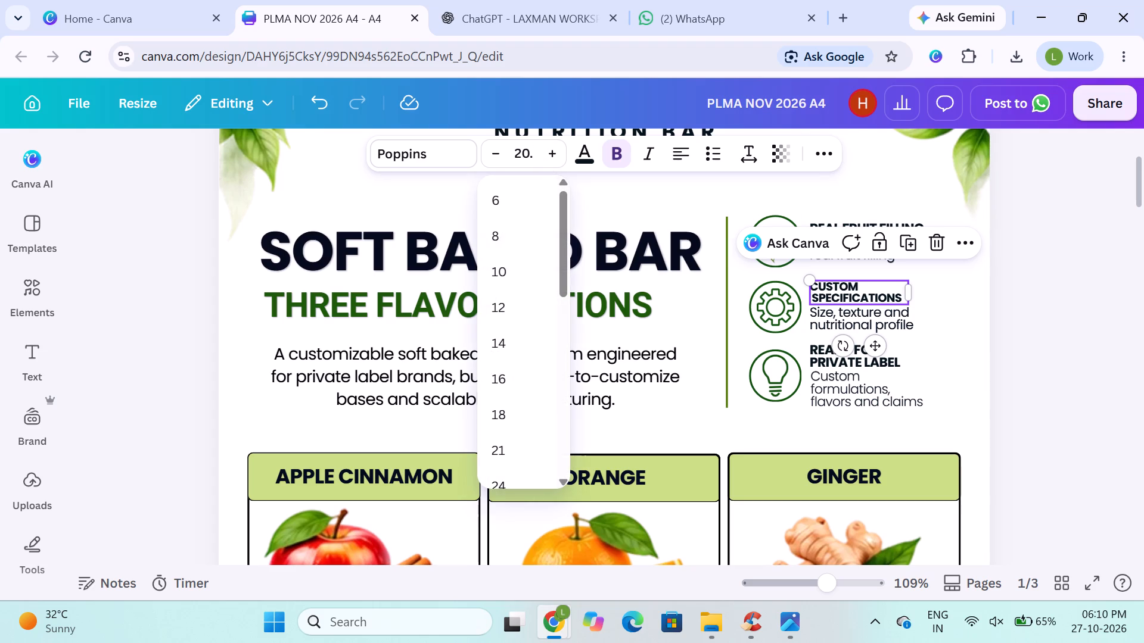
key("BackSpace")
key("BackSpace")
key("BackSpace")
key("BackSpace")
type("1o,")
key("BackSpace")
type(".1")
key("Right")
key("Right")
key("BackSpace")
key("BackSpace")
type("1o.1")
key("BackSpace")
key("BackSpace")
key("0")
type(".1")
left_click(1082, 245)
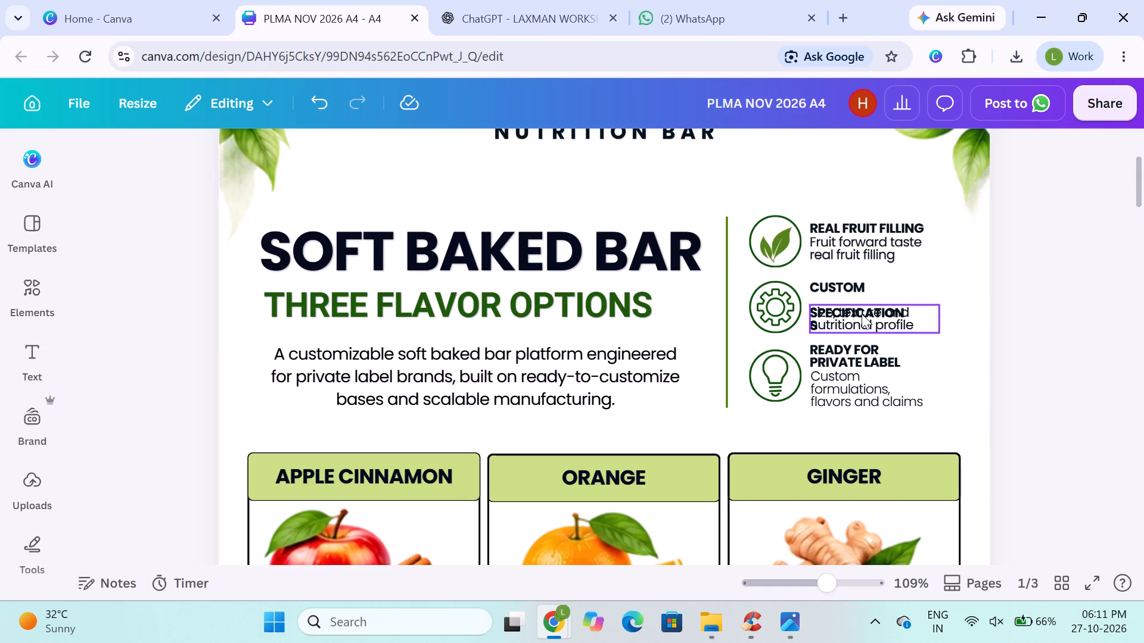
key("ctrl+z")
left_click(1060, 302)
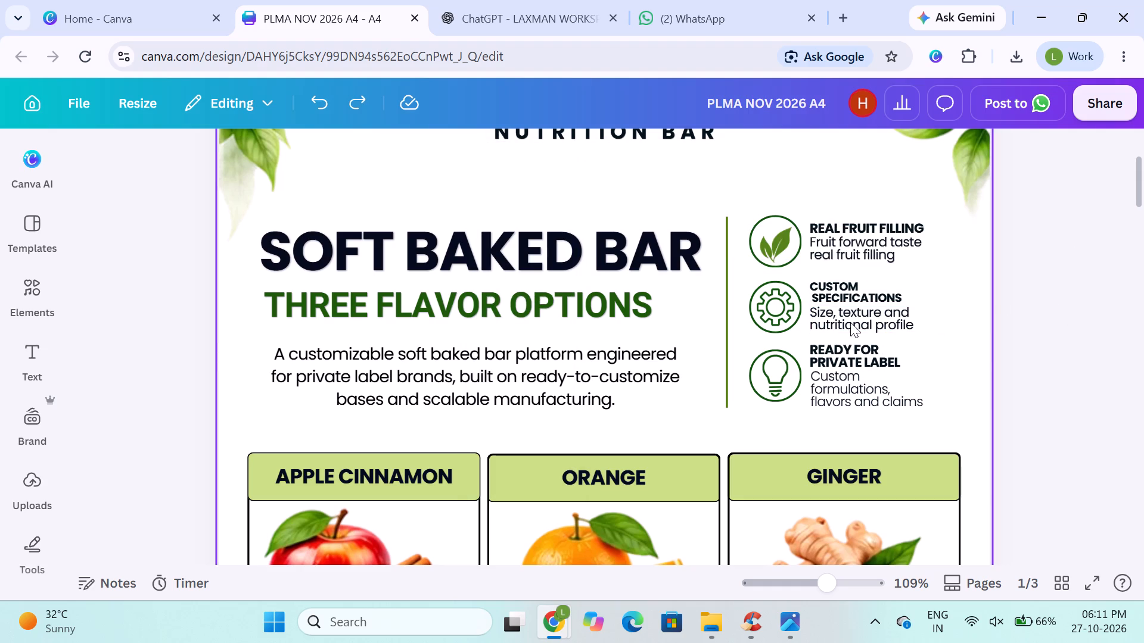
Set the font size of the CUSTOM SPECIFICATIONS heading to 10.1.
left_click(855, 298)
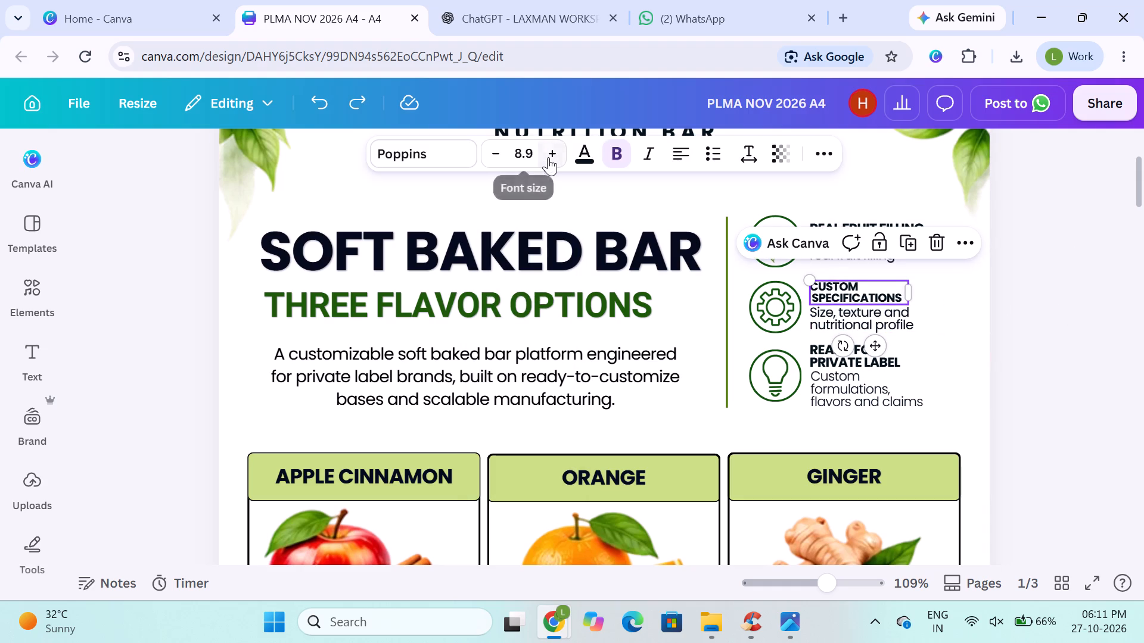
left_click(551, 157)
left_click(551, 157)
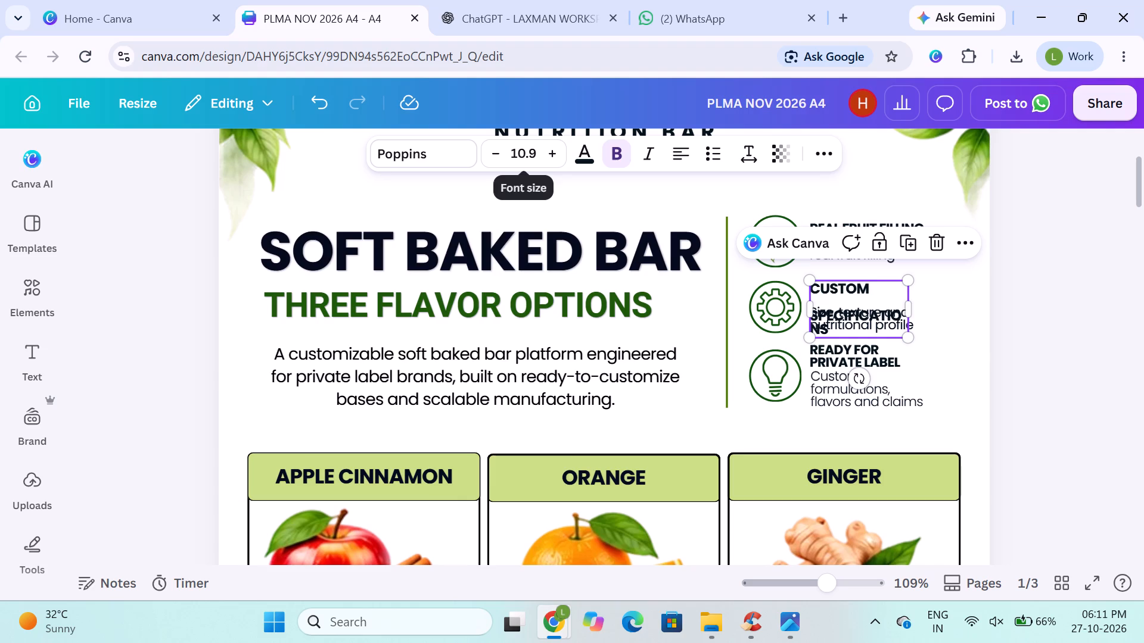
left_click(532, 156)
left_click(542, 152)
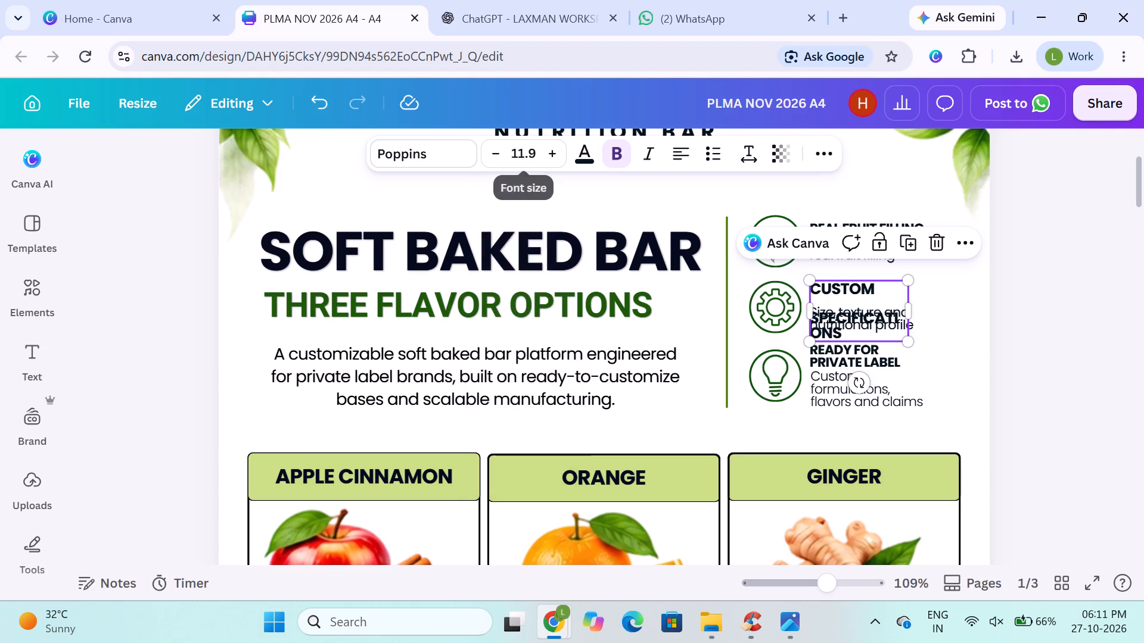
double_click(534, 152)
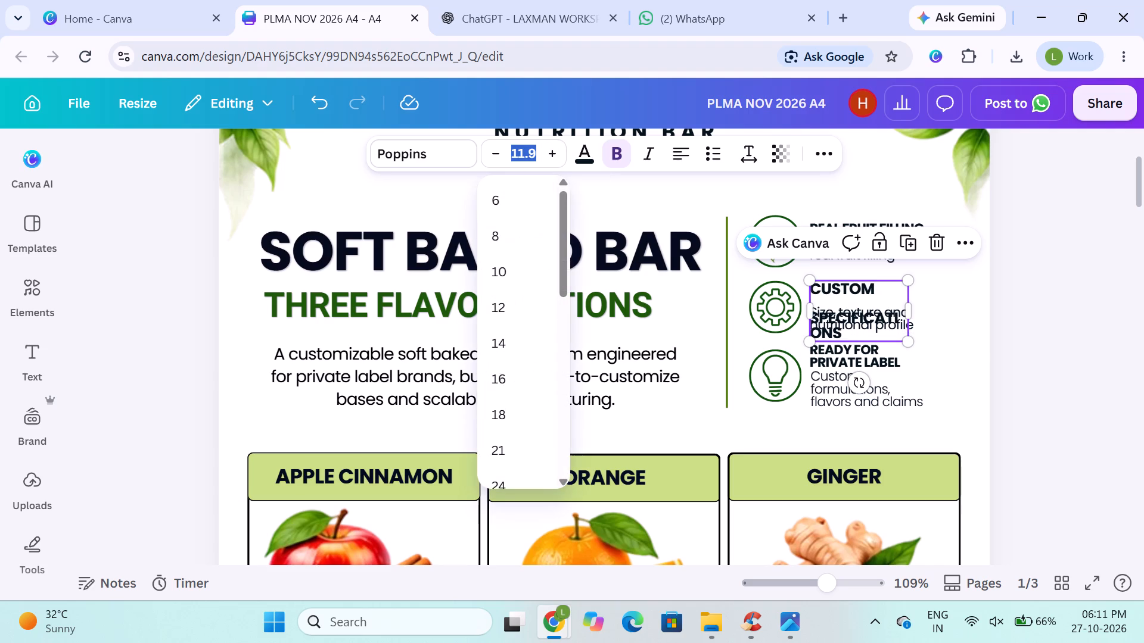
type("10.1")
left_click(1070, 273)
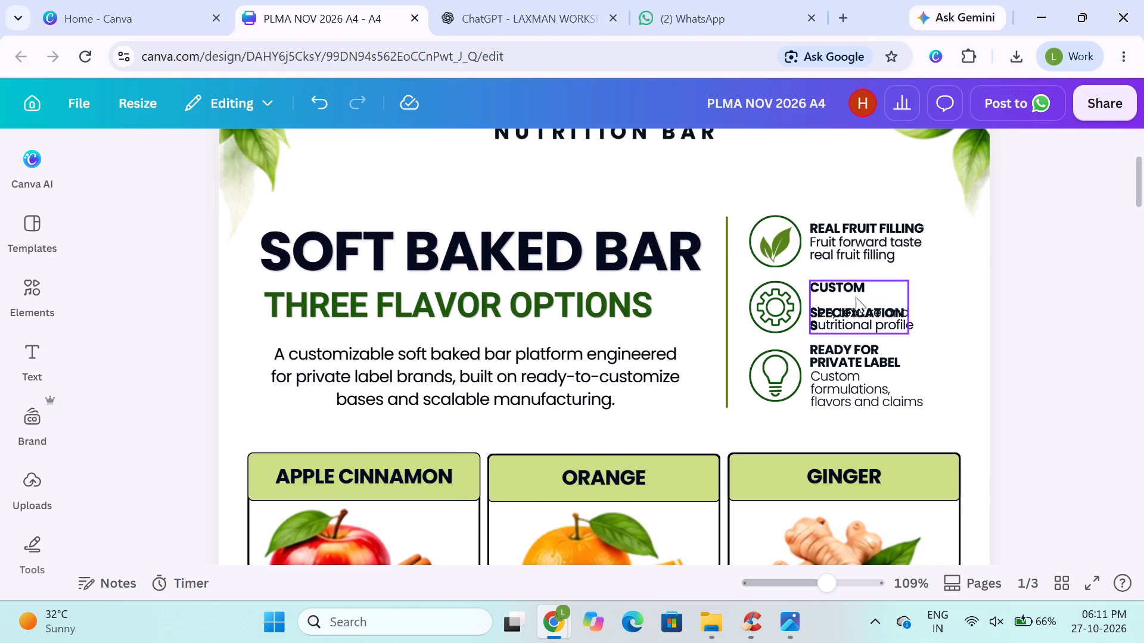
Widen the CUSTOM SPECIFICATIONS text box just enough for the word SPECIFICATIONS to fit on one line.
left_click(846, 295)
left_click_drag(910, 308, 916, 308)
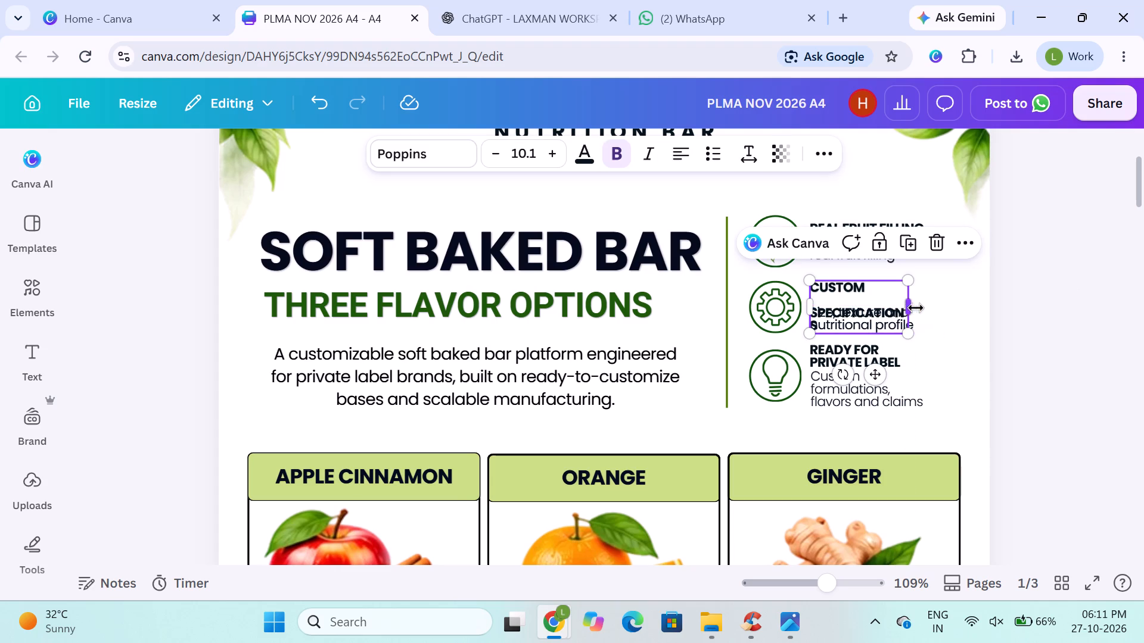
left_click_drag(916, 308, 934, 307)
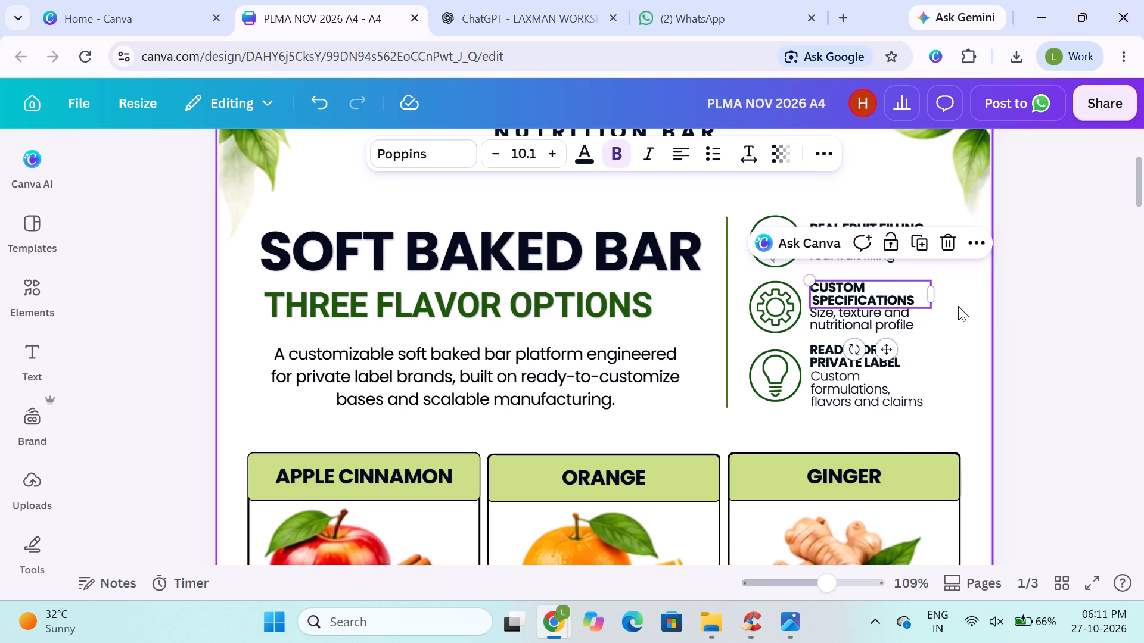
left_click_drag(1044, 293, 1039, 295)
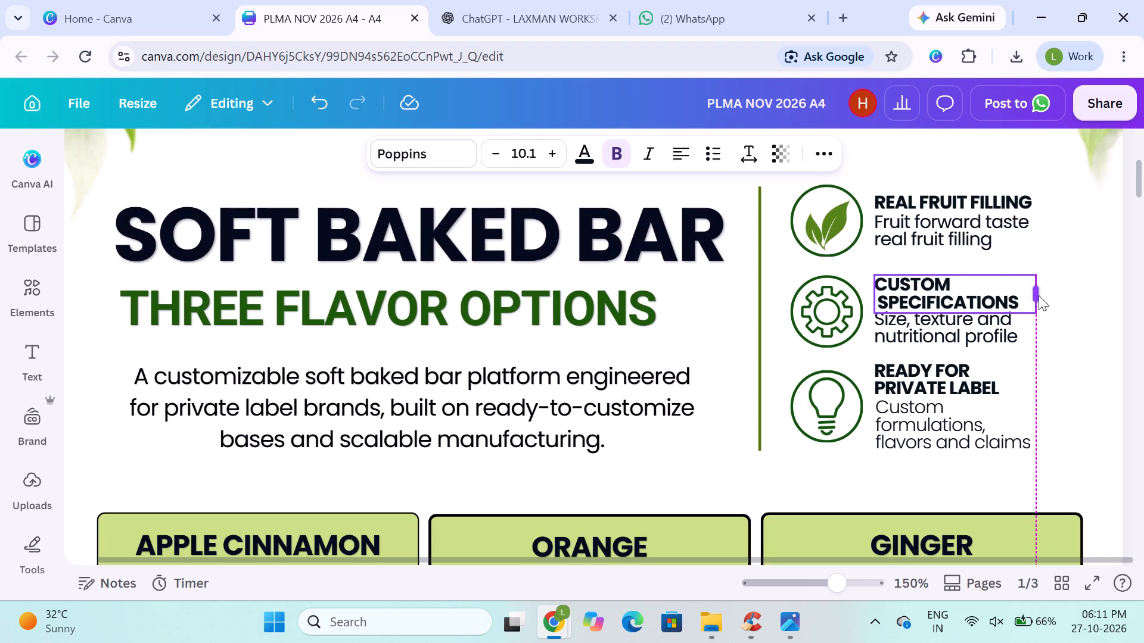
left_click_drag(1039, 295, 1038, 295)
left_click_drag(1037, 290, 1028, 292)
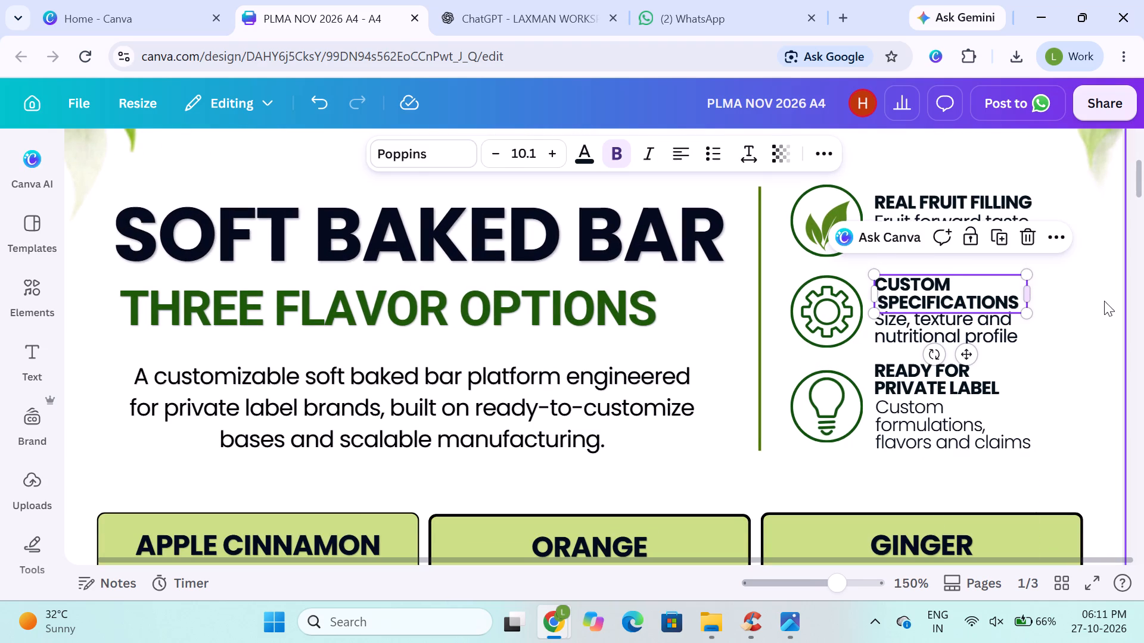
scroll(1104, 301, "left", 2)
scroll(1067, 271, "left", 1)
left_click(1041, 265)
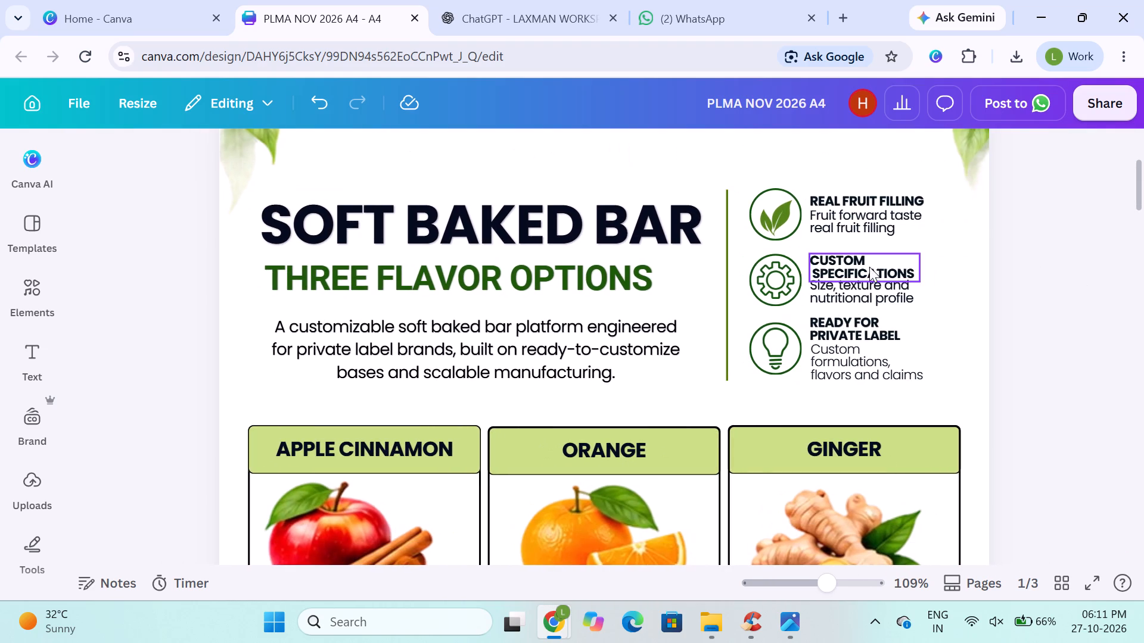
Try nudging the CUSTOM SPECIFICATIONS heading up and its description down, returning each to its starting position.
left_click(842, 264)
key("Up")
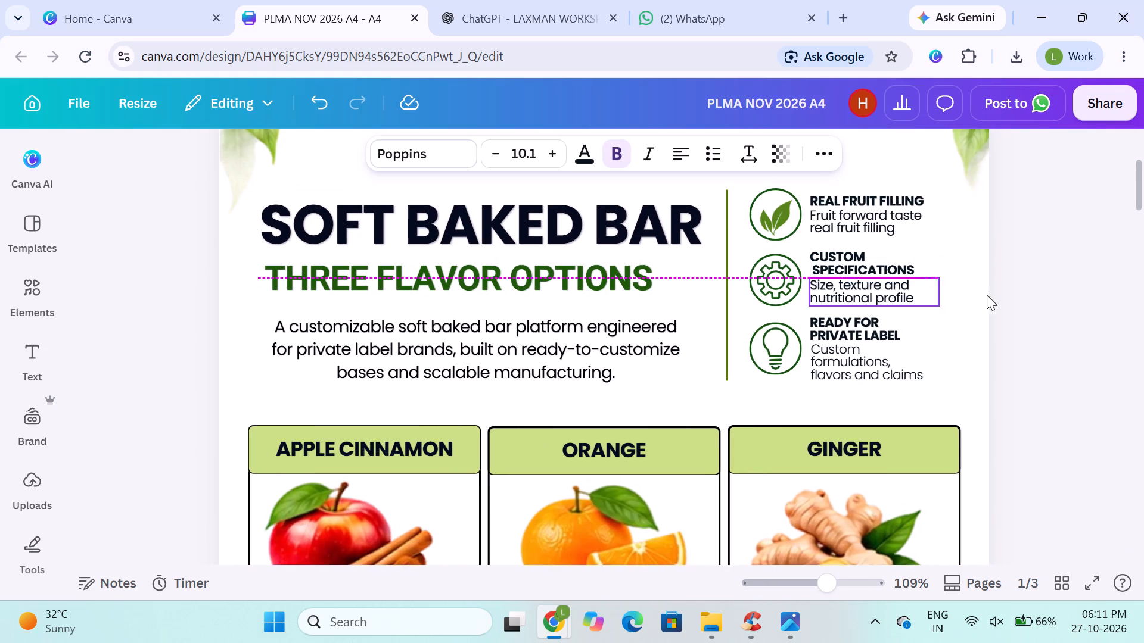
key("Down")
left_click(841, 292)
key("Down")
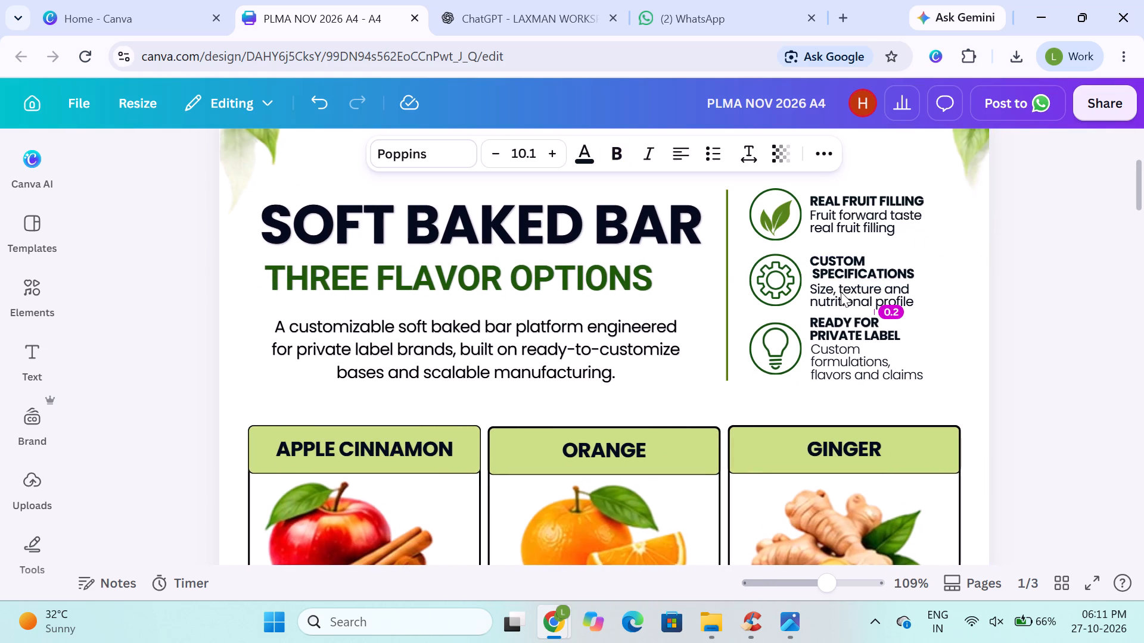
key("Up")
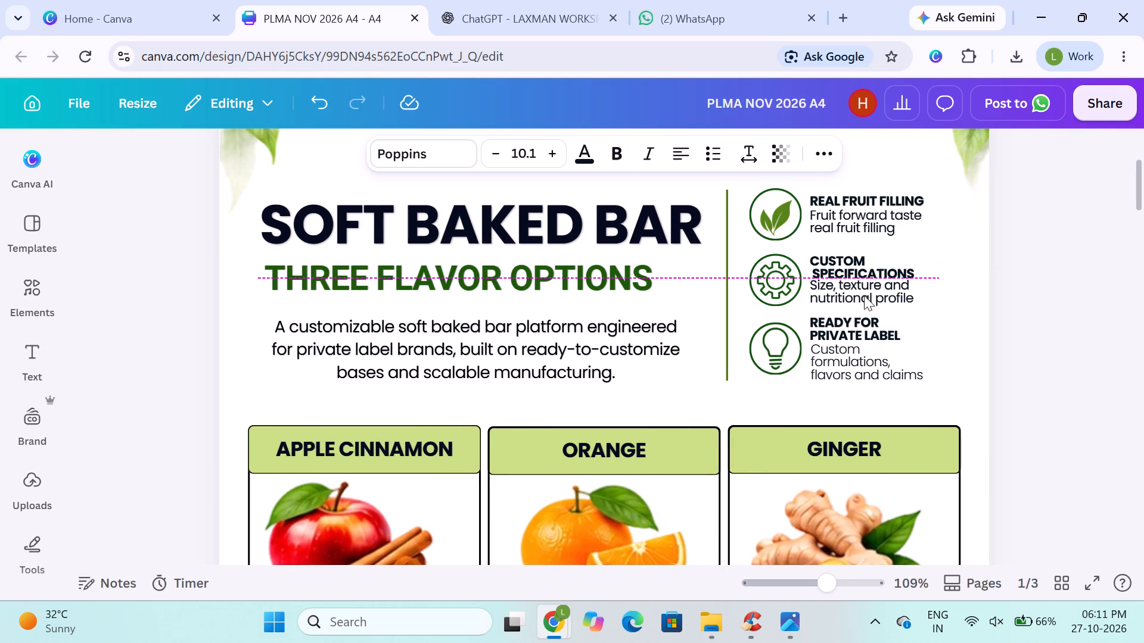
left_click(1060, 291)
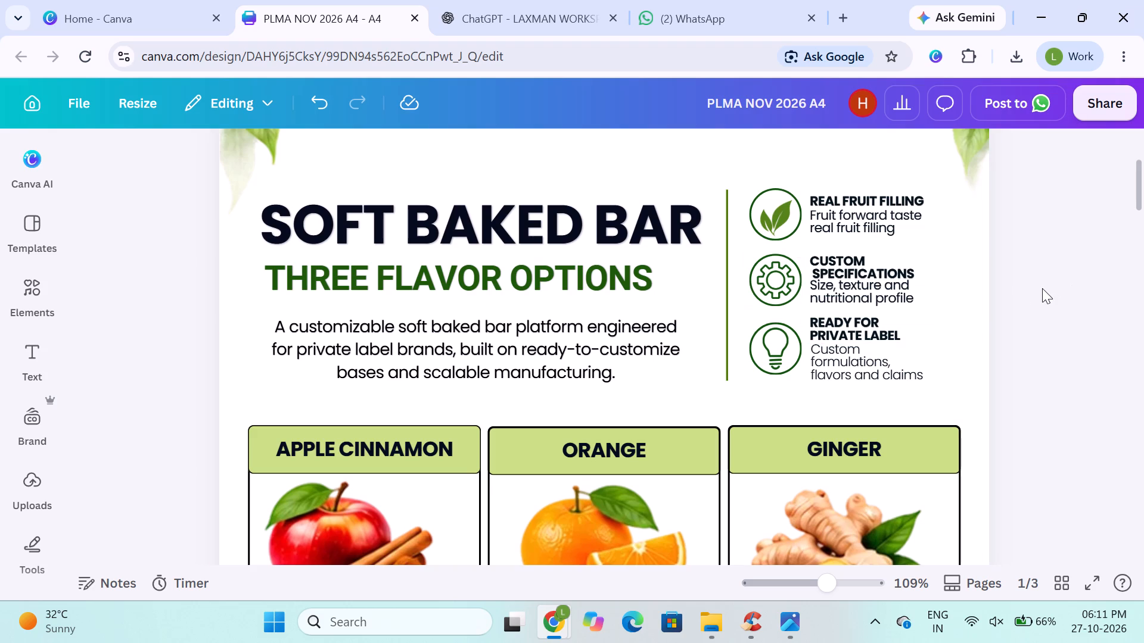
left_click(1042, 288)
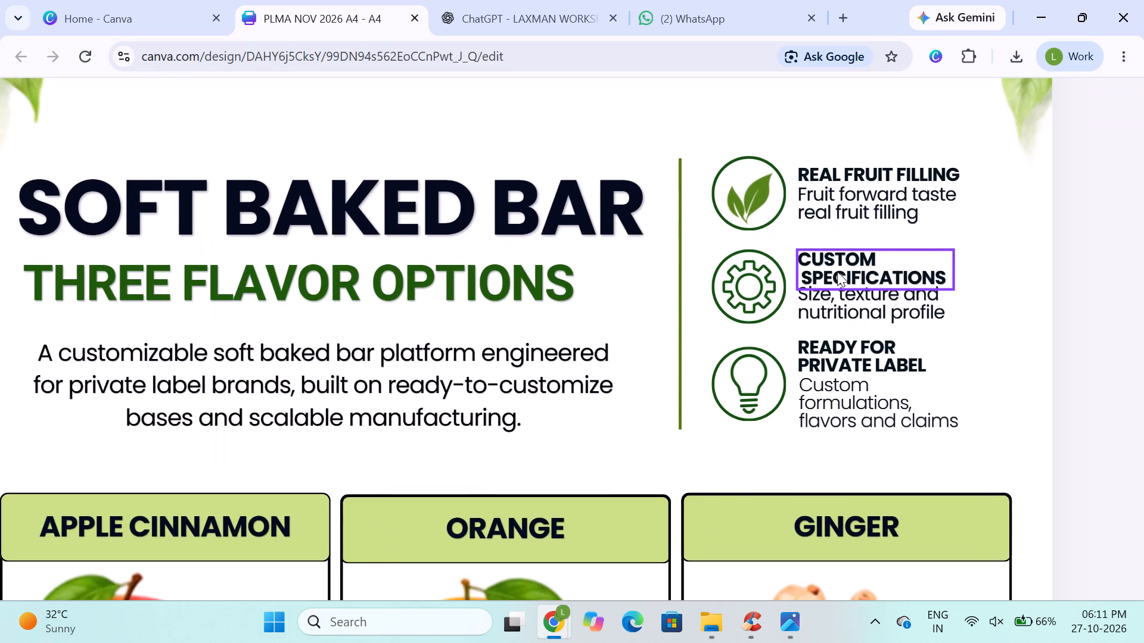
Remove the leading space before SPECIFICATIONS so both lines of the heading start flush.
left_click(827, 273)
double_click(804, 274)
left_click(804, 274)
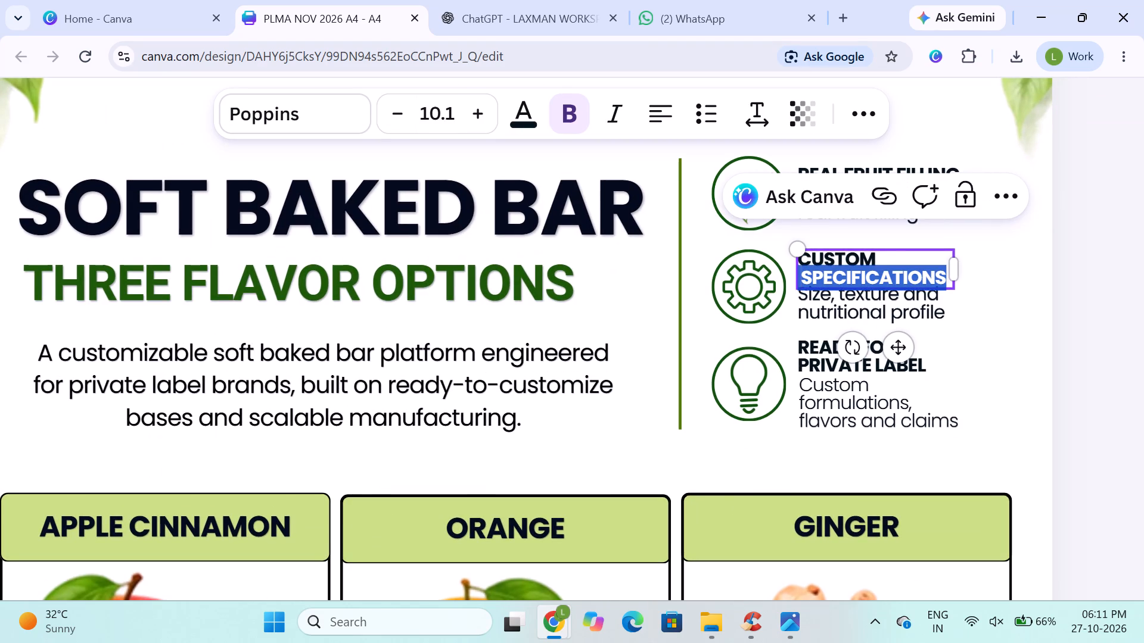
left_click(804, 274)
key("BackSpace")
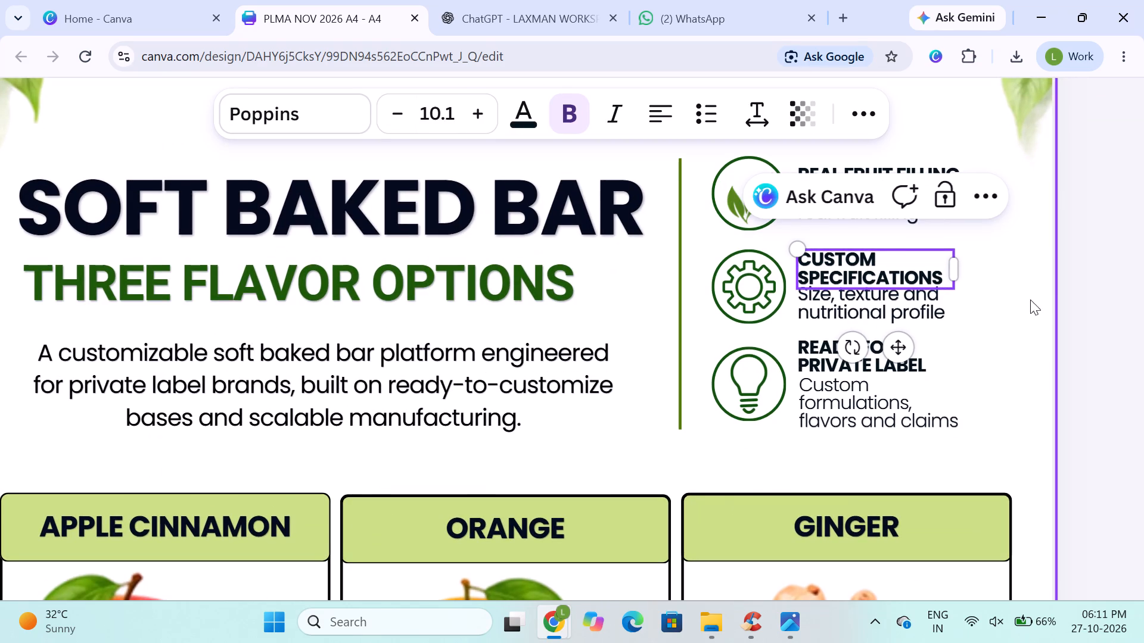
left_click(1090, 307)
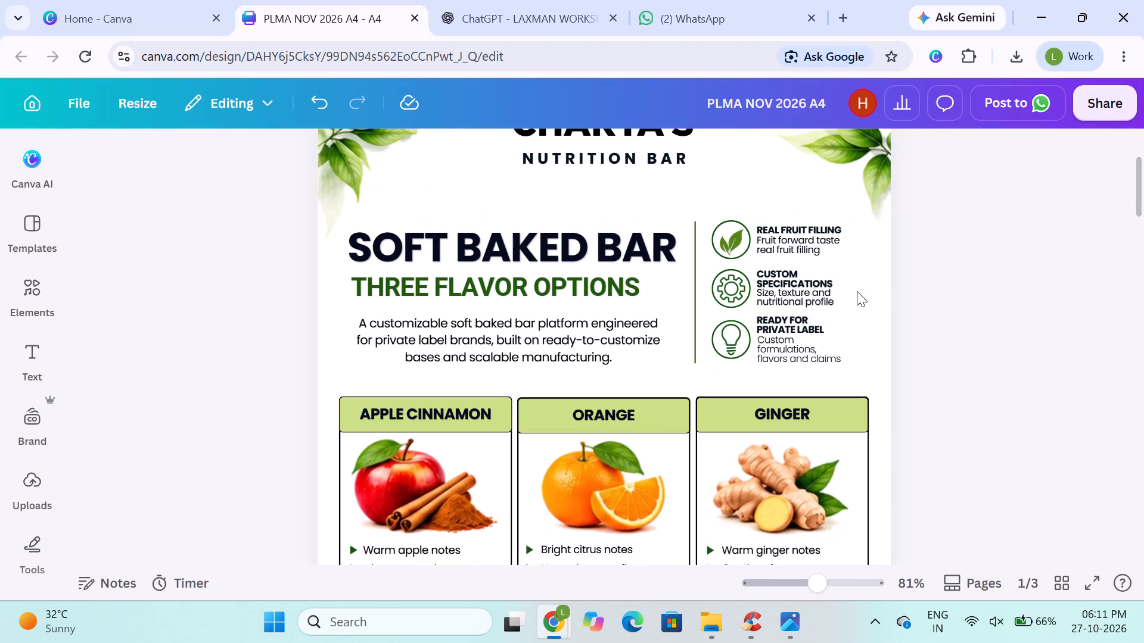
Nudge the description "Size, texture and nutritional profile" down slightly, away from the CUSTOM SPECIFICATIONS heading.
left_click(769, 291)
key("Down")
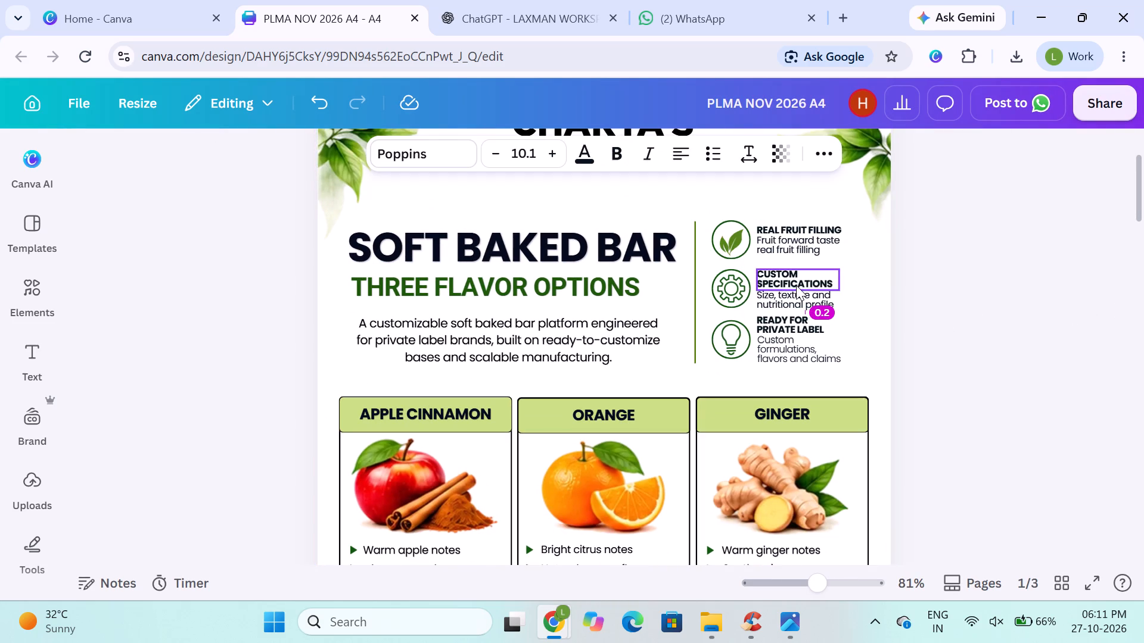
left_click(937, 288)
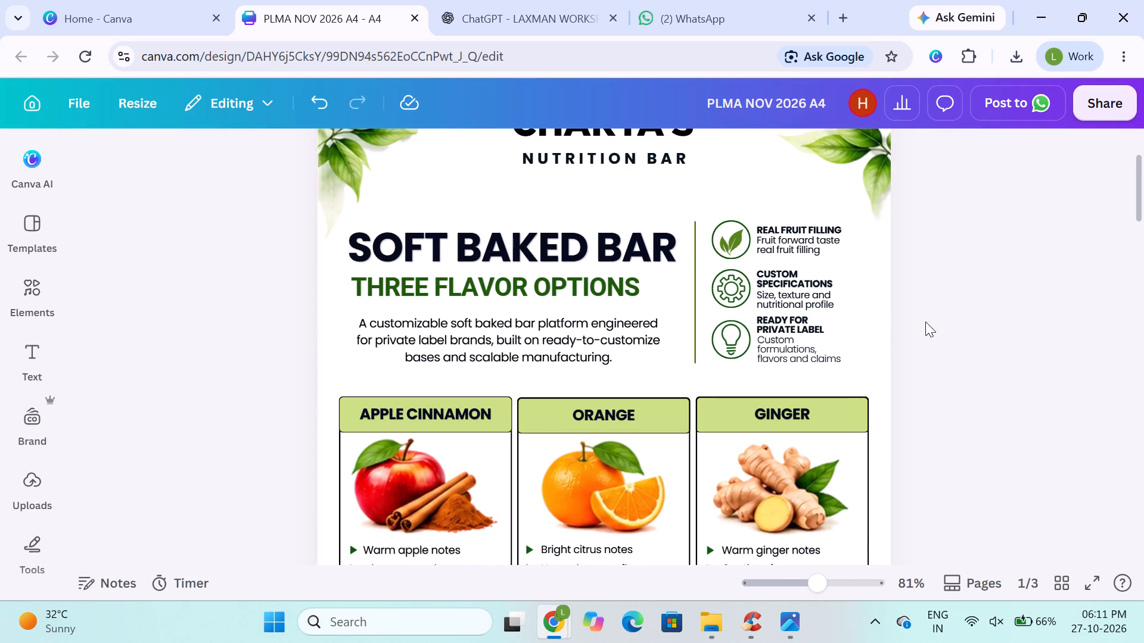
Replace the REAL FRUIT FILLING heading with FRUIT/SPICE INCLUSION, breaking the line before INCLUSION.
triple_click(782, 229)
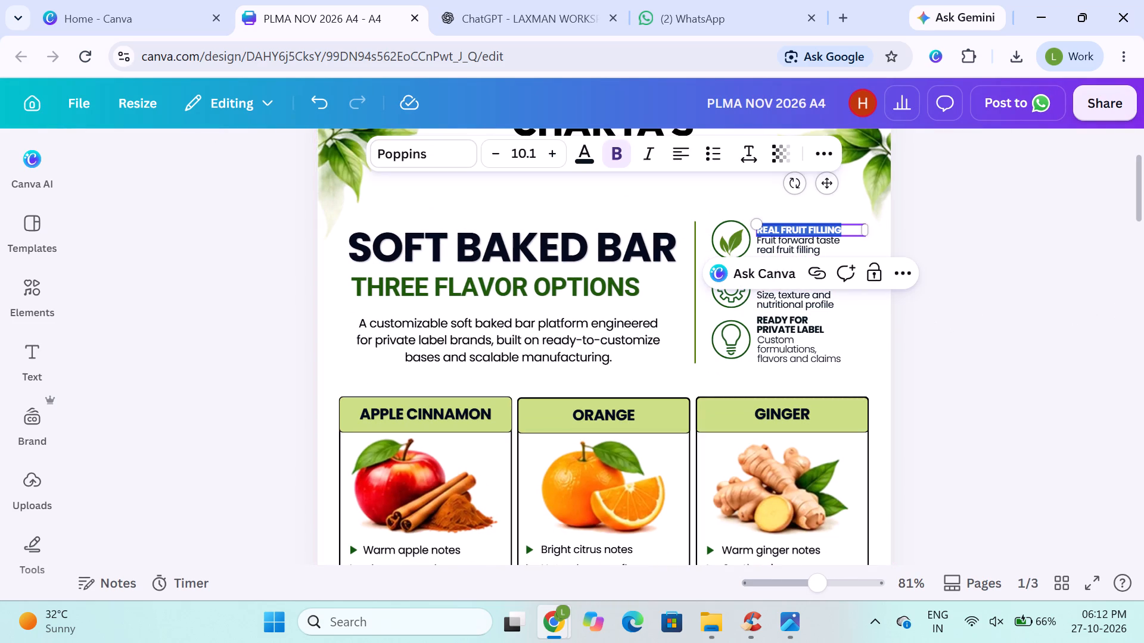
key("BackSpace")
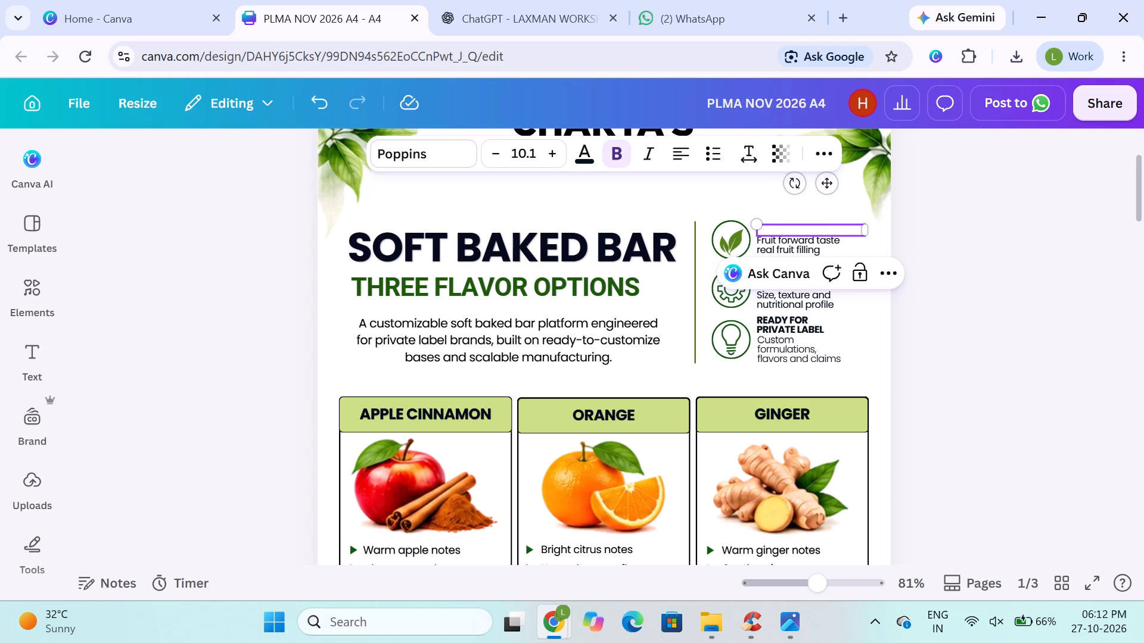
key("f")
type("ruit")
key("slash")
type("sp")
type("ice")
key("Return")
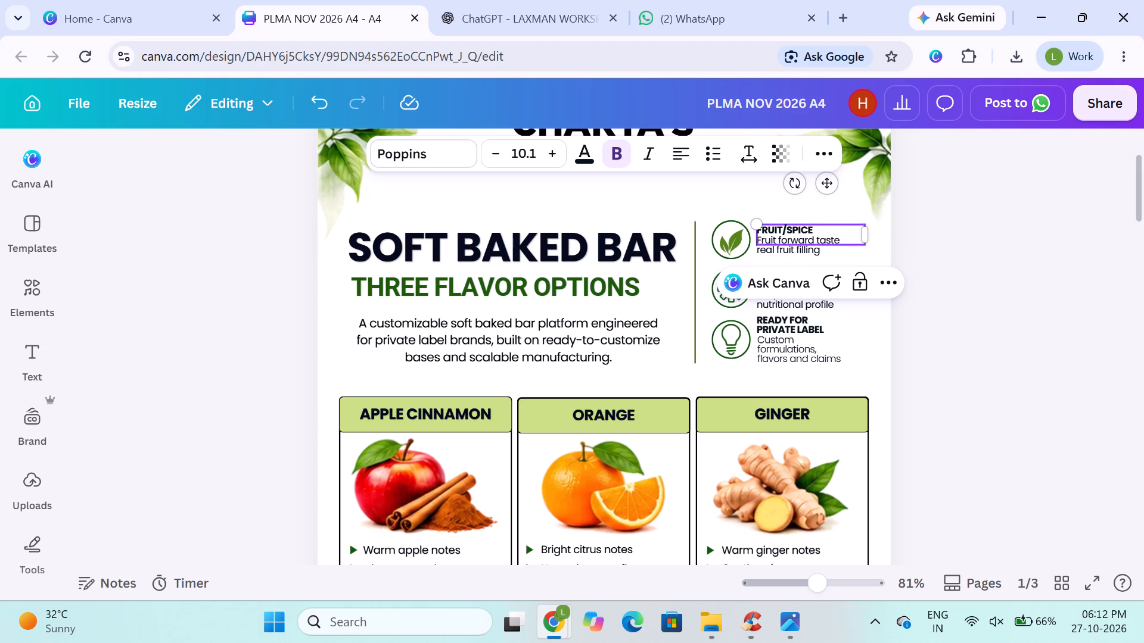
type("in")
type("clu")
type("sion")
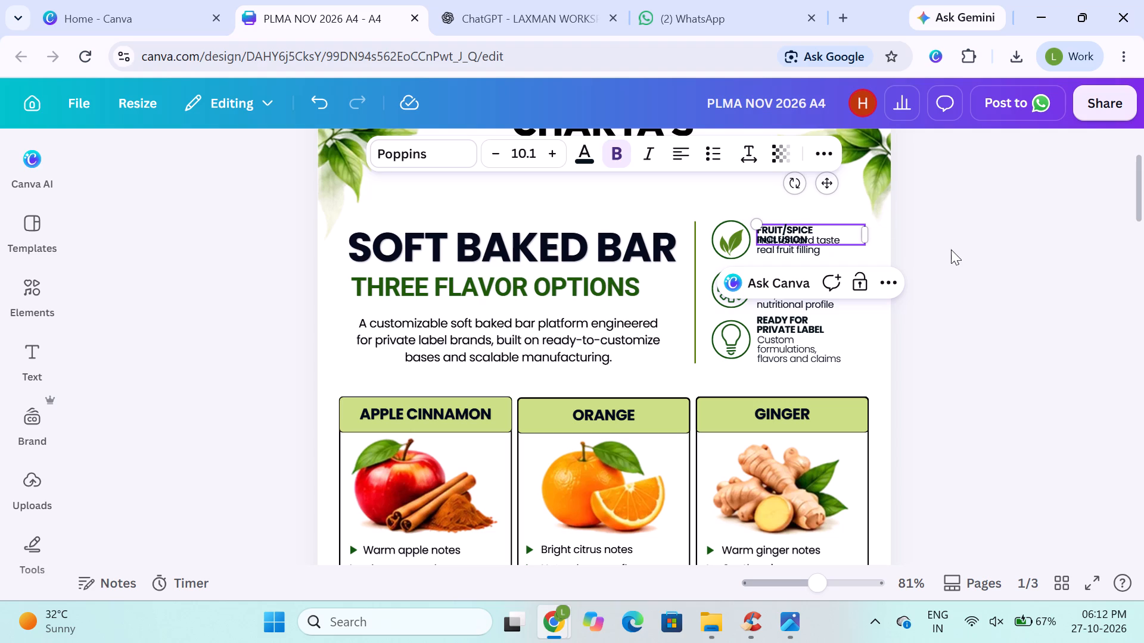
left_click(950, 249)
Nudge the FRUIT/SPICE INCLUSION heading up so it no longer overlaps the description beneath it.
left_click(831, 233)
left_click(798, 227)
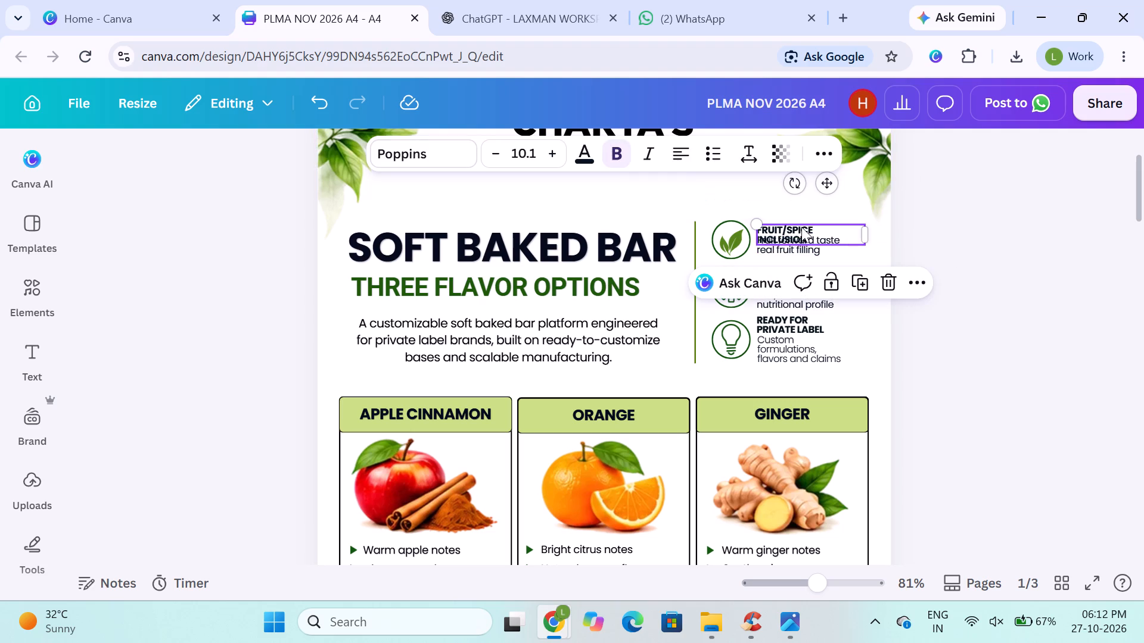
key("Up")
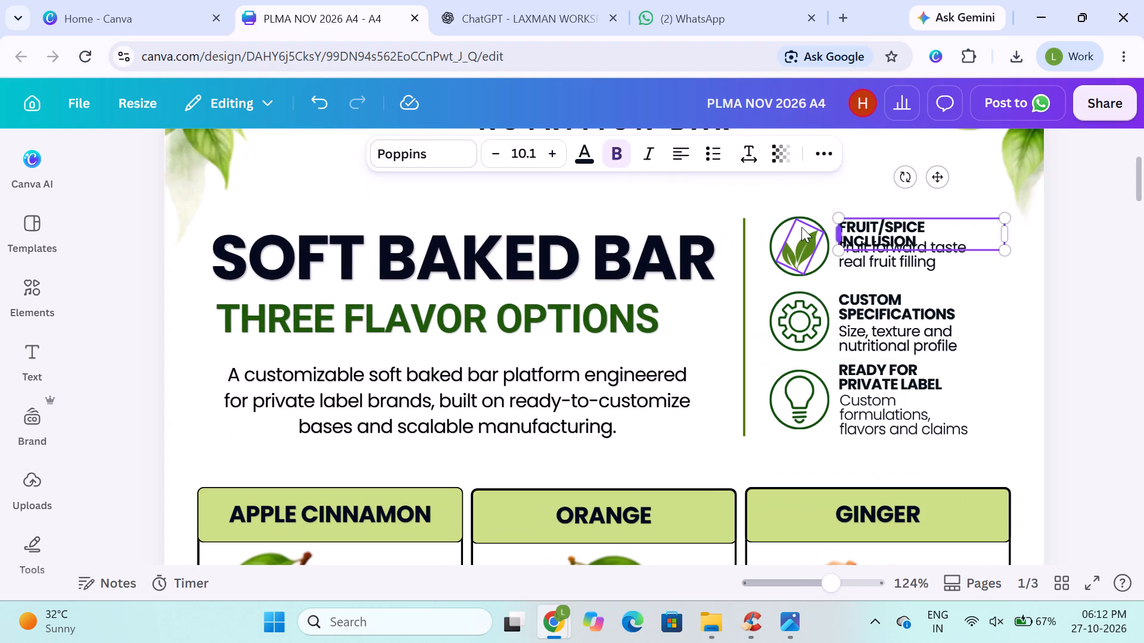
scroll(801, 227, "left", 2)
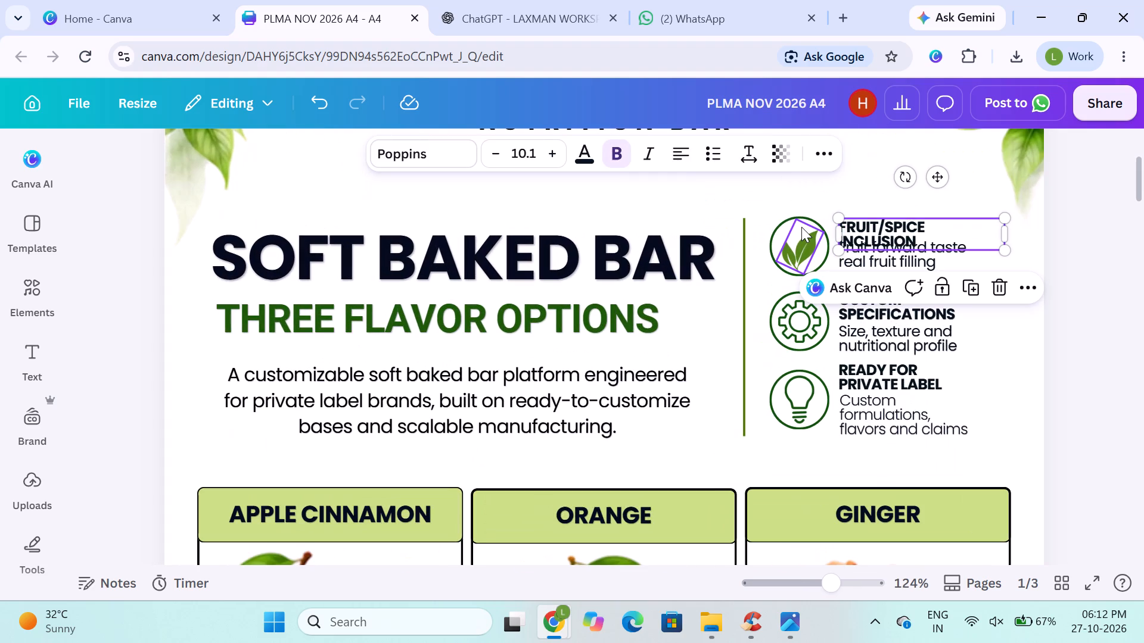
key("Up")
key("Up")
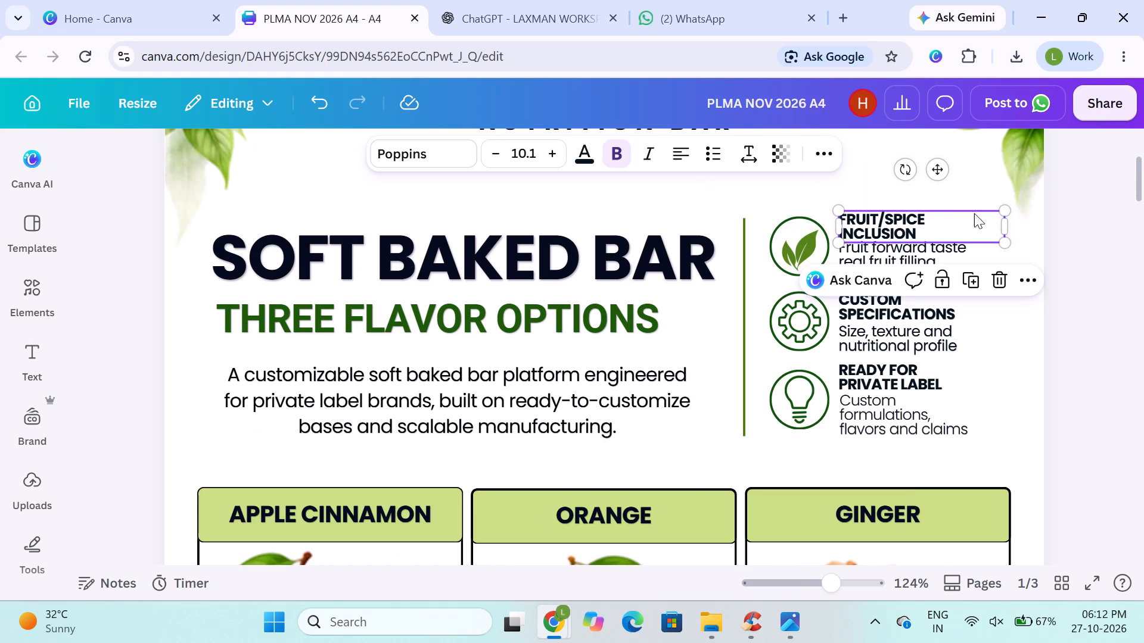
Narrow the FRUIT/SPICE INCLUSION text box to fit closely around its two lines.
left_click_drag(1007, 223, 933, 238)
left_click(1095, 257)
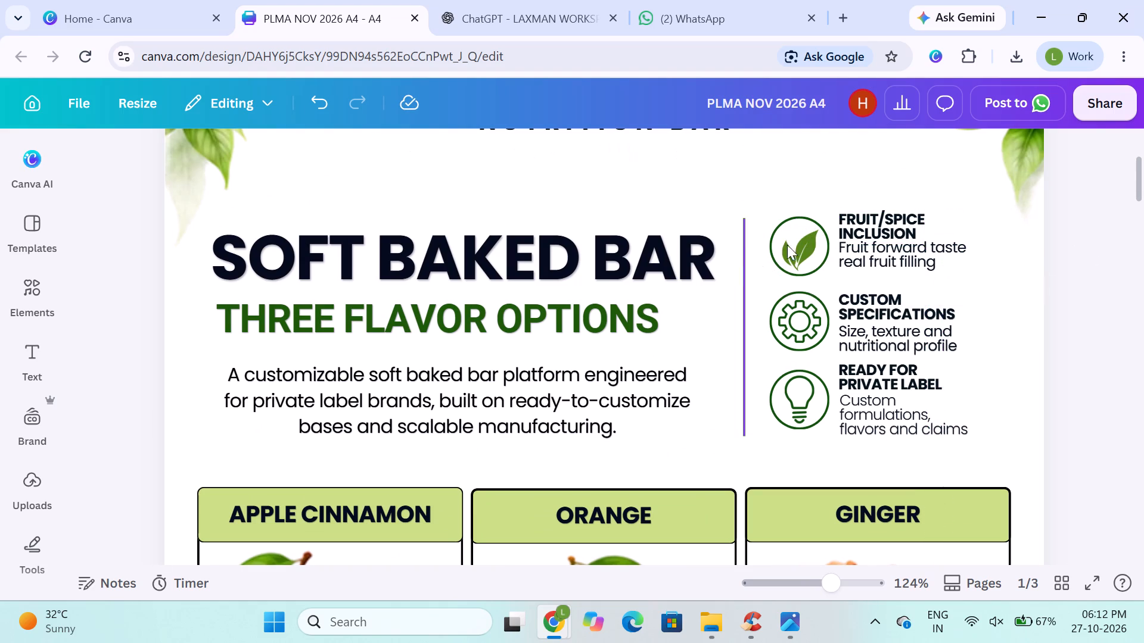
Group the leaf, gear and light bulb icons in the feature list each with its own surrounding circle.
left_click(800, 243)
left_click(822, 254, "shift")
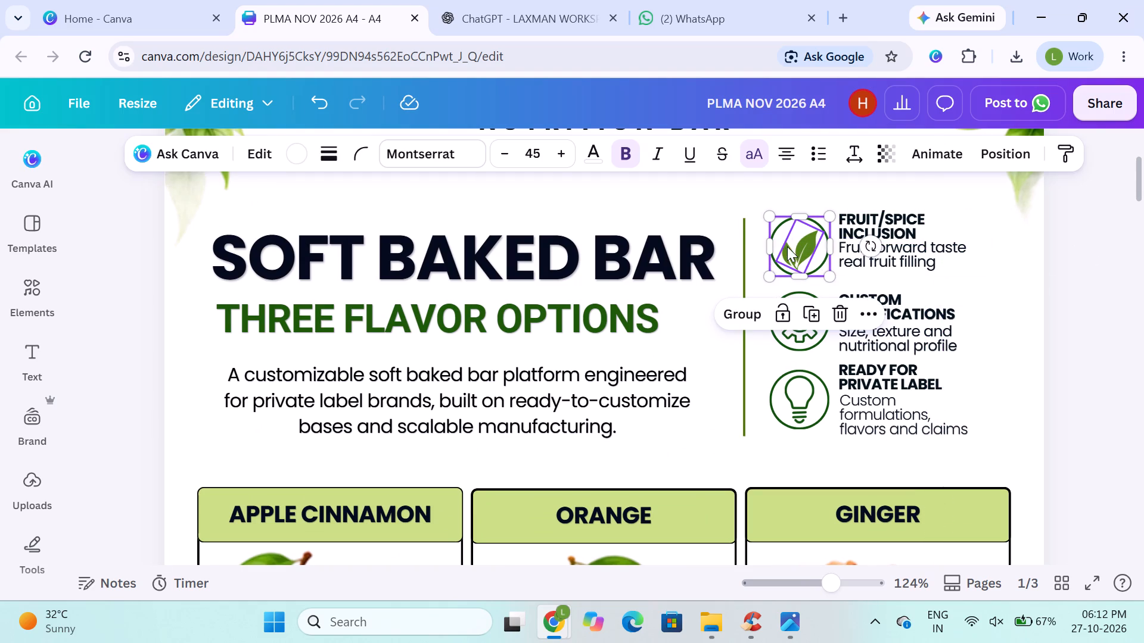
left_click(744, 305)
left_click(803, 339)
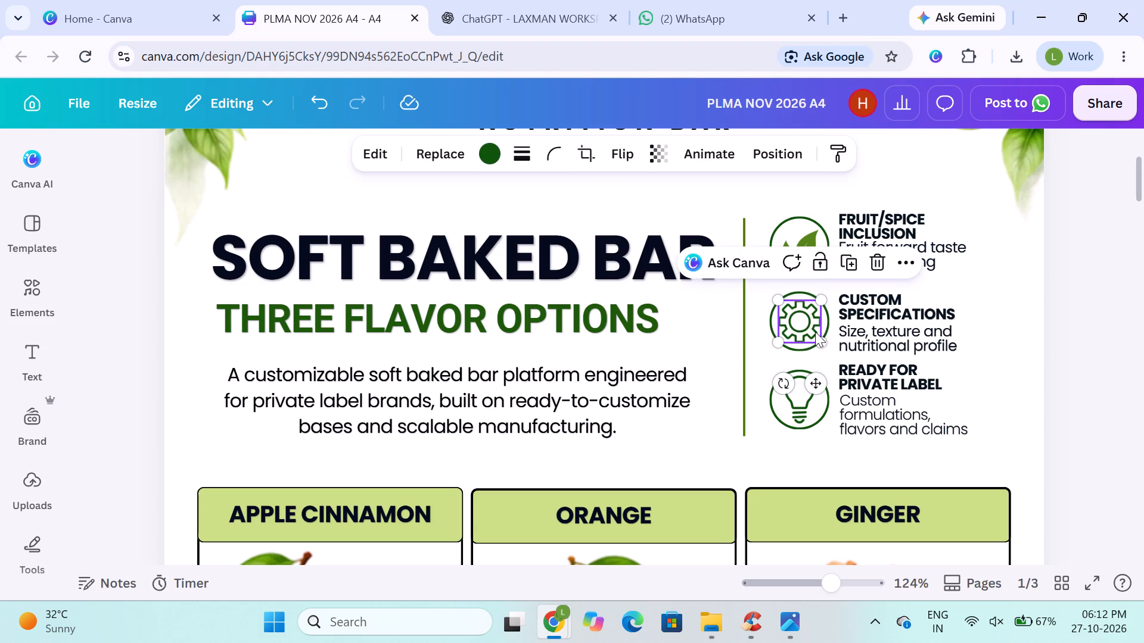
left_click(823, 322, "shift")
left_click(741, 260)
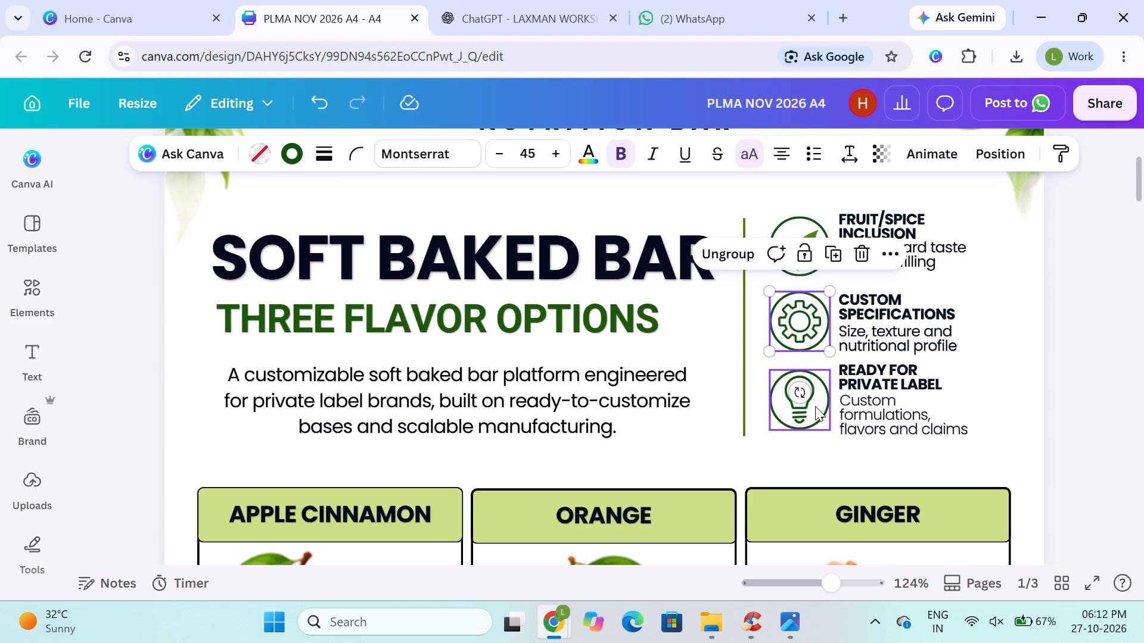
left_click(803, 401)
left_click(804, 407)
left_click(820, 399, "shift")
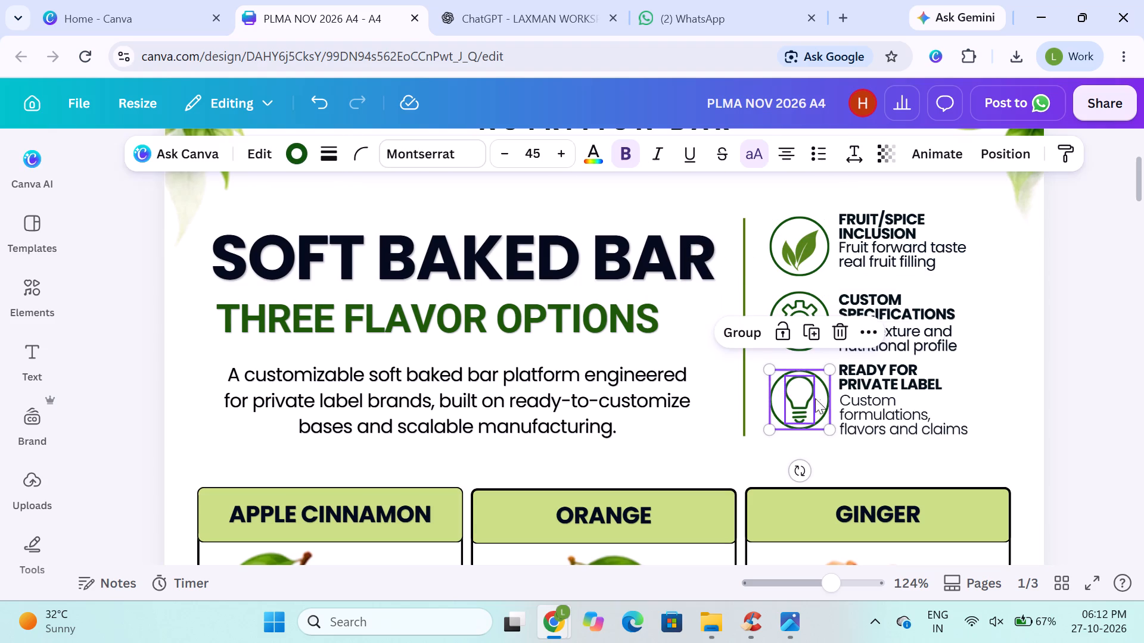
left_click(758, 333)
left_click(1107, 336)
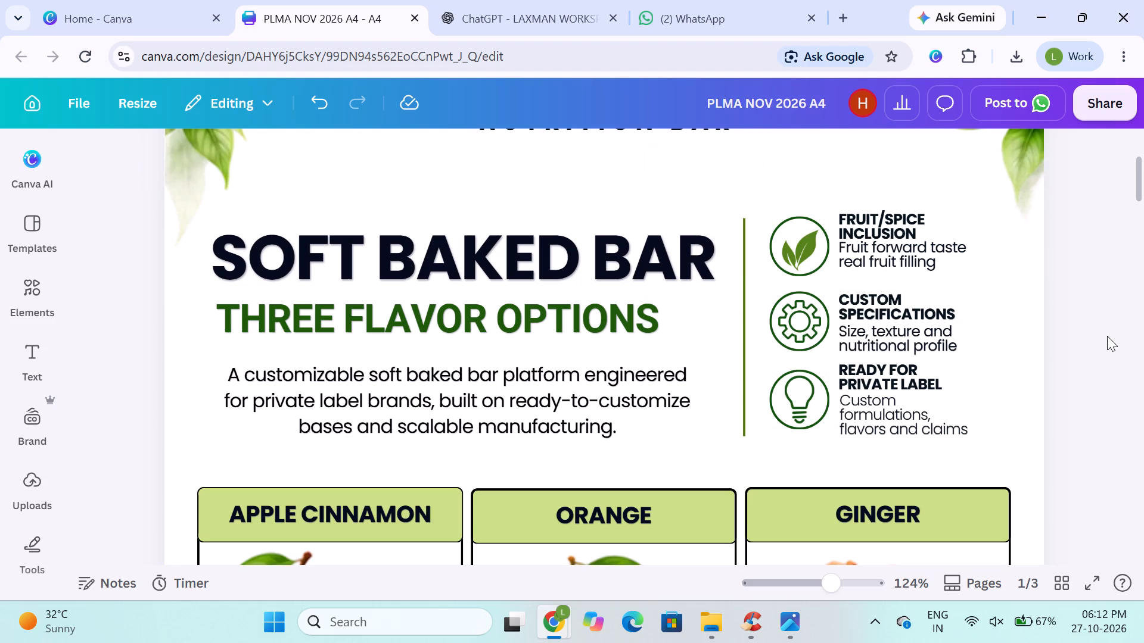
Nudge the FRUIT/SPICE INCLUSION heading up slightly more to leave a gap above its description.
left_click(861, 344)
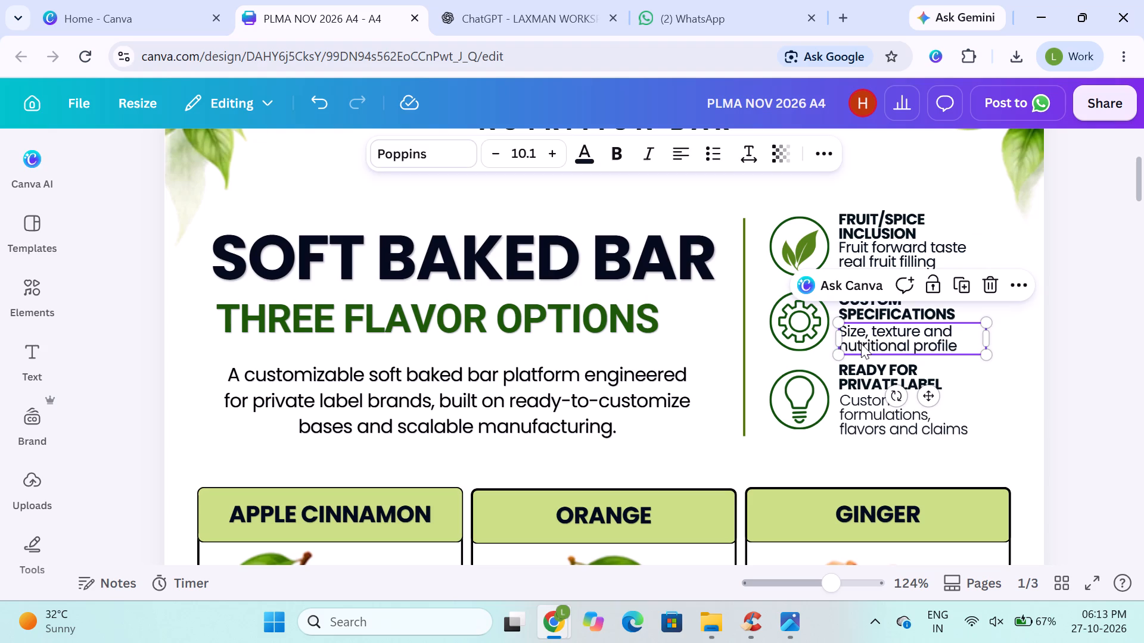
left_click(849, 228)
key("Up")
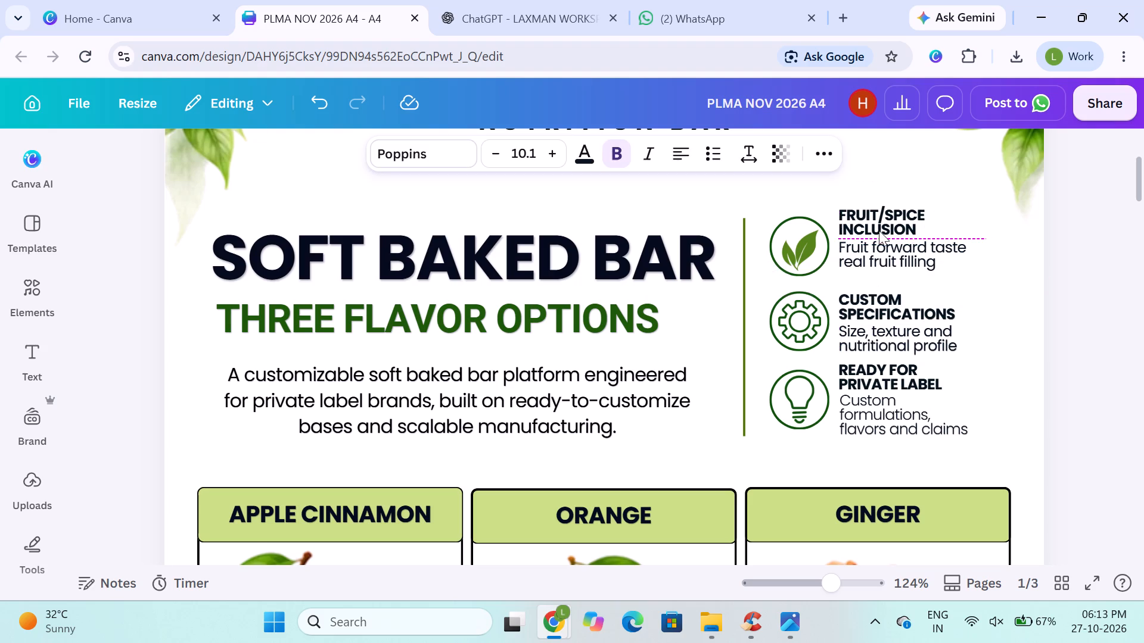
left_click(1092, 274)
Group the FRUIT/SPICE INCLUSION heading with its description "Fruit forward taste real fruit filling".
left_click(785, 255)
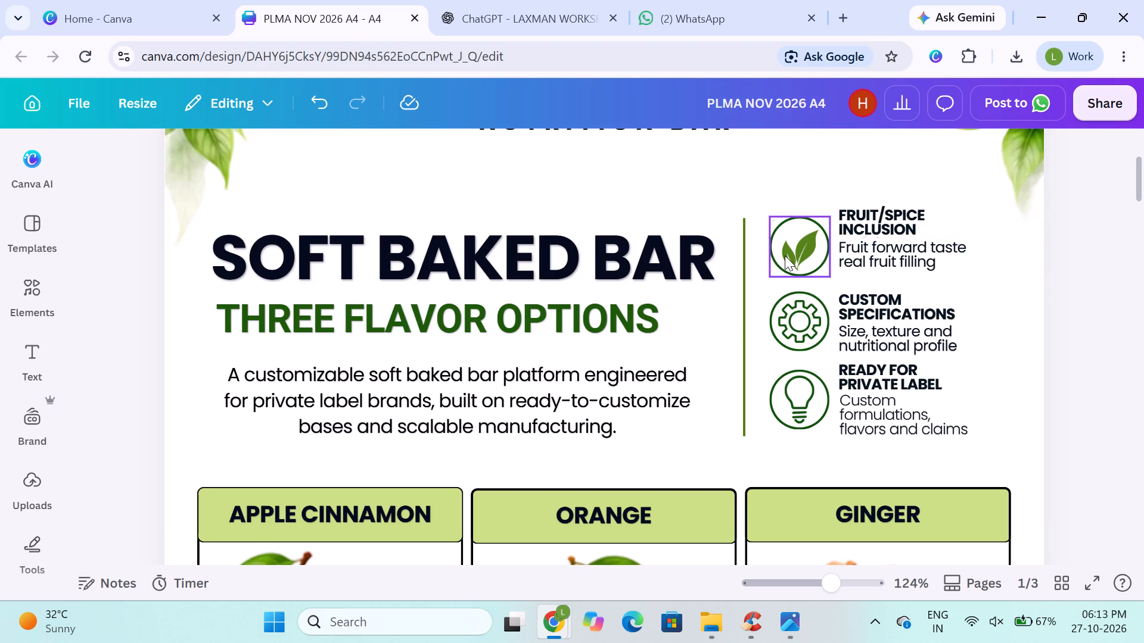
left_click(861, 226)
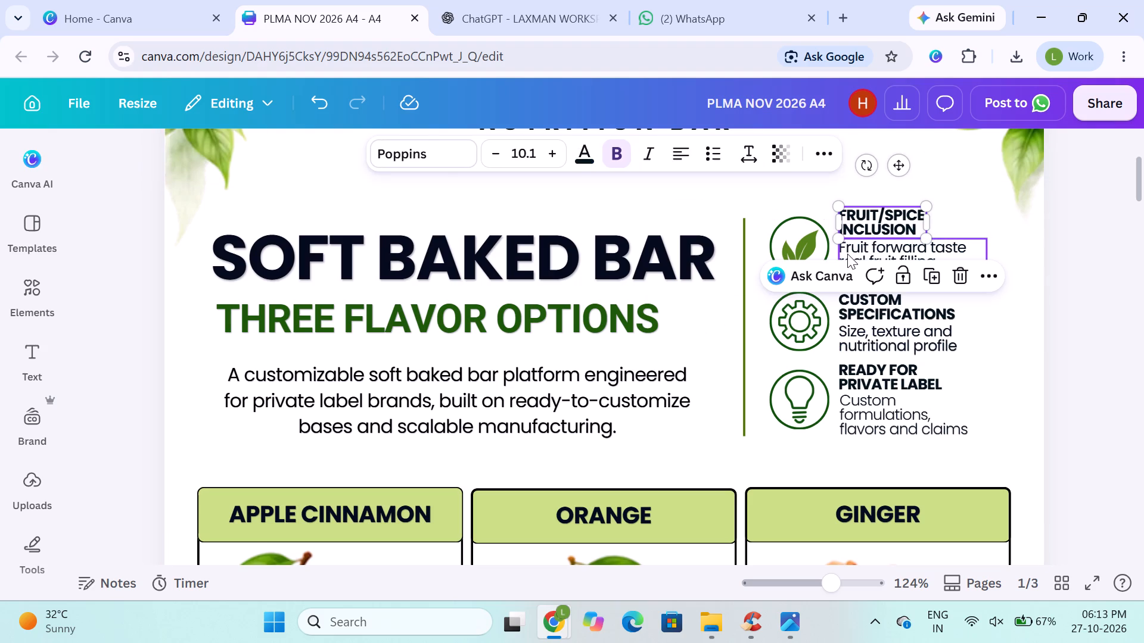
left_click(850, 252, "shift")
left_click(856, 311)
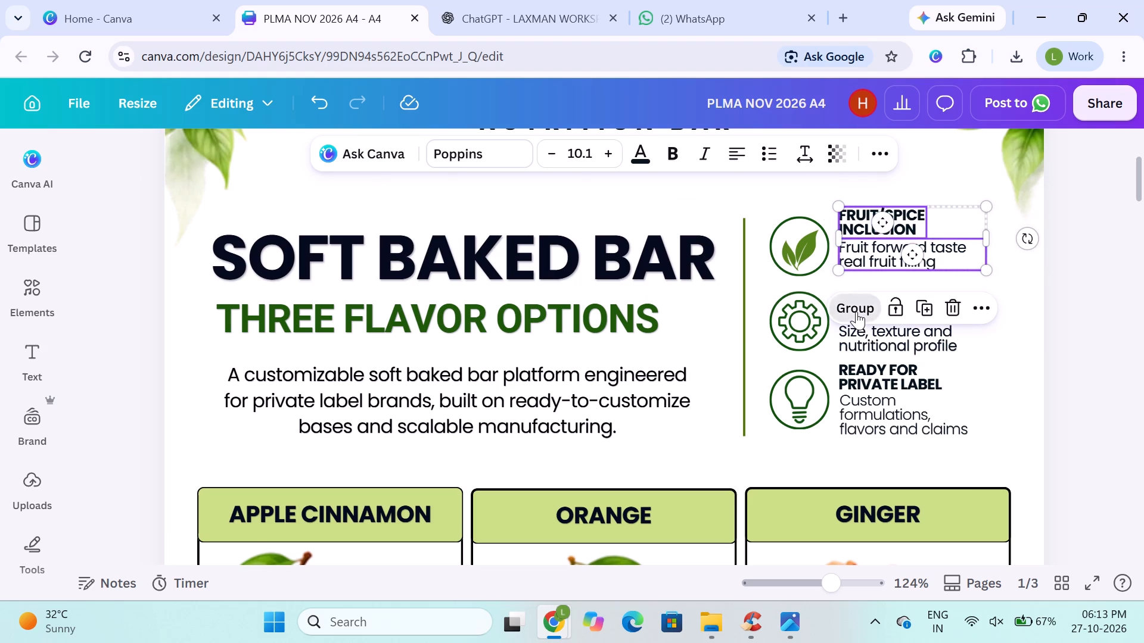
Align the leaf icon group and the FRUIT/SPICE INCLUSION text group vertically by their middles.
left_click(810, 254, "shift")
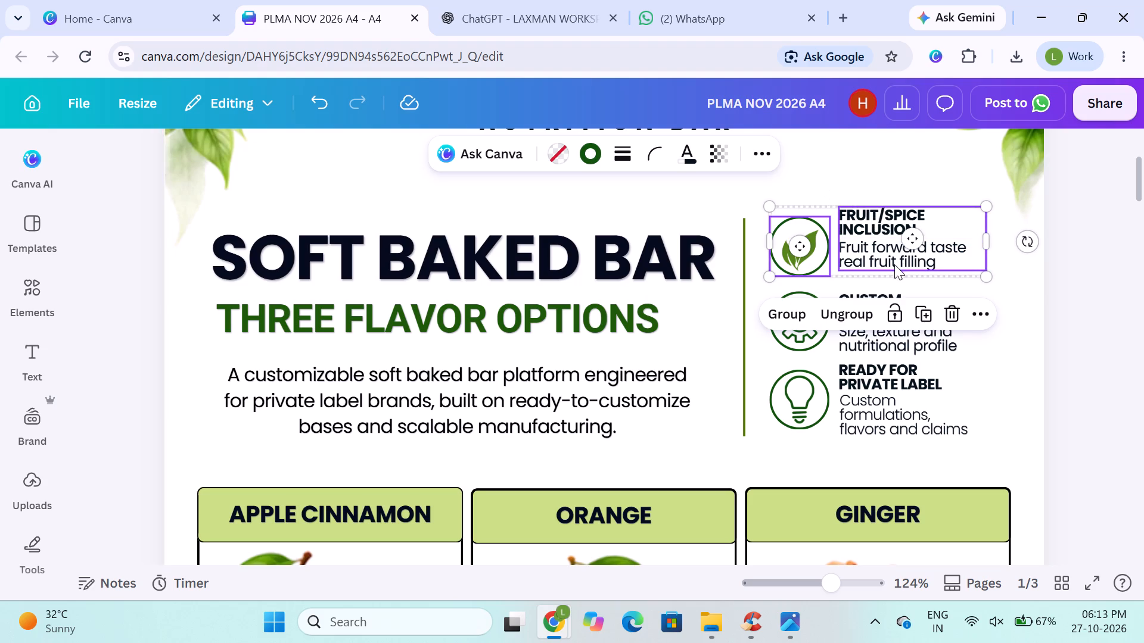
left_click(751, 161)
left_click(713, 191)
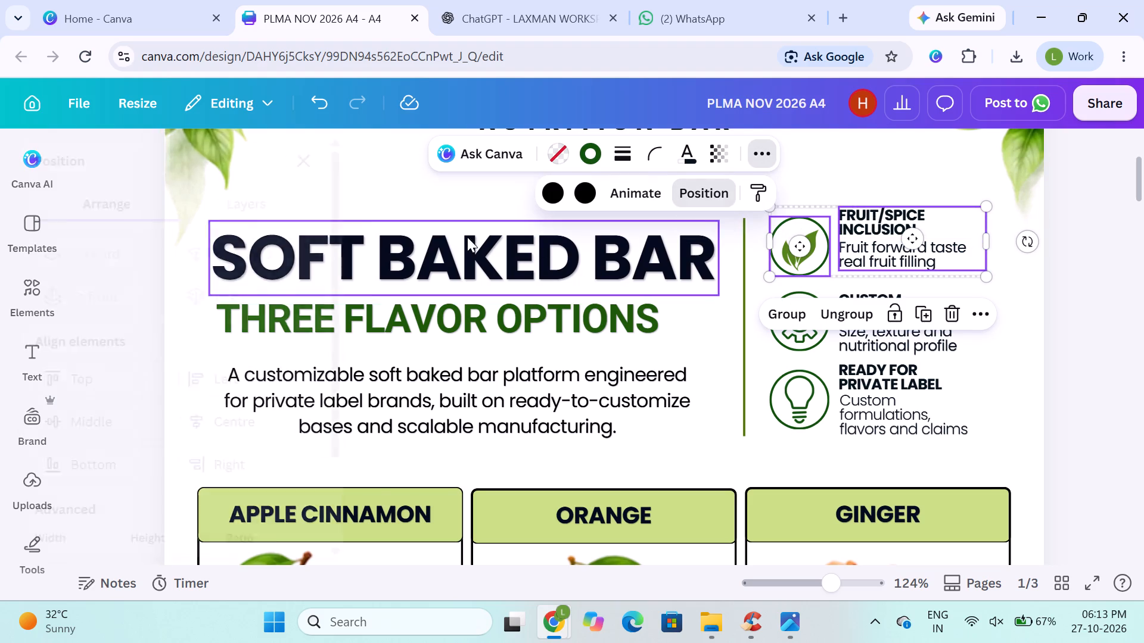
left_click(126, 413)
scroll(301, 398, "left", 5)
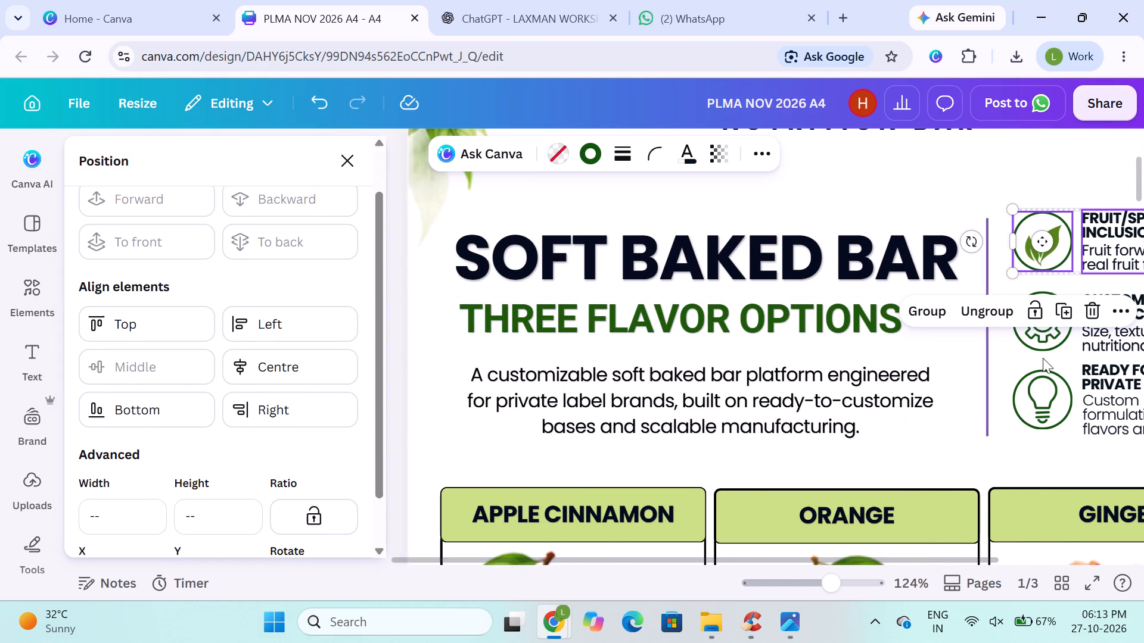
scroll(1051, 355, "left", 3)
scroll(1129, 317, "left", 2)
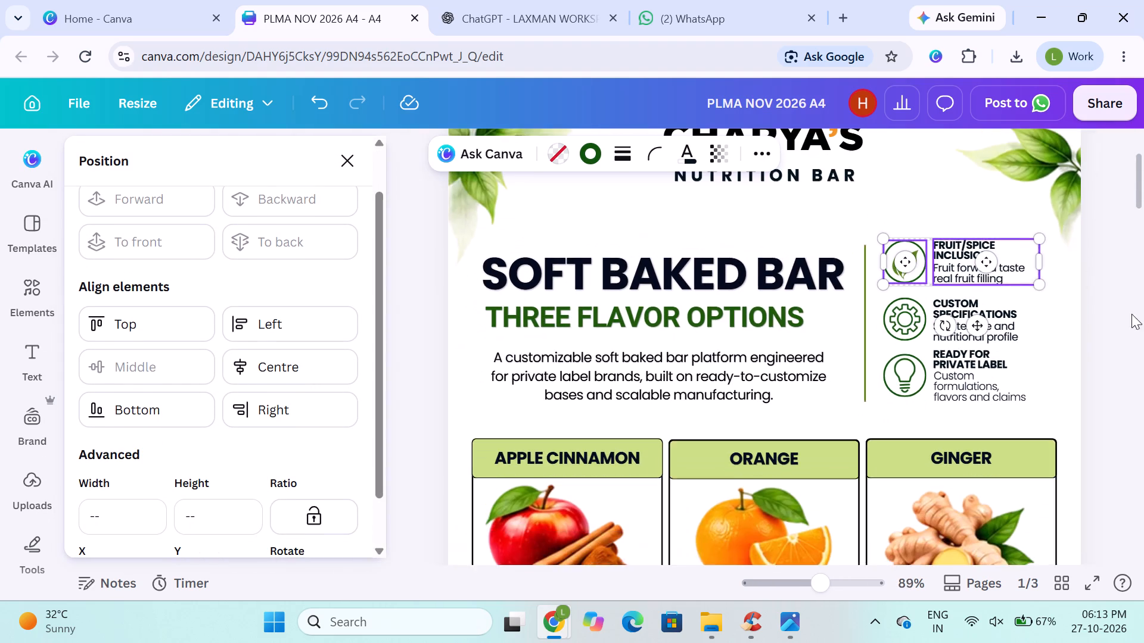
left_click(1092, 317)
left_click(969, 308)
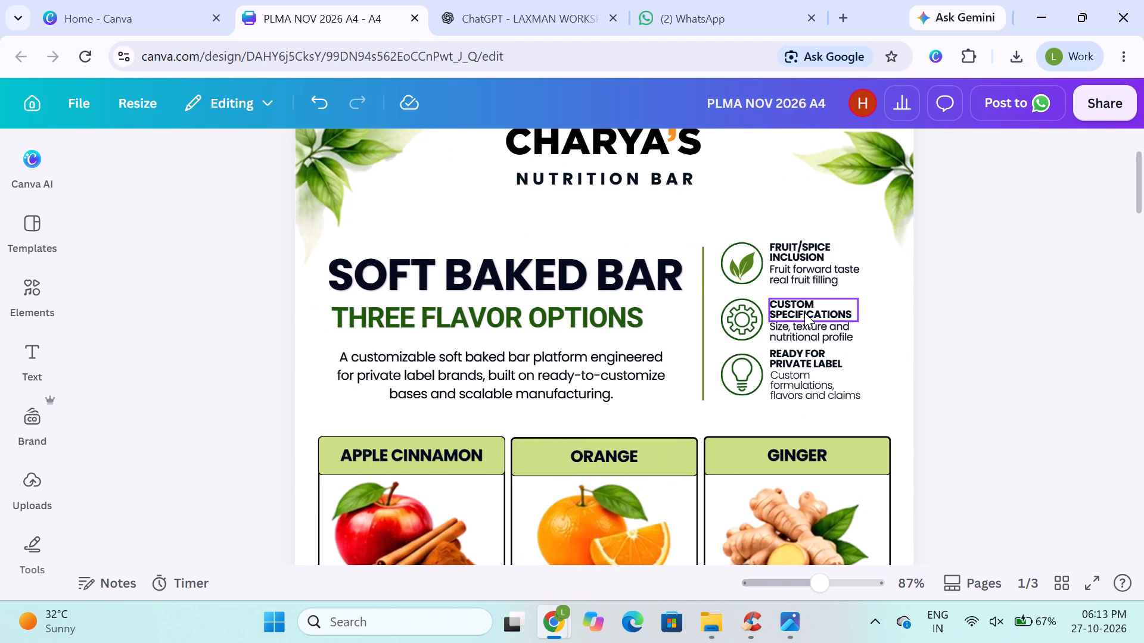
Group the CUSTOM SPECIFICATIONS heading with its description "Size, texture and nutritional profile".
left_click(800, 313)
left_click(797, 323, "shift")
left_click(766, 271)
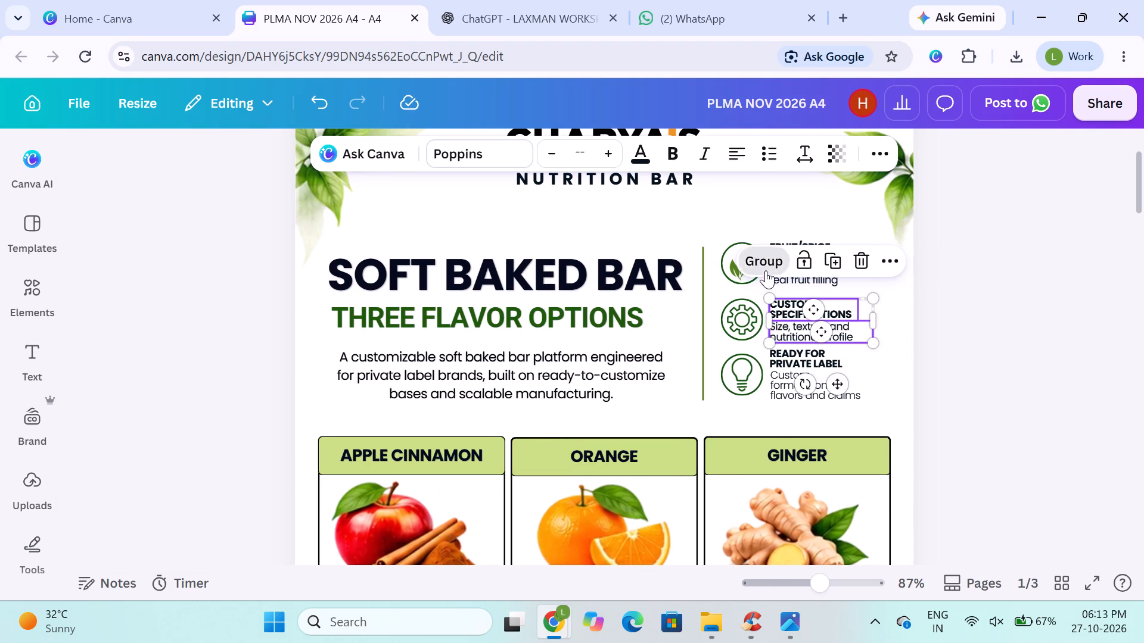
Group the READY FOR PRIVATE LABEL heading with its description "Custom formulations, flavors and claims".
left_click(801, 353)
left_click(792, 380, "shift")
left_click(765, 317)
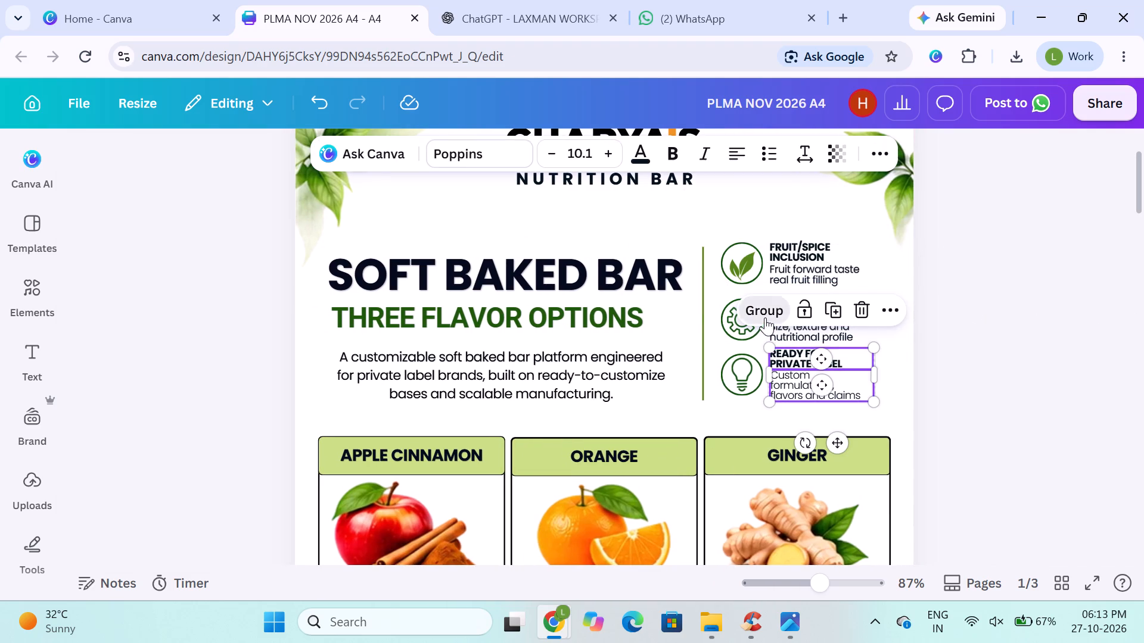
left_click(976, 361)
Align the gear icon group and the CUSTOM SPECIFICATIONS text group vertically by their middles.
left_click(726, 327)
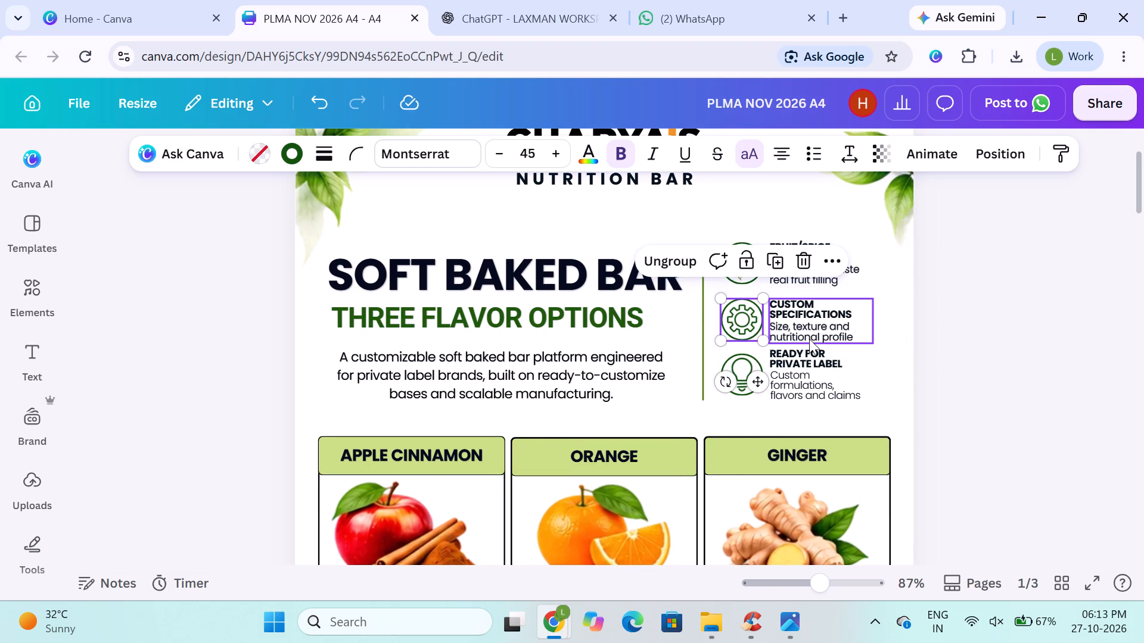
left_click(812, 335, "shift")
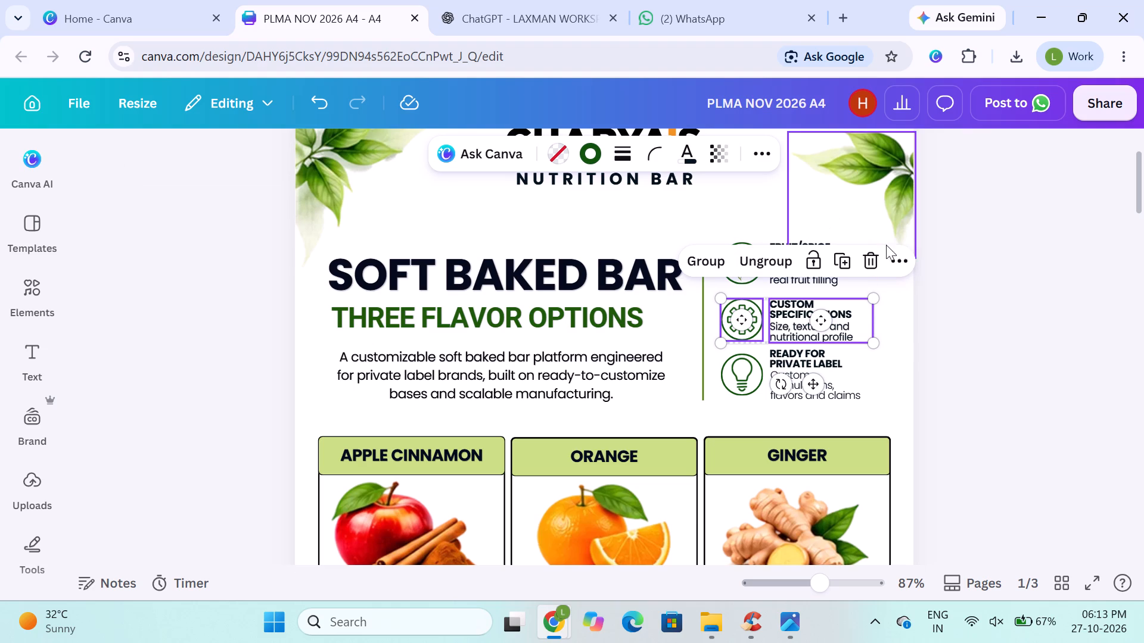
left_click(891, 257)
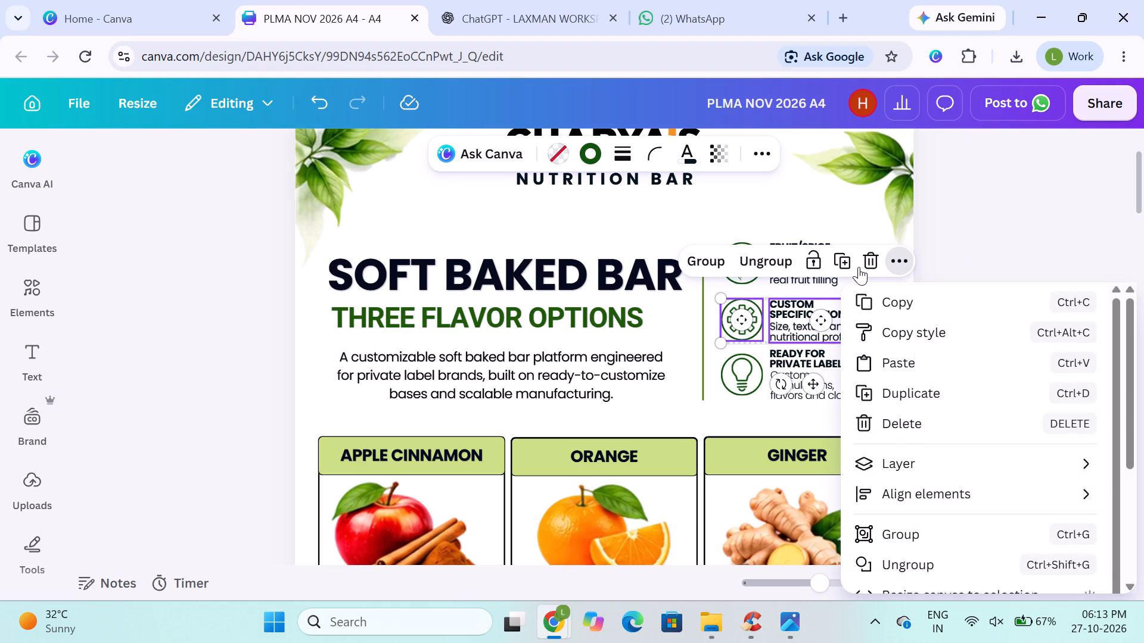
left_click(1014, 227)
left_click(769, 316)
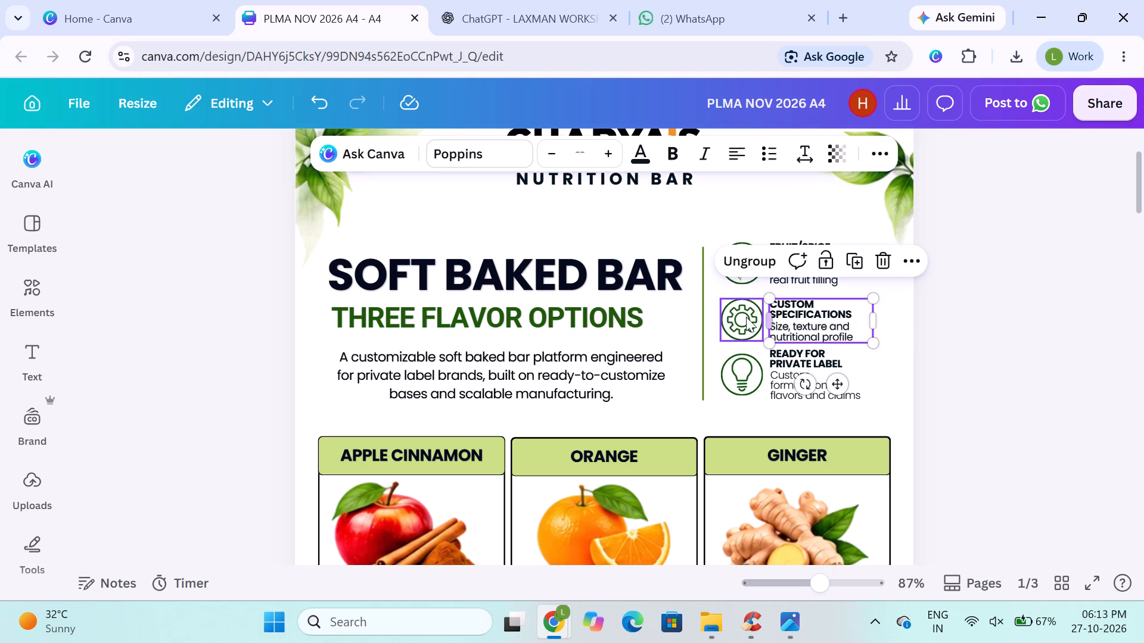
left_click(739, 317, "shift")
left_click(757, 161)
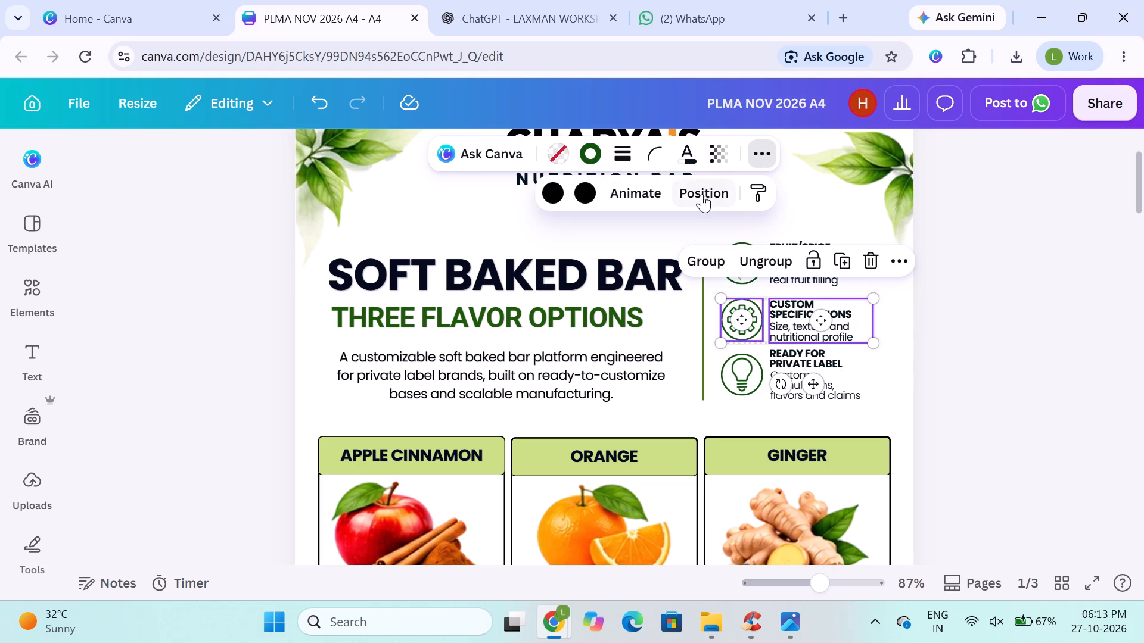
left_click(701, 193)
left_click(176, 420)
scroll(1064, 416, "left", 2)
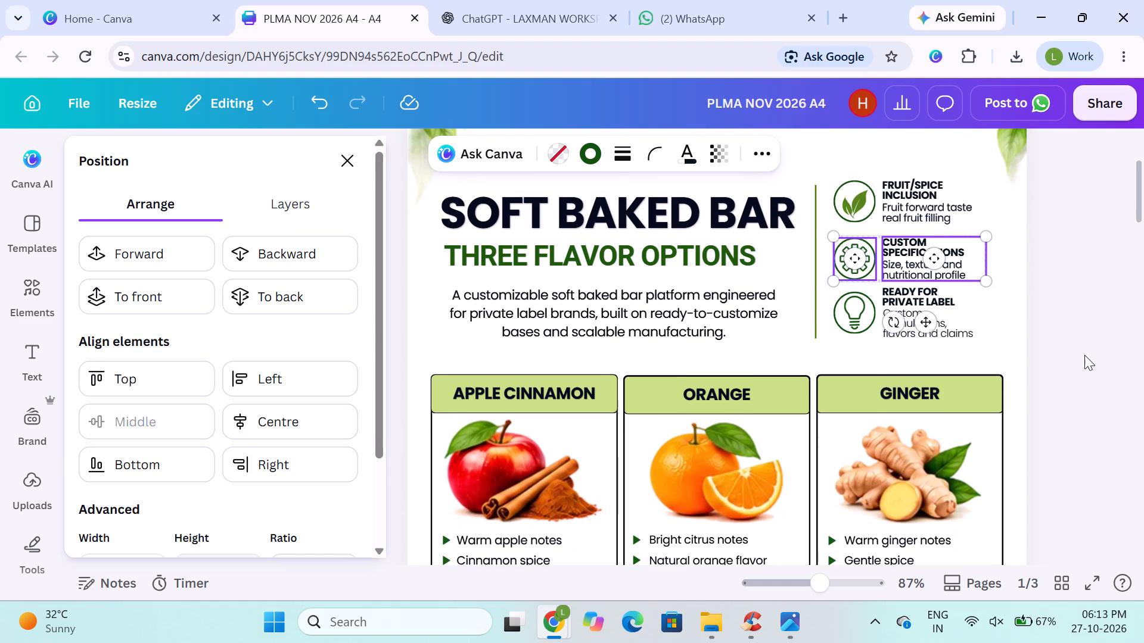
left_click(1084, 355)
Check the middle alignment of the lightbulb icon group and the READY FOR PRIVATE LABEL text group.
left_click(808, 292)
left_click(727, 311, "shift")
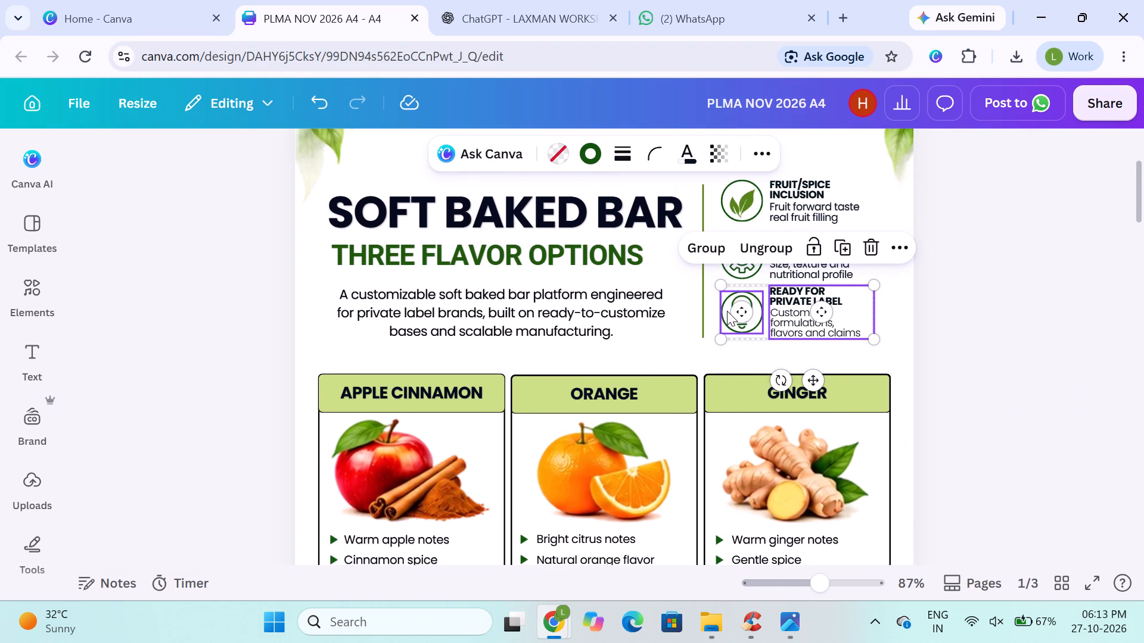
left_click(760, 161)
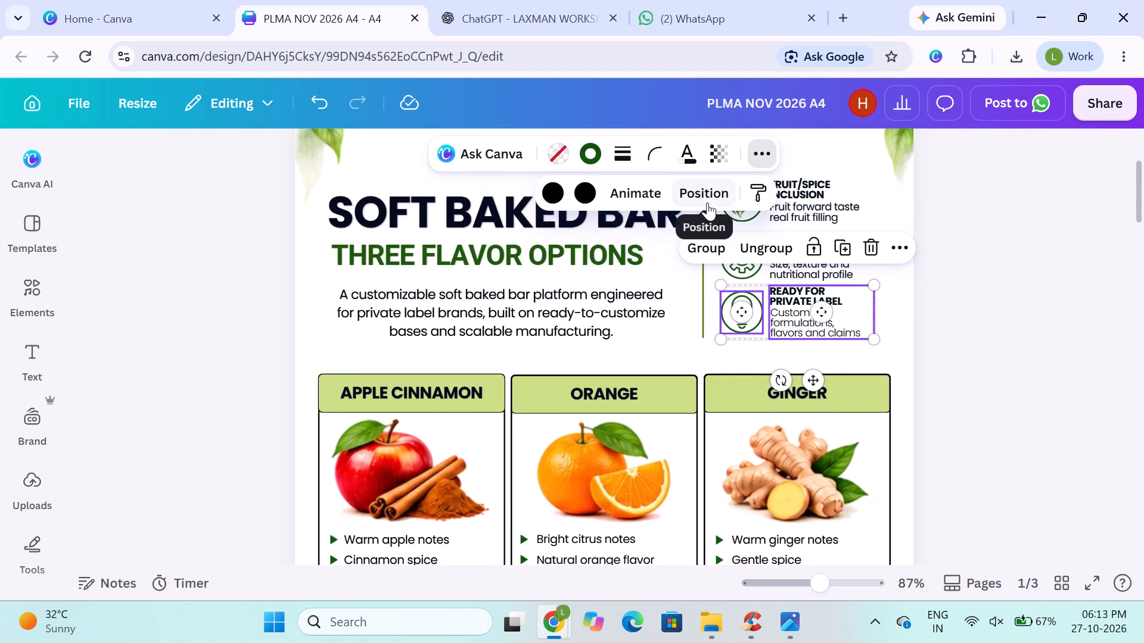
left_click(707, 202)
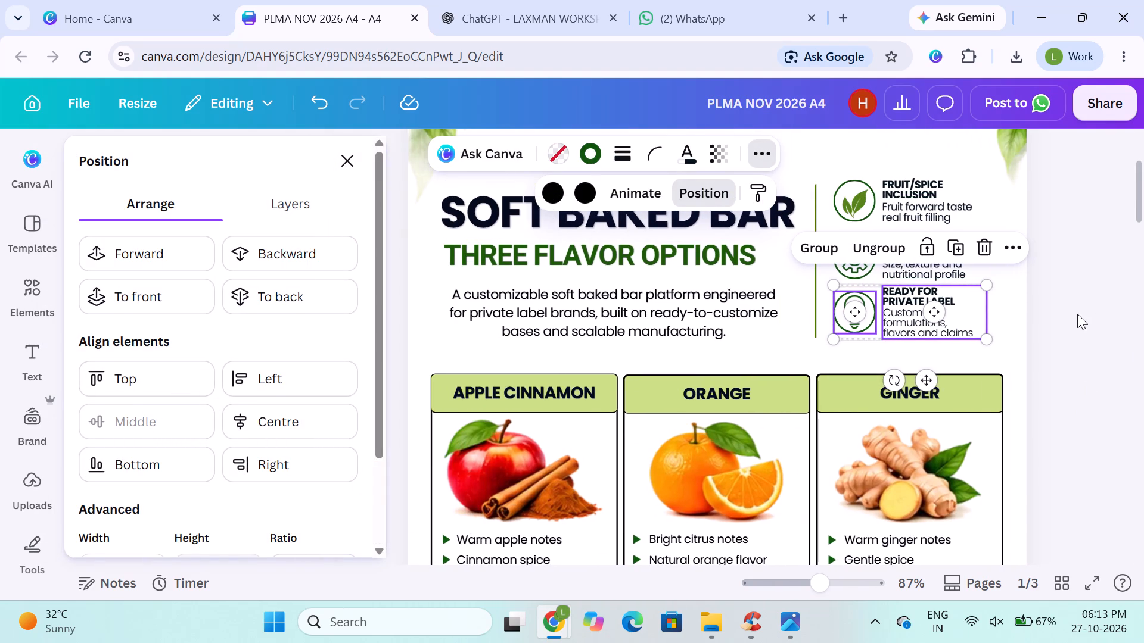
left_click(1077, 314)
left_click(1077, 314)
left_click(1077, 314)
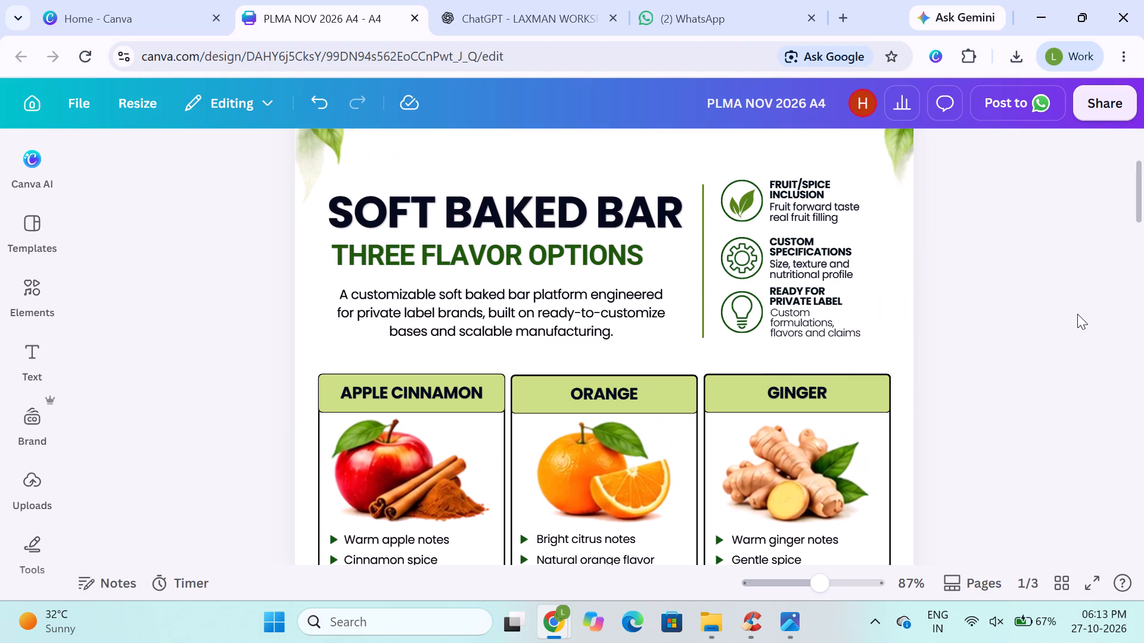
Nudge the leaf icon and FRUIT/SPICE INCLUSION text group down slightly together.
left_click(741, 218)
left_click(773, 210, "shift")
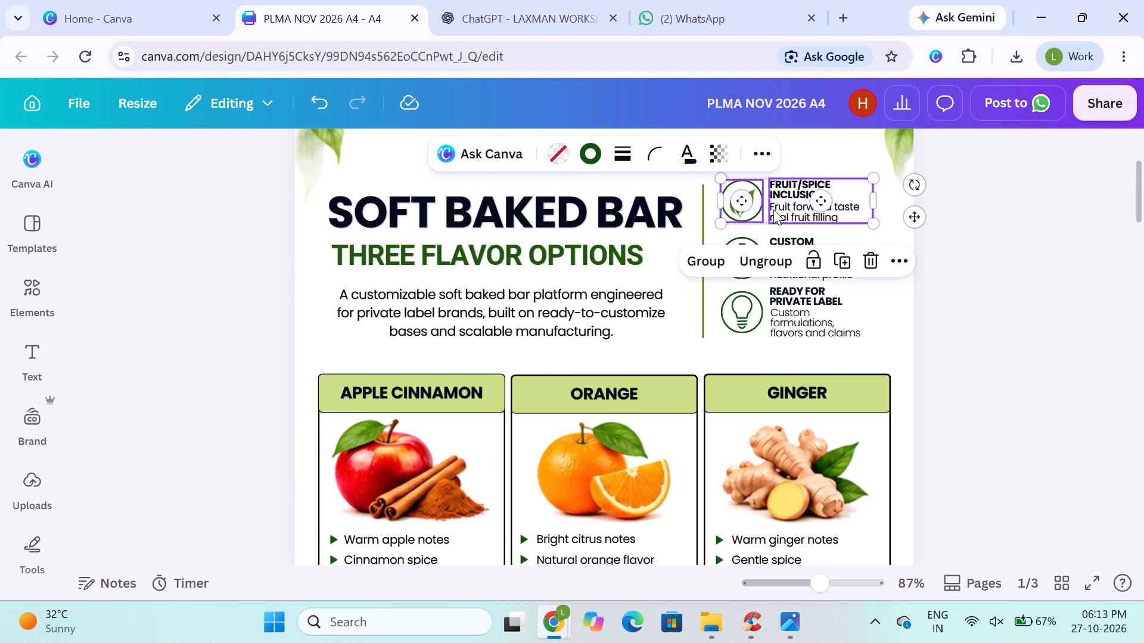
key("Down")
key("Down")
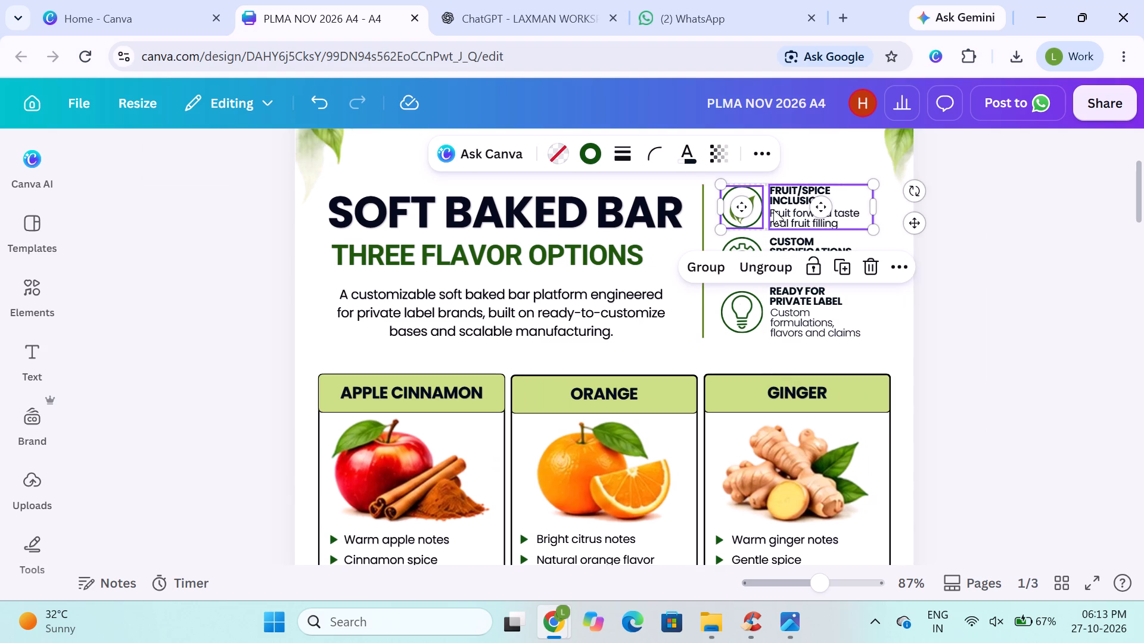
left_click(983, 247)
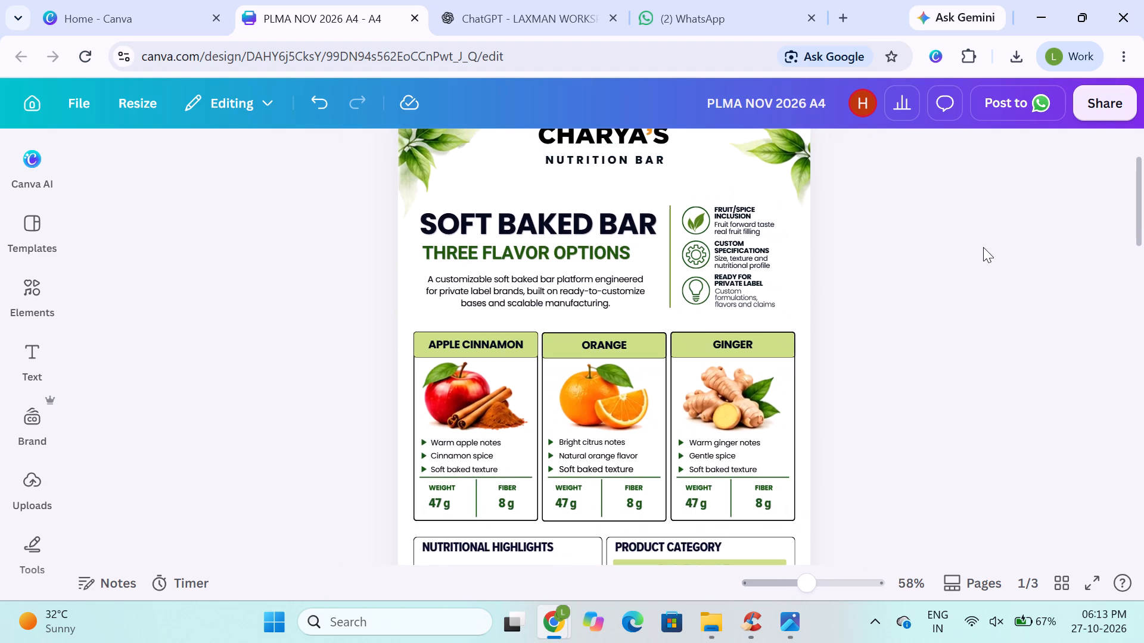
Nudge the gear icon and CUSTOM SPECIFICATIONS text group down slightly together.
left_click(692, 255, "shift")
left_click(720, 257, "shift")
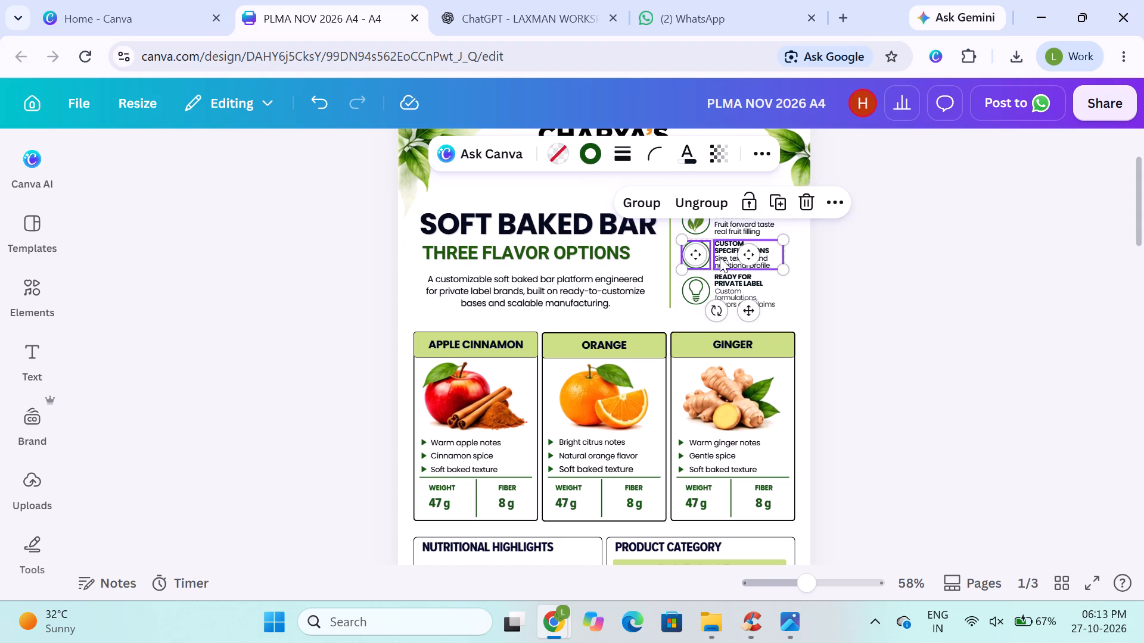
key("Down")
left_click(967, 392)
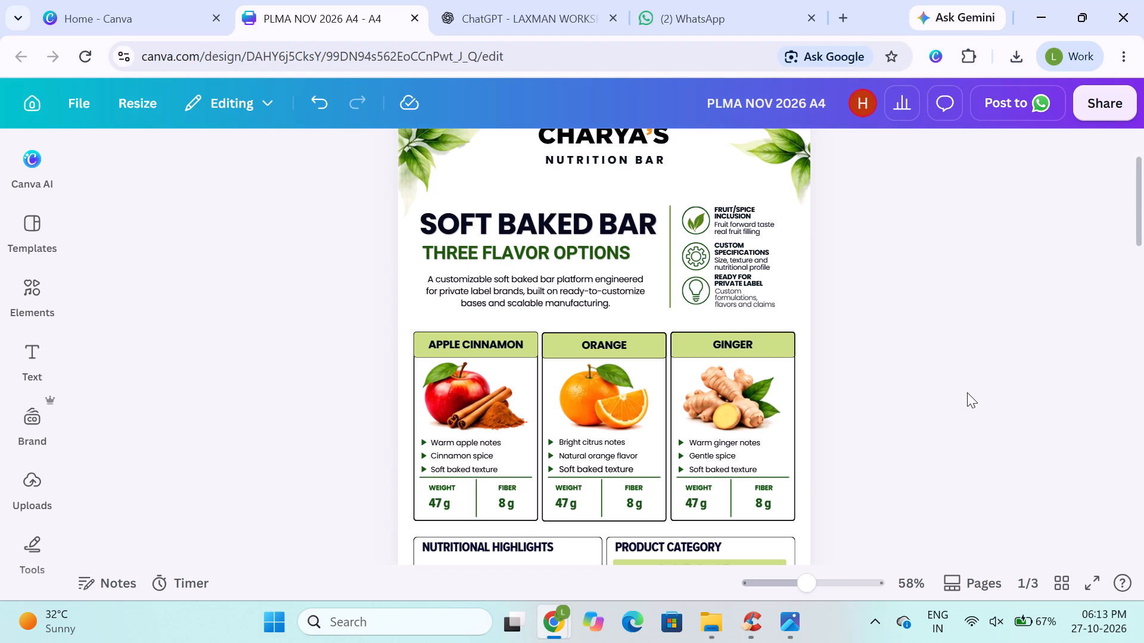
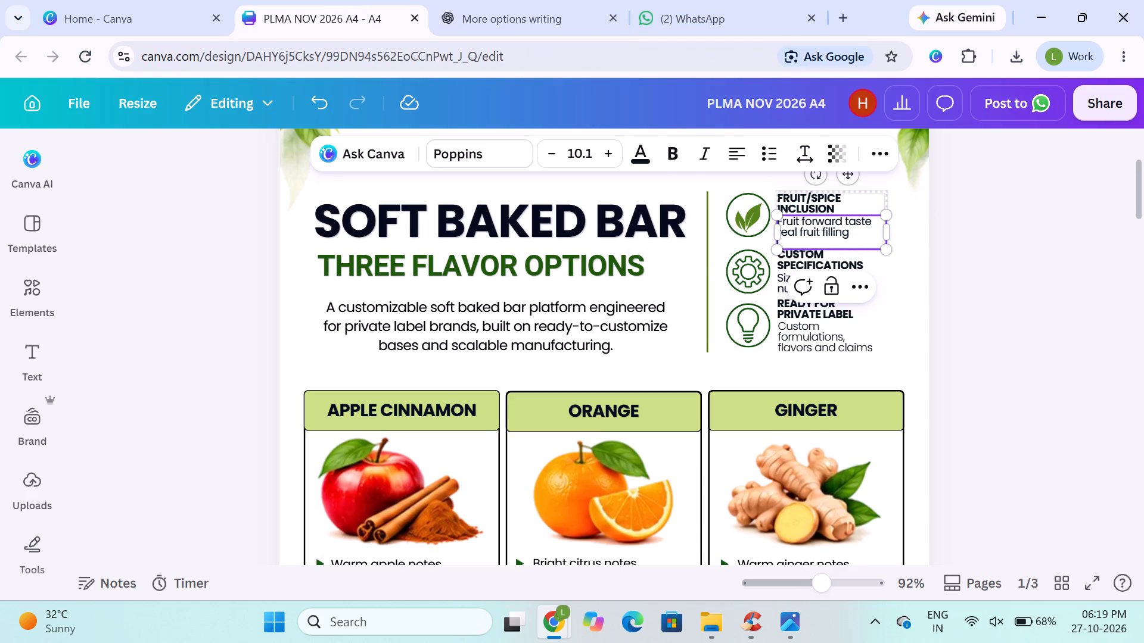
key("ctrl+v")
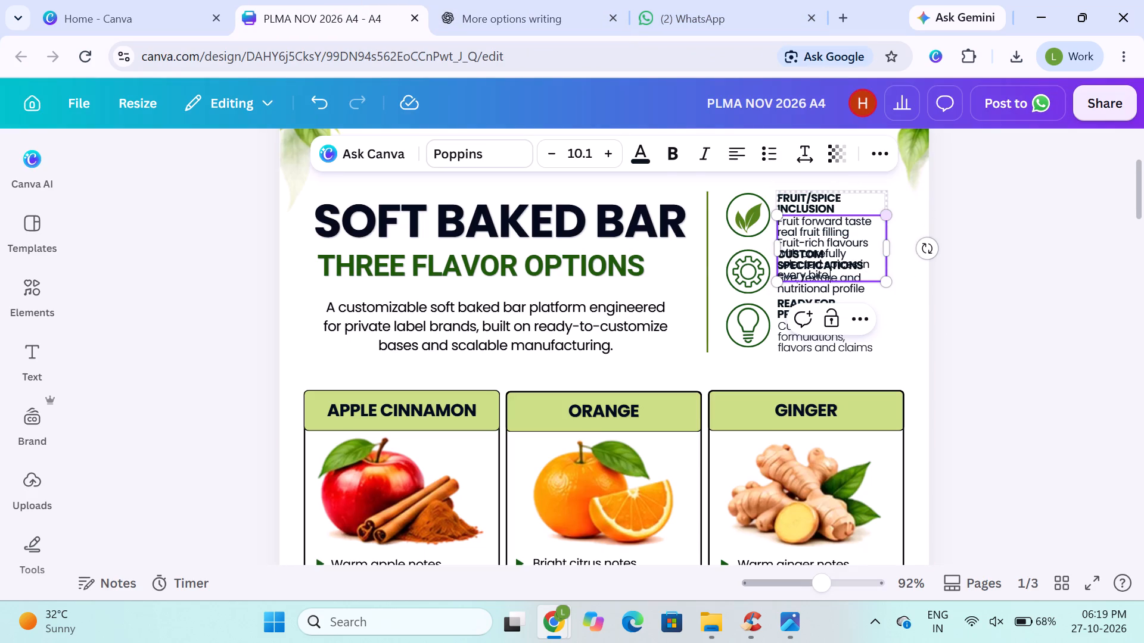
Widen the text box under FRUIT/SPICE INCLUSION so it extends past the page's right edge.
left_click(851, 230)
left_click_drag(887, 251, 986, 232)
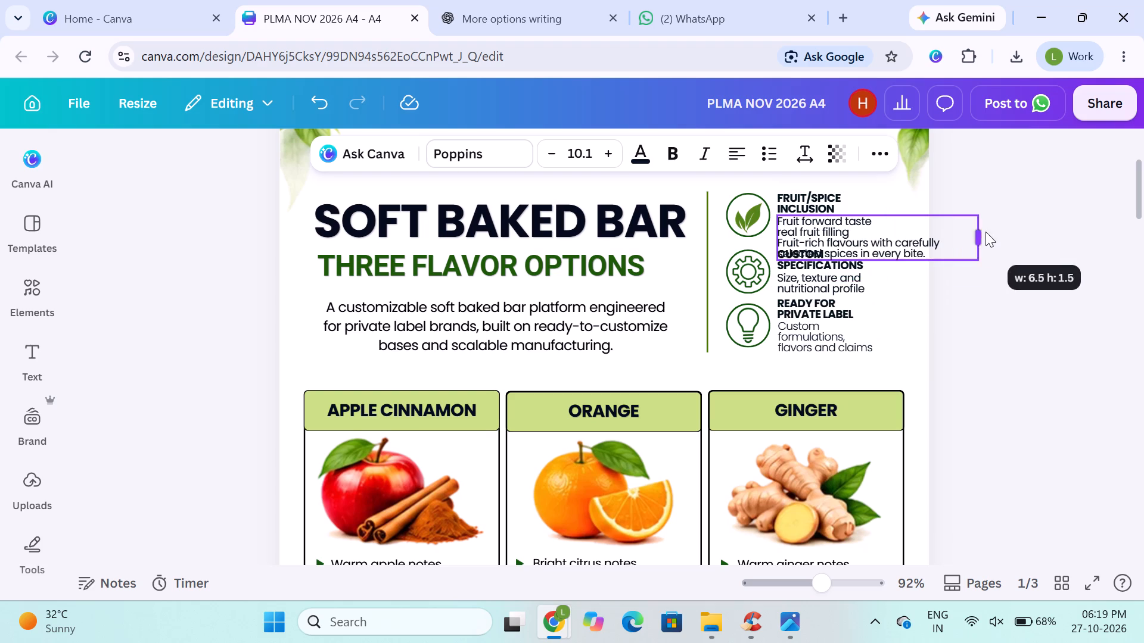
left_click_drag(986, 232, 1003, 229)
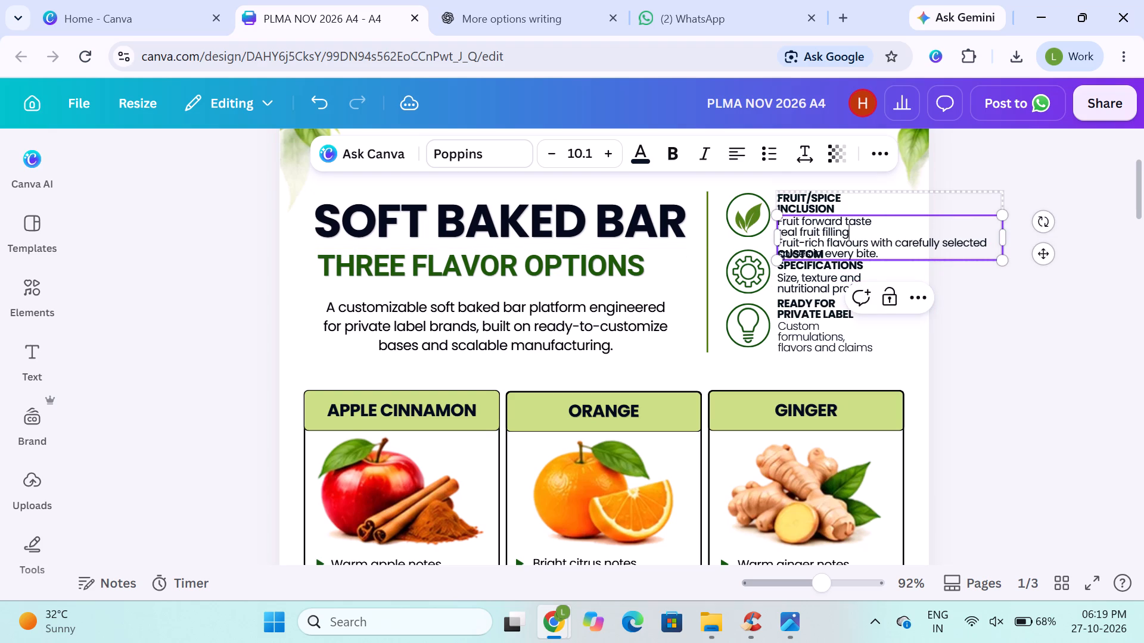
Join the pasted sentence onto the "real fruit filling" line, separating the two phrases with a spaced slash.
left_click(782, 245)
key("Left")
key("BackSpace")
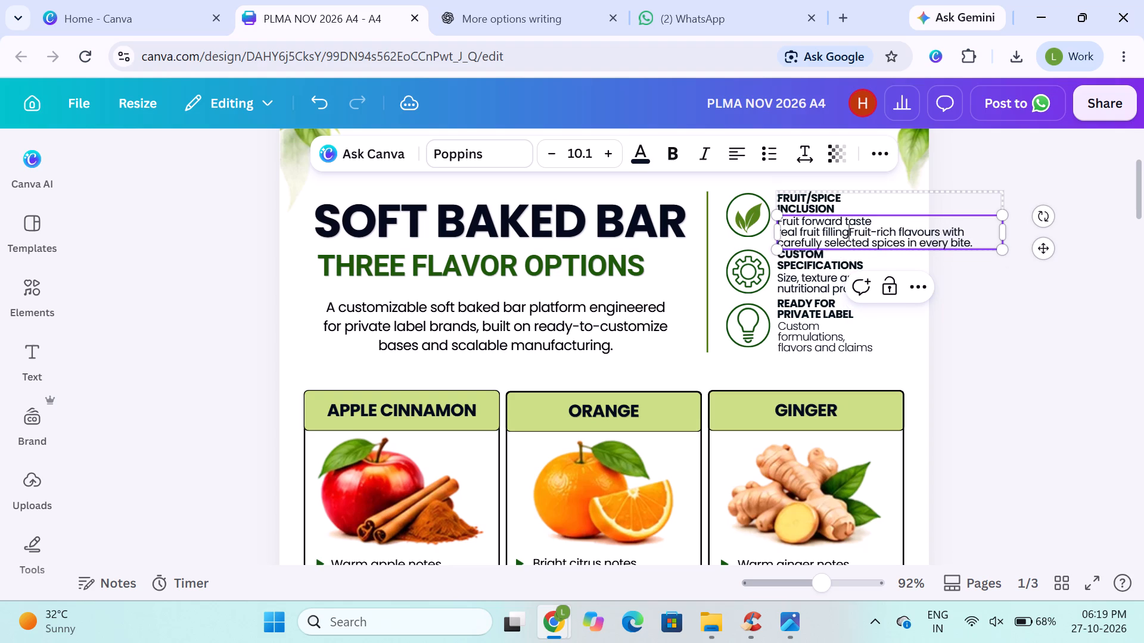
key("space")
key("space")
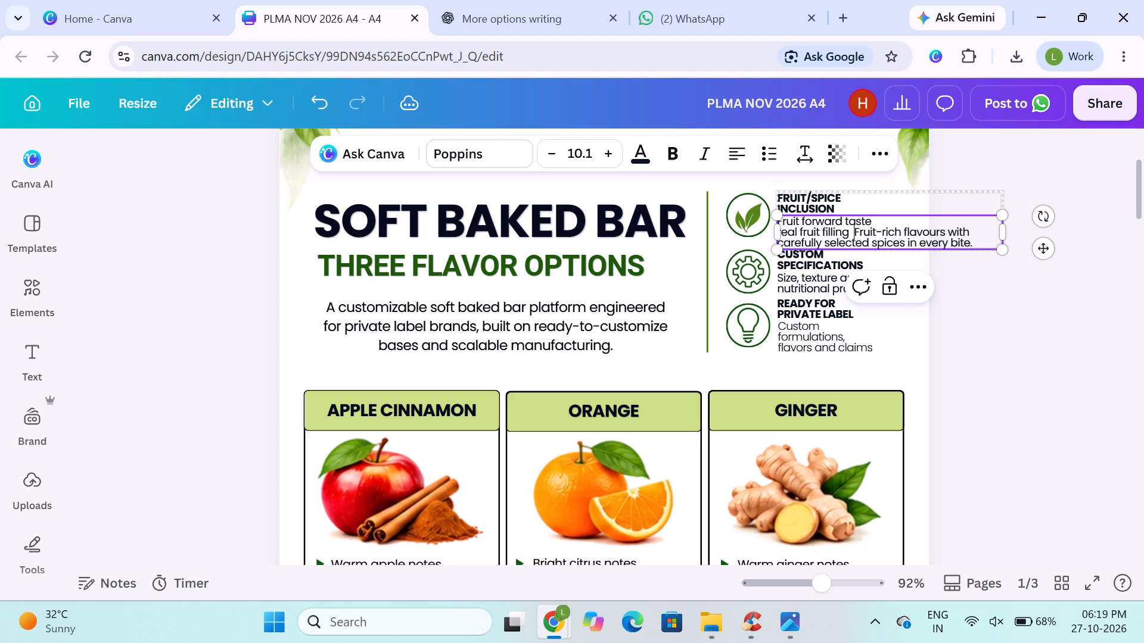
type("/")
key("space")
key("space")
left_click(1022, 385)
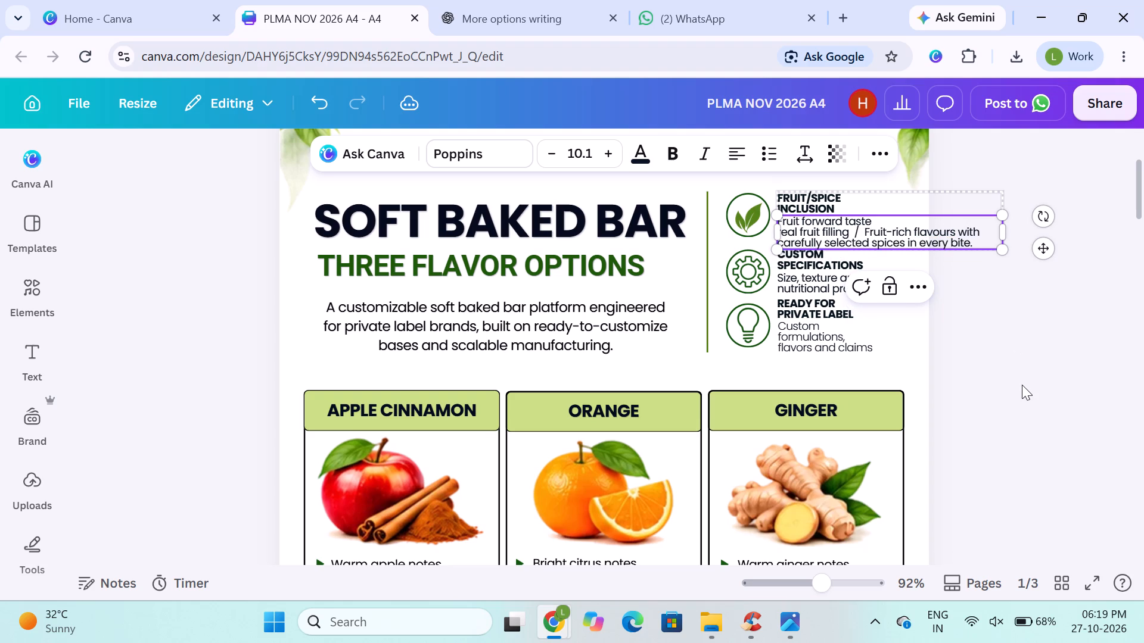
Insert "and spice" after "Fruit" in the pasted sentence so it reads "Fruit and spice -rich".
left_click(876, 226)
double_click(893, 239)
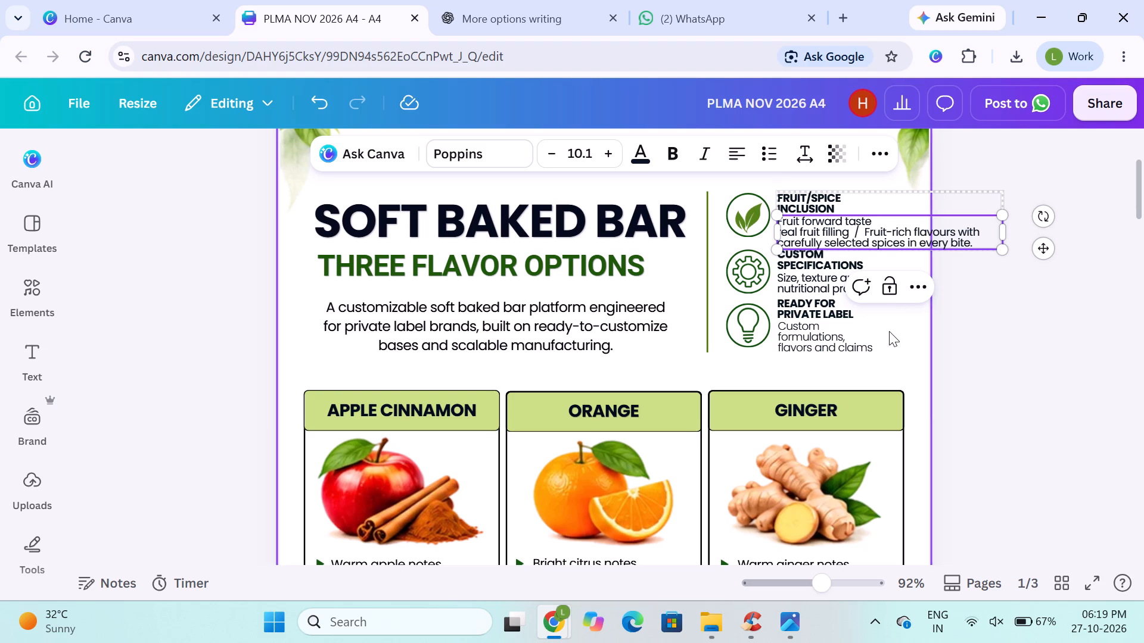
left_click(806, 388)
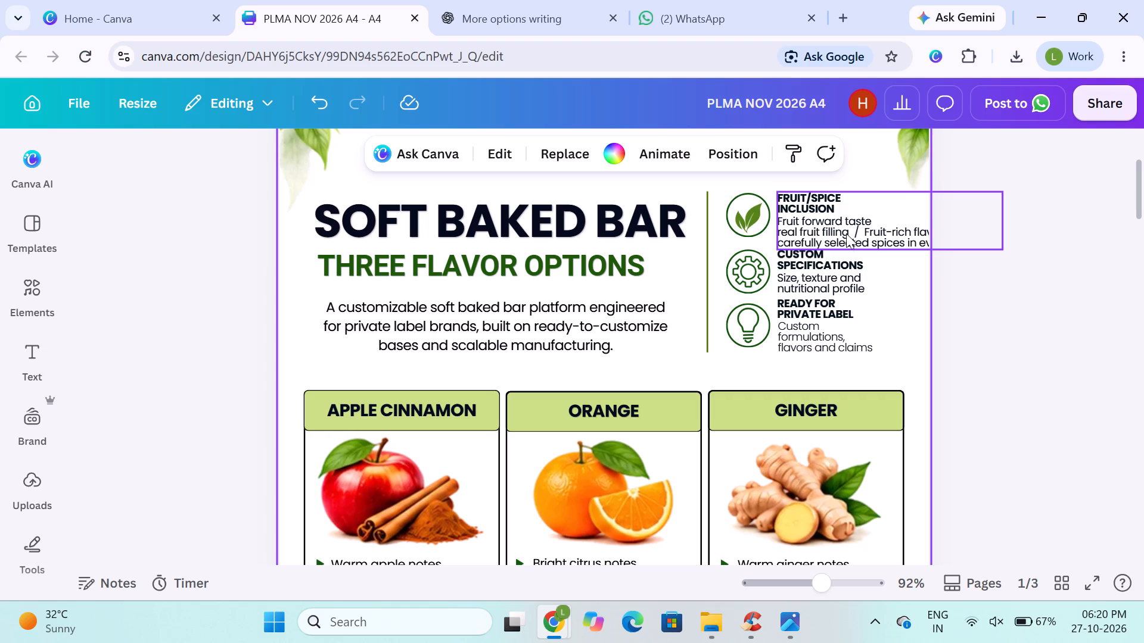
left_click(863, 233)
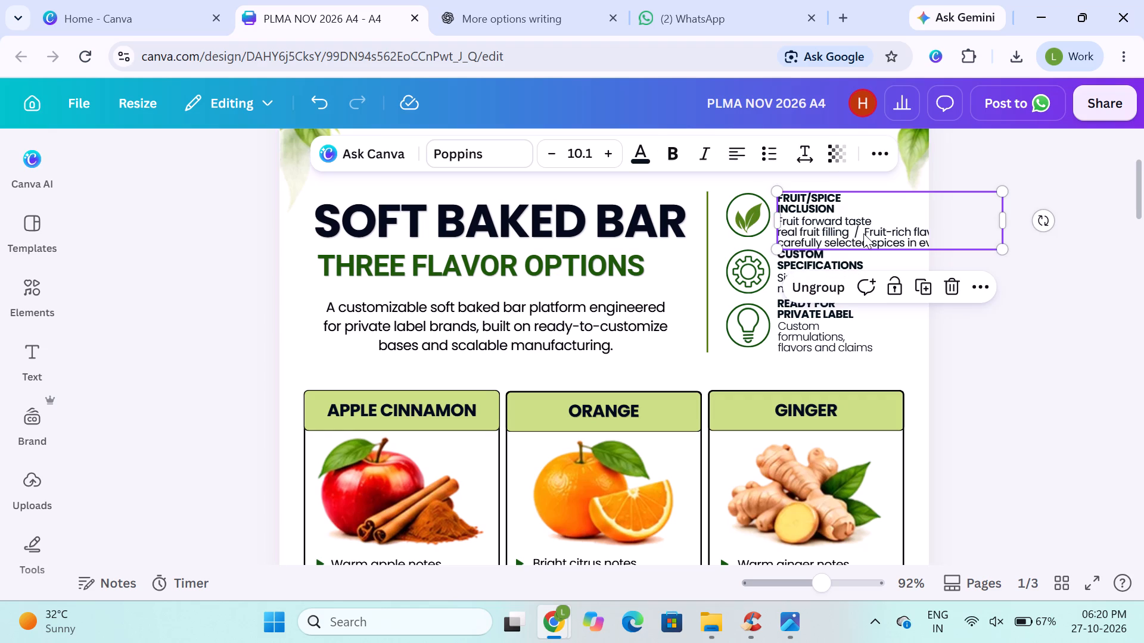
double_click(863, 233)
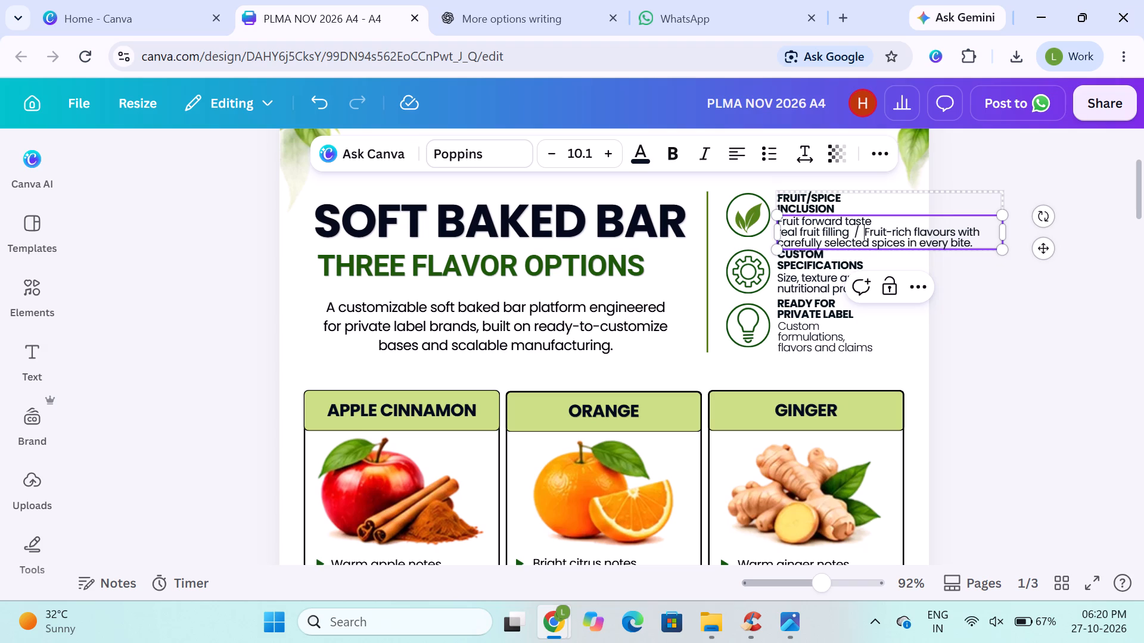
left_click(885, 236)
key("space")
type("and")
key("space")
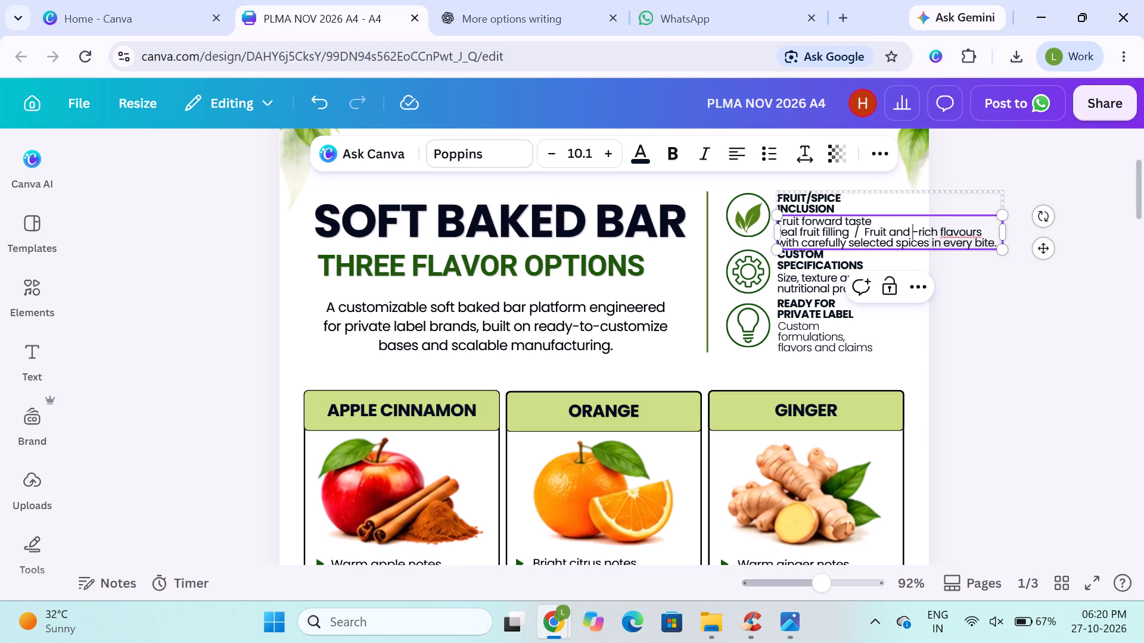
type("spice")
key("space")
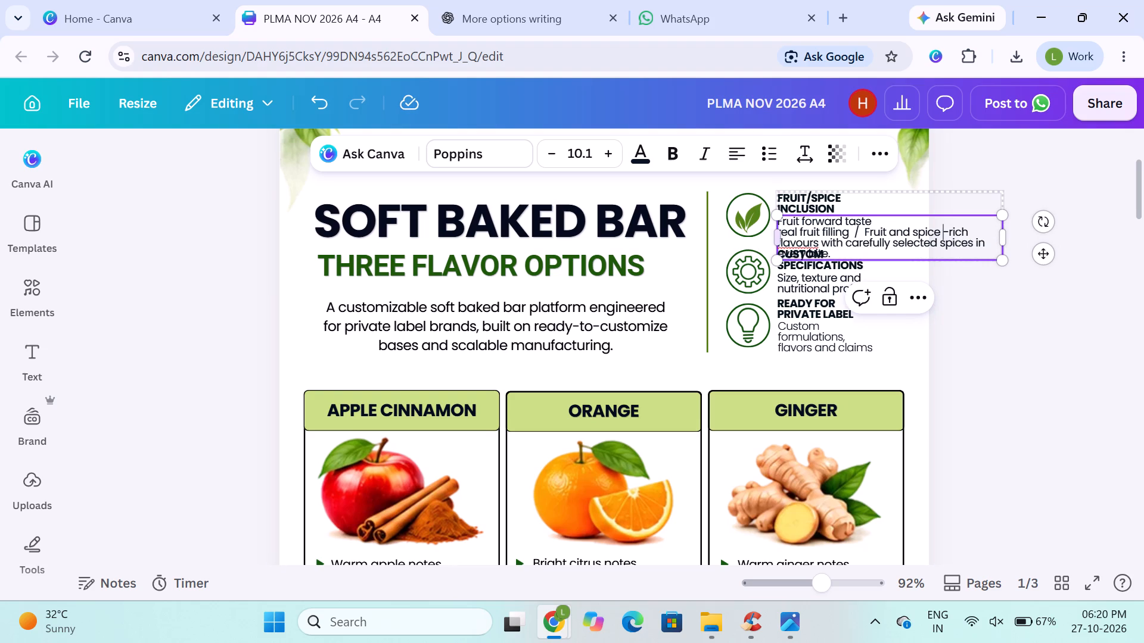
Change the spelling of "flavours" to "flavors" in the pasted sentence.
left_click(807, 247)
key("BackSpace")
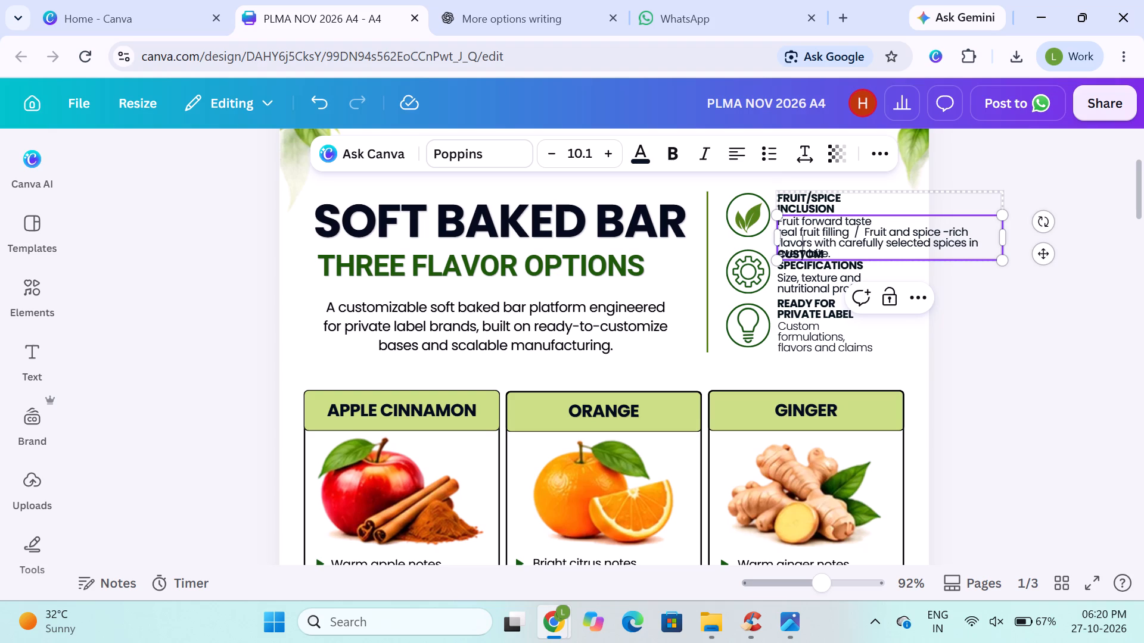
Delete "with carefully selected spices" from the sentence, shortening its ending to "flavors in every bite.".
left_click(965, 244)
key("BackSpace")
key("BackSpace")
key("BackSpace")
key("BackSpace")
key("BackSpace")
key("BackSpace")
key("BackSpace")
key("BackSpace")
key("BackSpace")
key("BackSpace")
key("BackSpace")
key("BackSpace")
key("BackSpace")
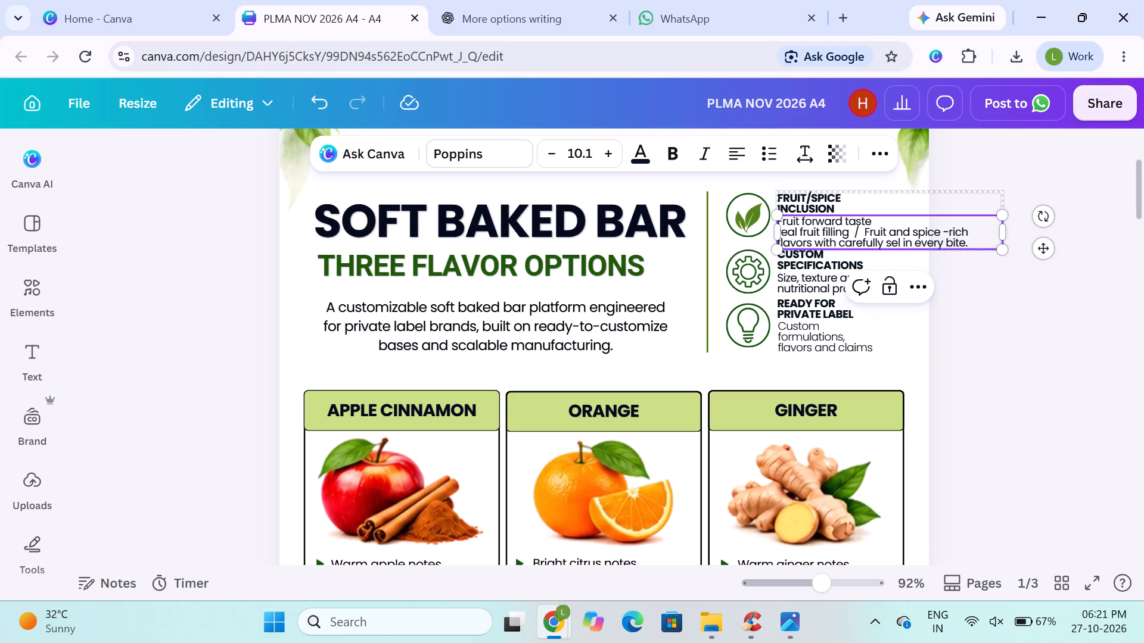
key("BackSpace")
key("BackSpace")
key("BackSpace")
key("BackSpace")
key("BackSpace")
key("BackSpace")
key("BackSpace")
key("BackSpace")
key("BackSpace")
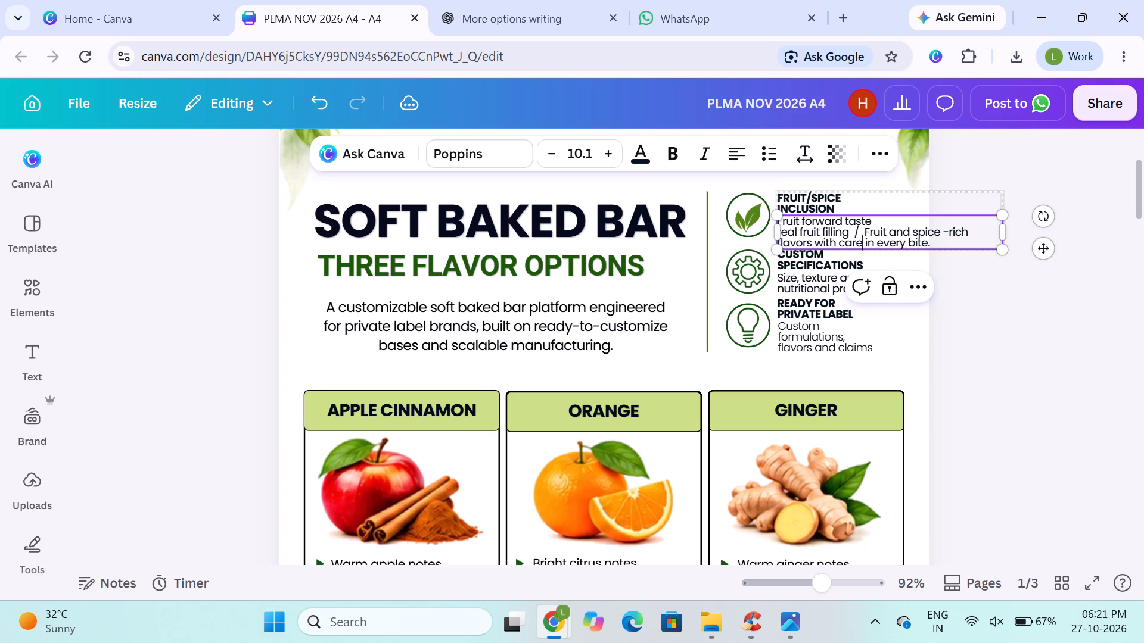
key("BackSpace")
key("BackSpace")
key("BackSpace")
key("BackSpace")
key("BackSpace")
key("BackSpace")
key("BackSpace")
key("BackSpace")
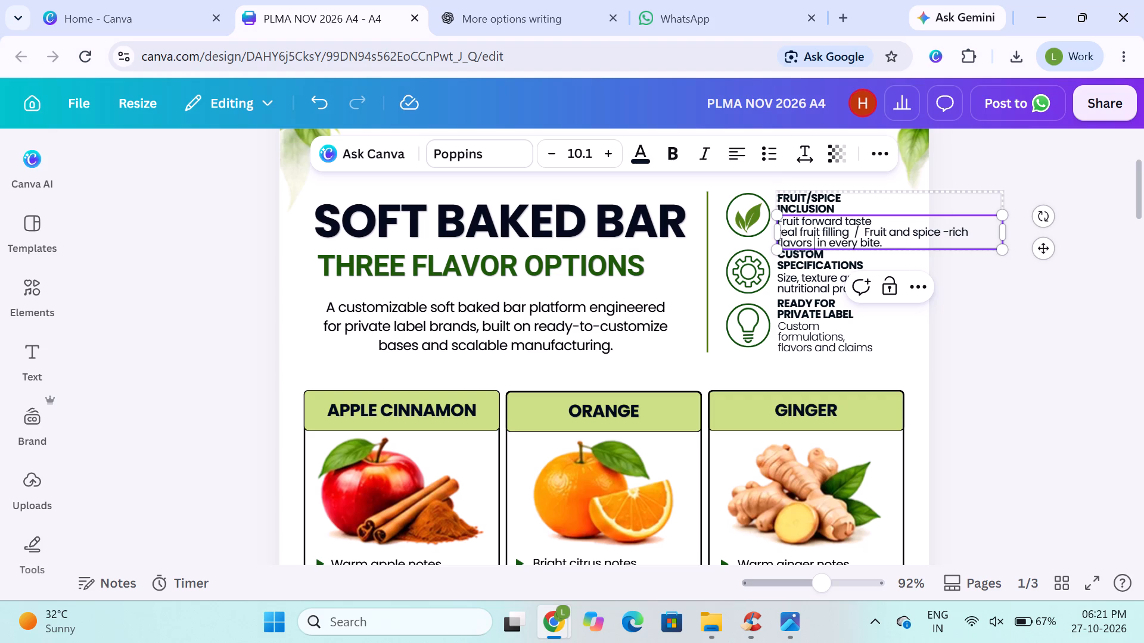
key("BackSpace")
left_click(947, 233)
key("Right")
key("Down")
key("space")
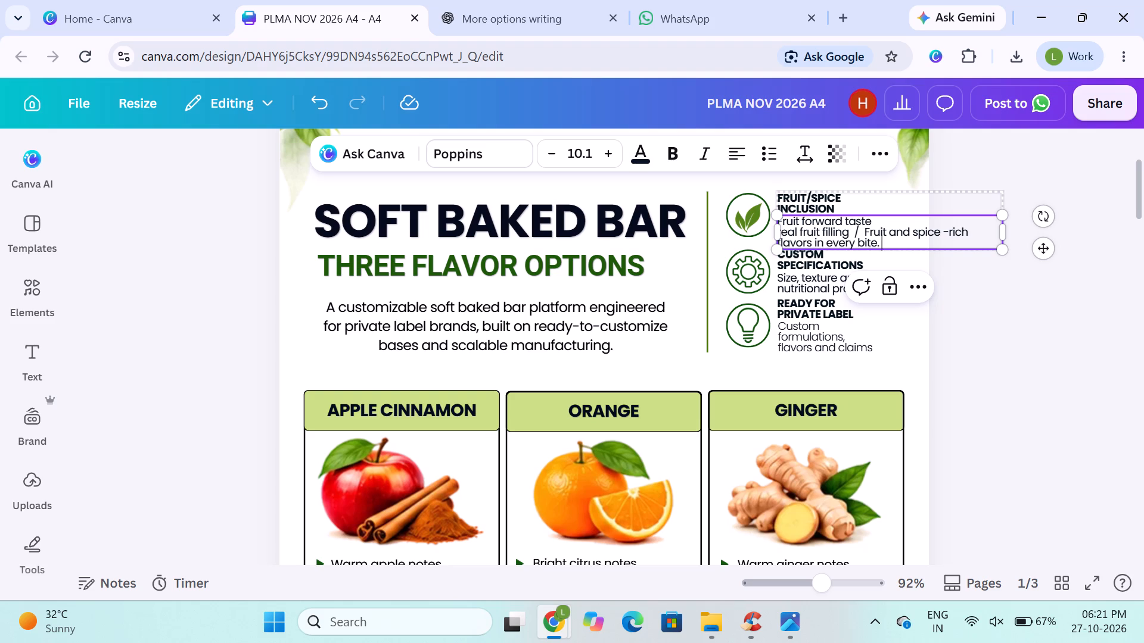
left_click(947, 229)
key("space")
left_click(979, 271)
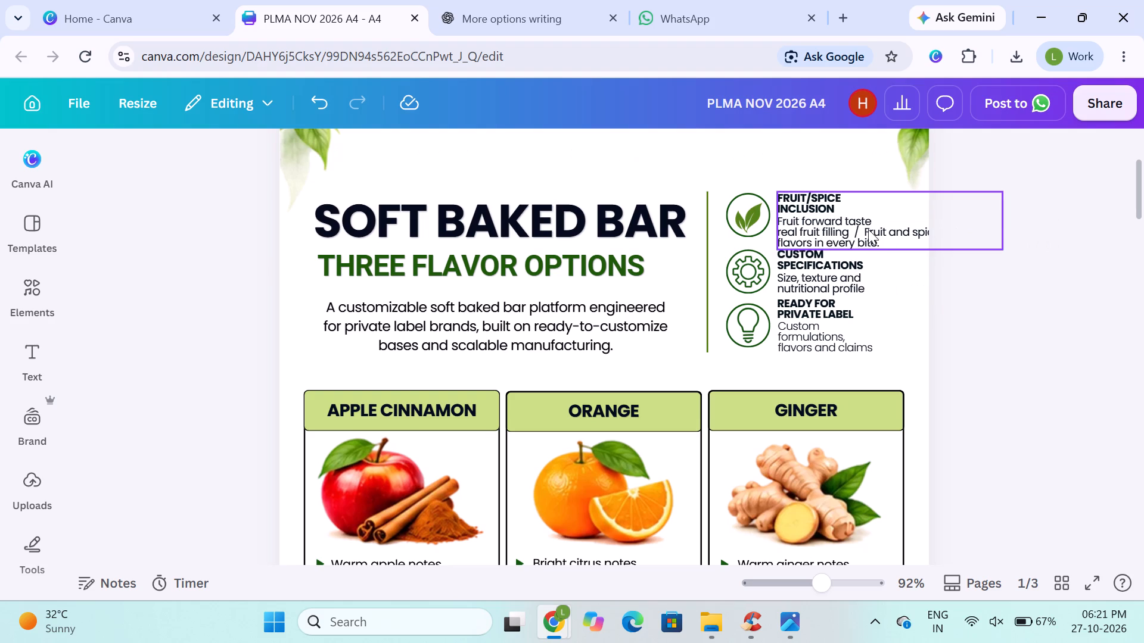
Delete "Fruit forward taste" and "real fruit filling /" so only "Fruit and spice - rich flavors in every bite." remains under FRUIT/SPICE INCLUSION.
double_click(868, 229)
left_click(865, 227)
key("BackSpace")
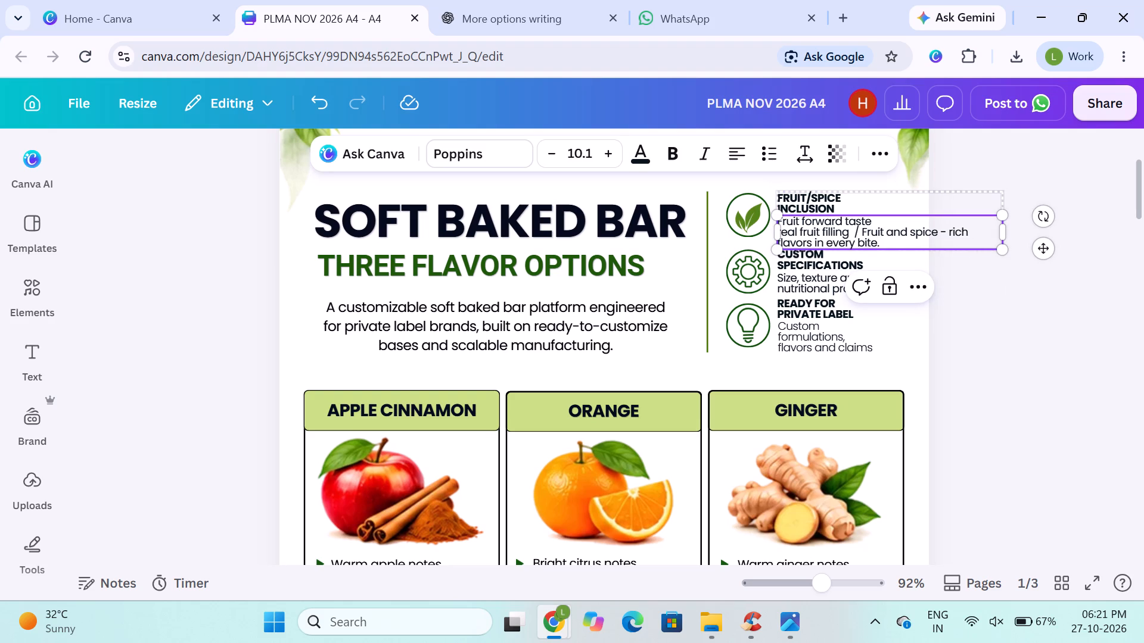
key("BackSpace")
key("BackSpace")
key("BackSpace")
key("BackSpace")
key("BackSpace")
key("BackSpace")
key("BackSpace")
key("BackSpace")
key("BackSpace")
key("BackSpace")
key("BackSpace")
key("BackSpace")
key("BackSpace")
key("BackSpace")
key("BackSpace")
key("BackSpace")
key("BackSpace")
key("BackSpace")
key("BackSpace")
key("BackSpace")
key("BackSpace")
key("BackSpace")
key("BackSpace")
key("BackSpace")
key("BackSpace")
key("BackSpace")
key("BackSpace")
key("BackSpace")
key("BackSpace")
key("BackSpace")
key("BackSpace")
key("BackSpace")
key("BackSpace")
key("BackSpace")
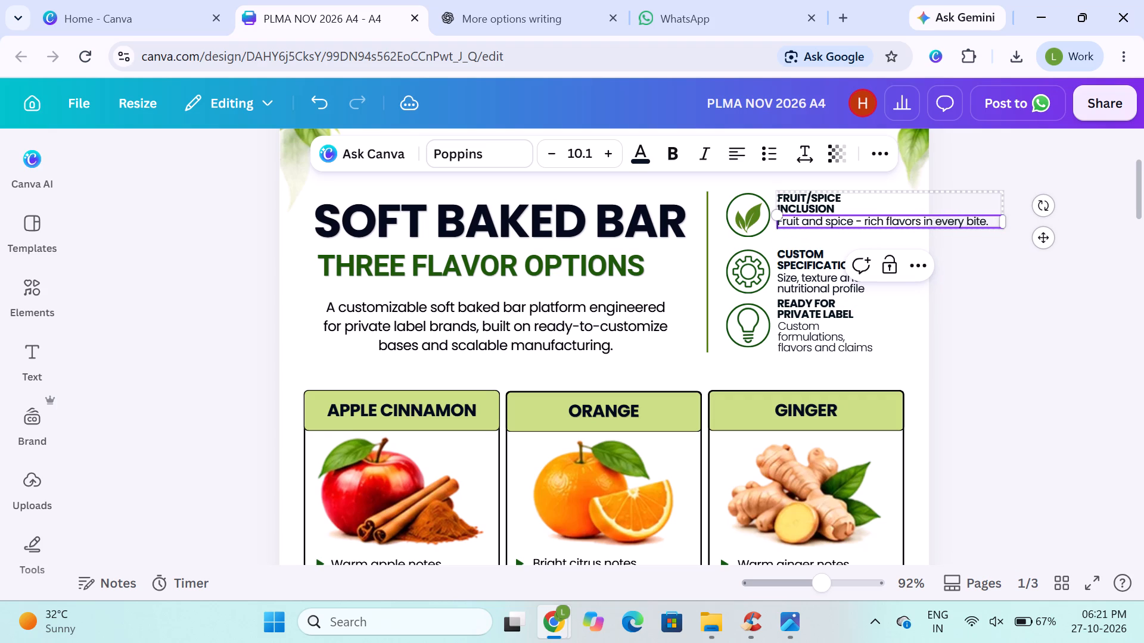
Narrow the FRUIT/SPICE INCLUSION description's text box so the sentence wraps onto two lines, breaking after "rich".
left_click_drag(1003, 221, 950, 219)
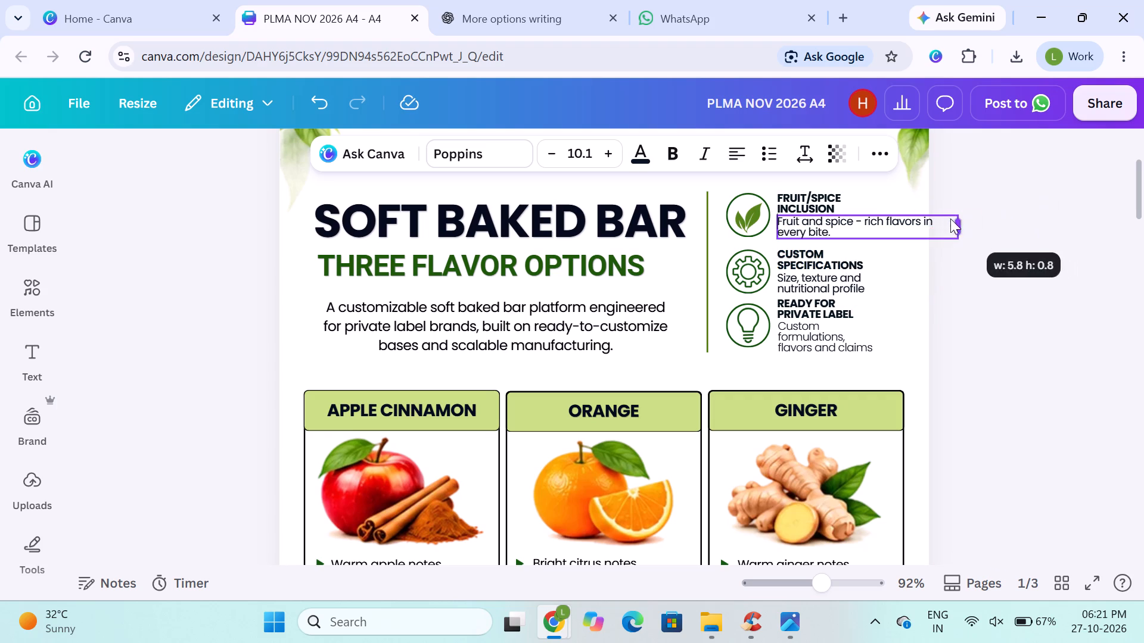
left_click_drag(950, 219, 887, 214)
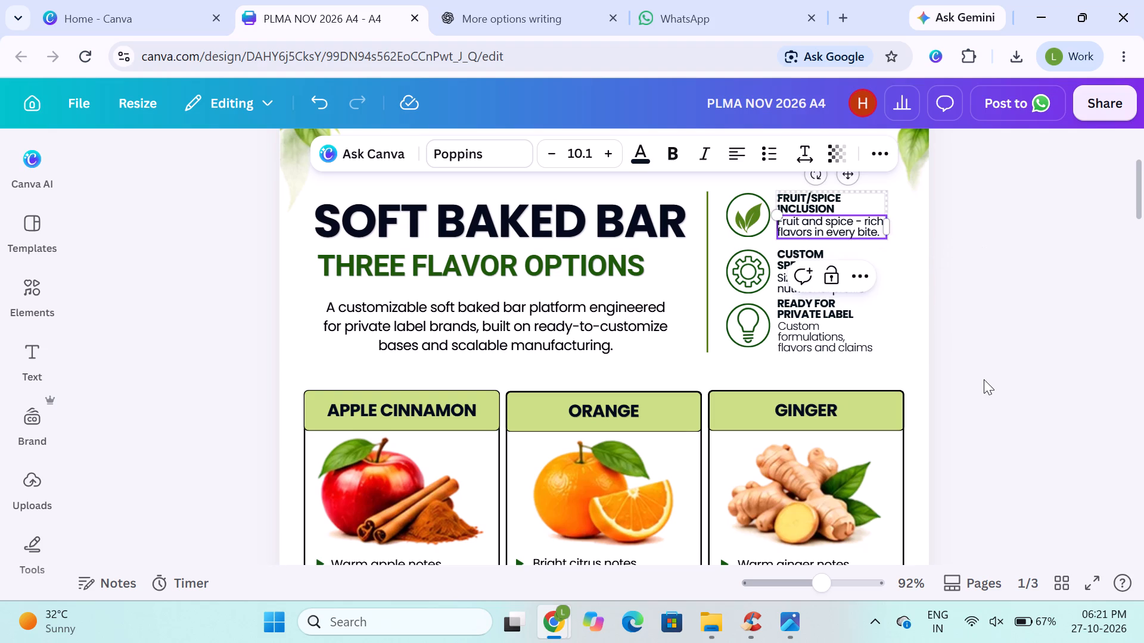
left_click(984, 379)
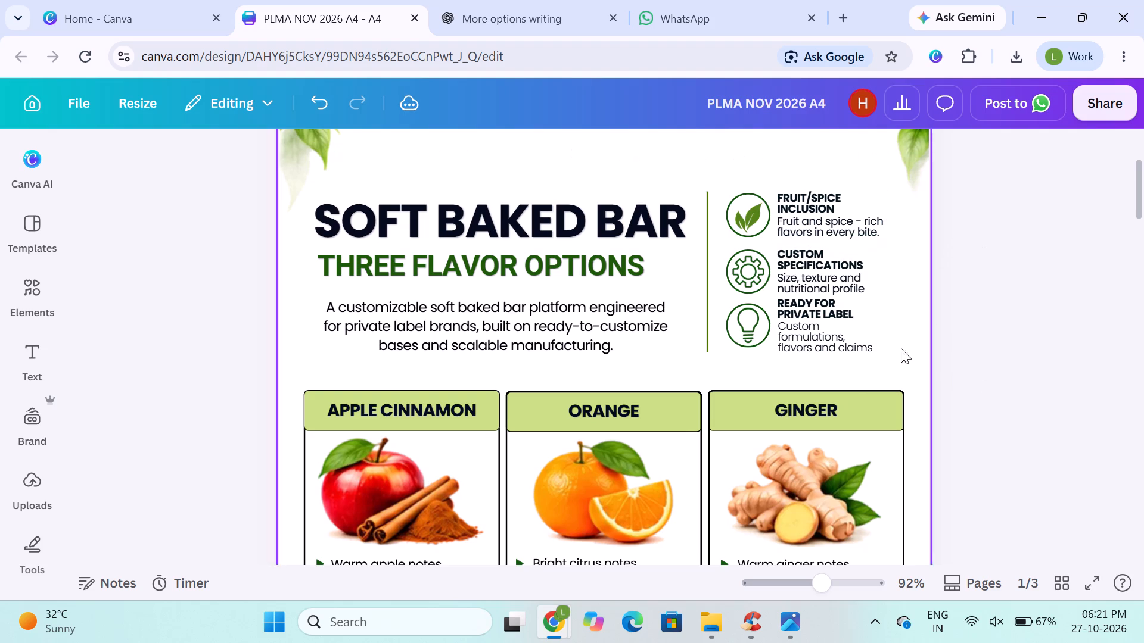
Nudge the READY FOR PRIVATE LABEL text block and its light-bulb icon slightly down, evening the spacing below CUSTOM SPECIFICATIONS.
left_click(845, 313)
key("Down")
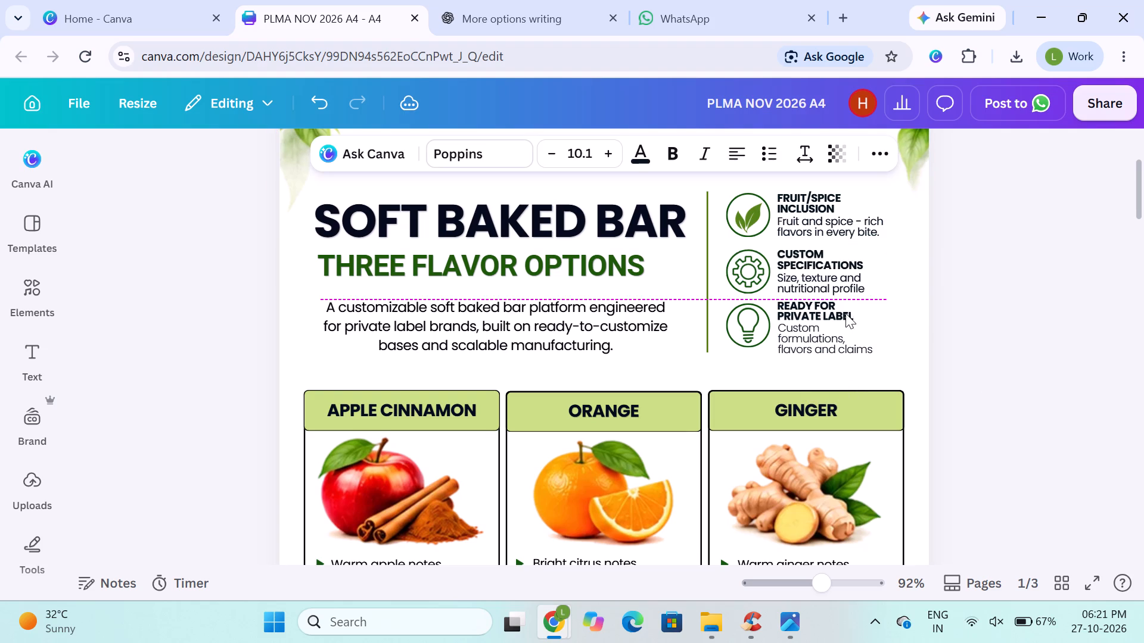
left_click(758, 325)
key("Down")
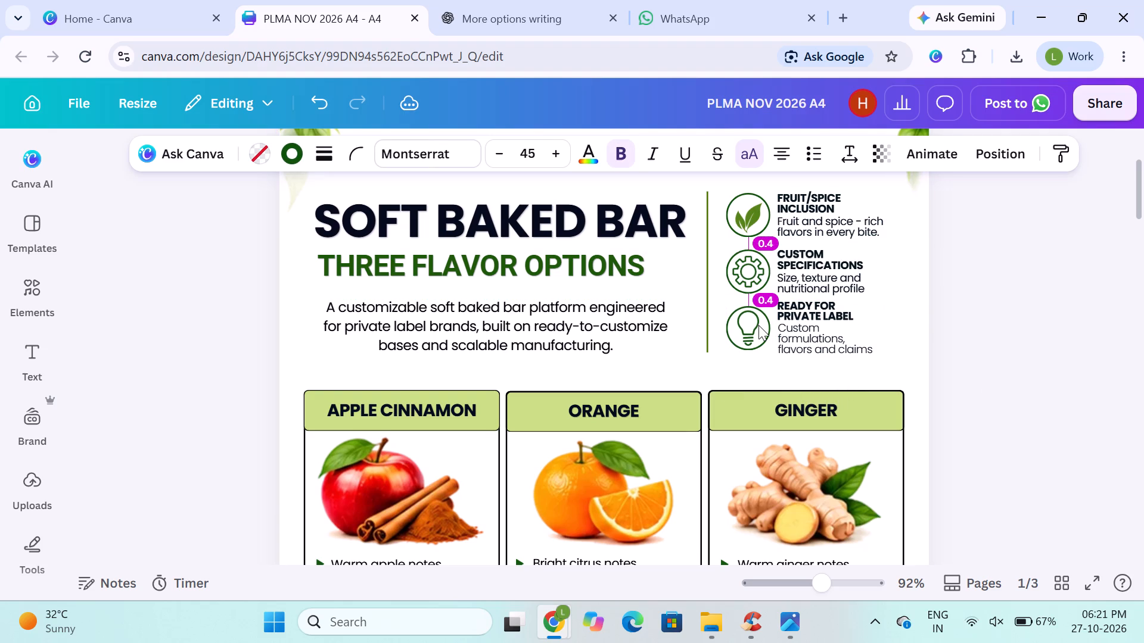
left_click(972, 329)
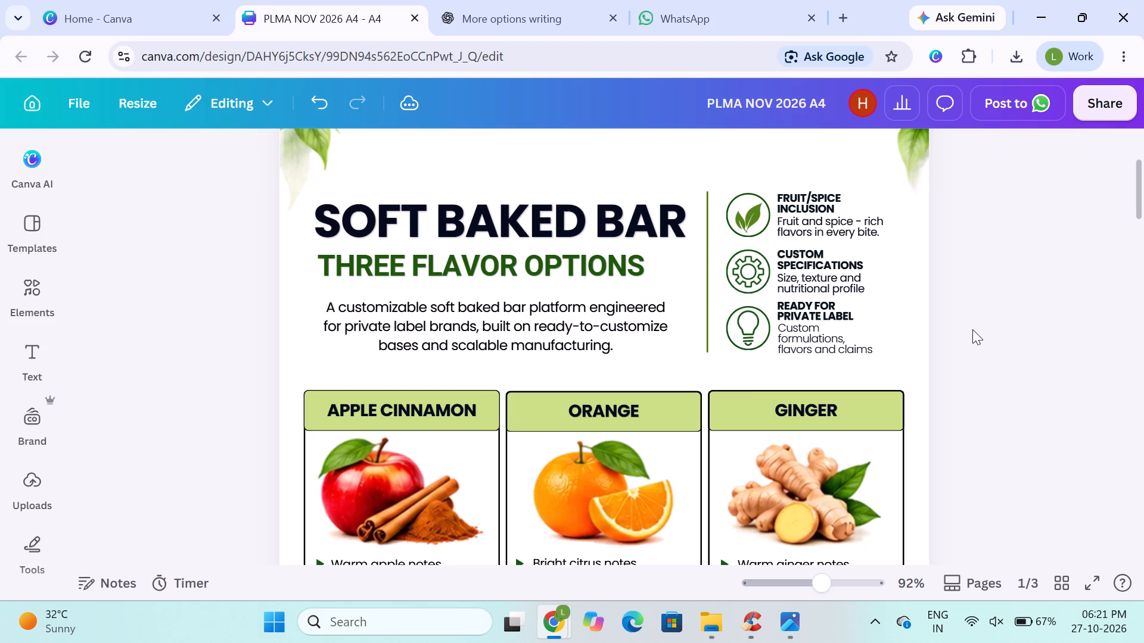
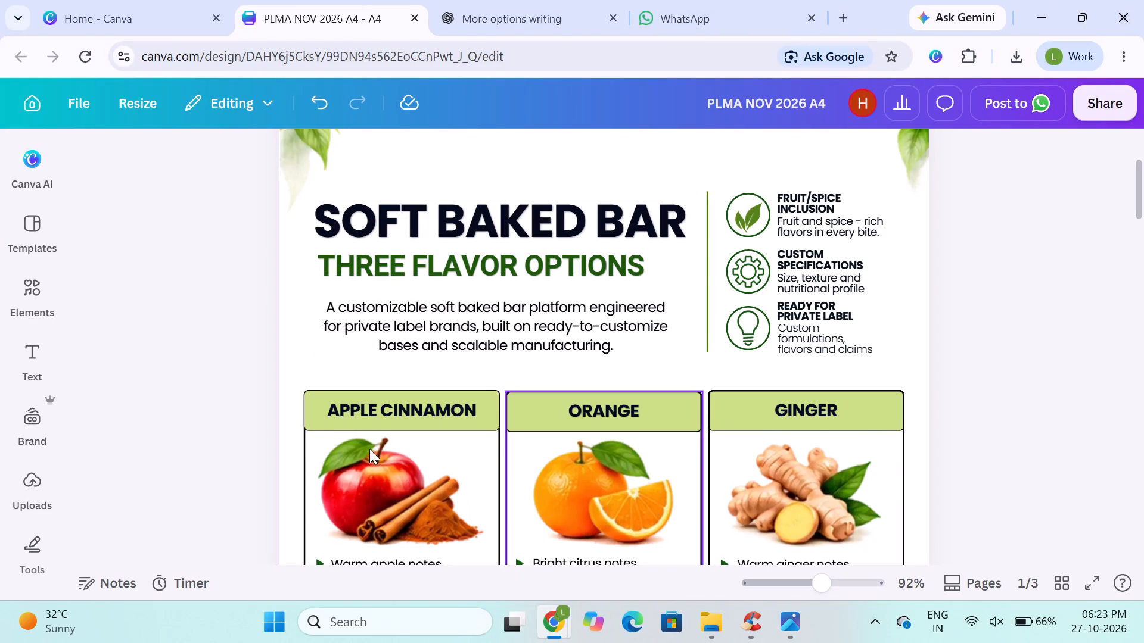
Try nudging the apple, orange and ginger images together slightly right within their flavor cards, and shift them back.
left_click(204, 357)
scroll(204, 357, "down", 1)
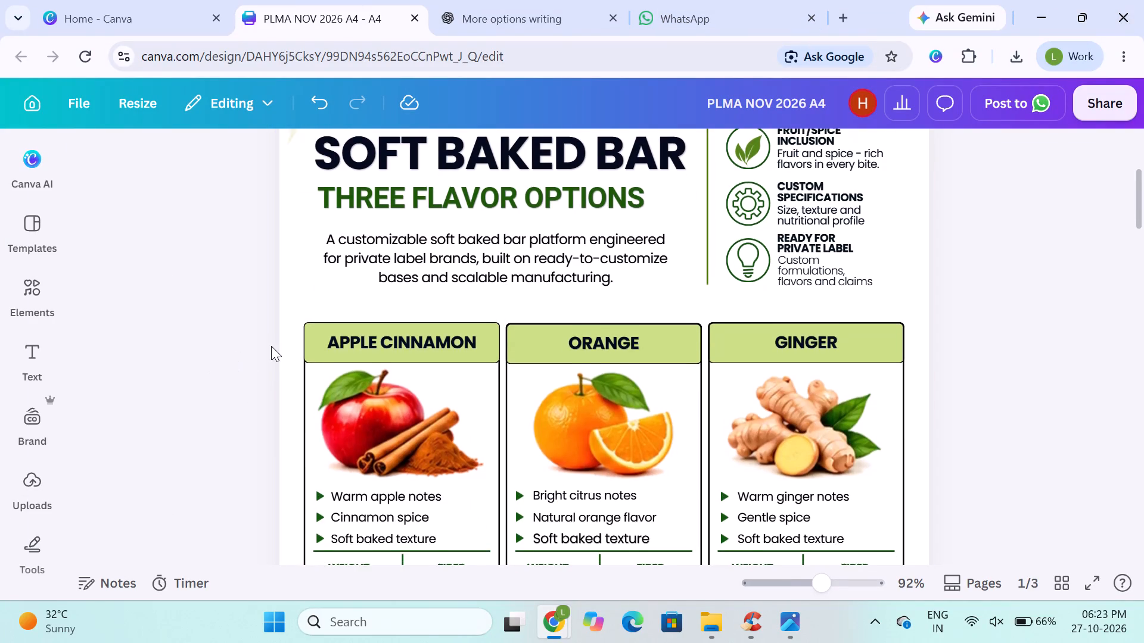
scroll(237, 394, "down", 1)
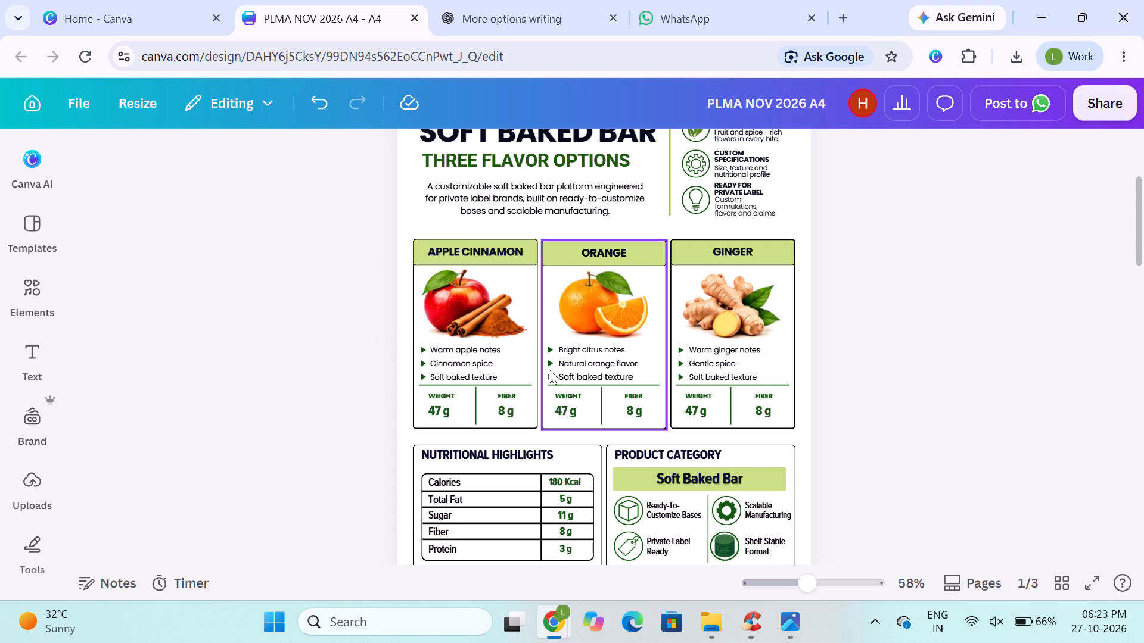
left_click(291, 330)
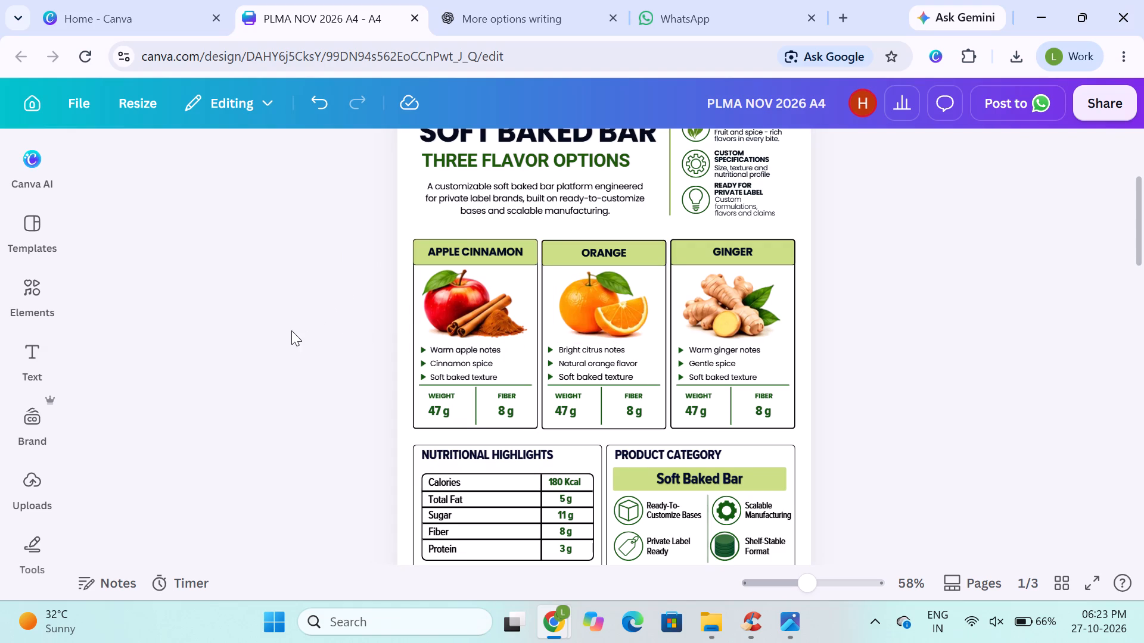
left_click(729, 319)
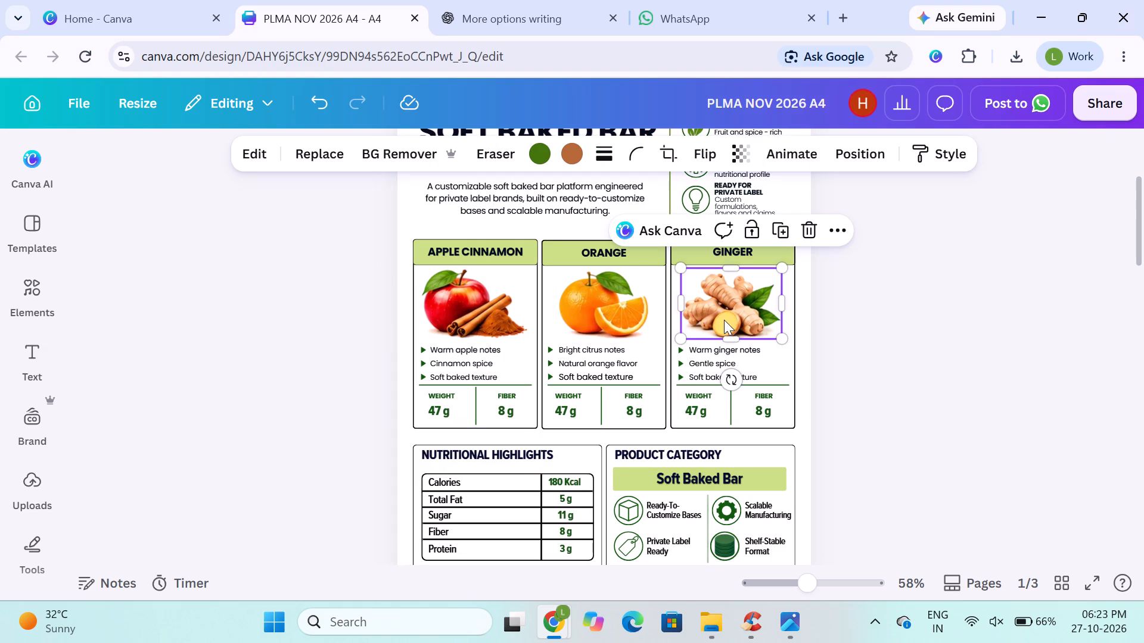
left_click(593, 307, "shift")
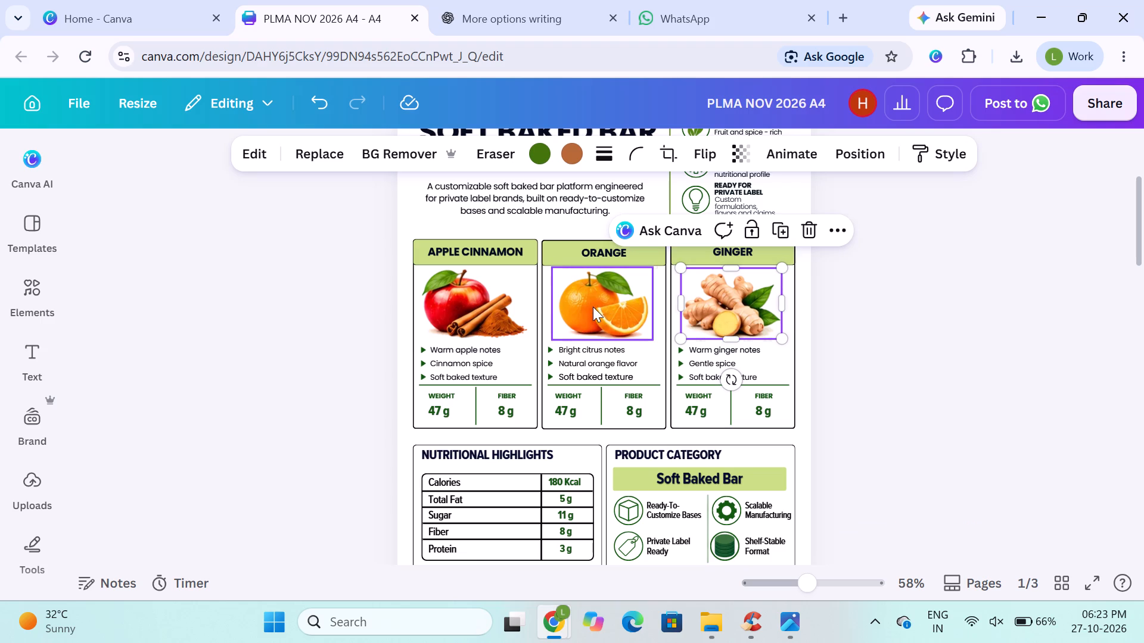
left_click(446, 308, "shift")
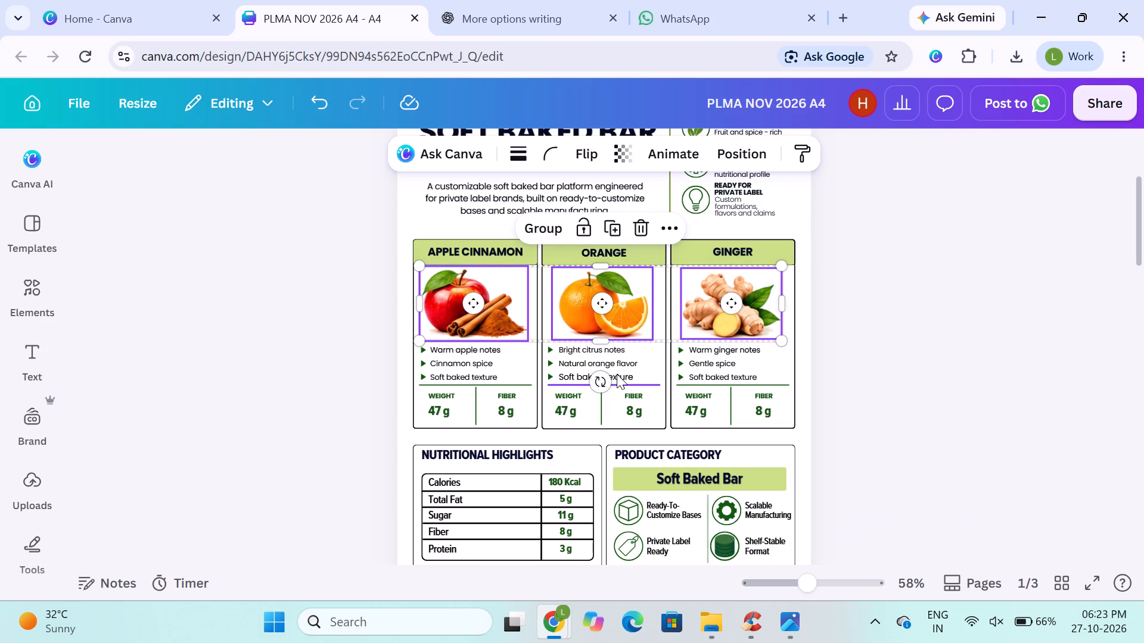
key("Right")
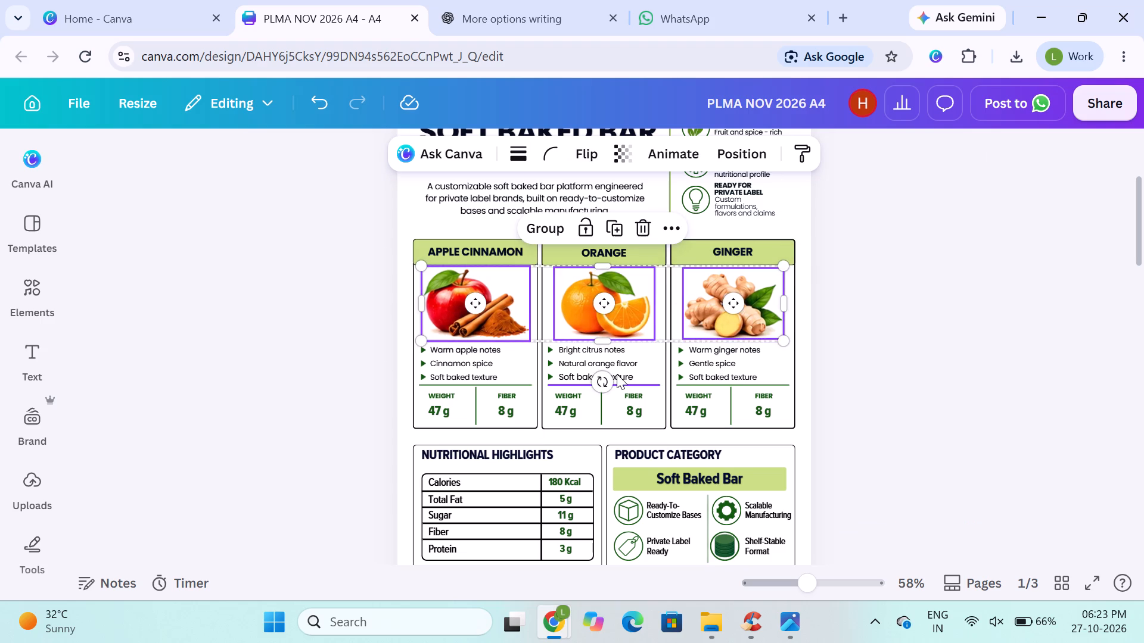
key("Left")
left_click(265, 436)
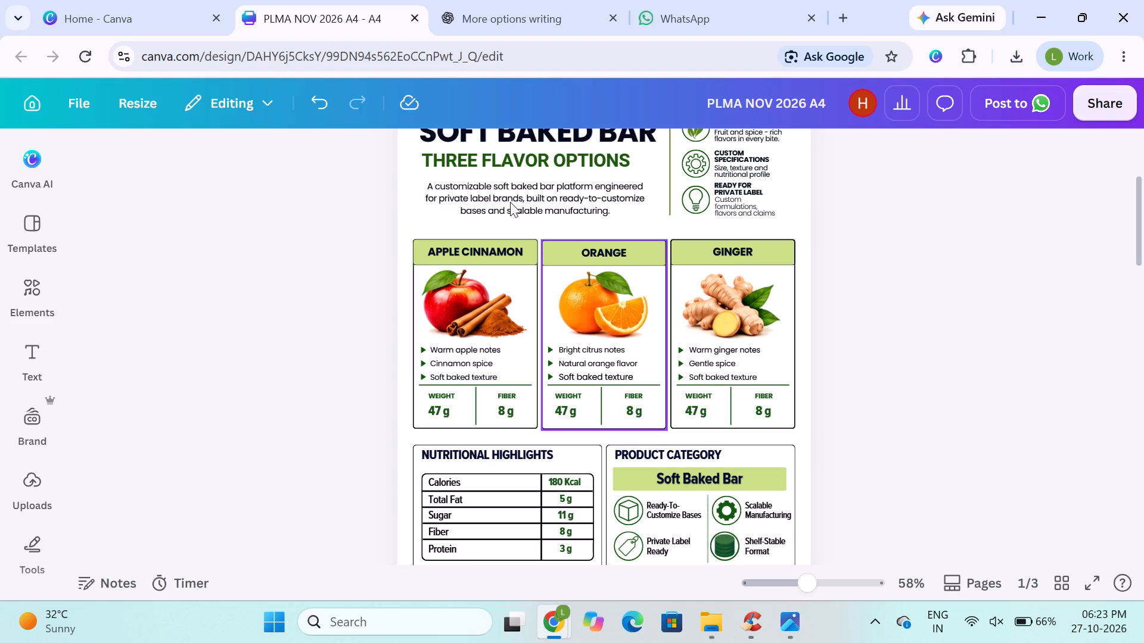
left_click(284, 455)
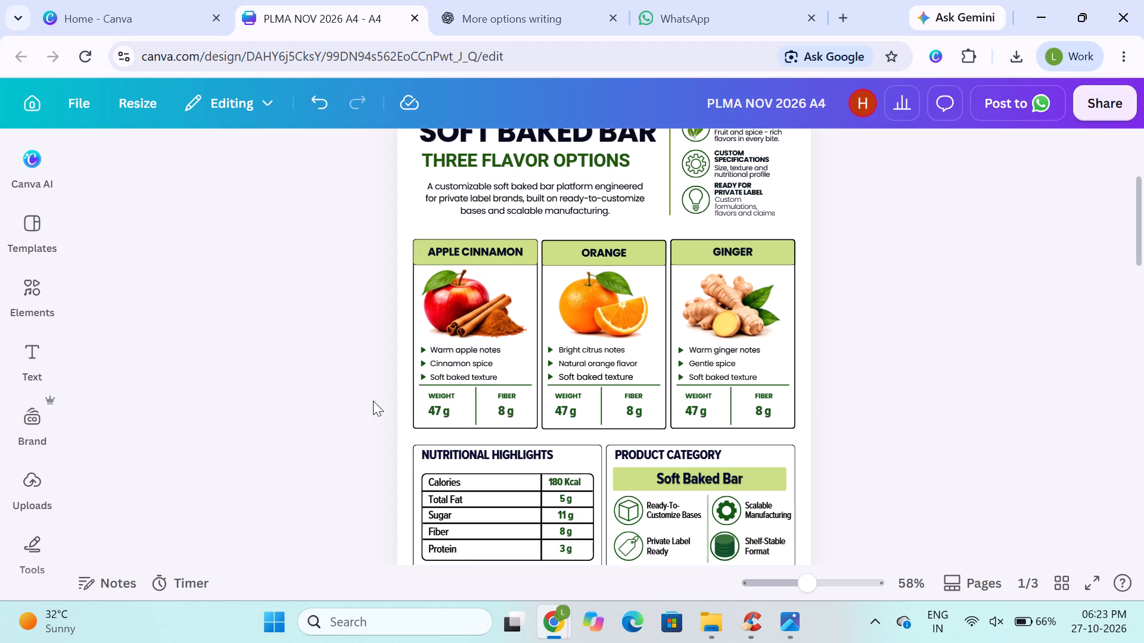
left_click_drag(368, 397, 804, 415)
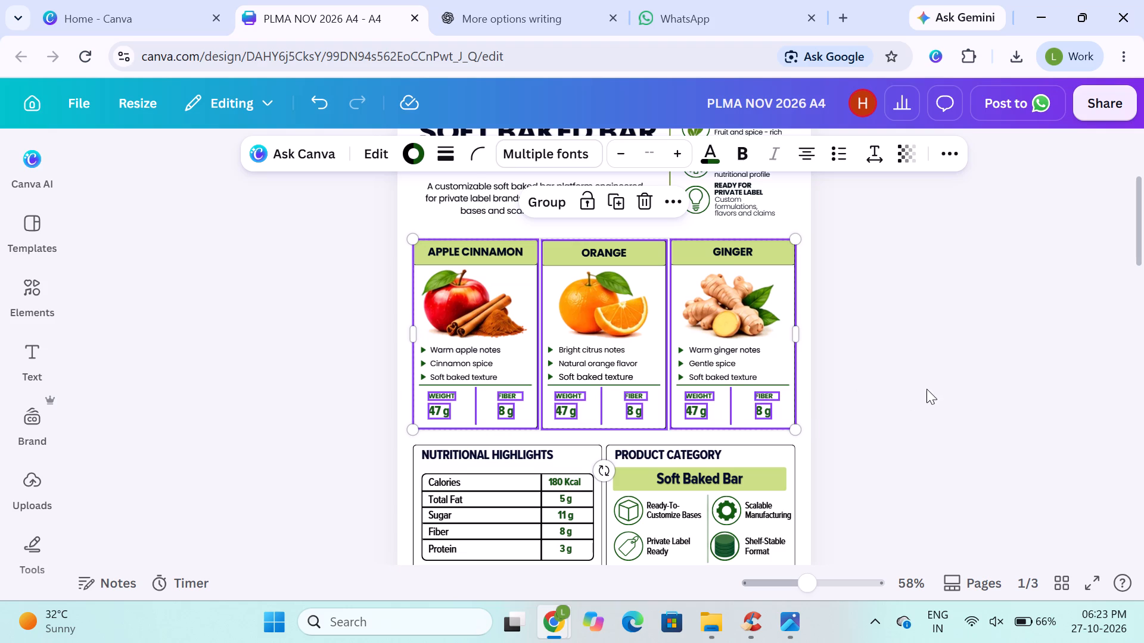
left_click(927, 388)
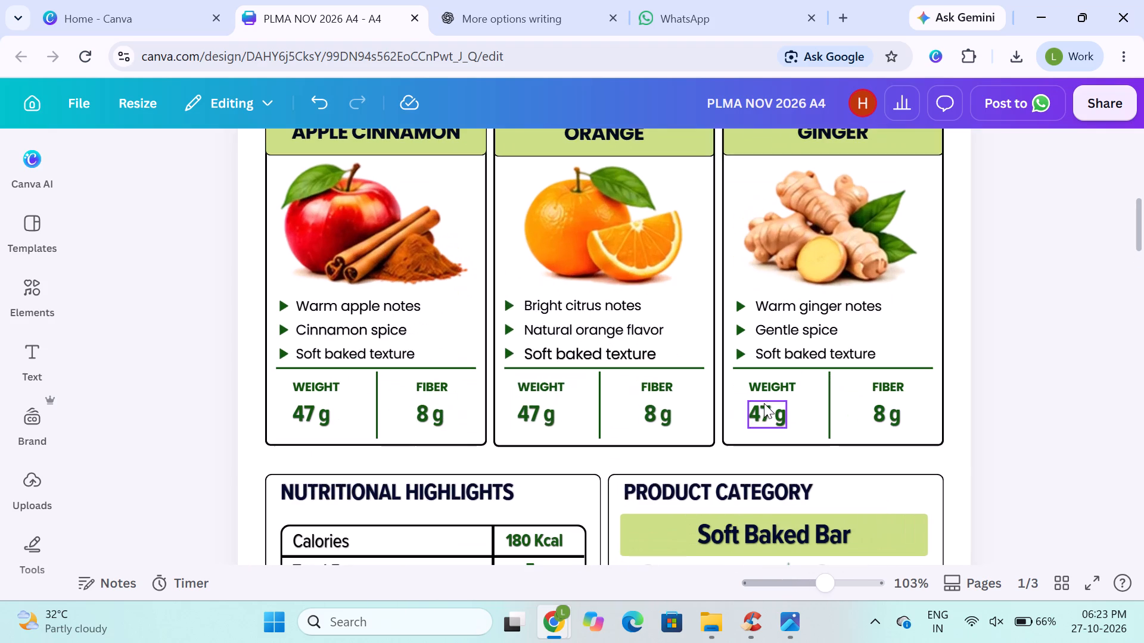
Group the WEIGHT and FIBER labels of the Apple Cinnamon, Orange and Ginger cards into one row.
left_click(306, 390)
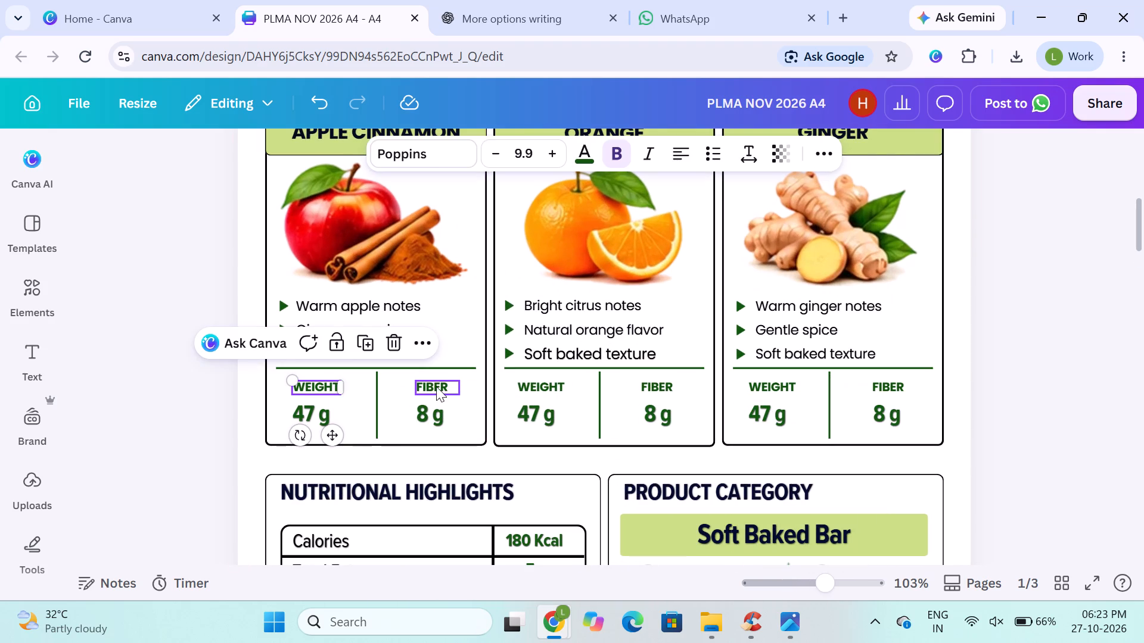
left_click(440, 385, "shift")
left_click(530, 389, "shift")
left_click(658, 390, "shift")
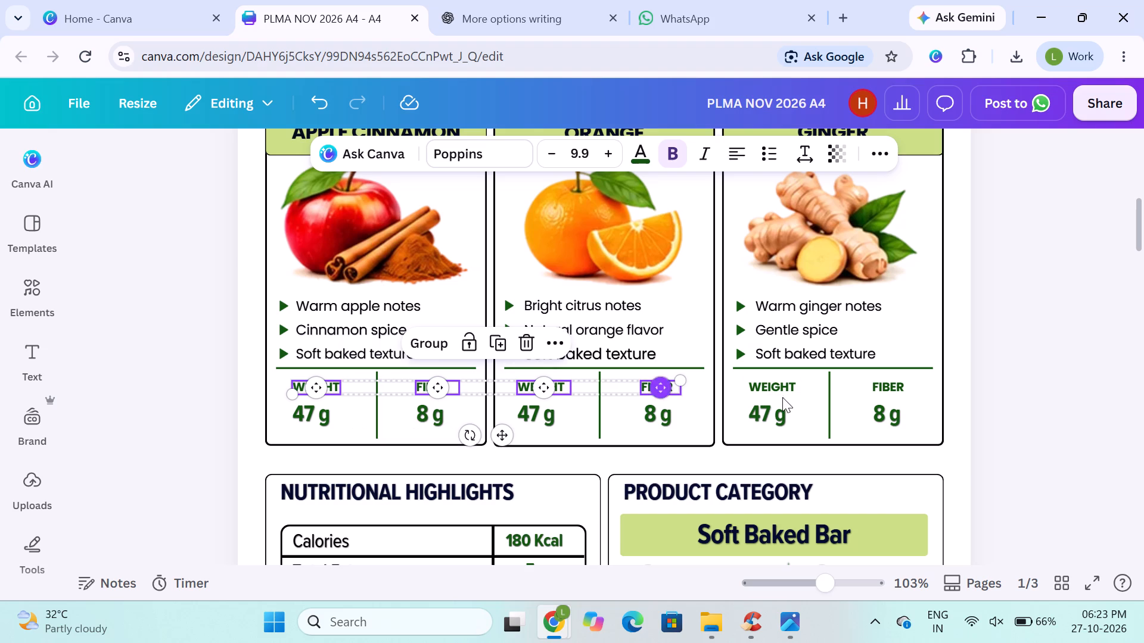
left_click(782, 389, "shift")
left_click(896, 385, "shift")
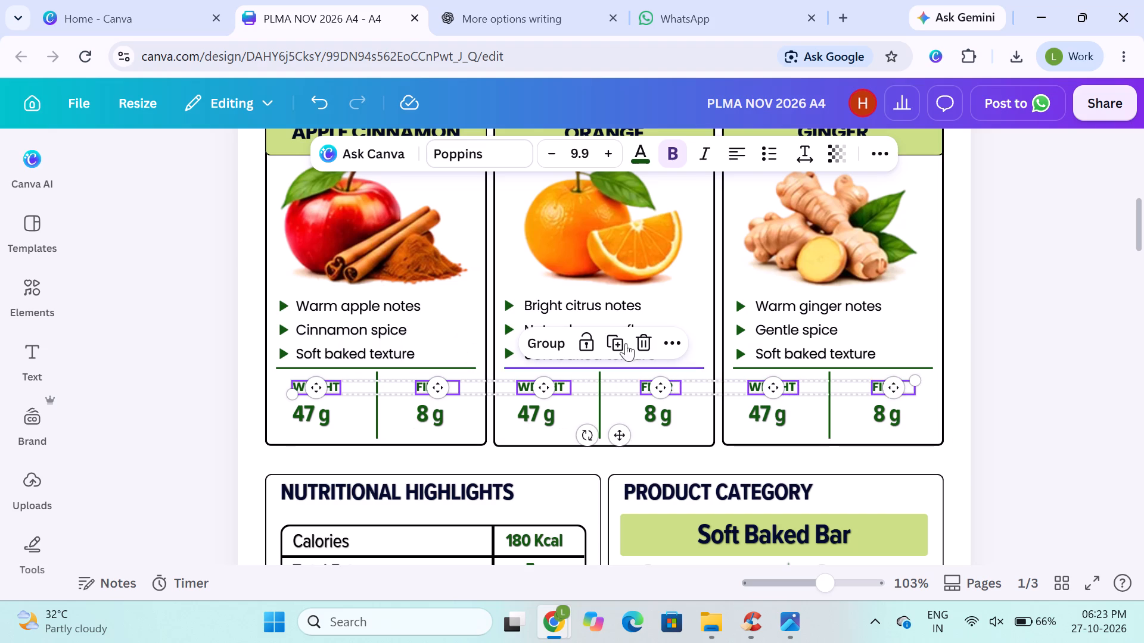
left_click(872, 158)
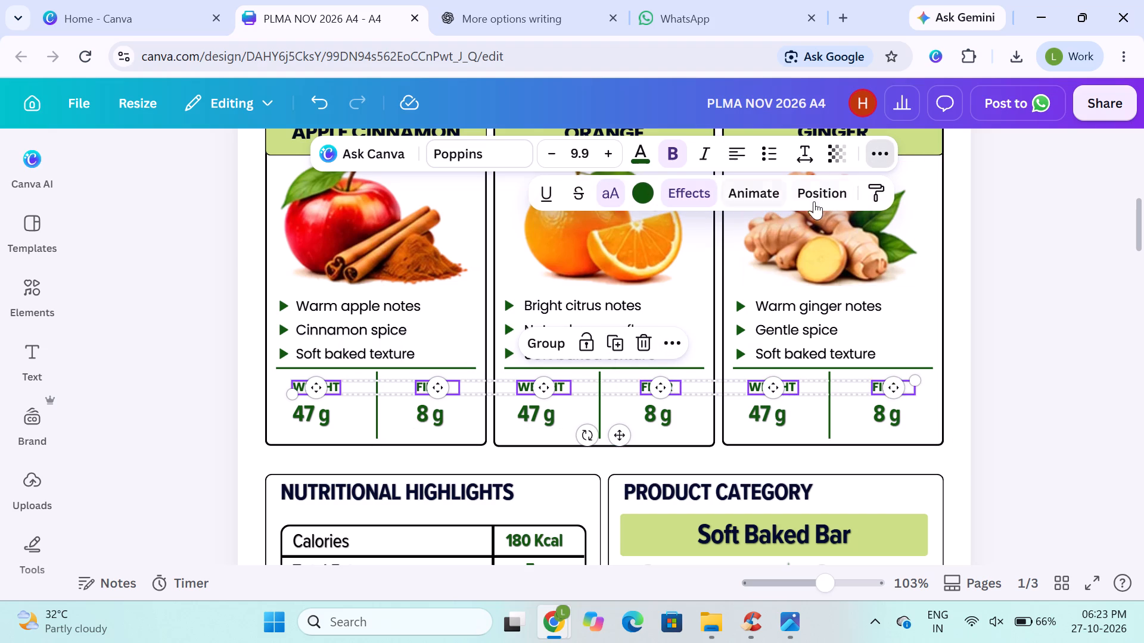
left_click(818, 201)
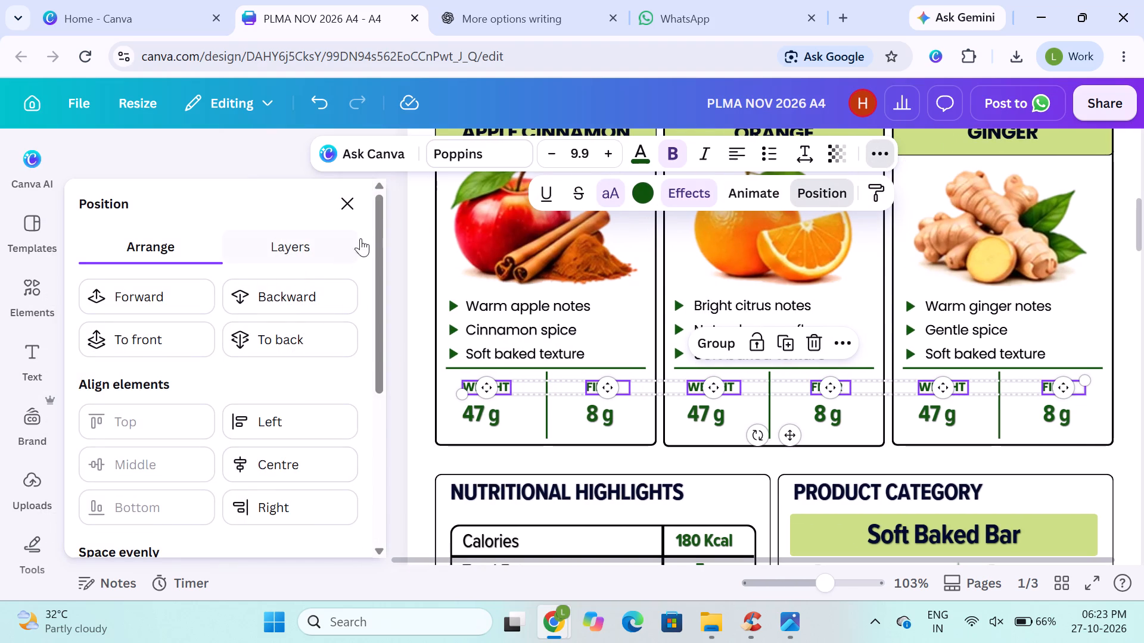
left_click(345, 208)
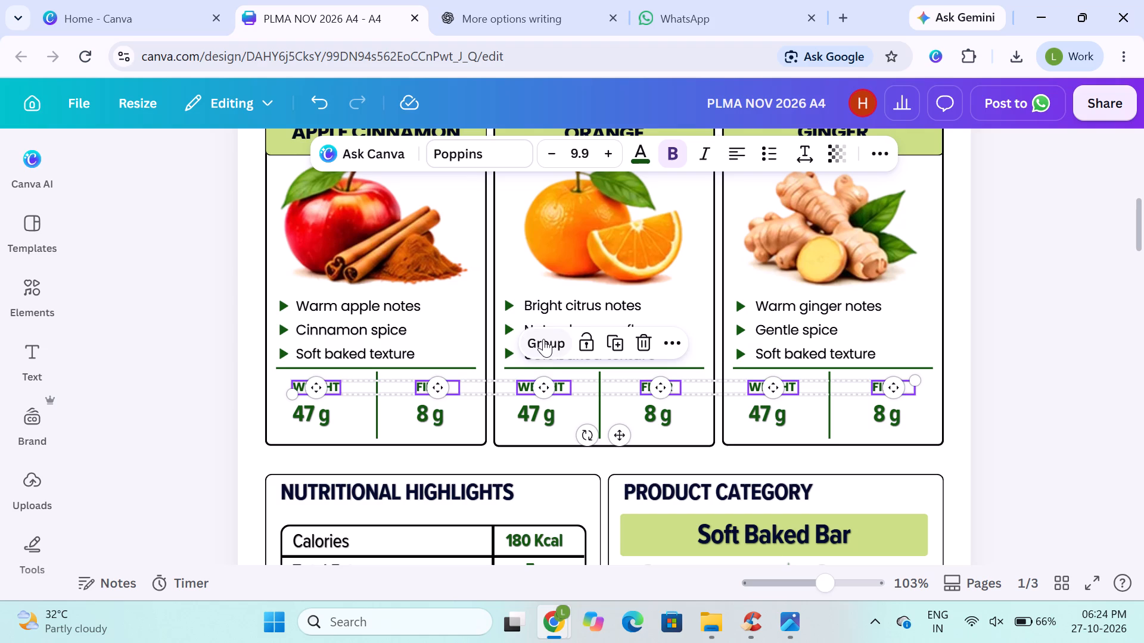
left_click(543, 339)
Group the 47 g and 8 g values of all three flavor cards into one row.
left_click(318, 419)
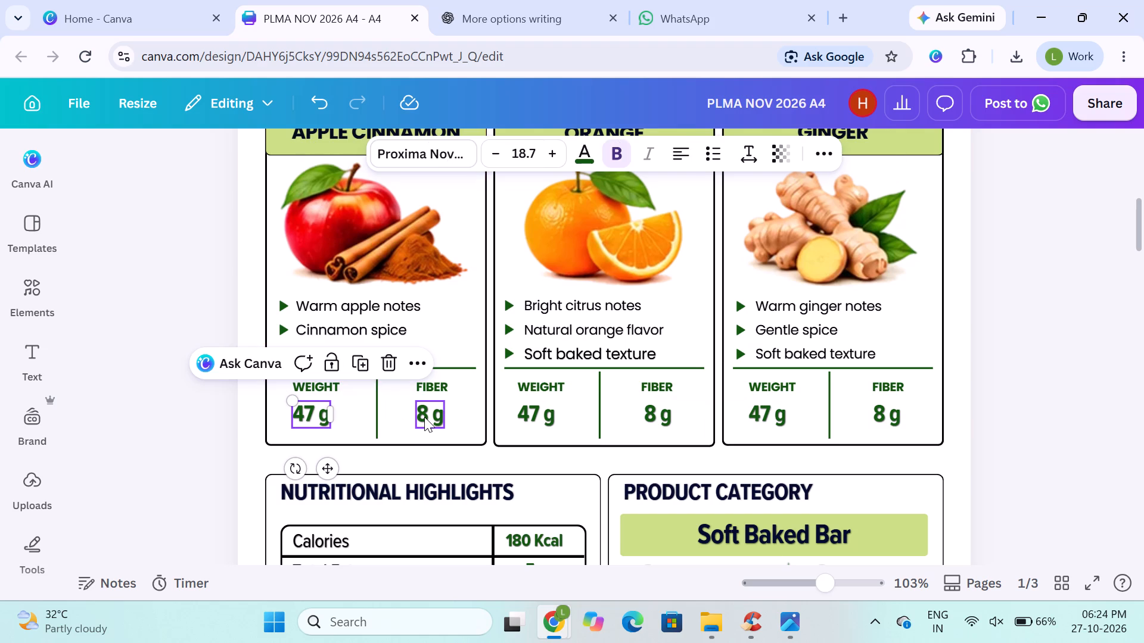
left_click(424, 417, "shift")
left_click(555, 413, "shift")
left_click(661, 410, "shift")
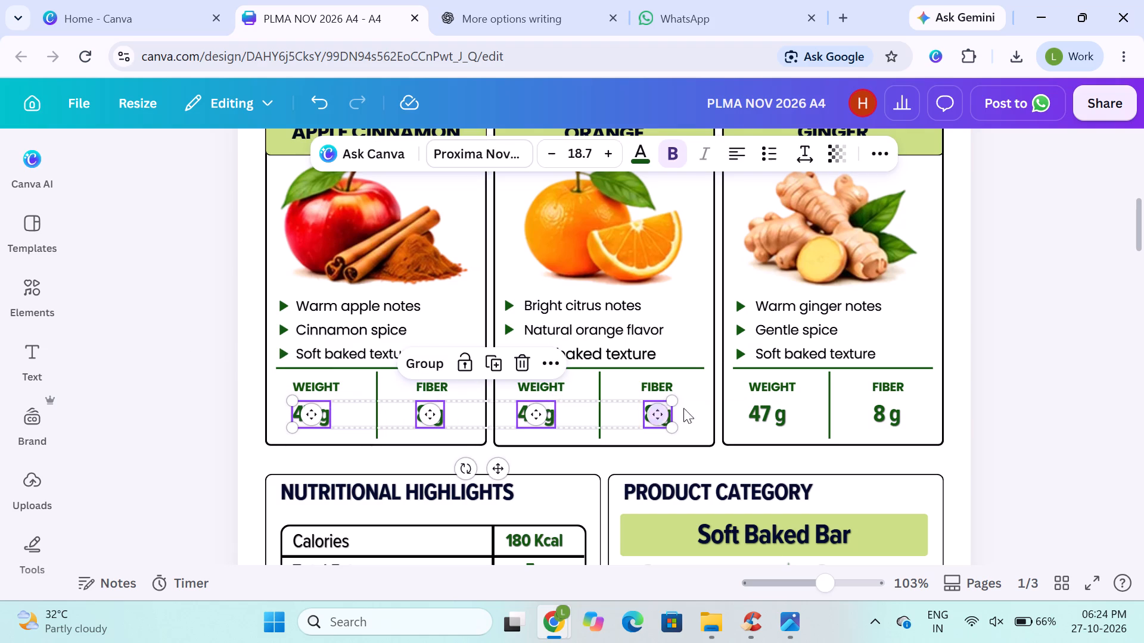
left_click(766, 408, "shift")
left_click(884, 411, "shift")
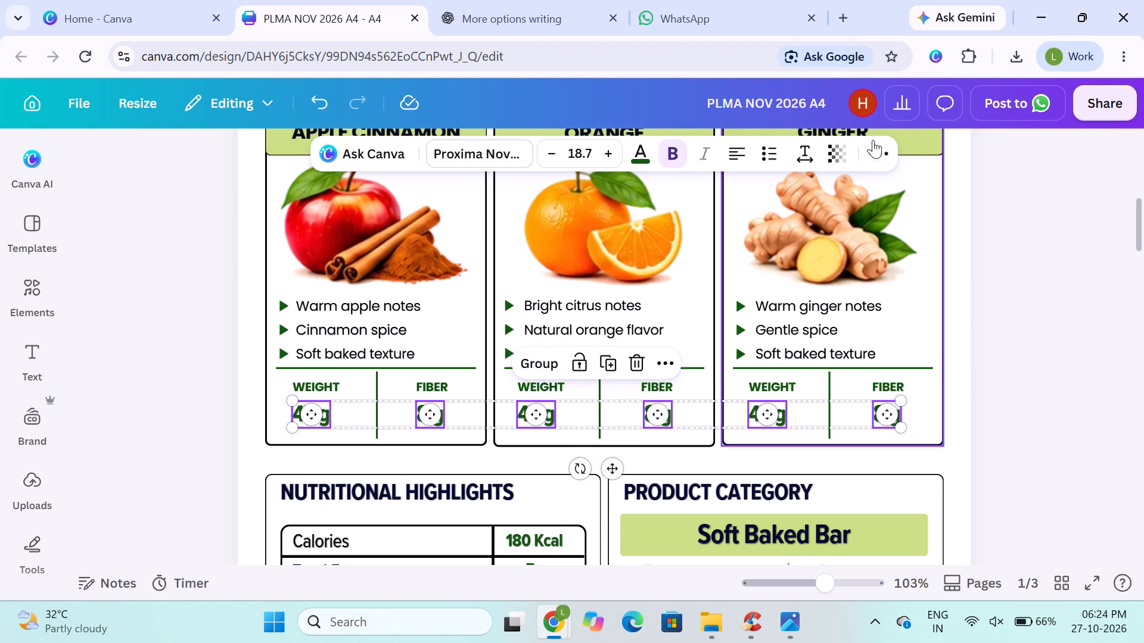
left_click(880, 155)
left_click(809, 200)
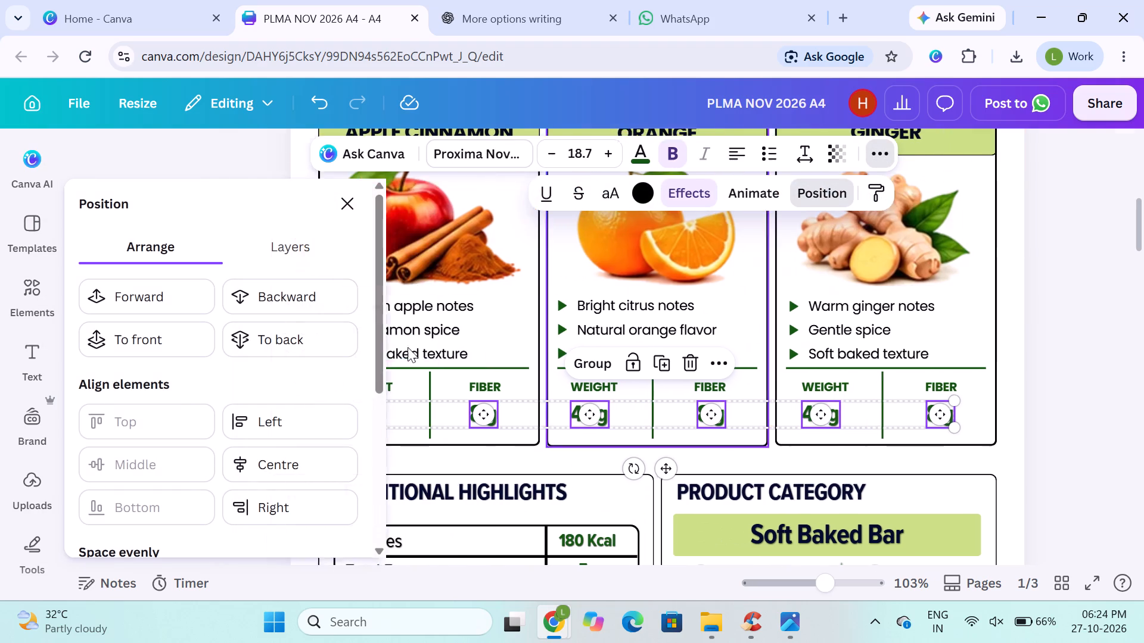
left_click(346, 202)
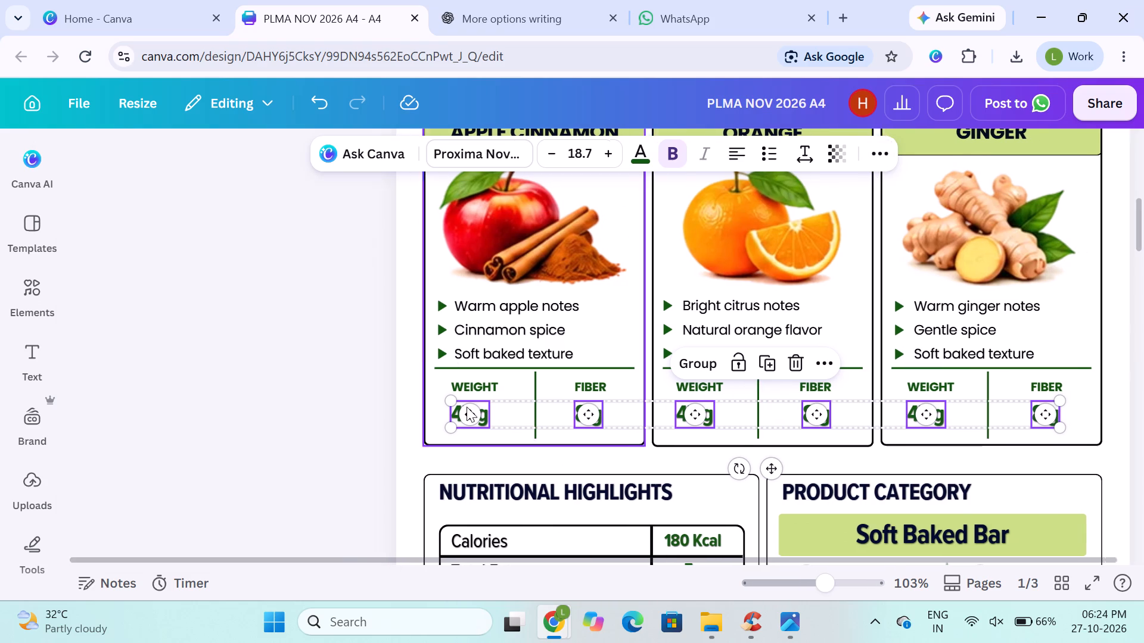
left_click(531, 367)
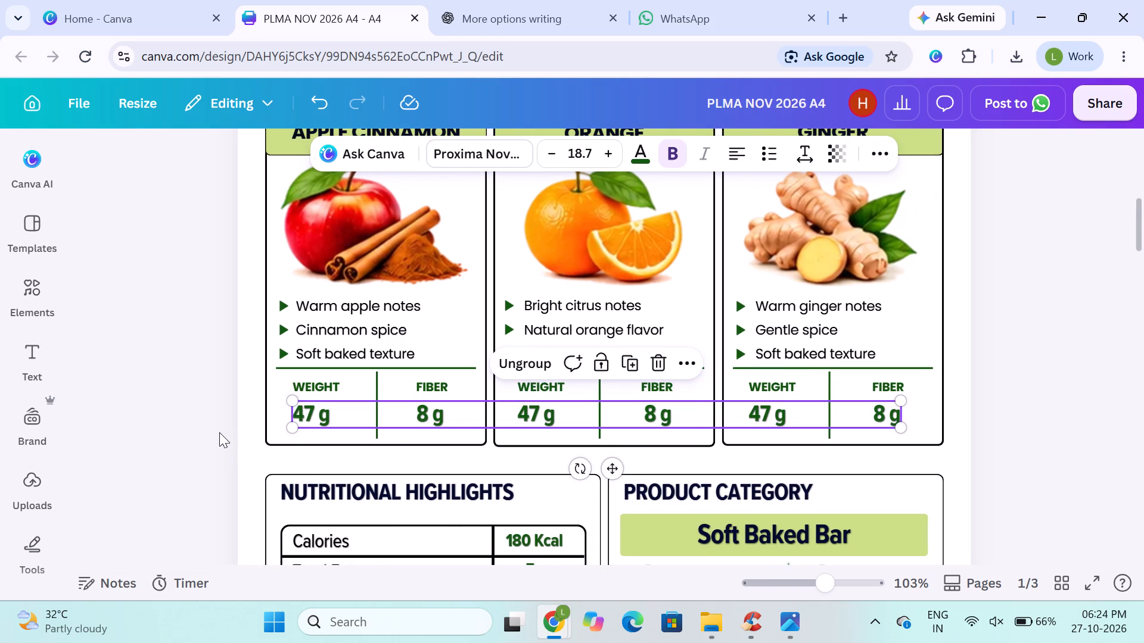
Nudge the grouped 47 g and 8 g values slightly up, closer to the WEIGHT and FIBER labels.
key("Up")
left_click(1114, 382)
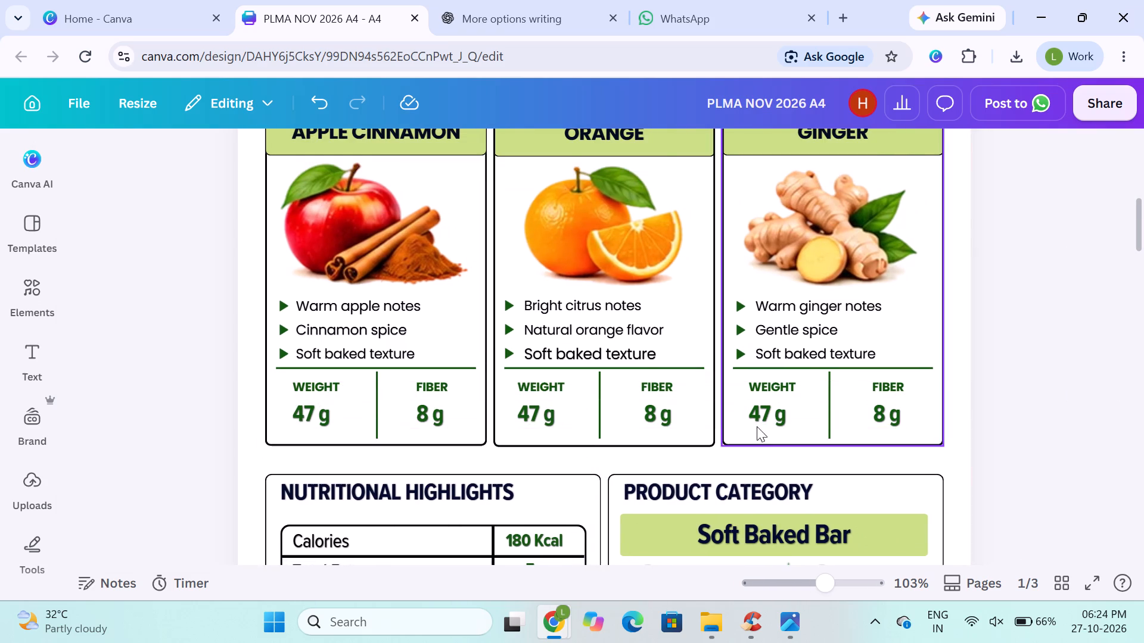
left_click(775, 418)
key("Up")
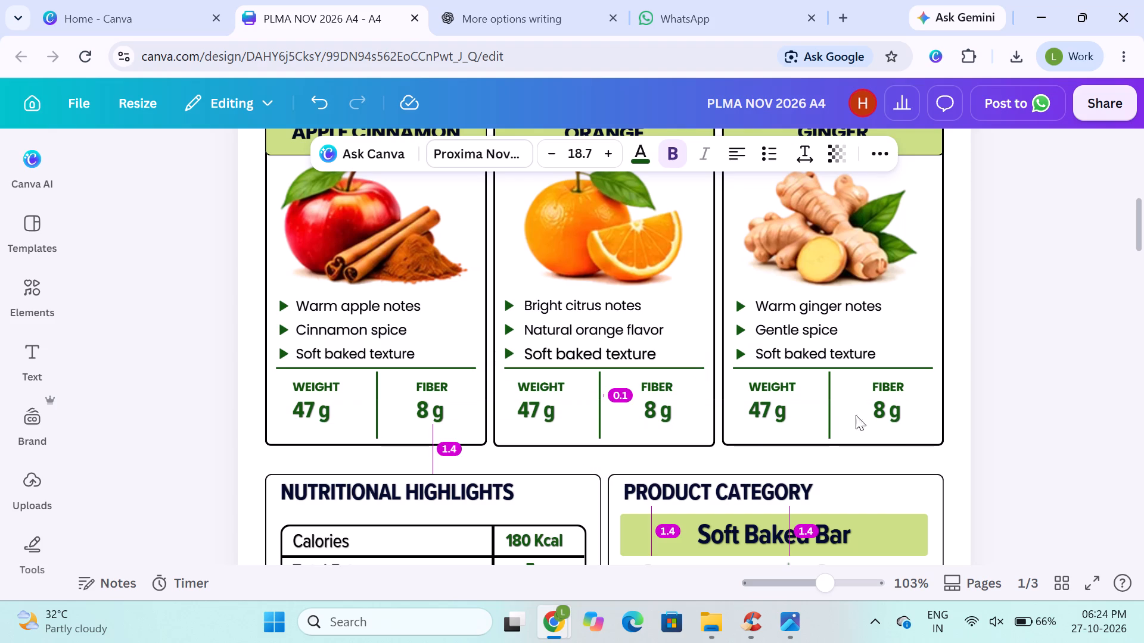
key("Down")
left_click(1046, 398)
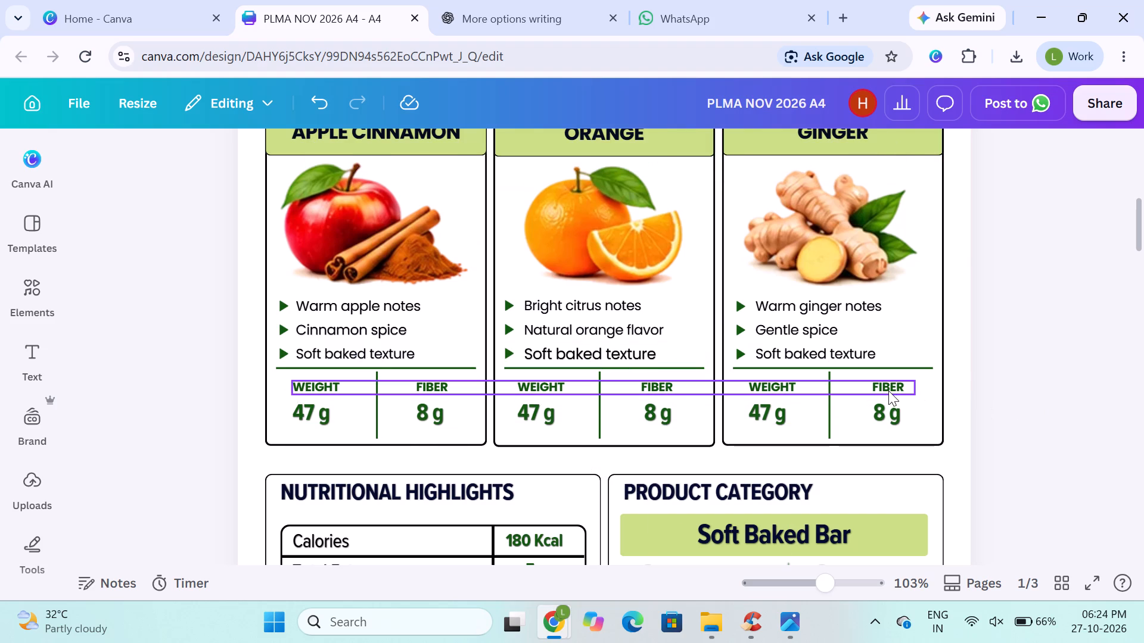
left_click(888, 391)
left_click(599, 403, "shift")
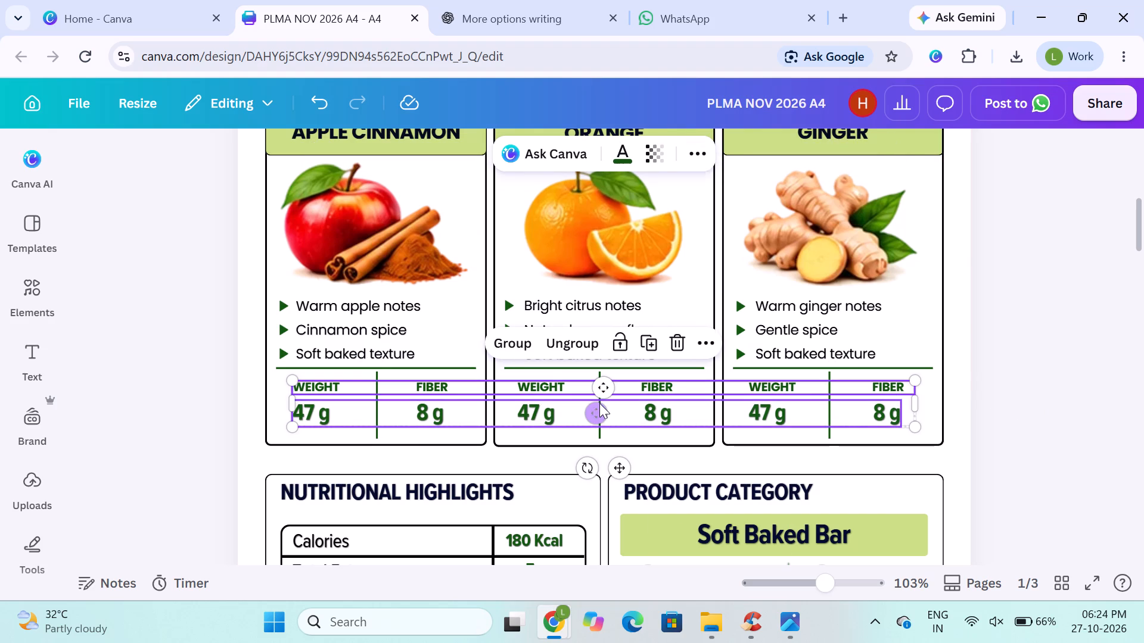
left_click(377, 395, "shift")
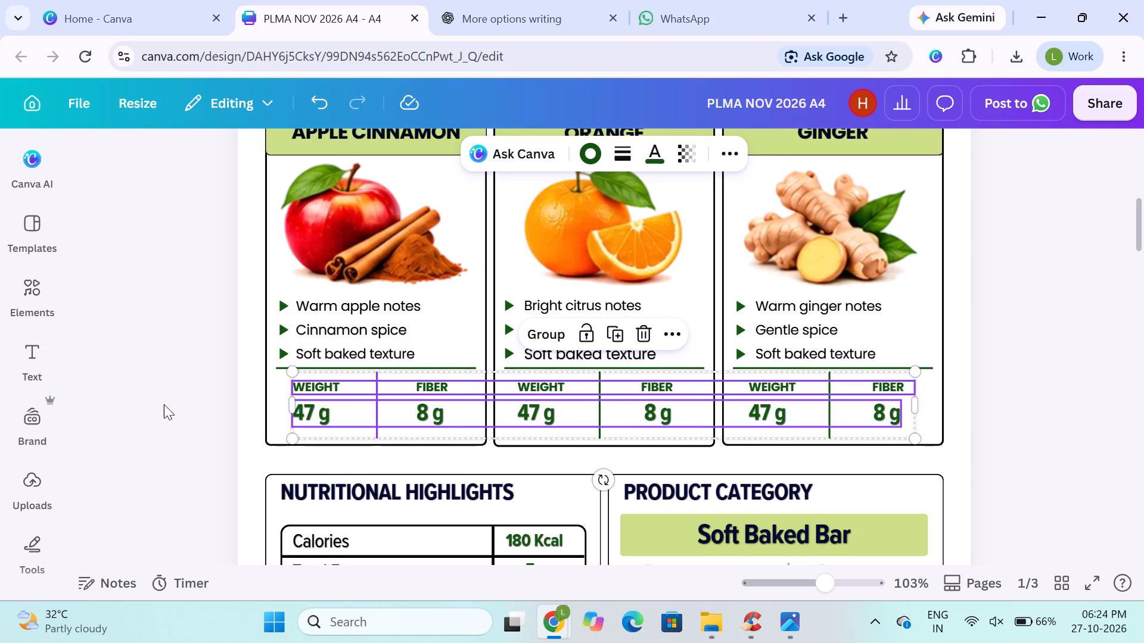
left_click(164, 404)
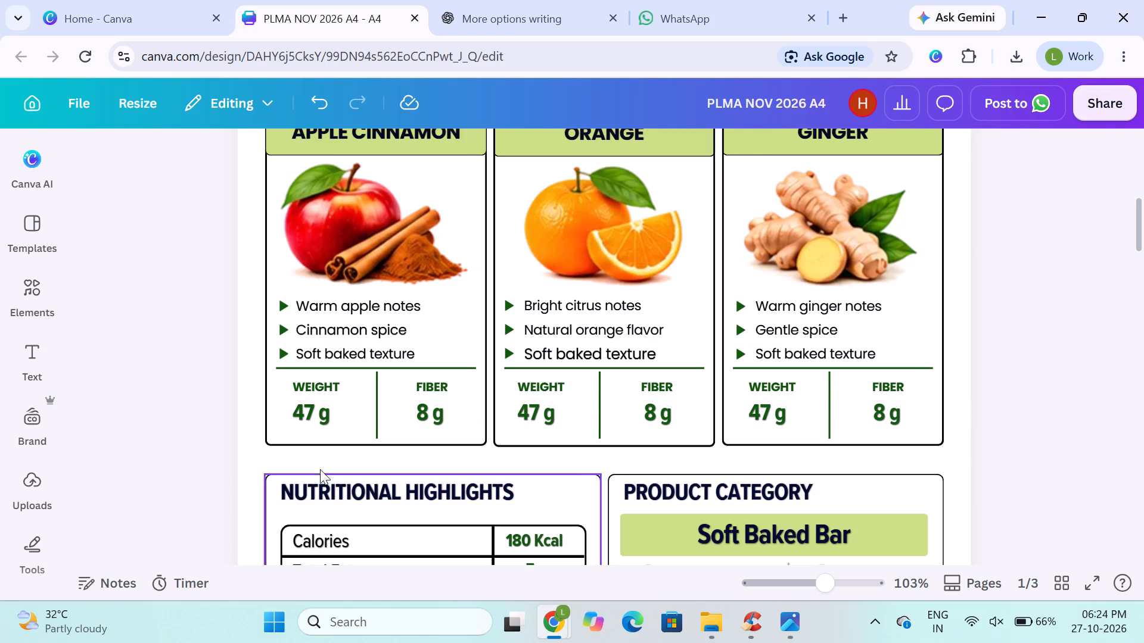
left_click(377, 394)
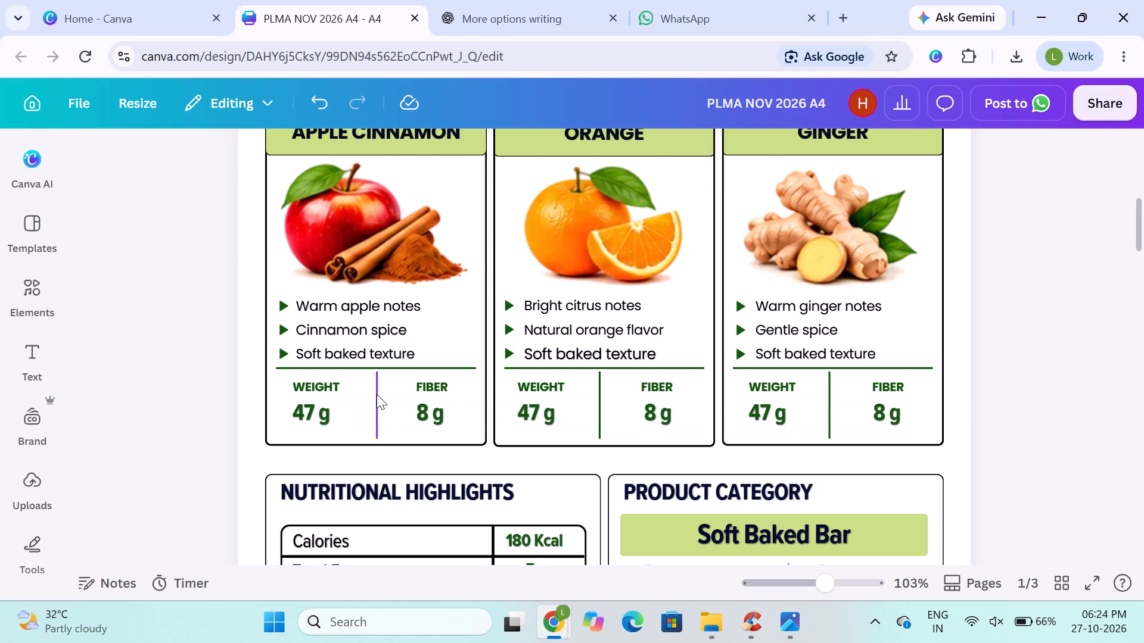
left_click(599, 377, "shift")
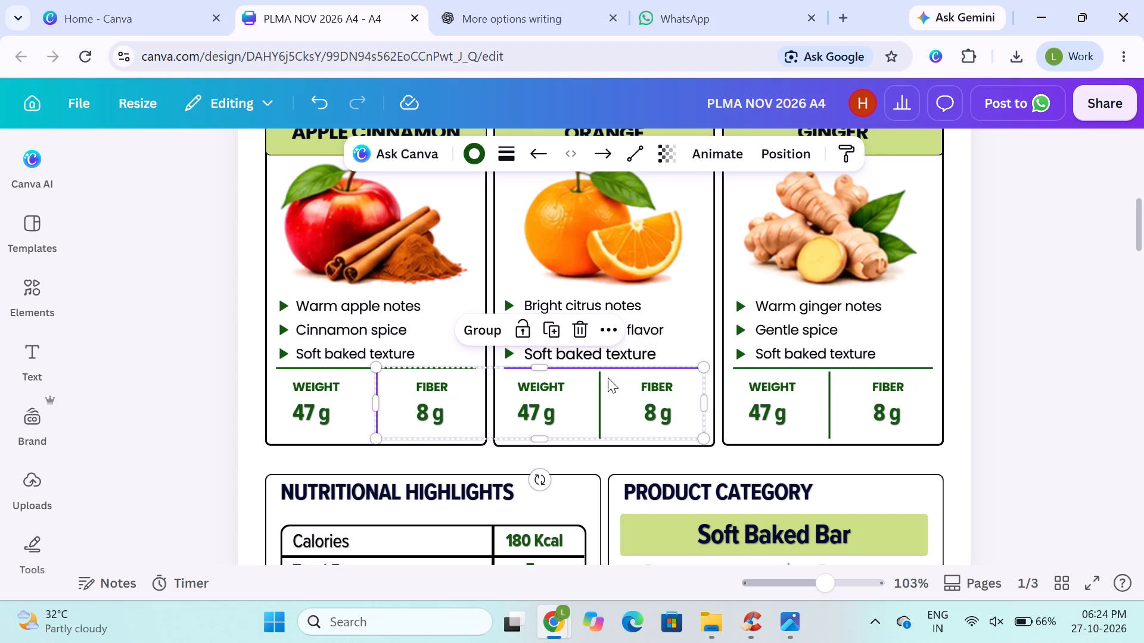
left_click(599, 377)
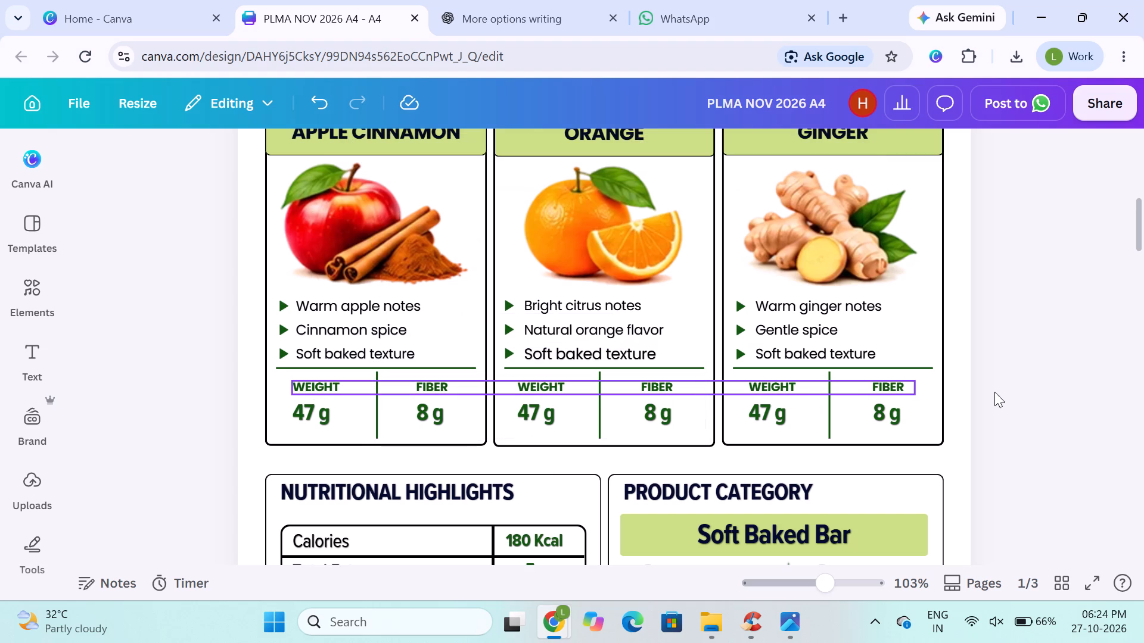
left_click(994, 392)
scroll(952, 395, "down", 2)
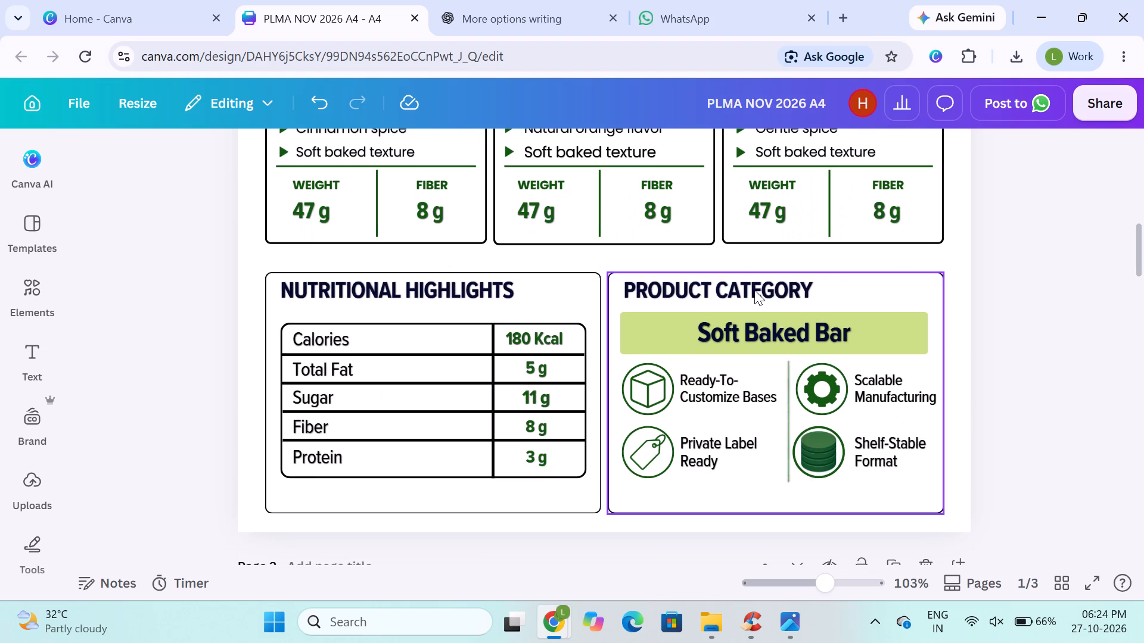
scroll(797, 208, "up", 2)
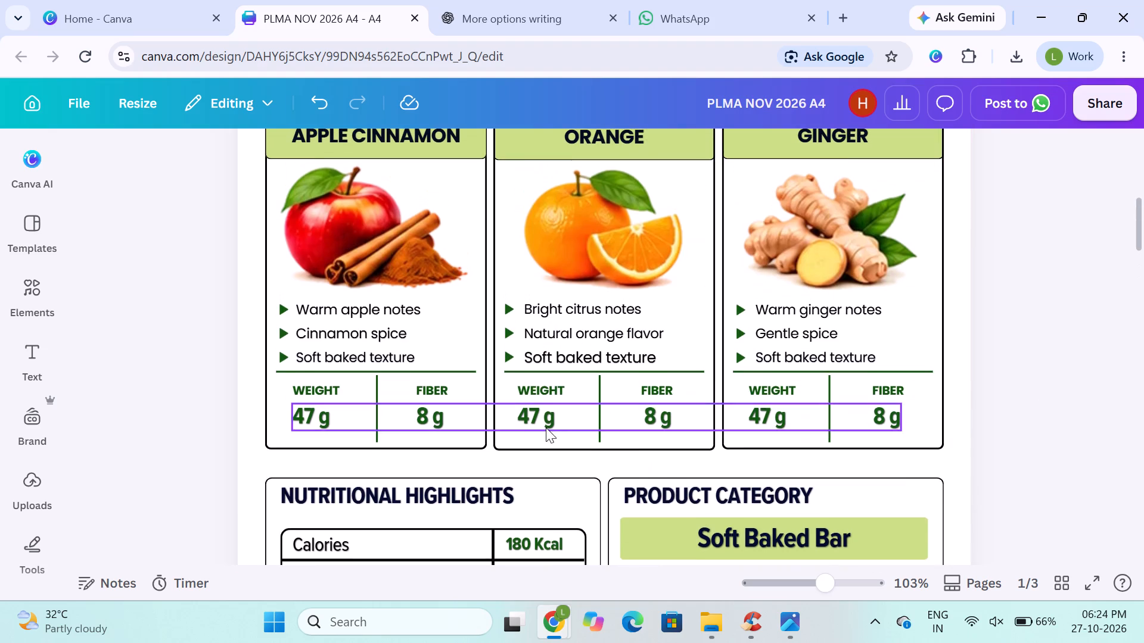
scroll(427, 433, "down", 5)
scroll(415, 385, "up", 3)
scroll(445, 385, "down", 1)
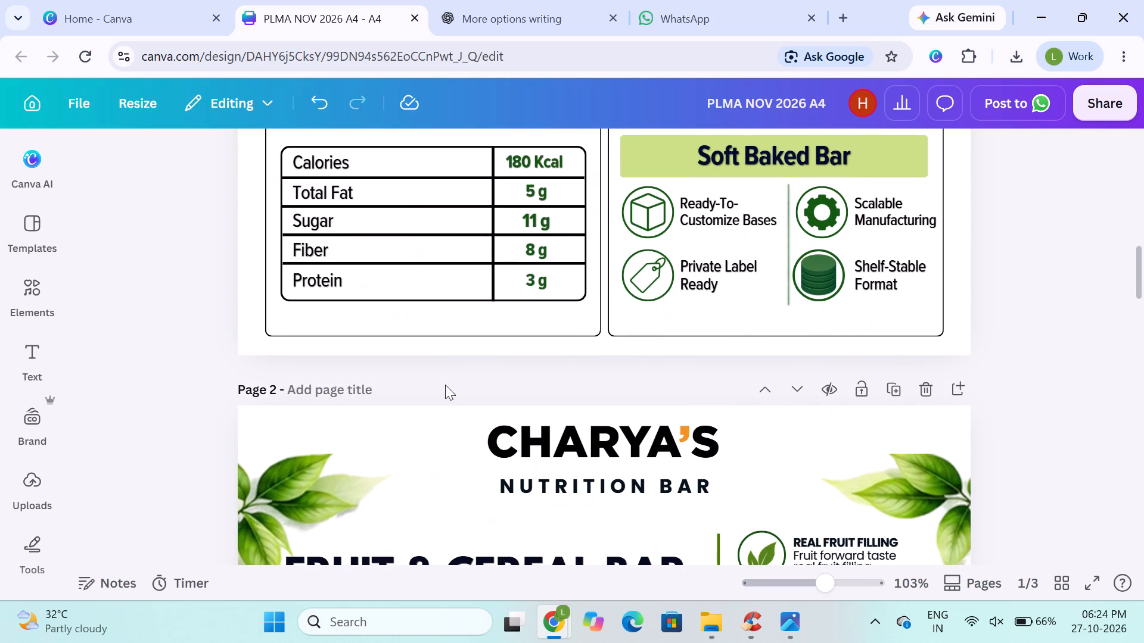
Change the NUTRITION BAR subtitle at the top of page 2 to NUTRITION BARS.
left_click(175, 358)
scroll(477, 370, "down", 2)
scroll(613, 319, "down", 1)
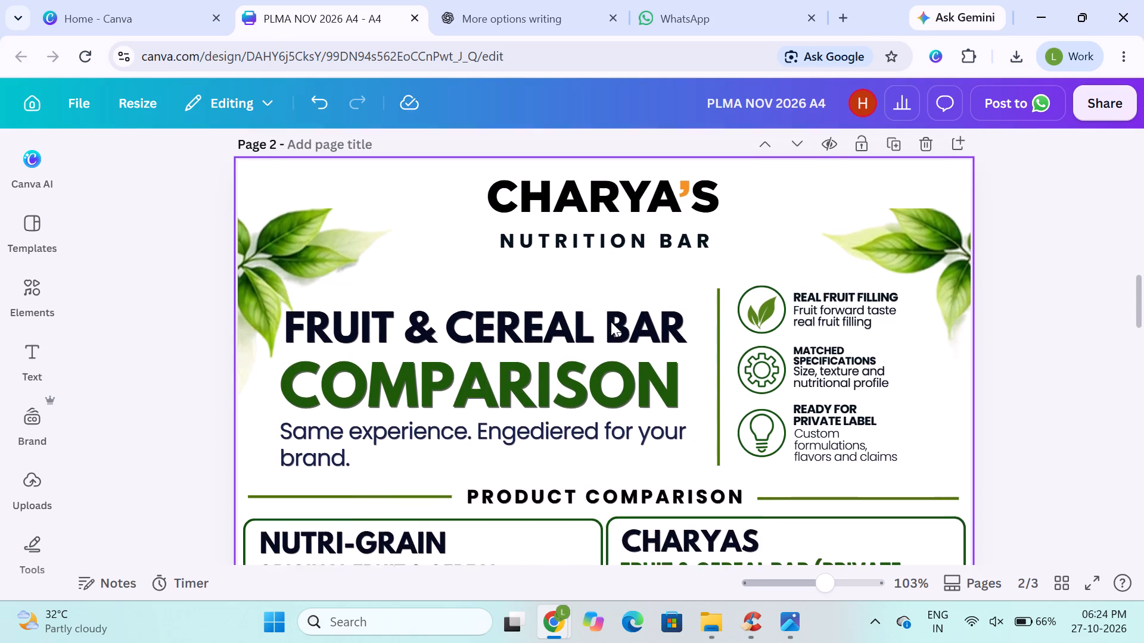
scroll(611, 321, "down", 1)
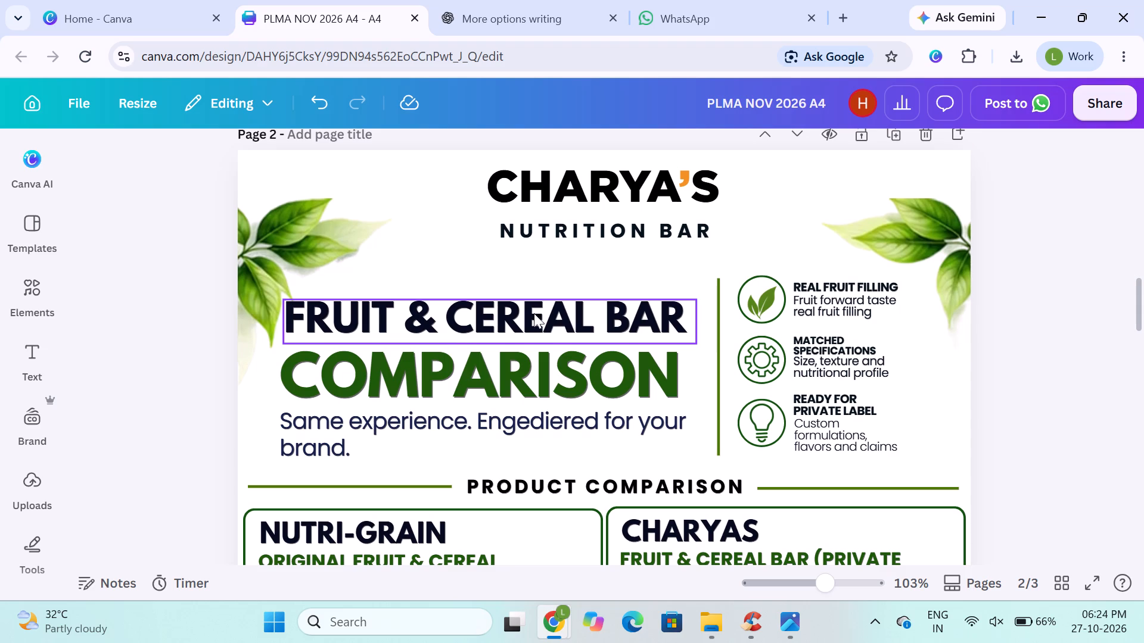
double_click(705, 226)
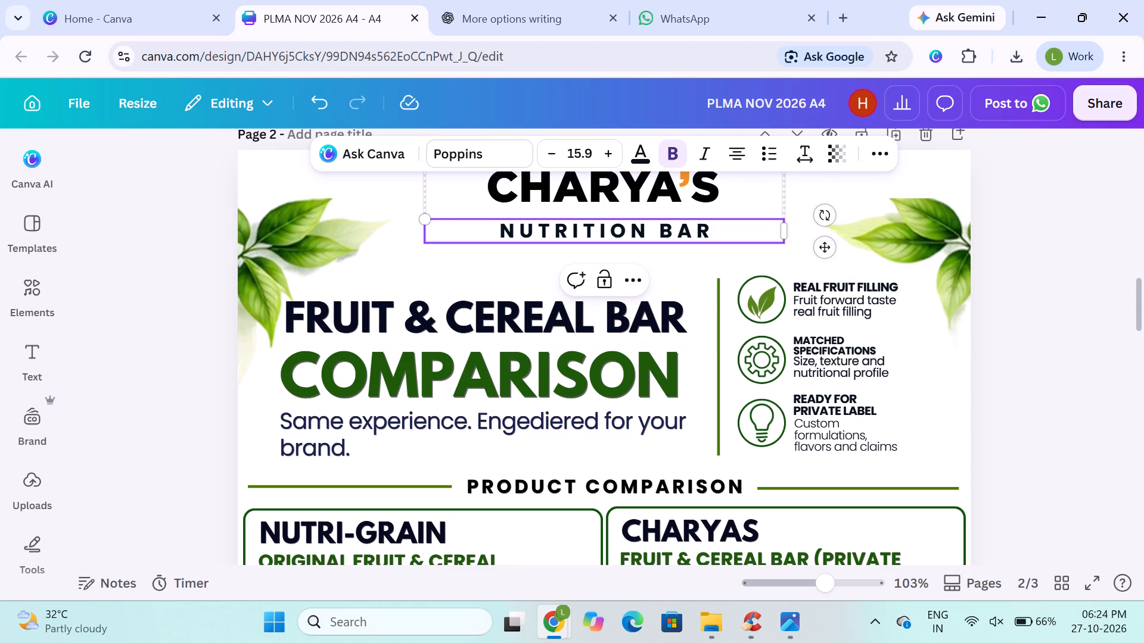
key("Right")
key("s")
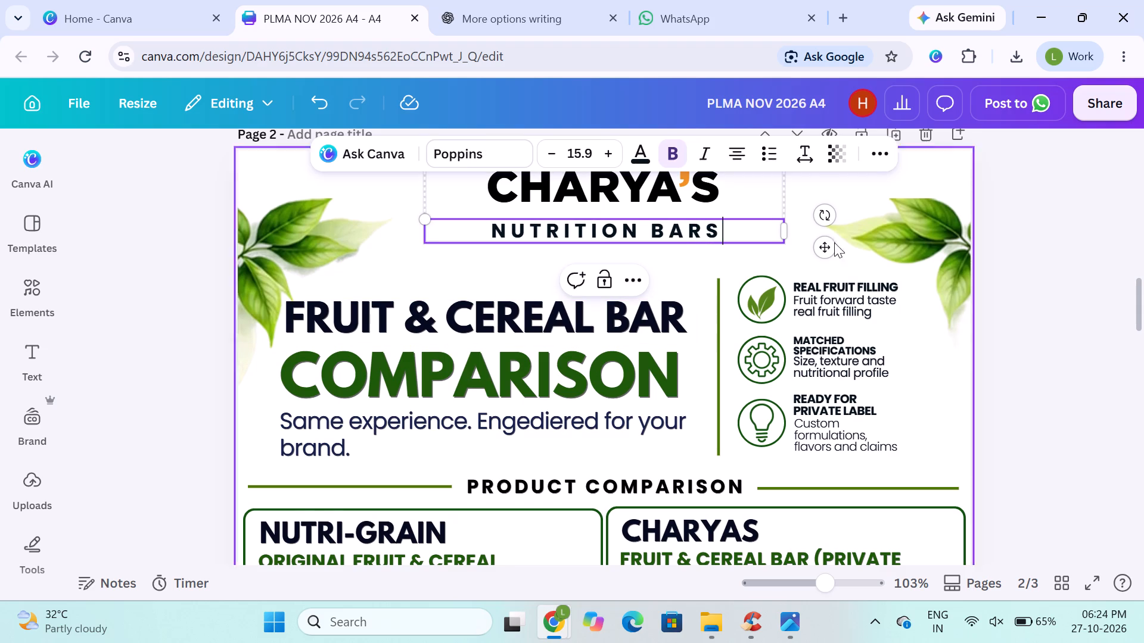
scroll(933, 244, "up", 1)
left_click(1049, 290)
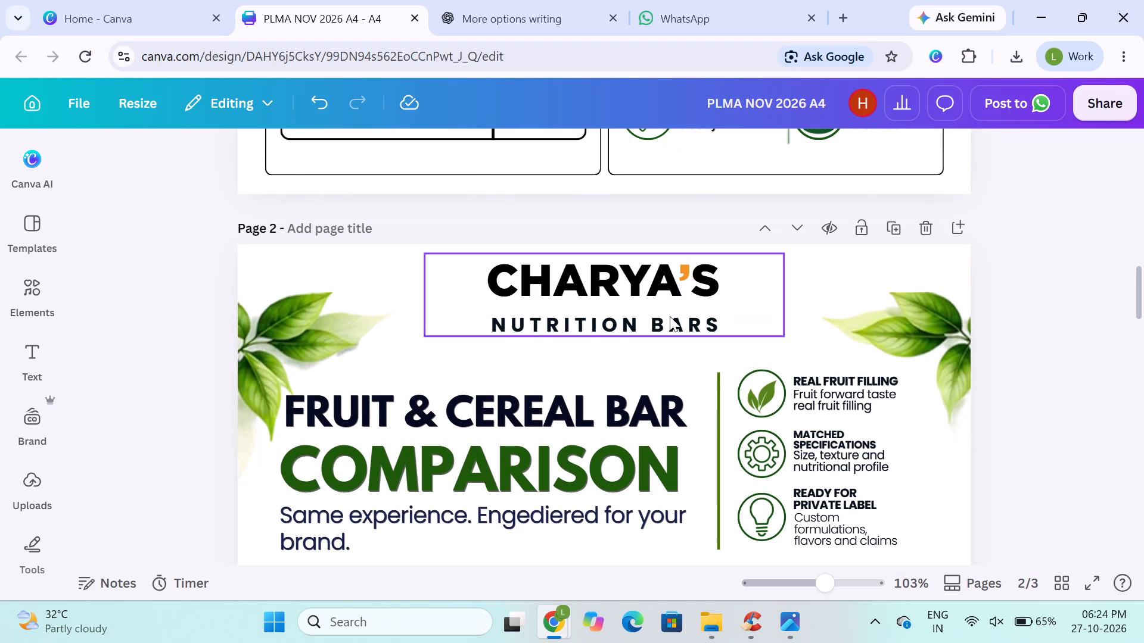
Ungroup the CHARYA'S title and NUTRITION BARS subtitle on page 2.
left_click(670, 316)
left_click(526, 219)
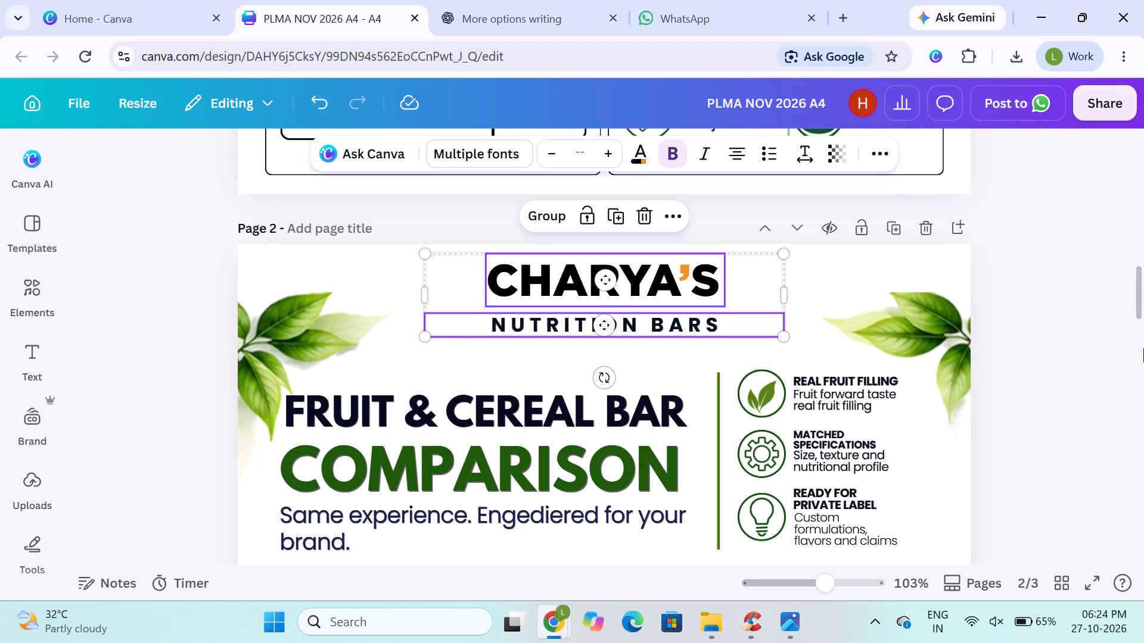
left_click(1143, 348)
left_click(1042, 343)
Narrow the NUTRITION BARS text box on page 2 so it fits tightly around its text.
left_click(641, 274)
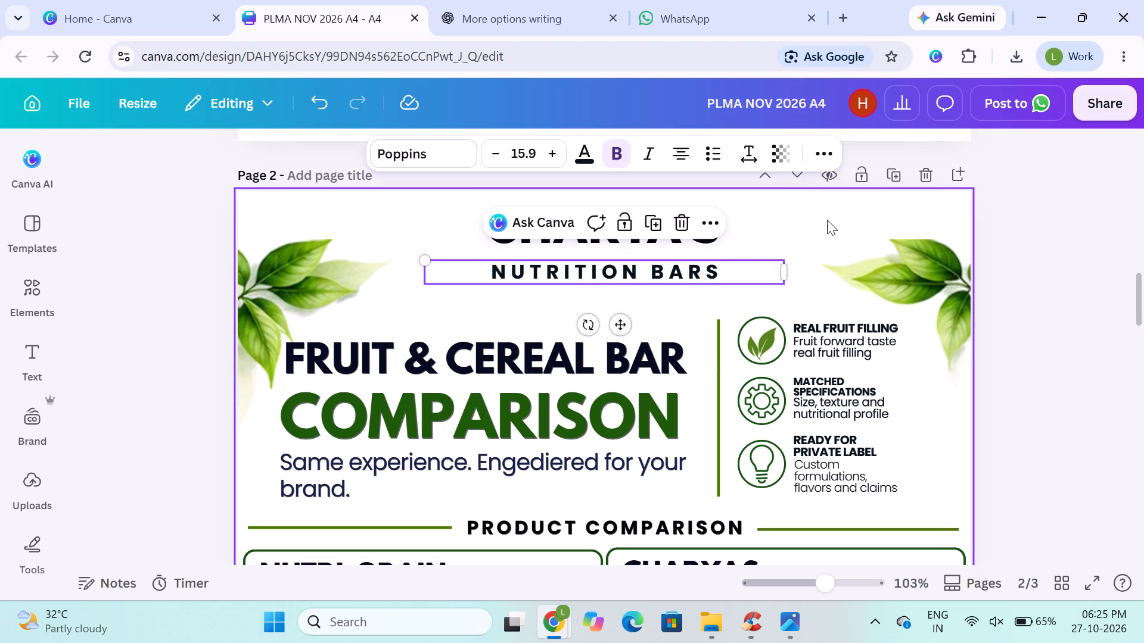
left_click_drag(785, 273, 735, 276)
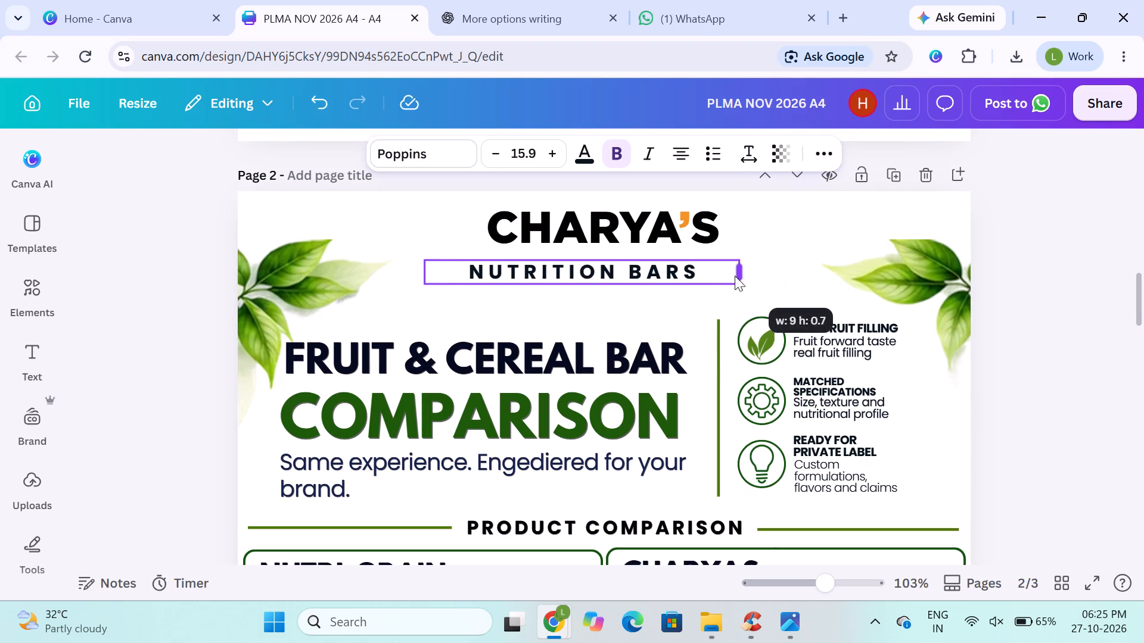
left_click_drag(735, 276, 660, 271)
Centre the NUTRITION BARS subtitle and the CHARYA'S title horizontally on page 2.
left_click(832, 158)
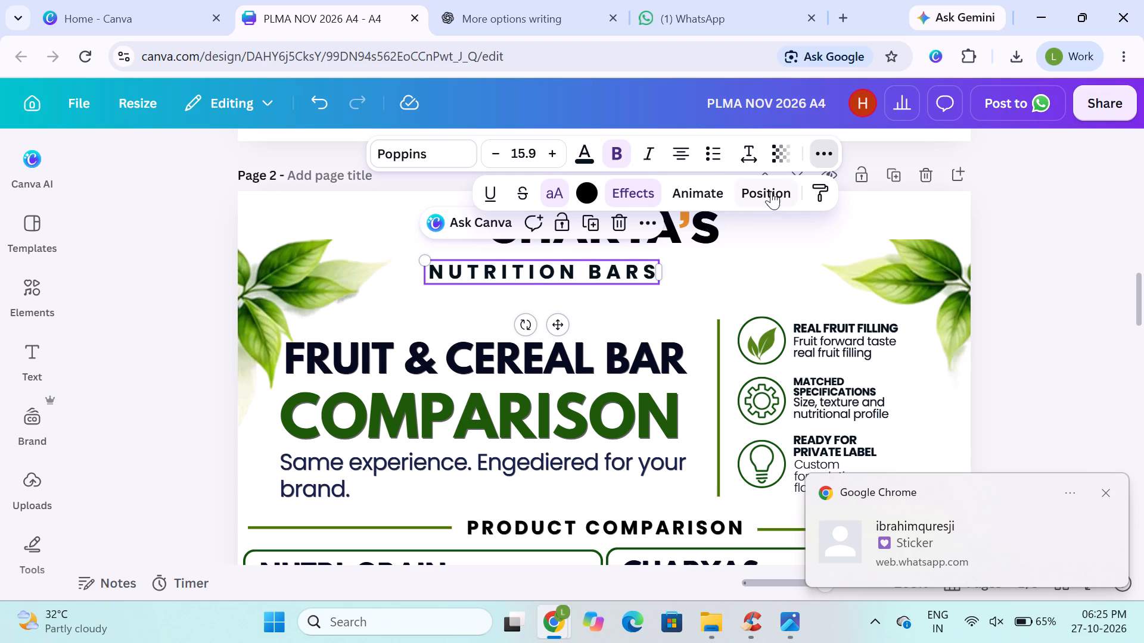
left_click(771, 189)
left_click(123, 464)
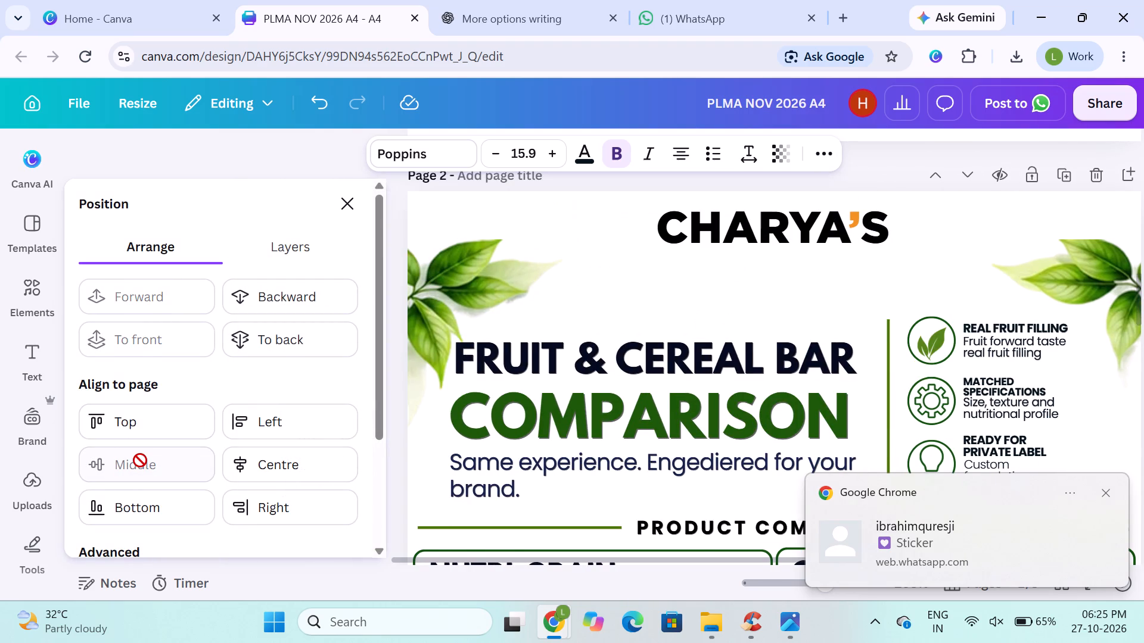
key("ctrl+z")
left_click(269, 454)
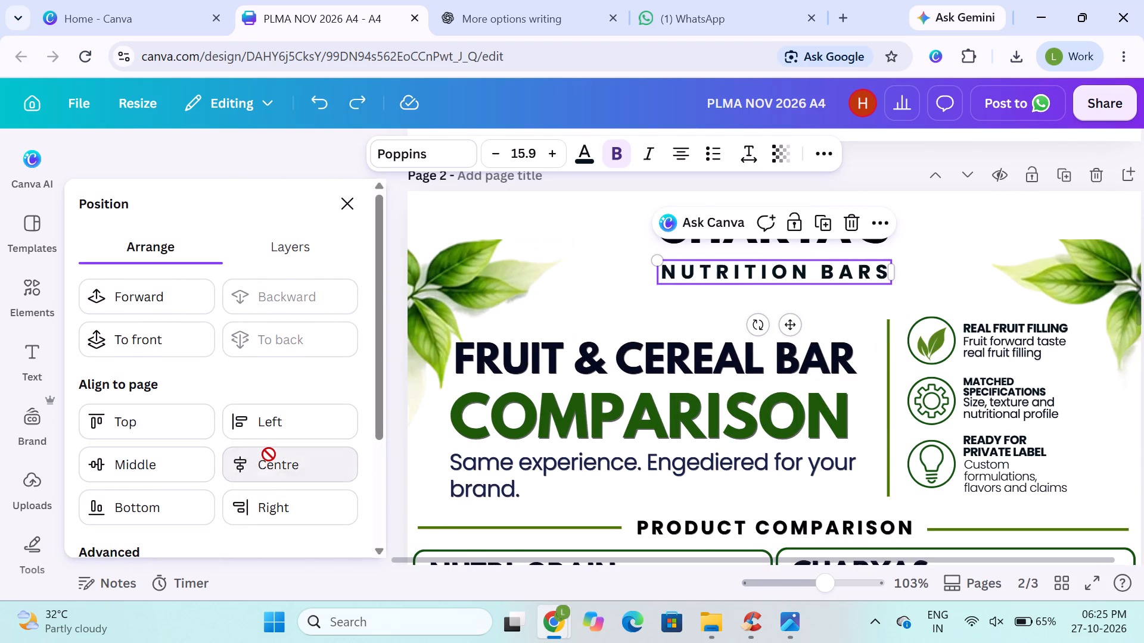
scroll(592, 413, "left", 1)
left_click(775, 244)
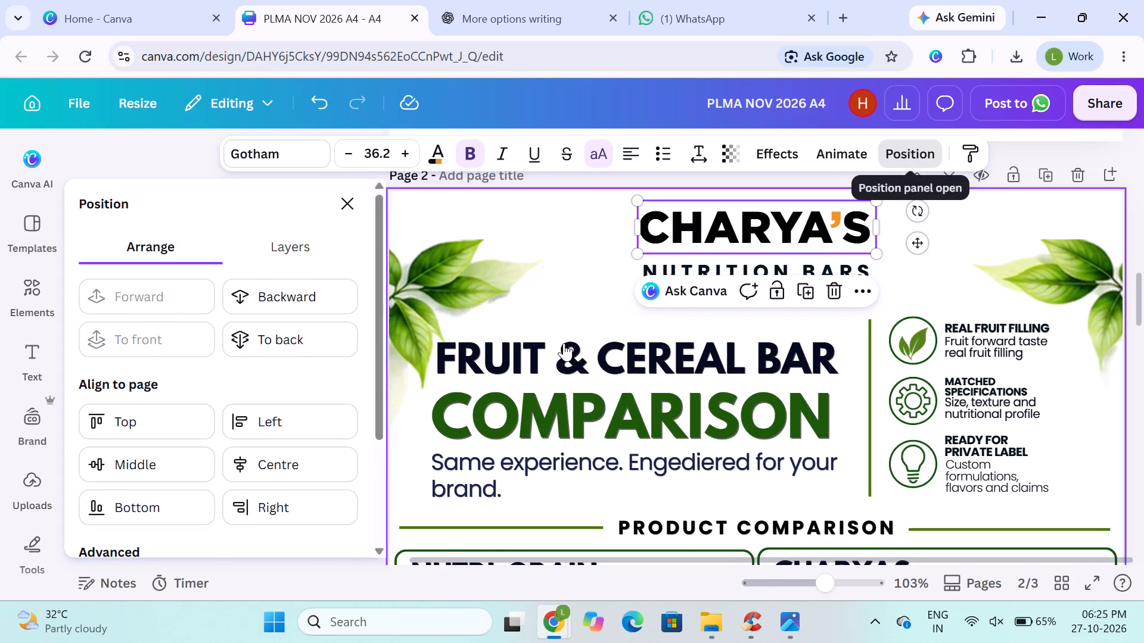
left_click(279, 466)
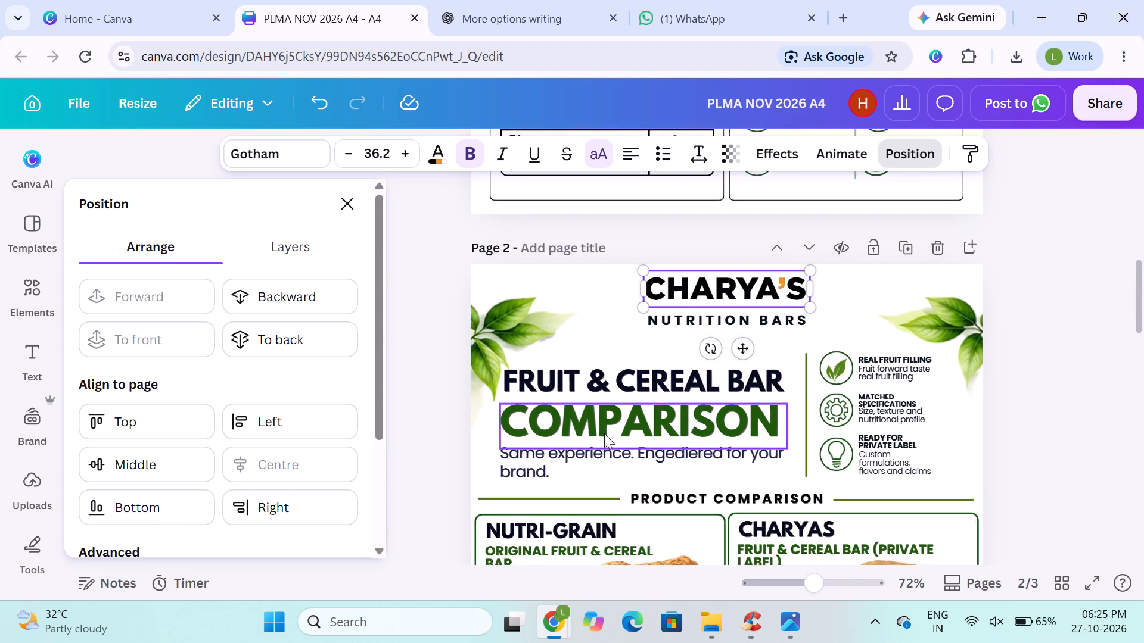
left_click(421, 413)
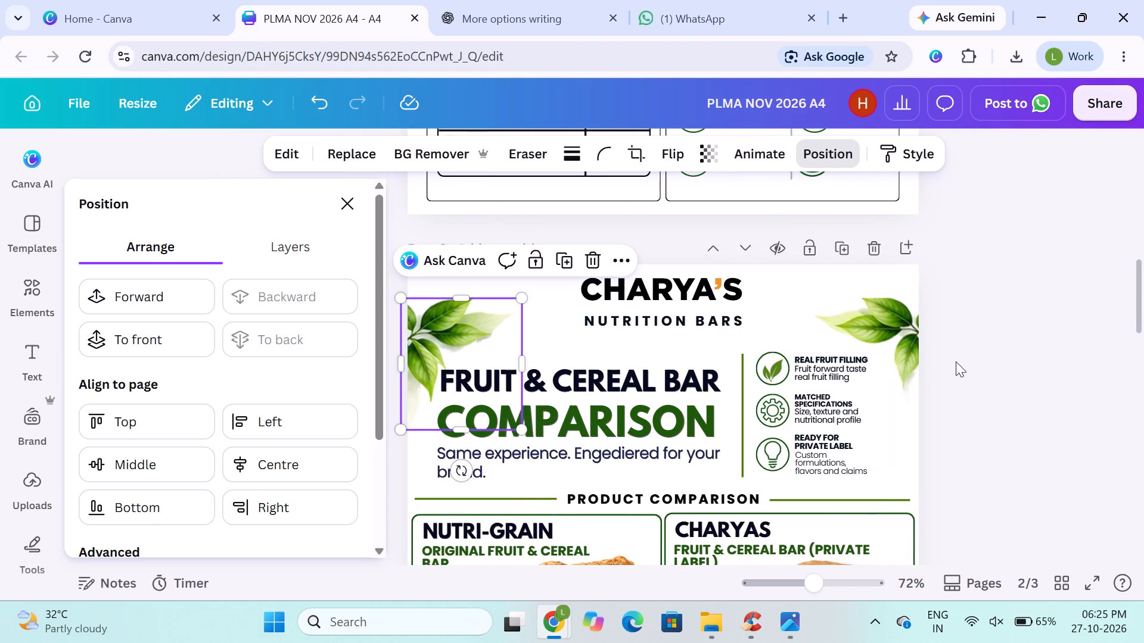
left_click(956, 361)
Nudge the CHARYA'S title on page 2 slightly down, closer to the NUTRITION BARS subtitle.
scroll(962, 358, "up", 2)
left_click(573, 453)
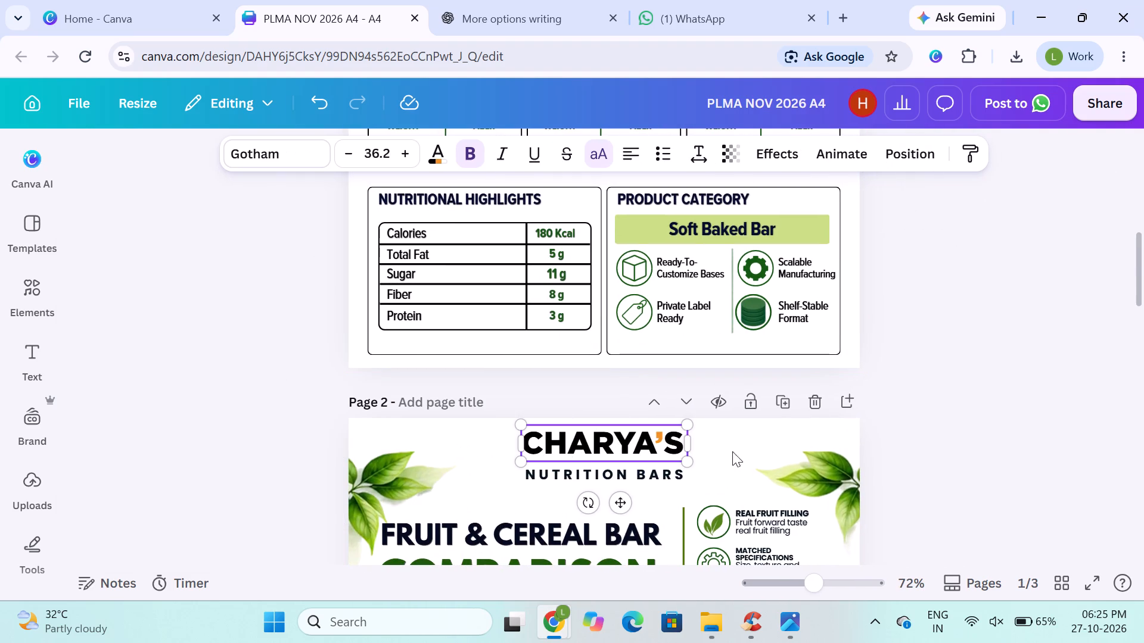
key("Down")
key("Down")
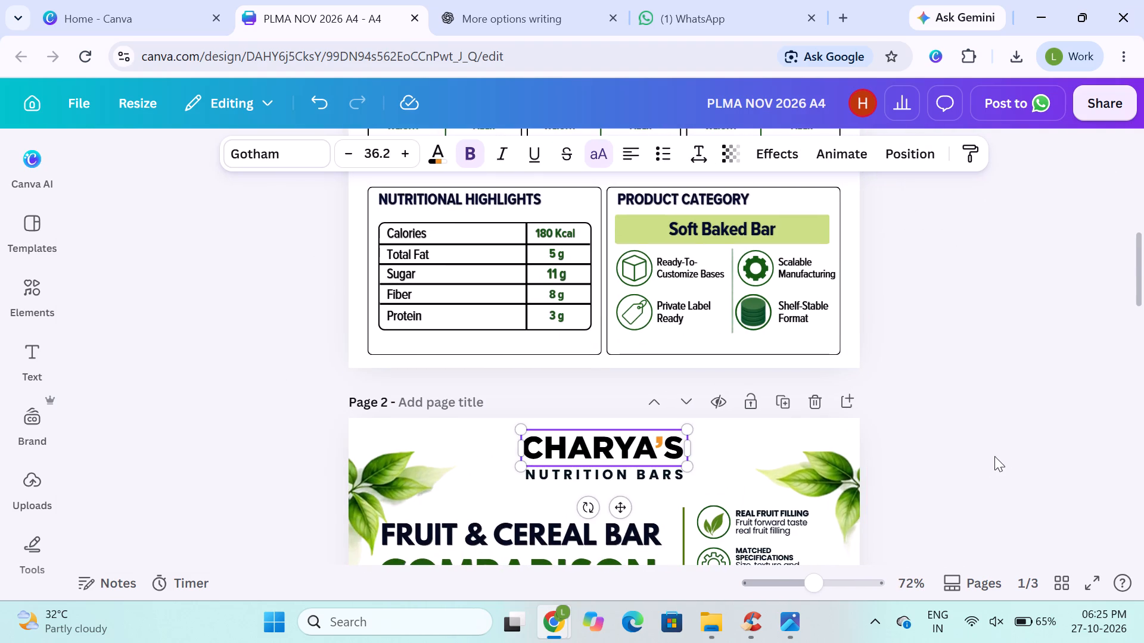
left_click(999, 455)
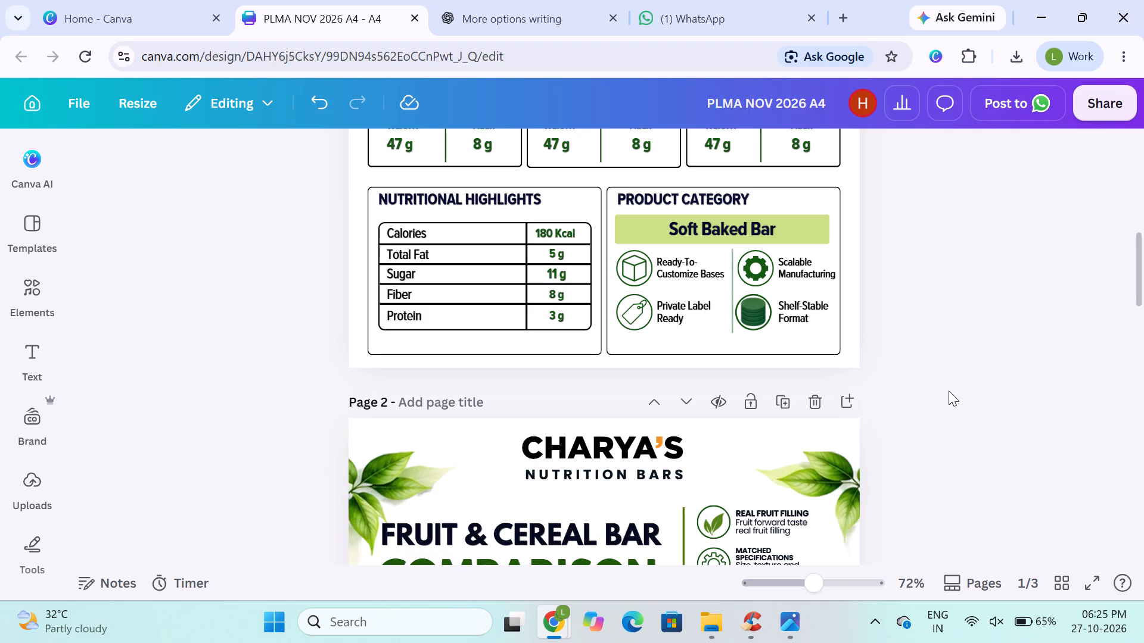
Group the CHARYA'S title and NUTRITION BARS subtitle on page 2.
left_click(949, 391)
scroll(949, 391, "up", 2)
scroll(869, 418, "down", 3)
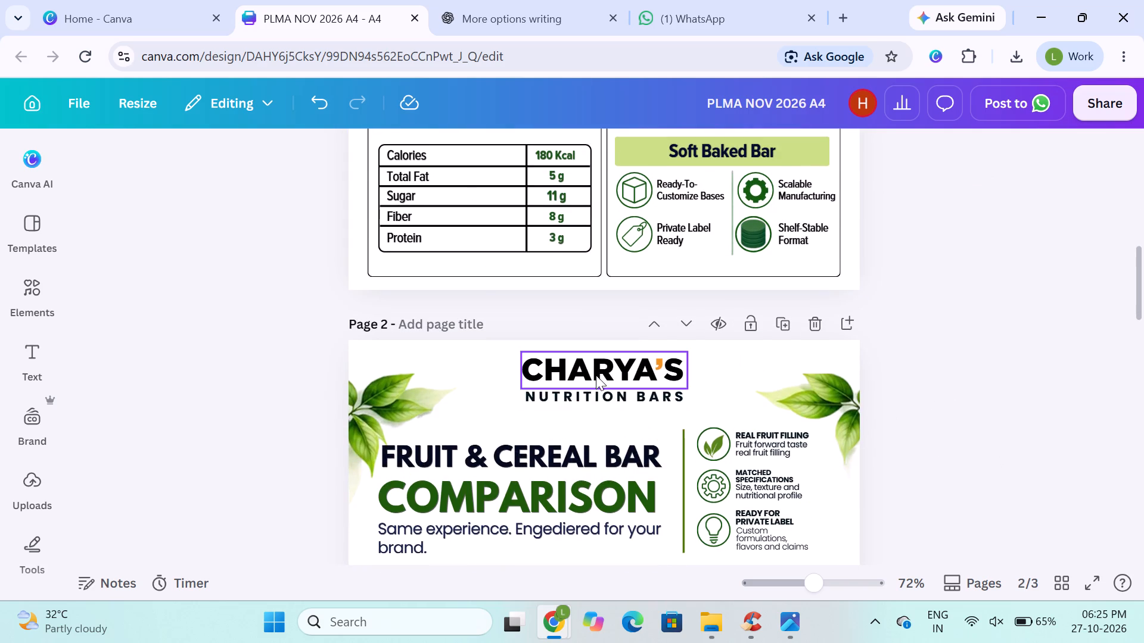
left_click(596, 375)
left_click(596, 390, "shift")
left_click(537, 307)
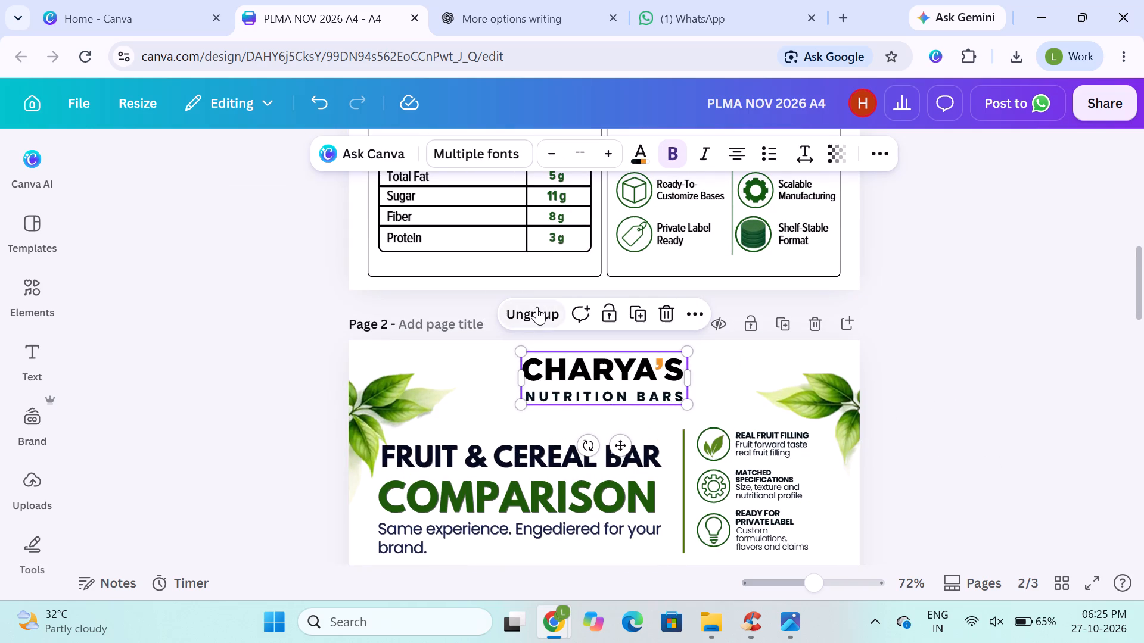
Replace page 1's CHARYA'S NUTRITION BAR logo with a duplicate of page 2's grouped CHARYA'S NUTRITION BARS logo.
key("ctrl+d")
left_click_drag(626, 394, 621, 352)
scroll(626, 394, "up", 9)
left_click(613, 253)
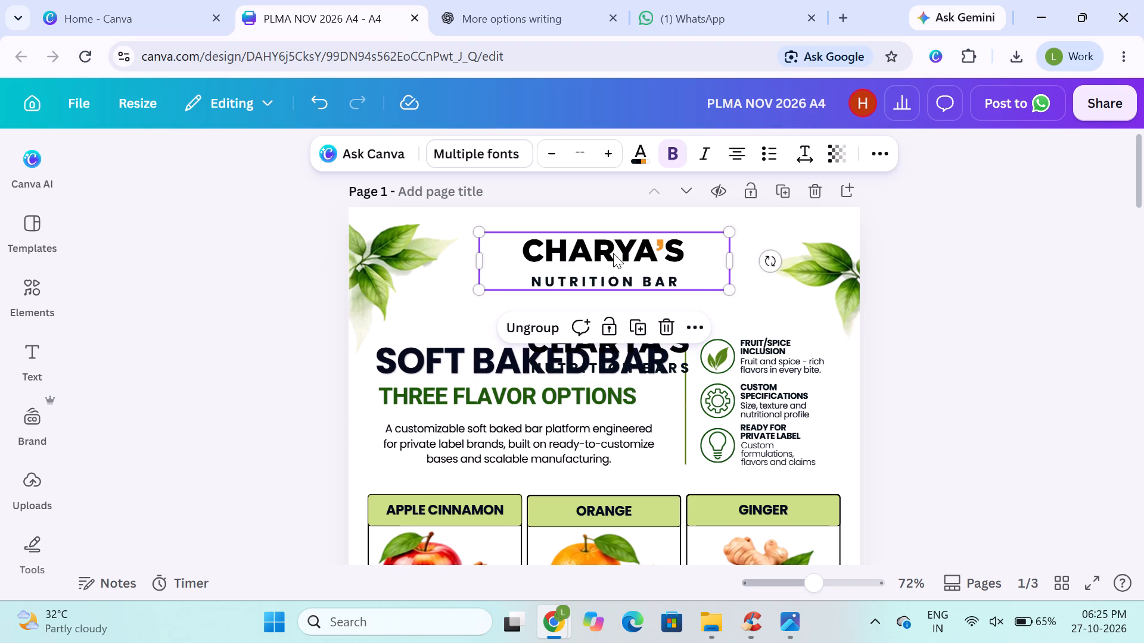
key("BackSpace")
left_click_drag(618, 339, 616, 252)
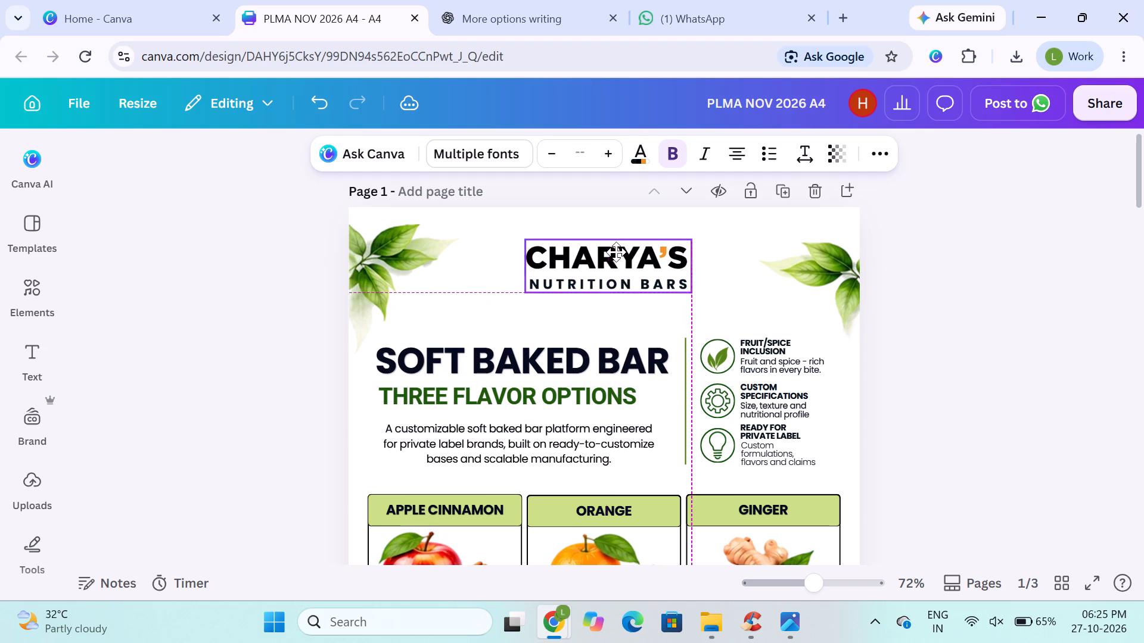
left_click_drag(616, 252, 615, 251)
Centre the CHARYA'S NUTRITION BARS logo group horizontally on page 1.
left_click(885, 145)
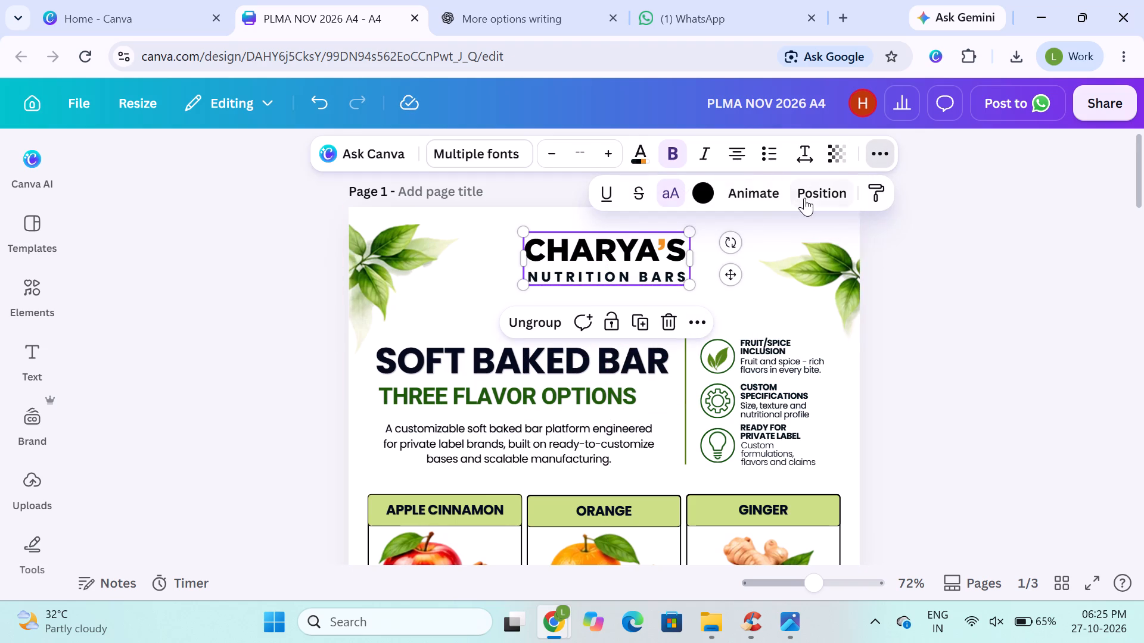
left_click(809, 196)
left_click(279, 468)
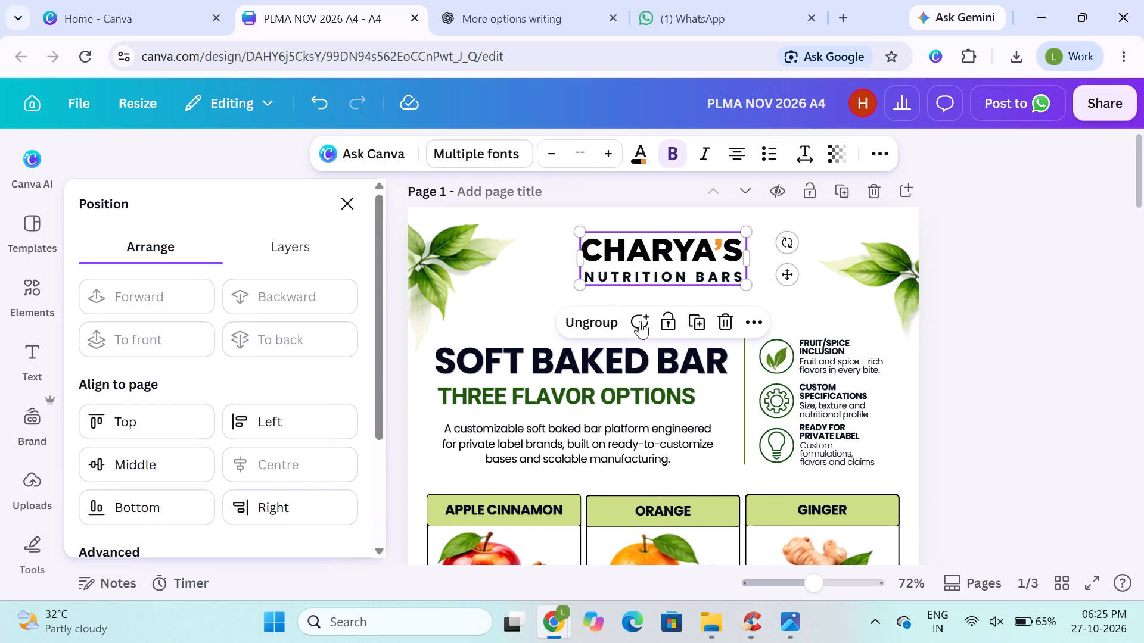
Nudge the CHARYA'S NUTRITION BARS logo group slightly up on page 1.
key("Up")
key("Up")
key("Up")
left_click(1044, 356)
key("Up")
key("Up")
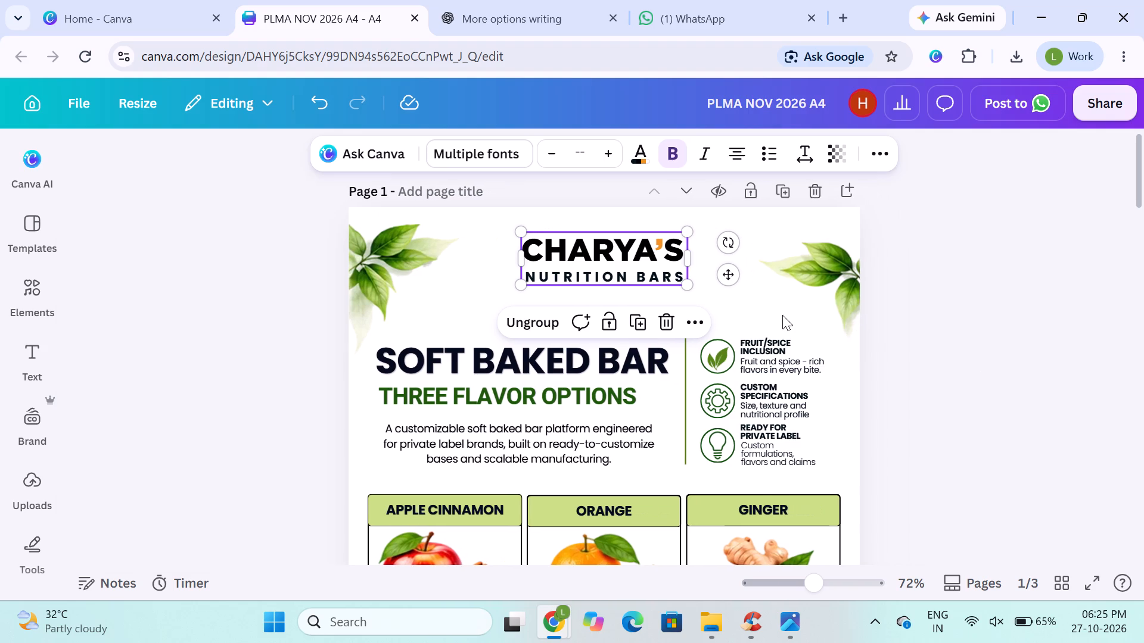
key("Up")
left_click(635, 270)
key("Up")
key("Up")
key("Up")
left_click(986, 307)
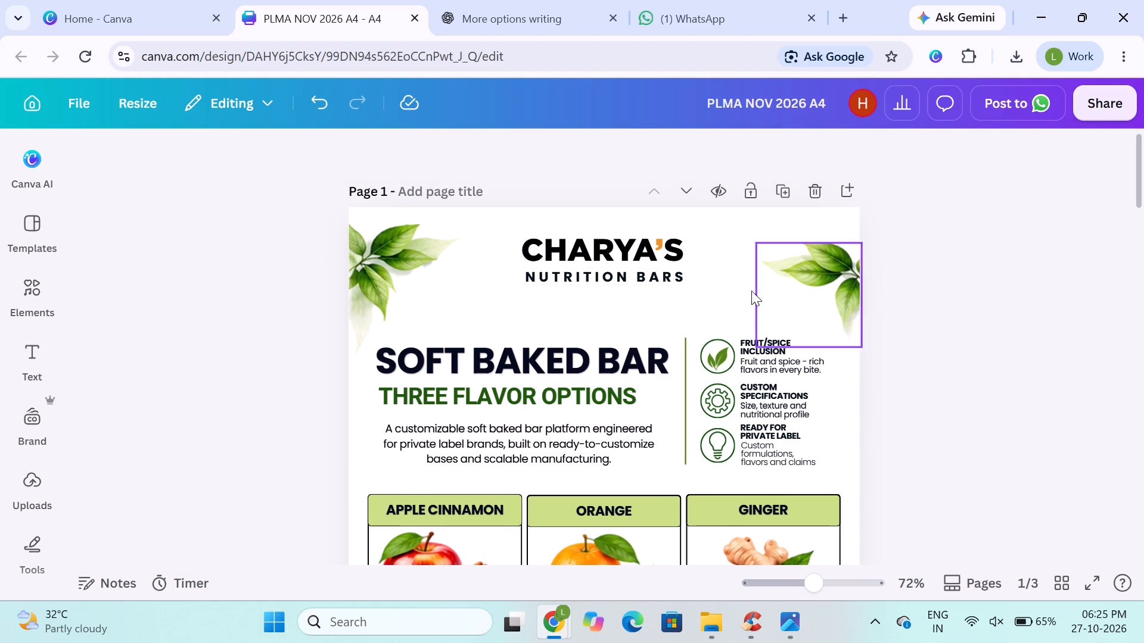
left_click(642, 263)
key("Up")
key("Up")
left_click(994, 306)
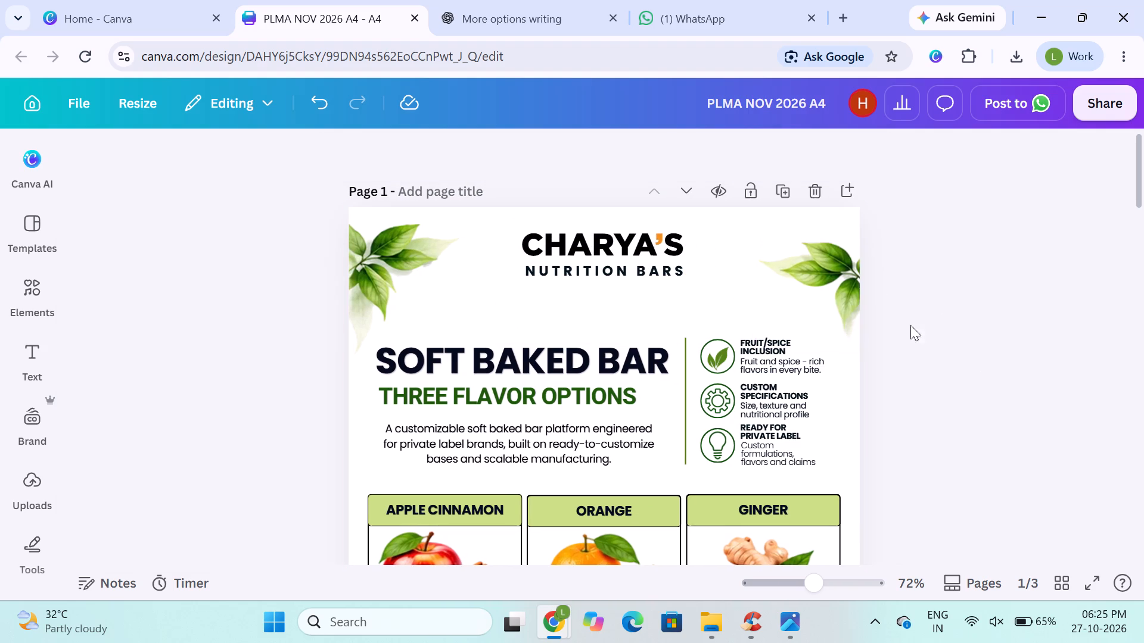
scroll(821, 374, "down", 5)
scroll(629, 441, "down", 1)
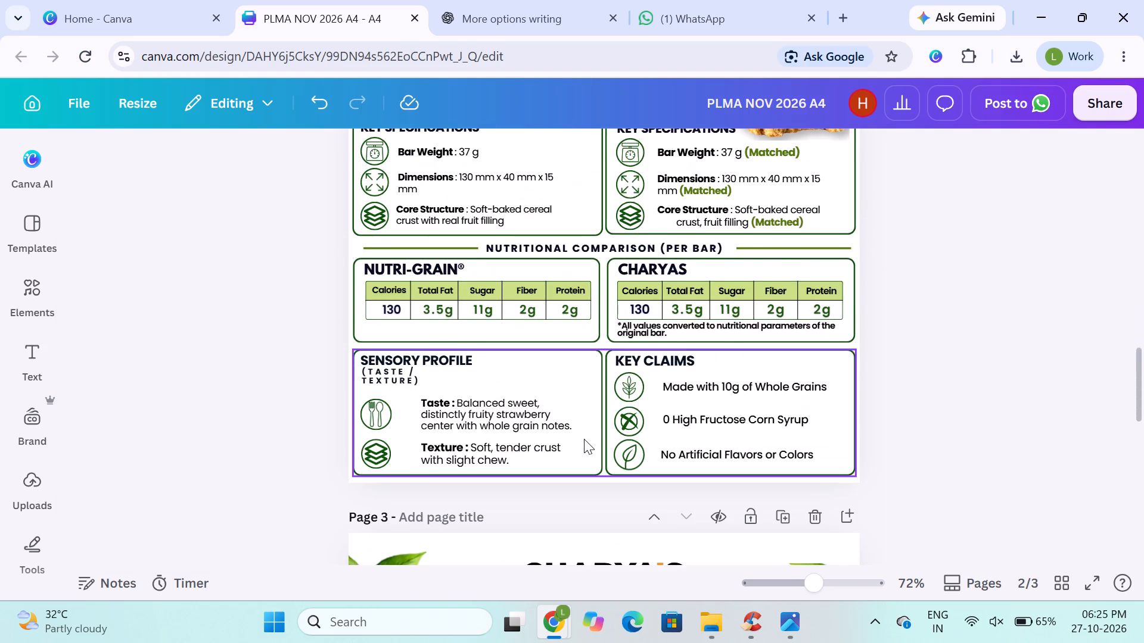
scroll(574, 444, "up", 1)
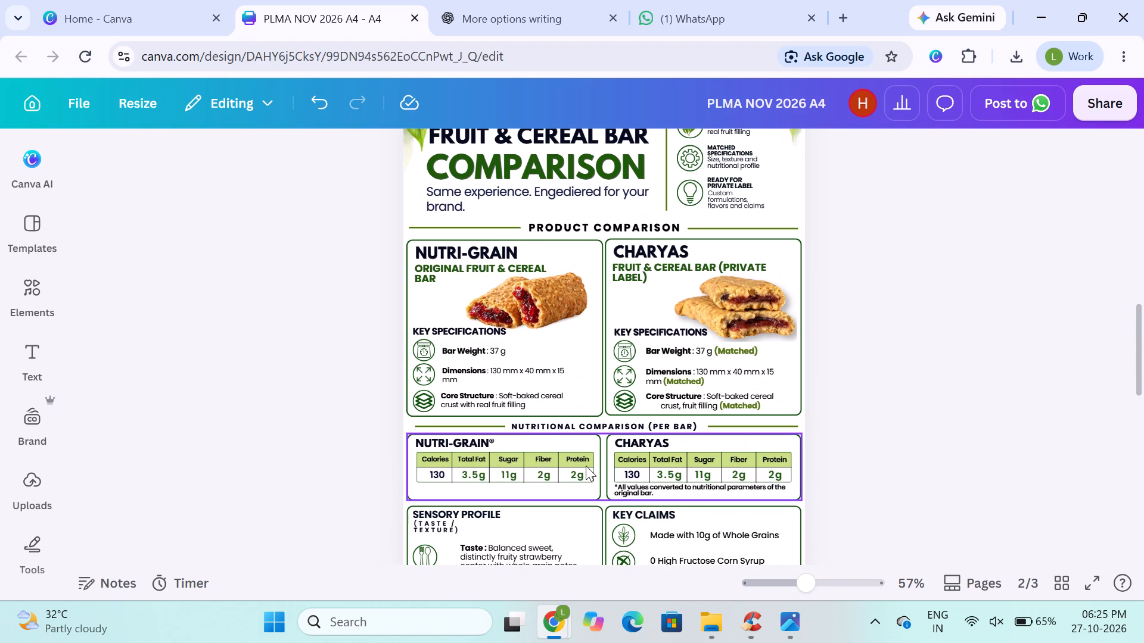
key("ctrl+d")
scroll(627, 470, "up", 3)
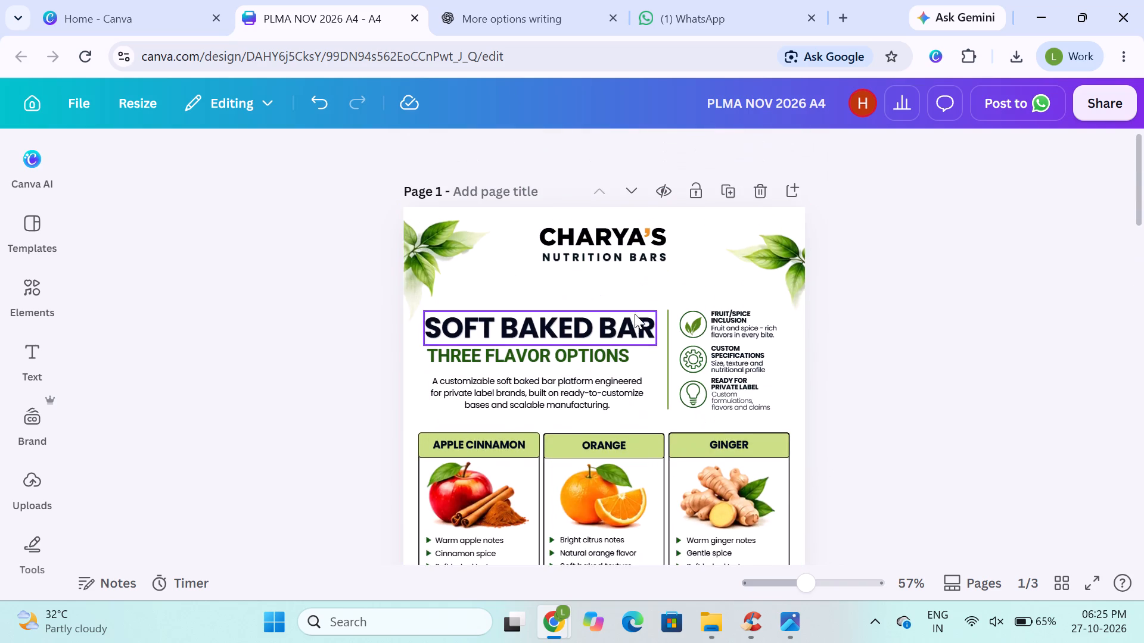
Undo the last nudge of page 1's logo group and move the group slightly higher above the SOFT BAKED BAR heading.
left_click(608, 249)
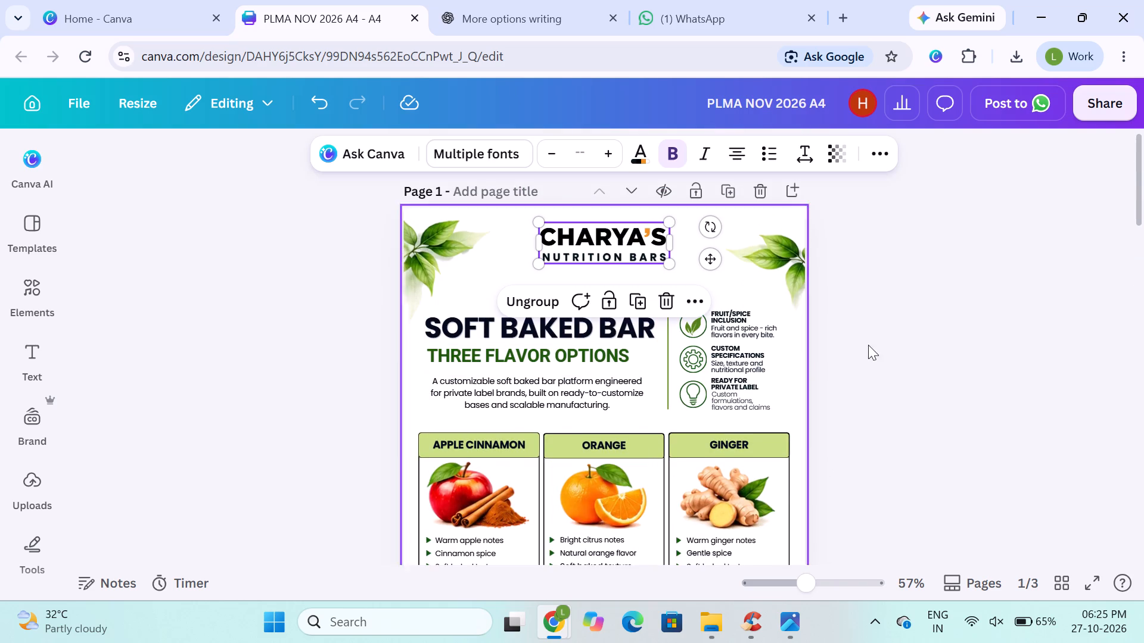
key("ctrl+z")
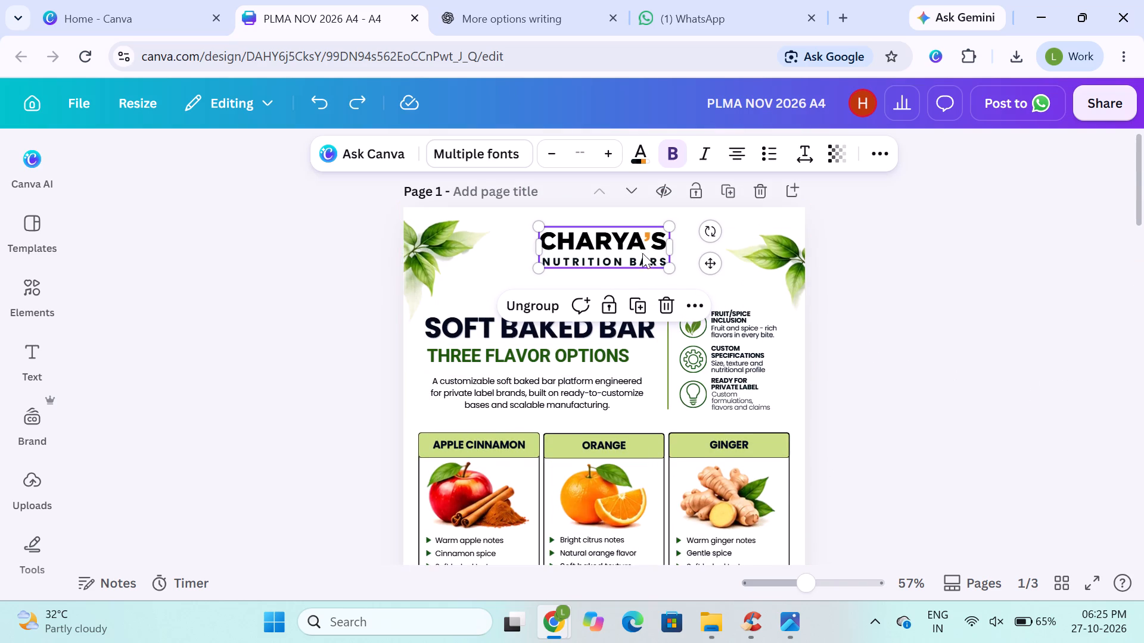
key("Down")
key("Up")
key("Up")
key("Up")
key("Up")
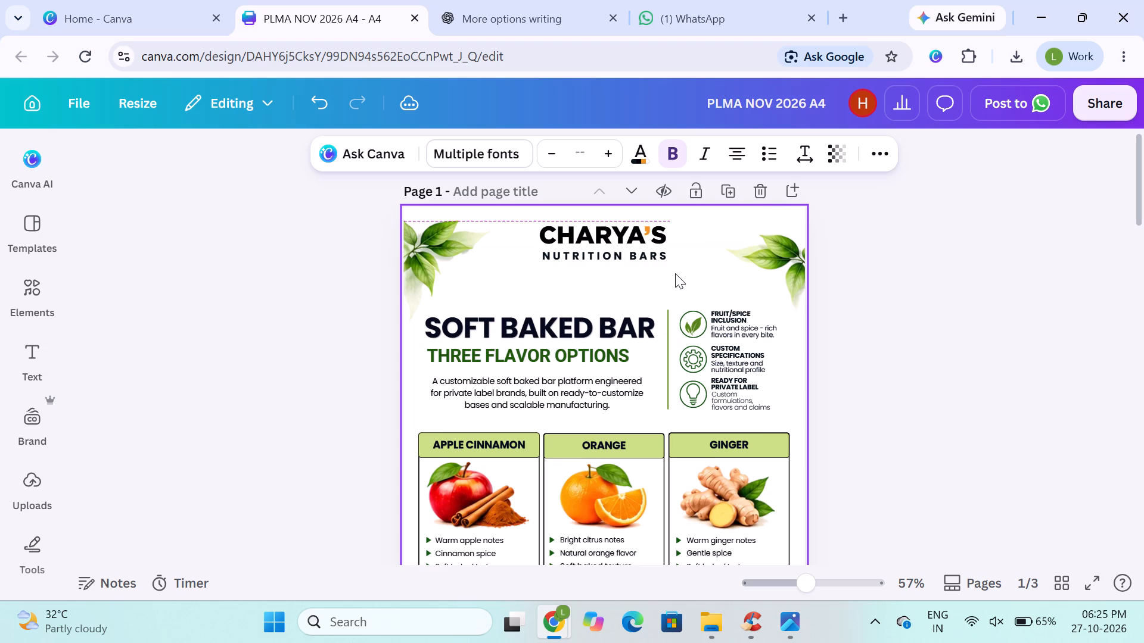
Replace page 3's existing CHARYA'S NUTRITION BAR logo with a duplicate of page 1's grouped CHARYA'S NUTRITION BARS logo.
left_click(882, 151)
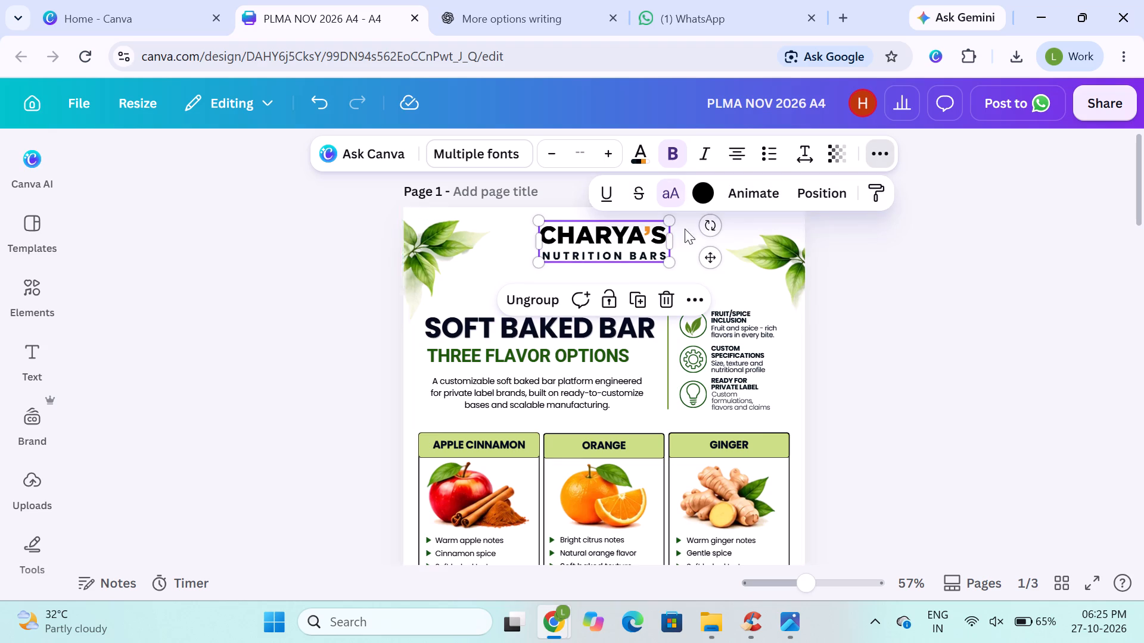
left_click(823, 194)
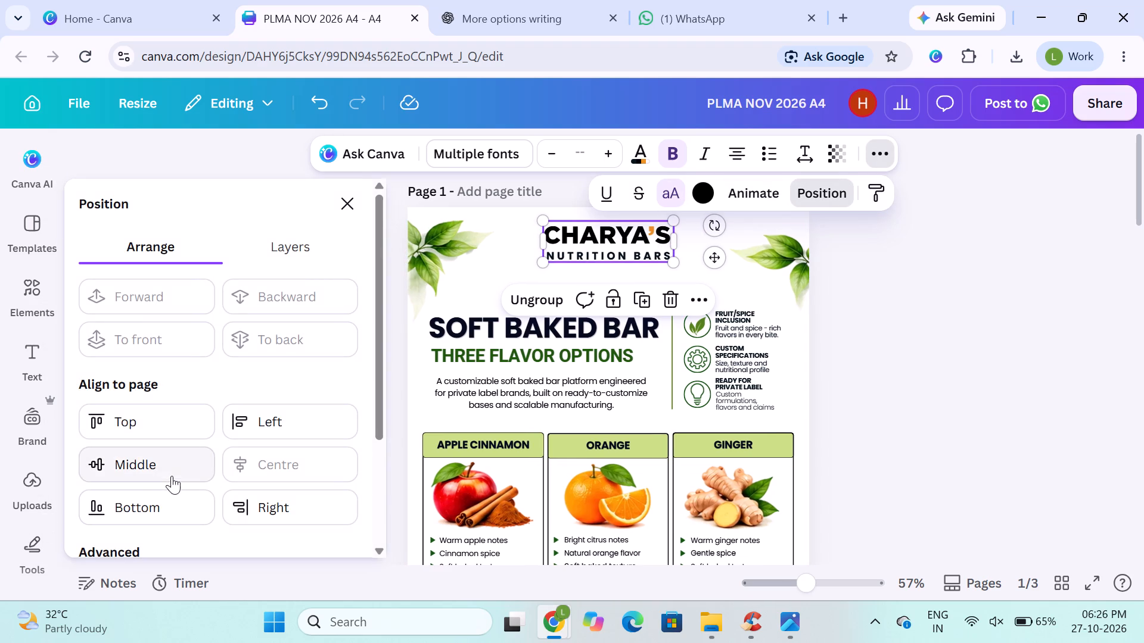
left_click(903, 427)
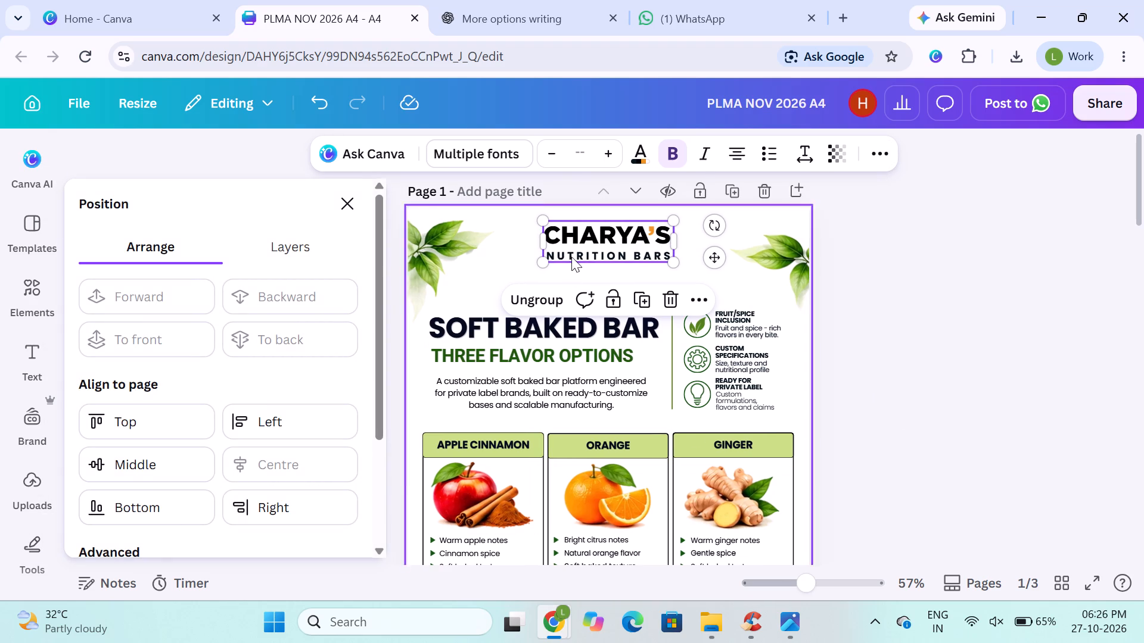
key("ctrl+d")
left_click_drag(652, 249, 651, 289)
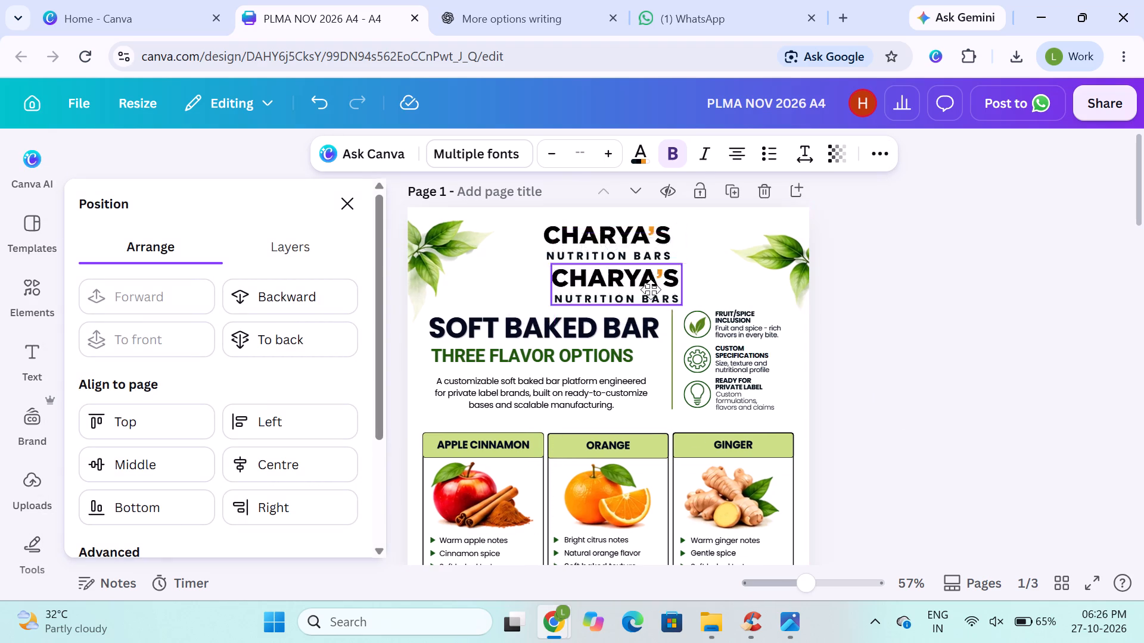
left_click_drag(651, 289, 598, 335)
scroll(649, 293, "down", 14)
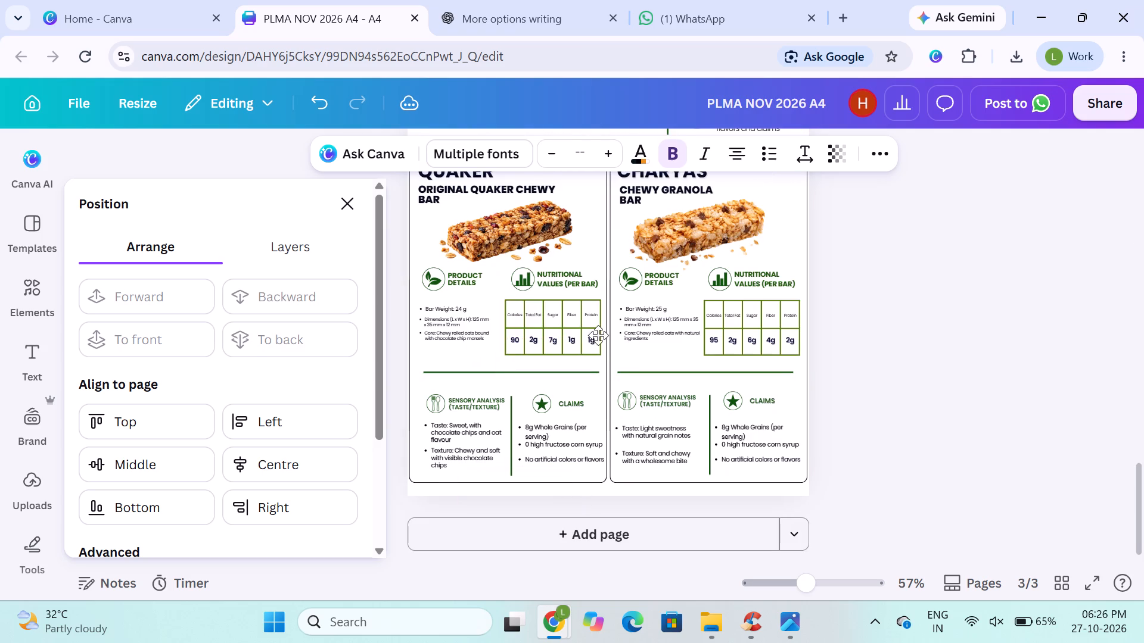
left_click_drag(598, 335, 601, 439)
scroll(598, 335, "up", 4)
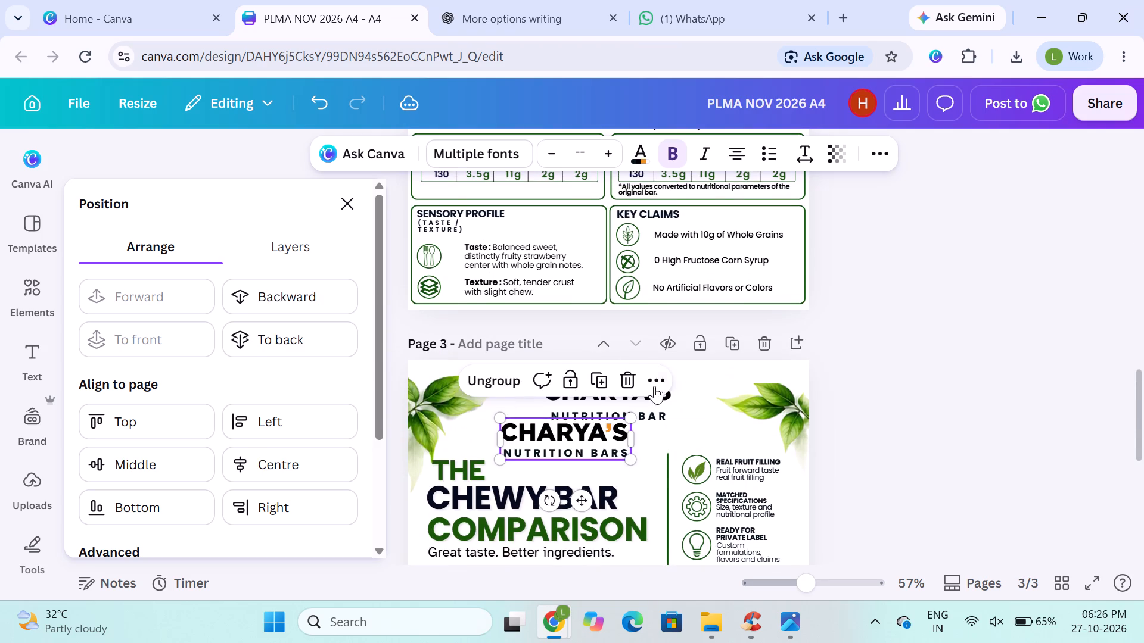
left_click(652, 404)
key("BackSpace")
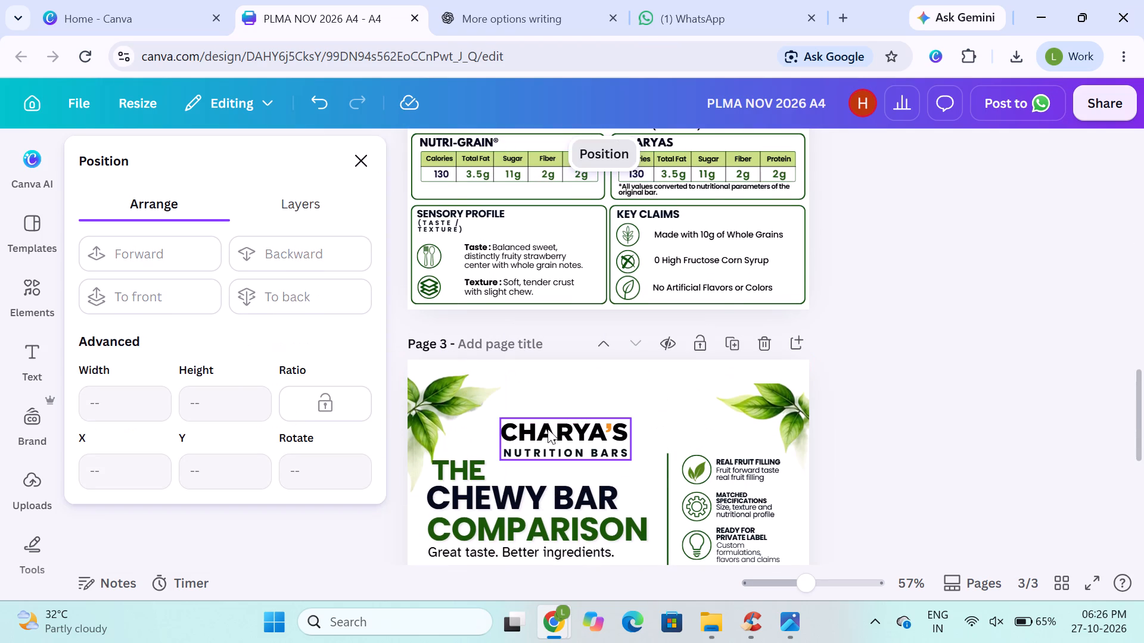
Centre the new CHARYA'S NUTRITION BARS logo group horizontally on page 3.
left_click(573, 428)
left_click(128, 465)
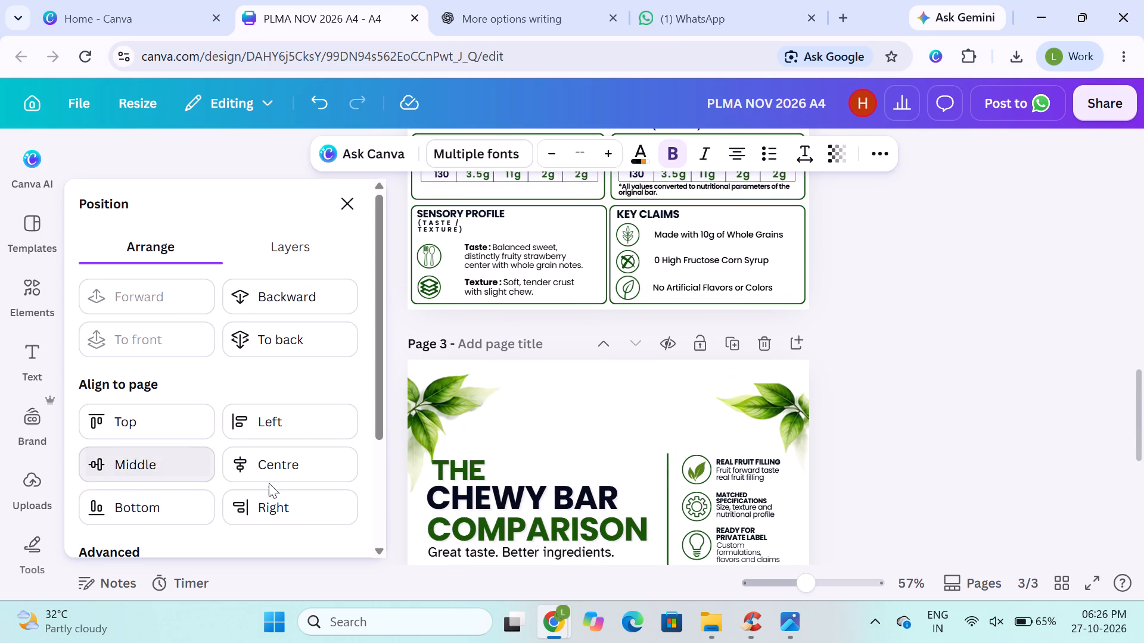
key("ctrl+z")
left_click(279, 466)
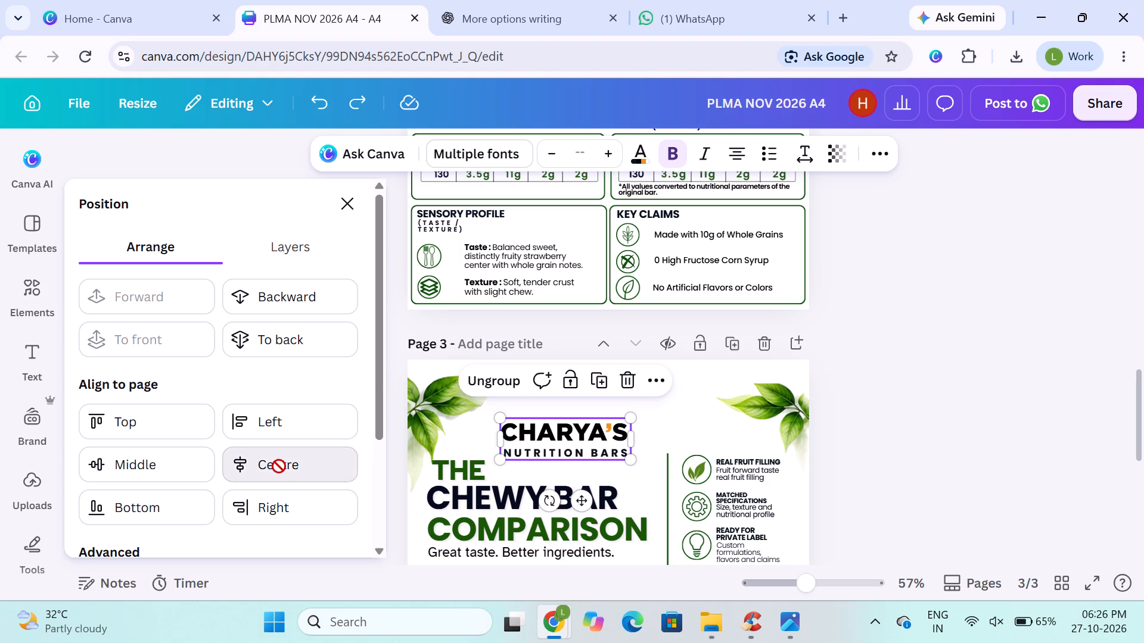
Move page 3's logo group up near the top edge of the page, between the leaf graphics, and centre it horizontally again.
key("Up")
key("Up")
key("Up")
key("Up")
left_click(916, 462)
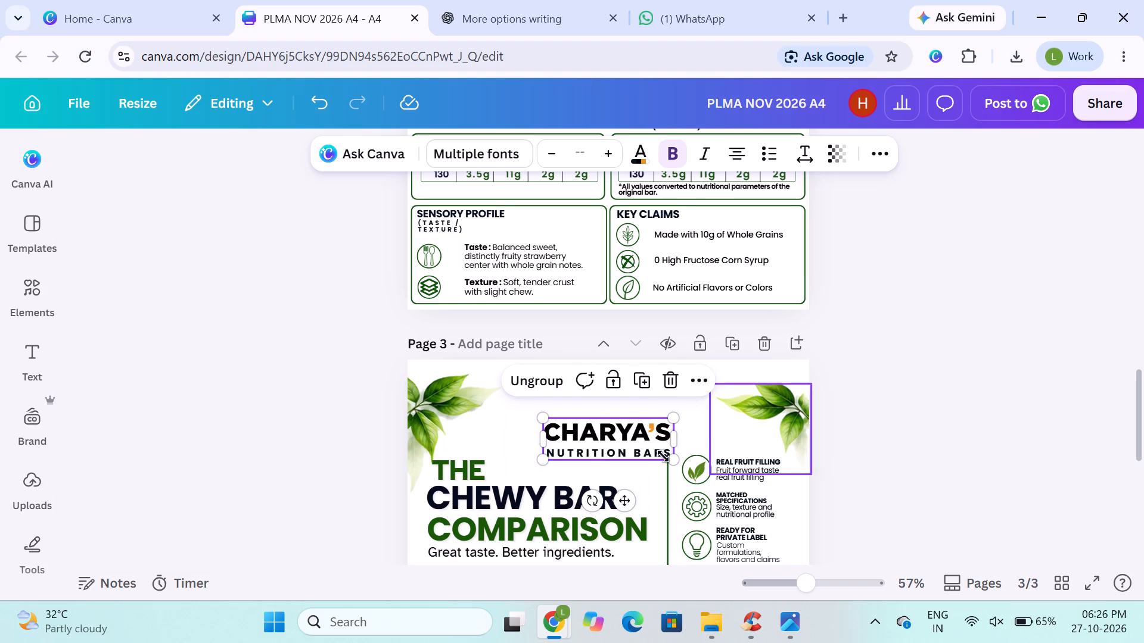
key("Up")
key("Up")
key("Up")
left_click(853, 470)
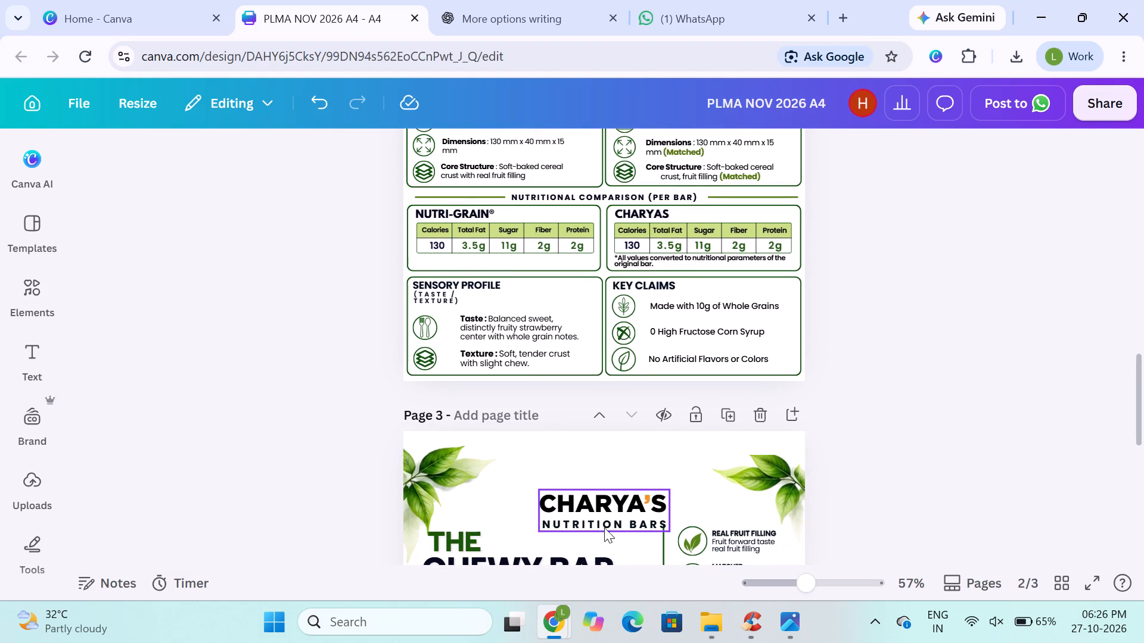
left_click_drag(602, 515, 606, 468)
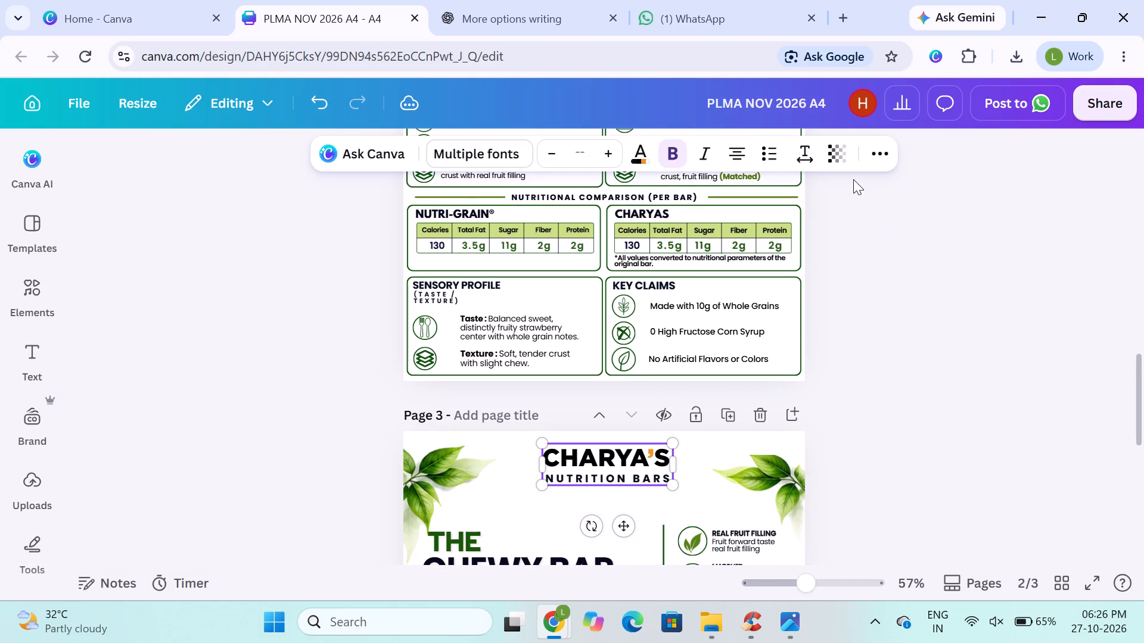
left_click(871, 160)
left_click(807, 194)
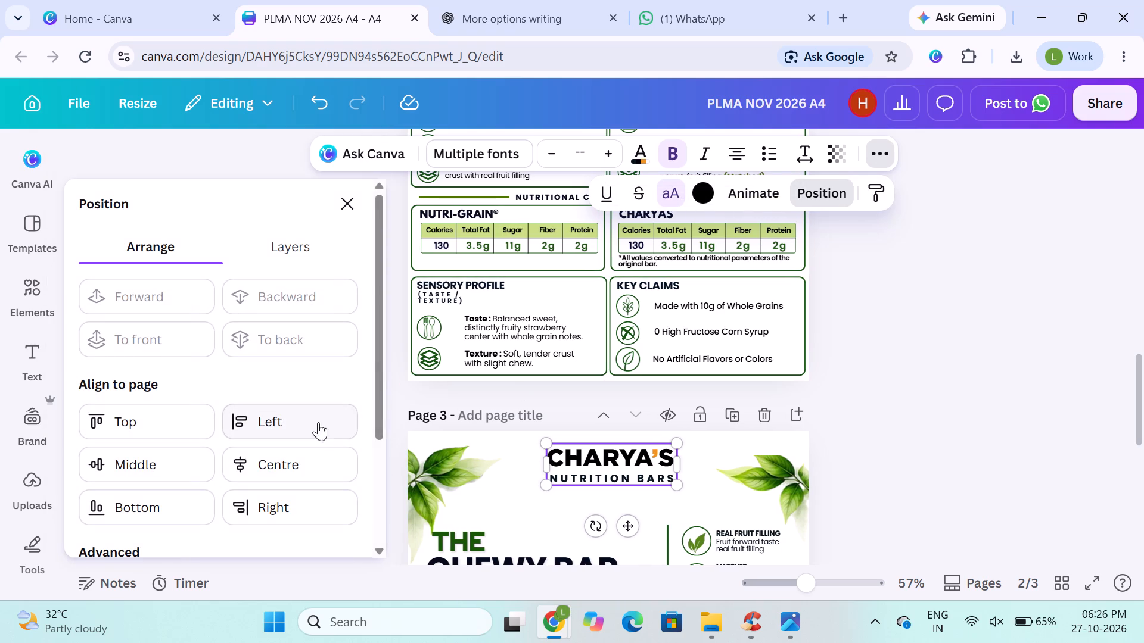
left_click(305, 457)
left_click(972, 433)
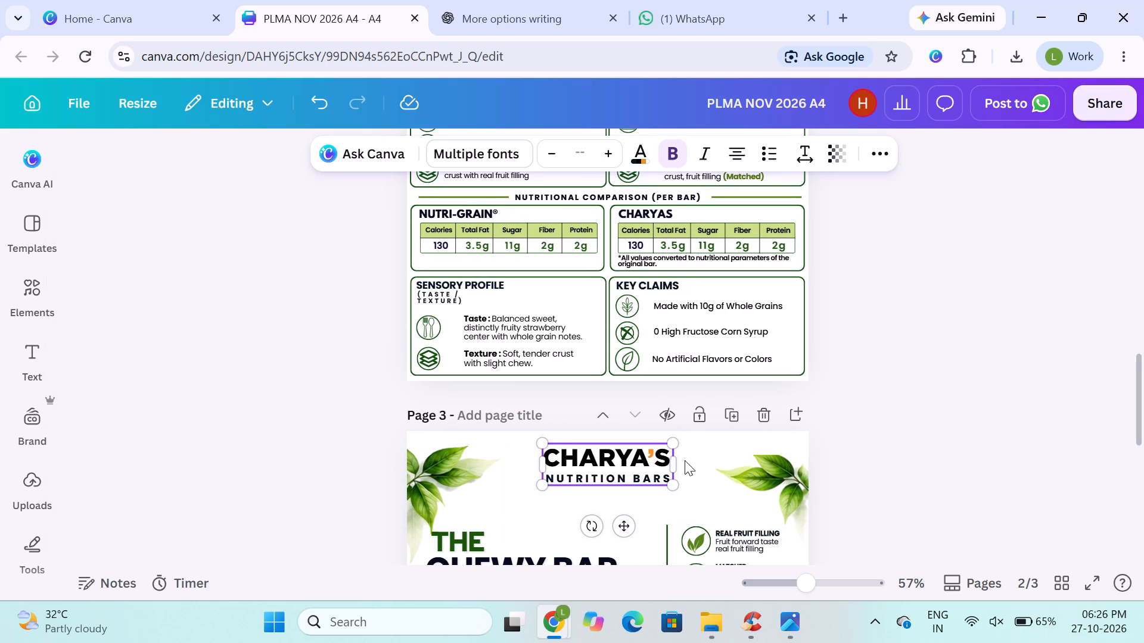
Nudge the CHARYA'S NUTRITION BARS logo group slightly down on page 3.
left_click(630, 464)
key("Down")
left_click(1128, 430)
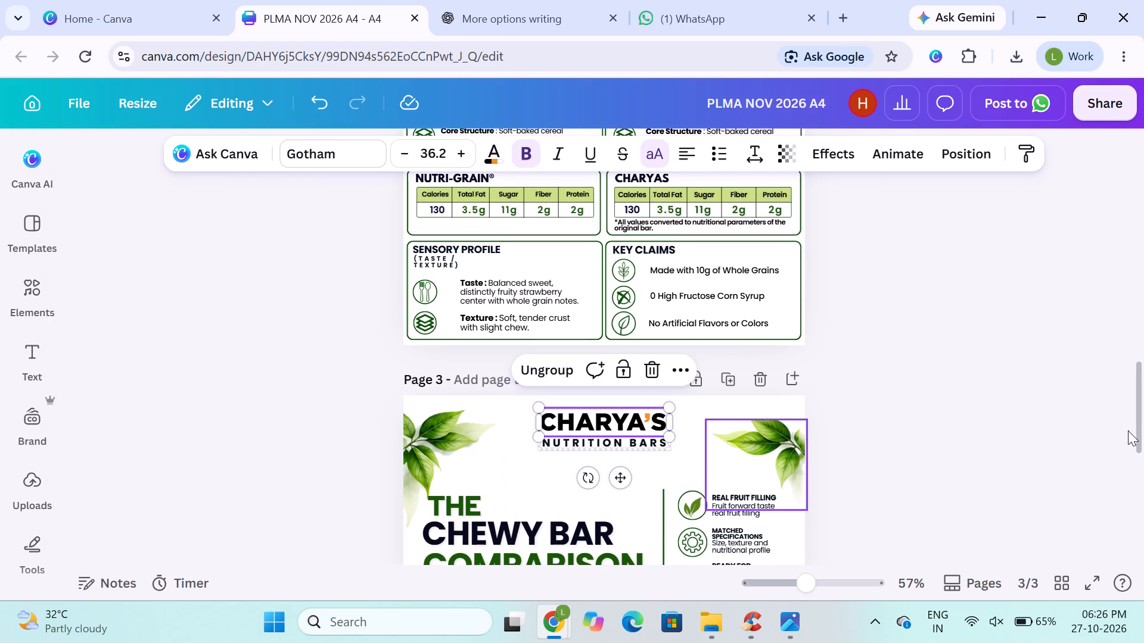
left_click(600, 436)
key("Down")
key("Down")
left_click(960, 450)
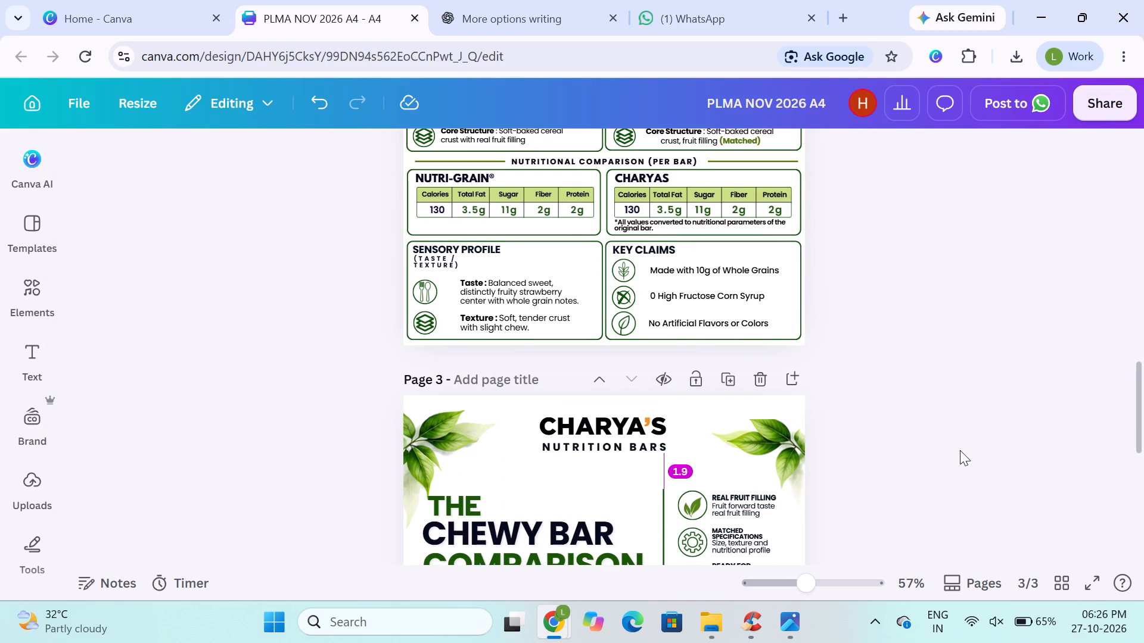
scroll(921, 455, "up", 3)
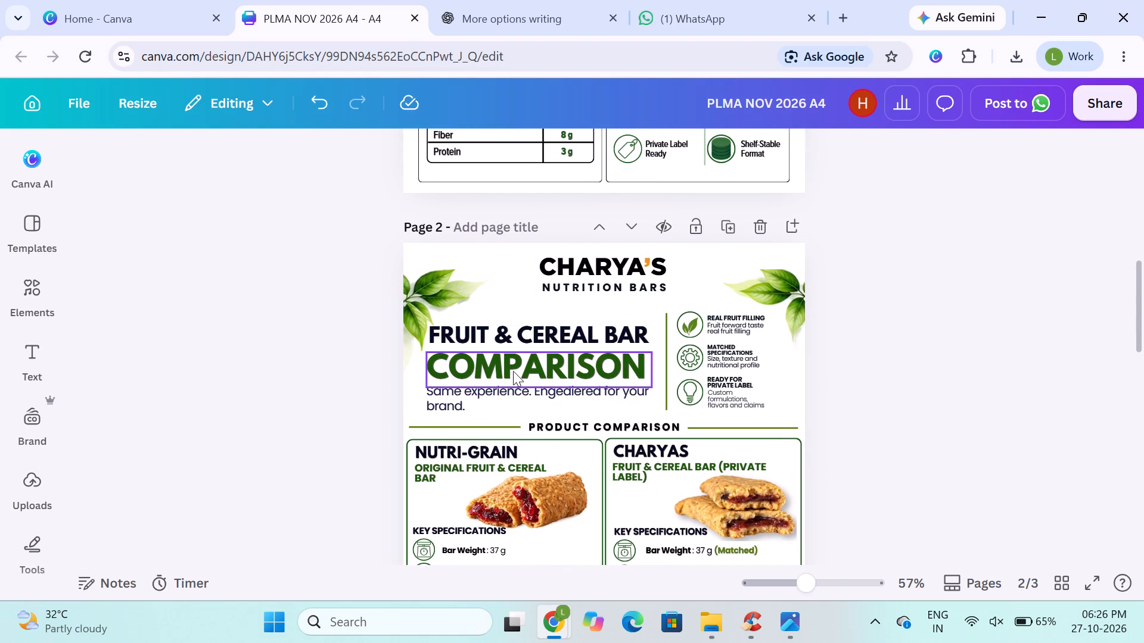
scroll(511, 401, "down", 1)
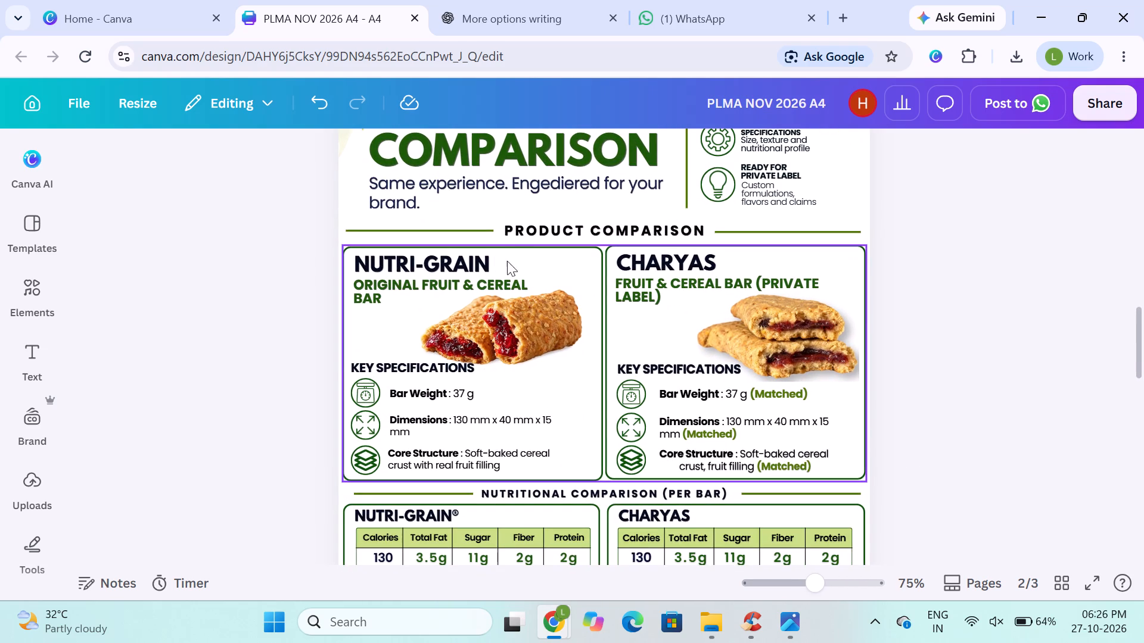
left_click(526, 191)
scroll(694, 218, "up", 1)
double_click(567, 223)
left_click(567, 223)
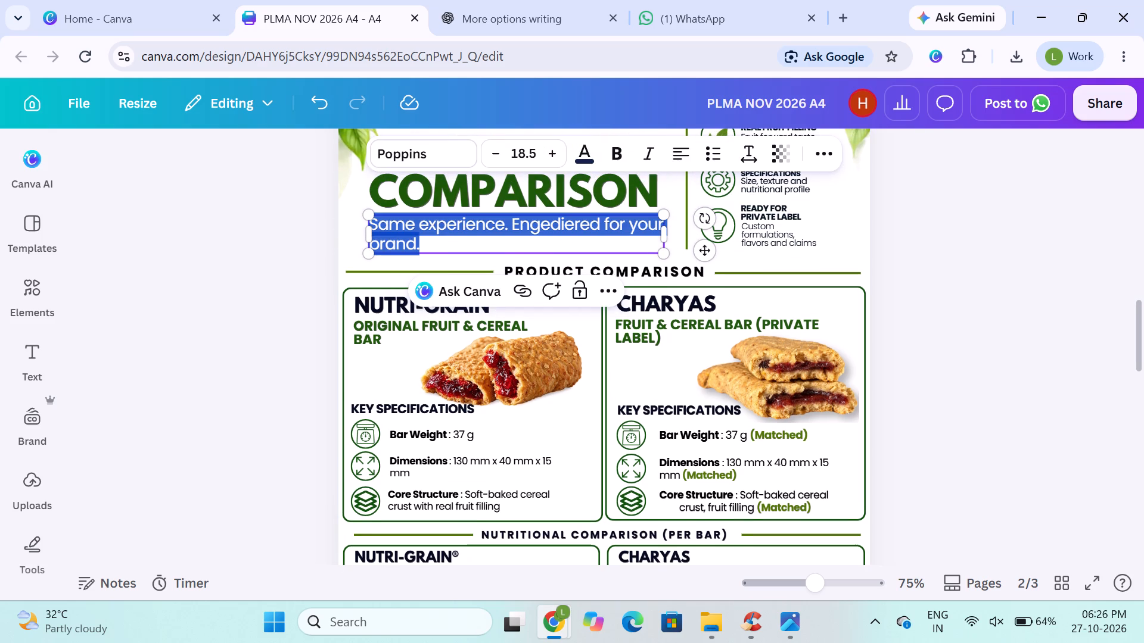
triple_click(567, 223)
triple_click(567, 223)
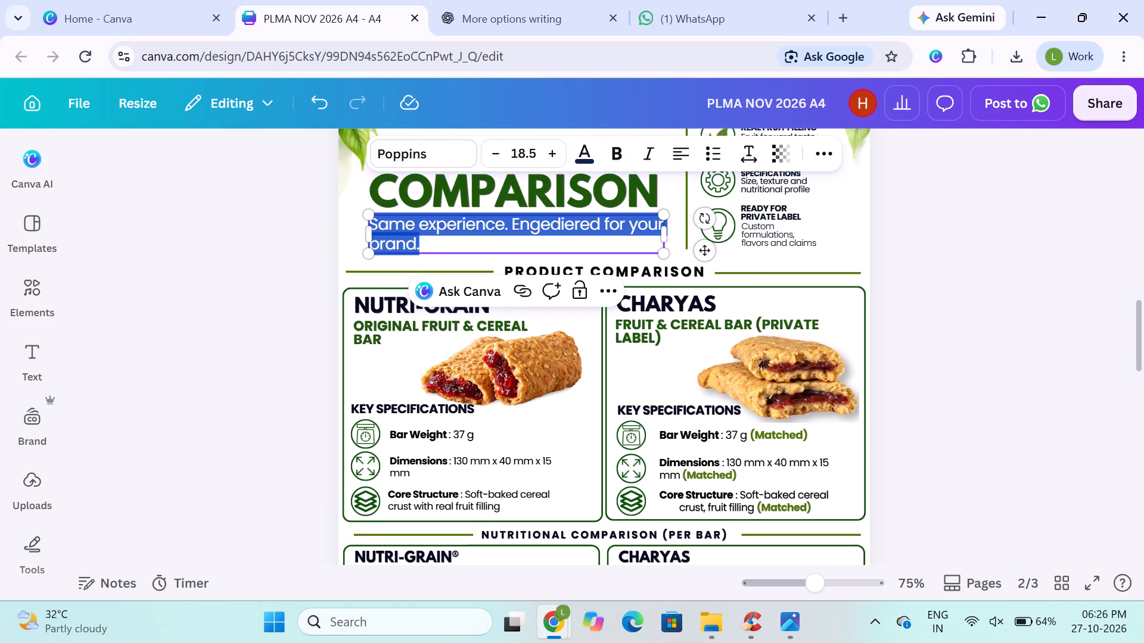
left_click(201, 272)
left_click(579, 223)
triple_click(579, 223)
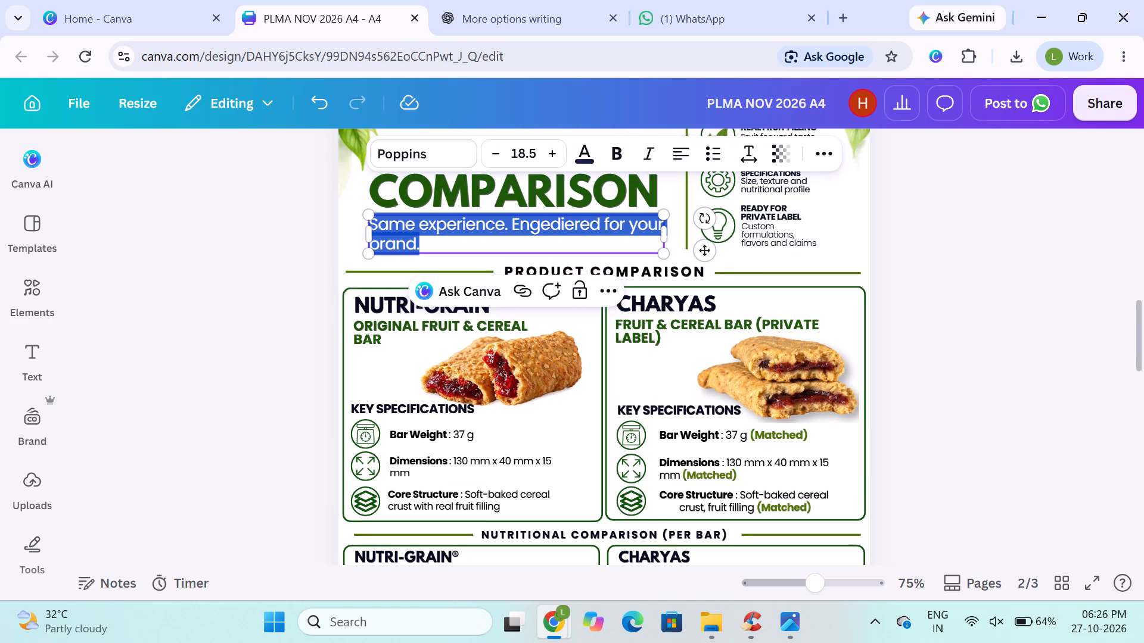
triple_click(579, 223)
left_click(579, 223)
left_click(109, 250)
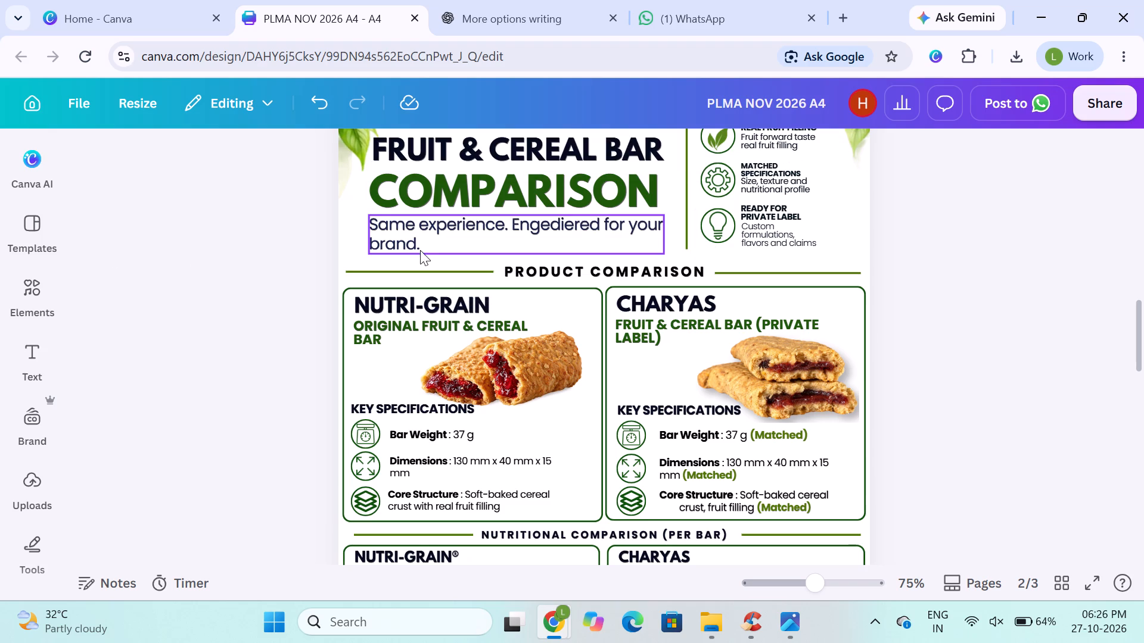
Correct the misspelled word in page 2's tagline under COMPARISON so it reads "Same experience. Engineered for your brand.".
left_click(424, 242)
double_click(424, 242)
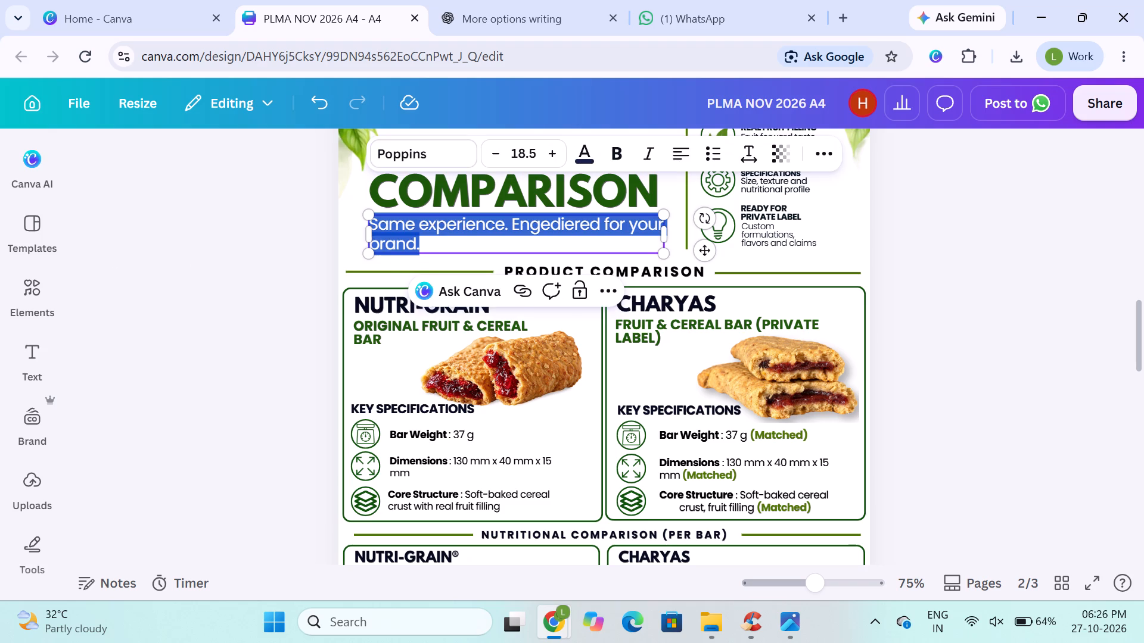
double_click(424, 242)
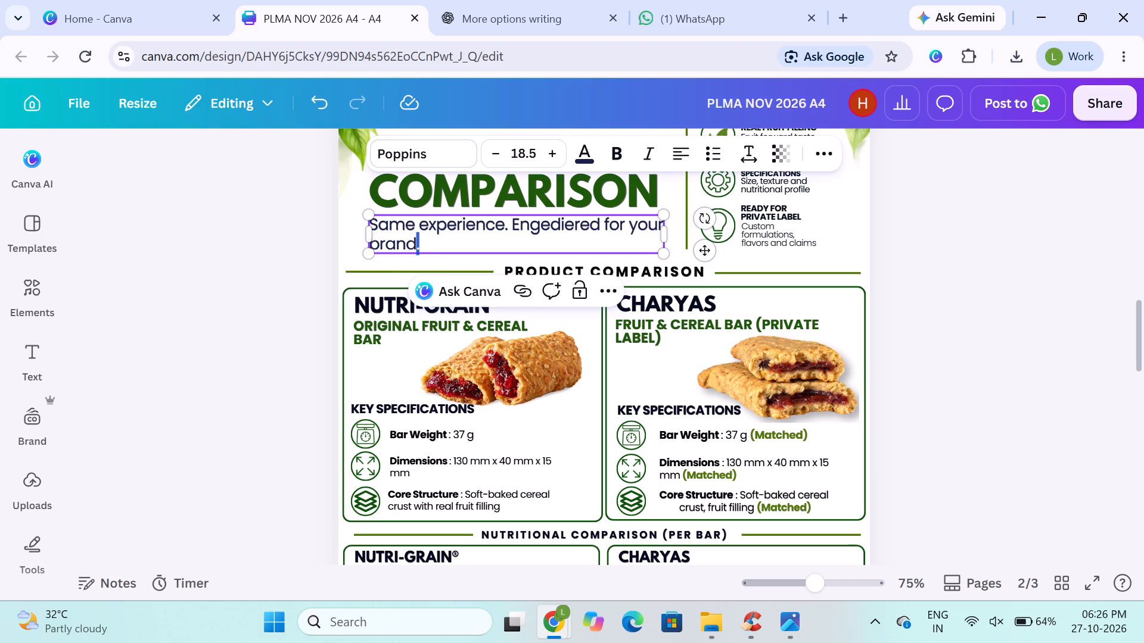
left_click(512, 226)
key("Right")
key("Right")
key("Right")
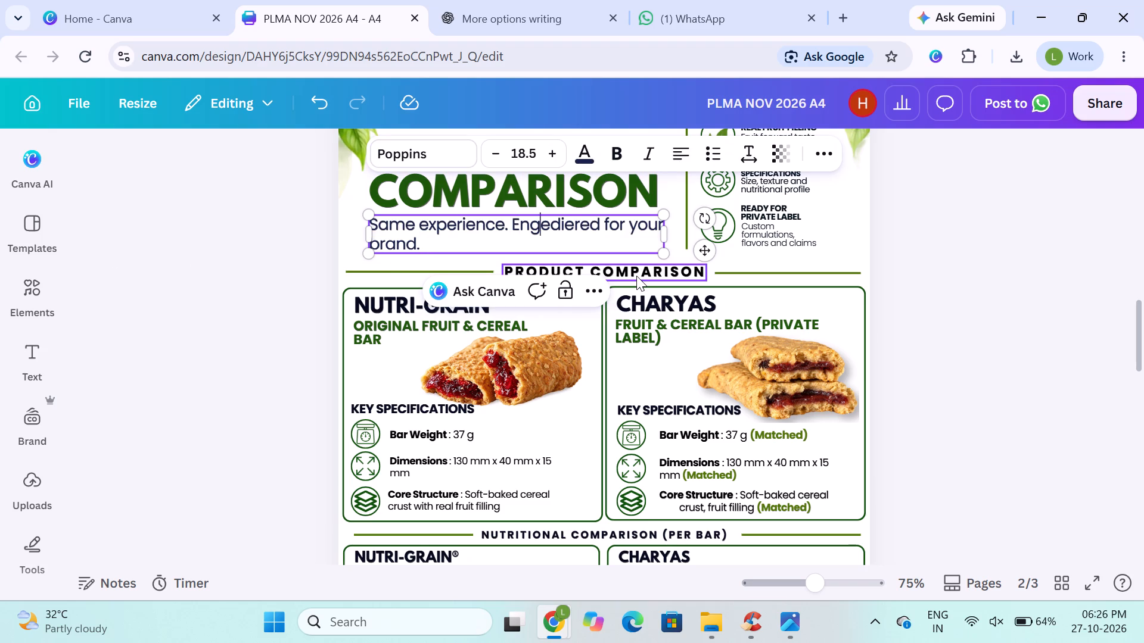
key("Right")
key("Right")
key("Right")
key("Right")
key("Right")
key("Right")
key("Right")
key("BackSpace")
key("BackSpace")
key("BackSpace")
key("BackSpace")
key("BackSpace")
key("BackSpace")
key("BackSpace")
key("BackSpace")
key("BackSpace")
key("BackSpace")
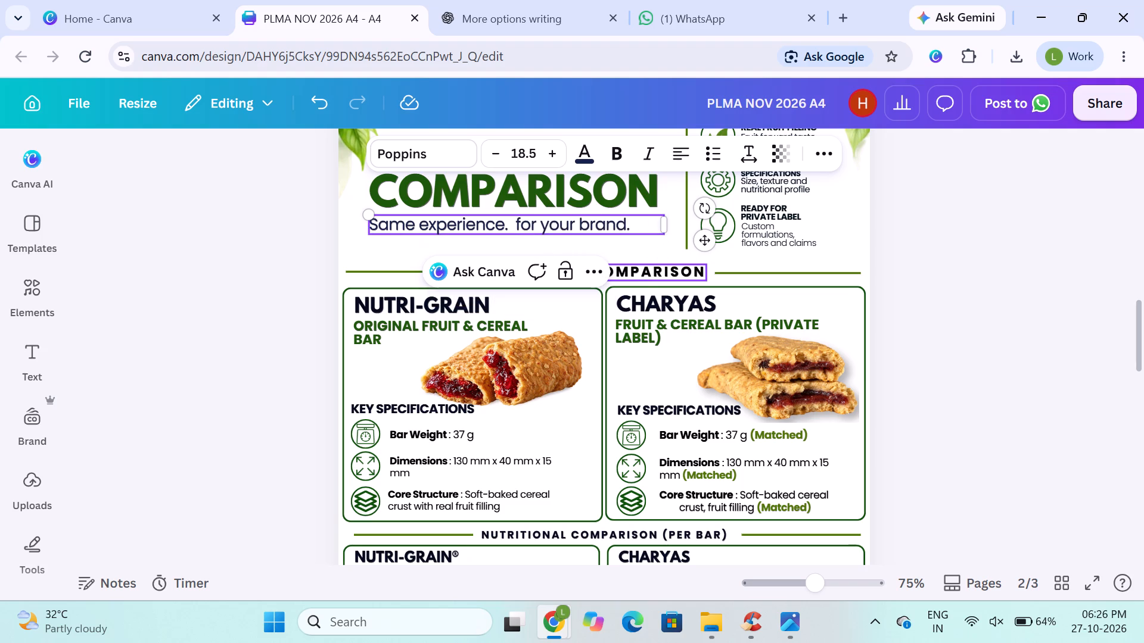
key("e")
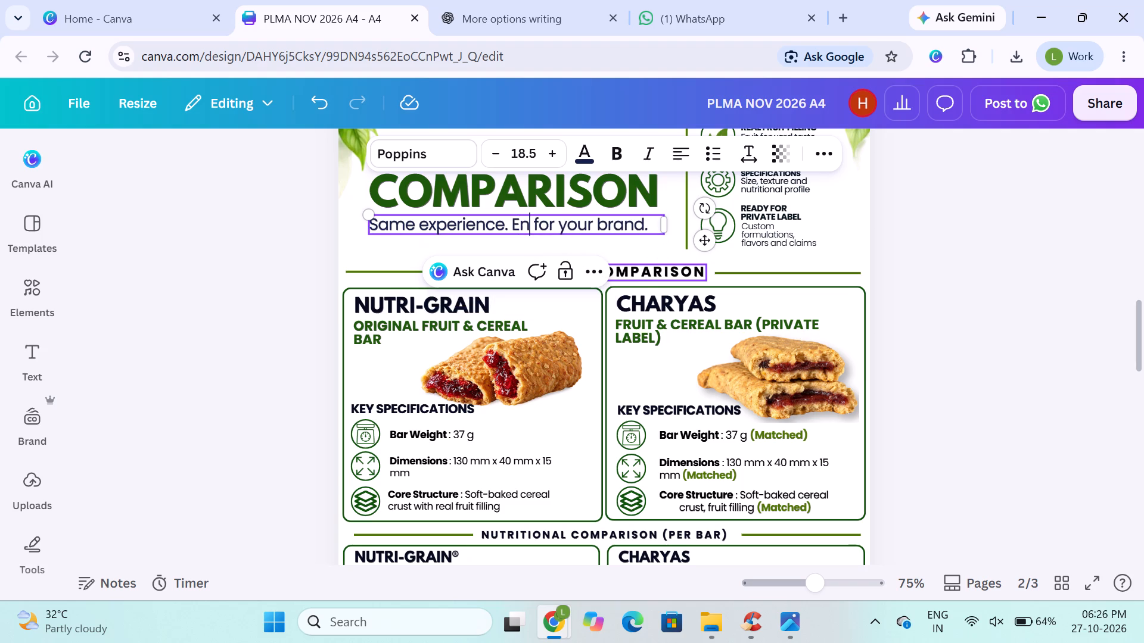
type("gri")
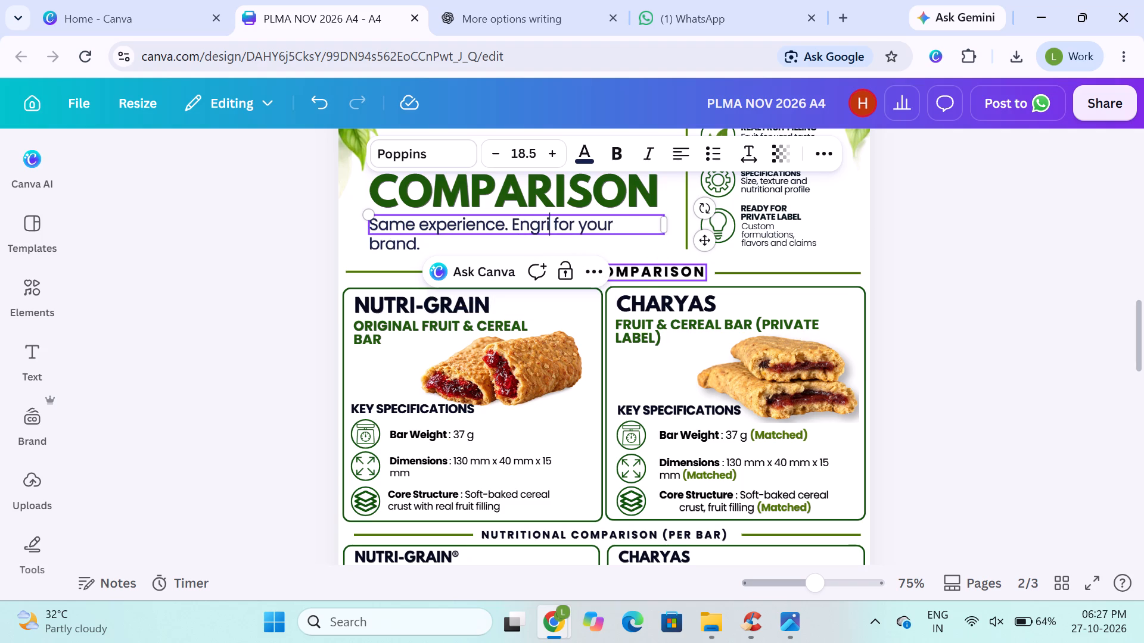
key("BackSpace")
key("BackSpace")
key("i")
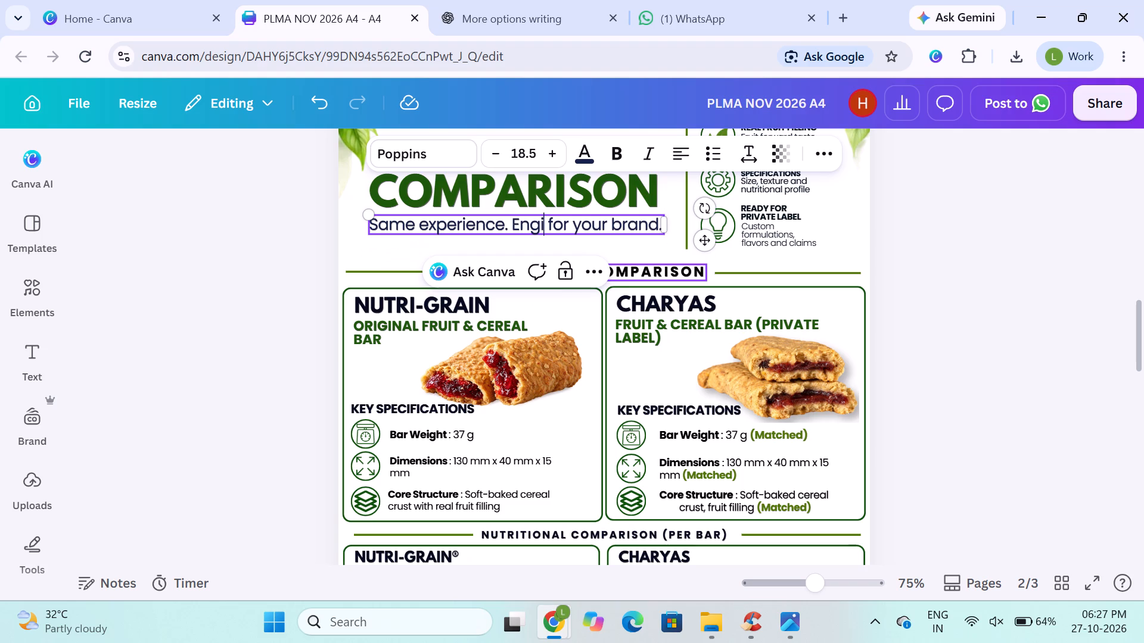
key("n")
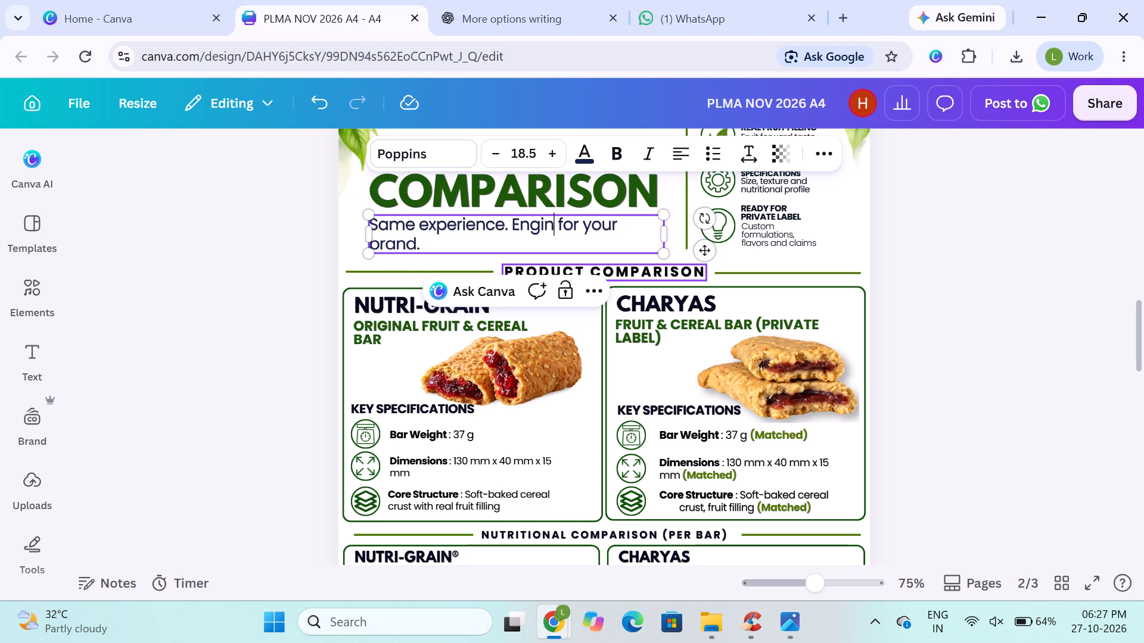
type("ee")
type("red")
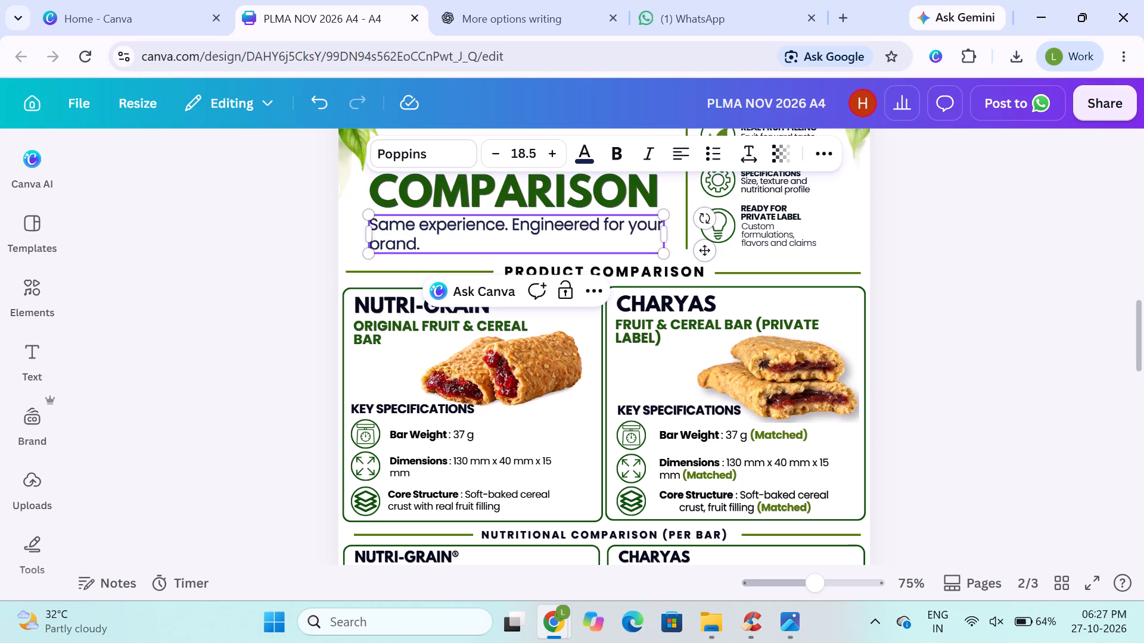
left_click(229, 309)
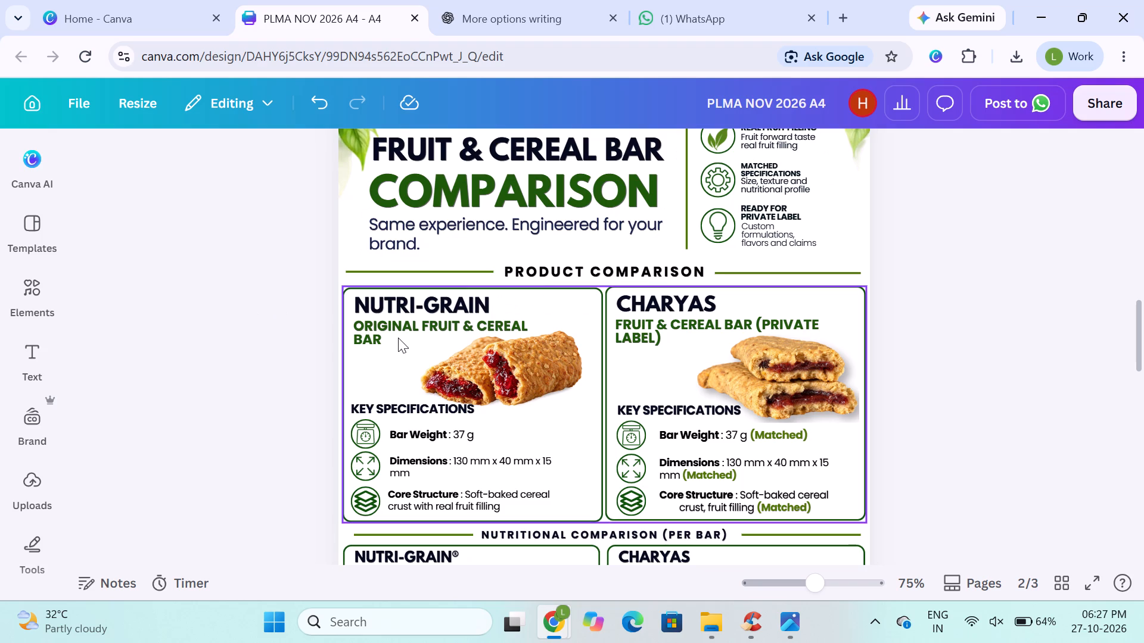
Delete the NUTRI-GRAIN heading text from the first card under PRODUCT COMPARISON on page 2.
left_click(424, 314)
double_click(444, 294)
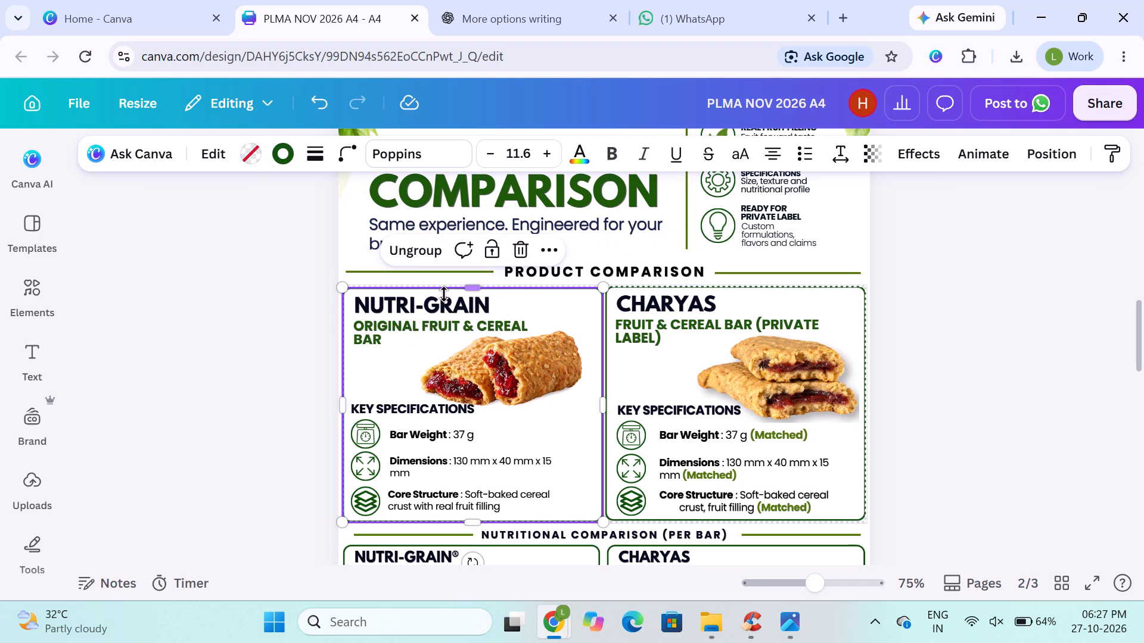
double_click(444, 298)
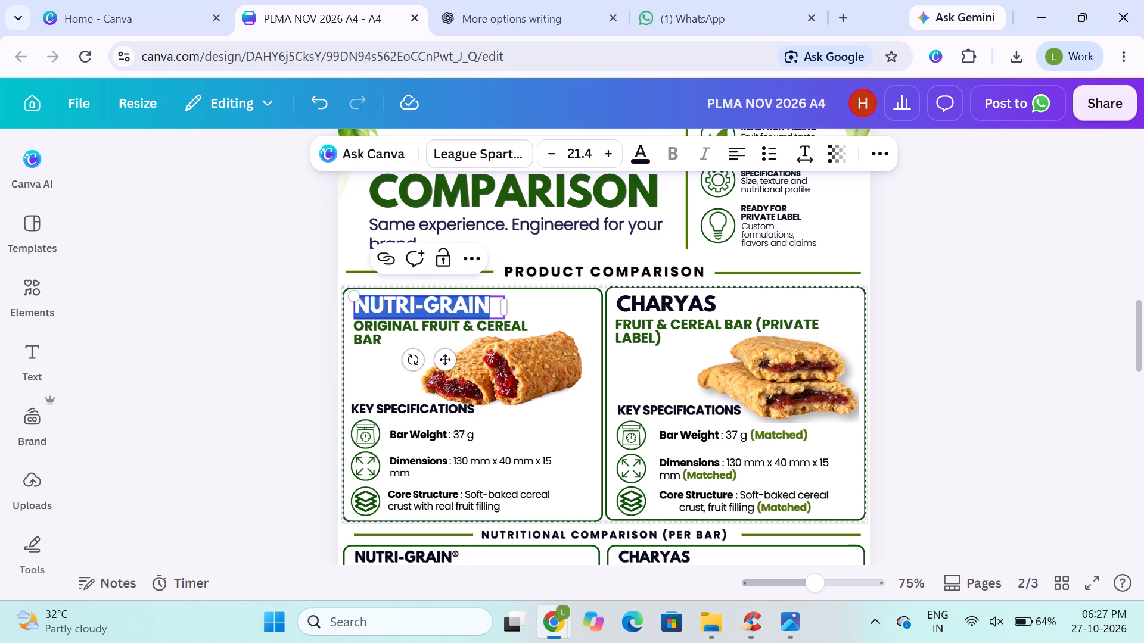
key("BackSpace")
left_click(157, 319)
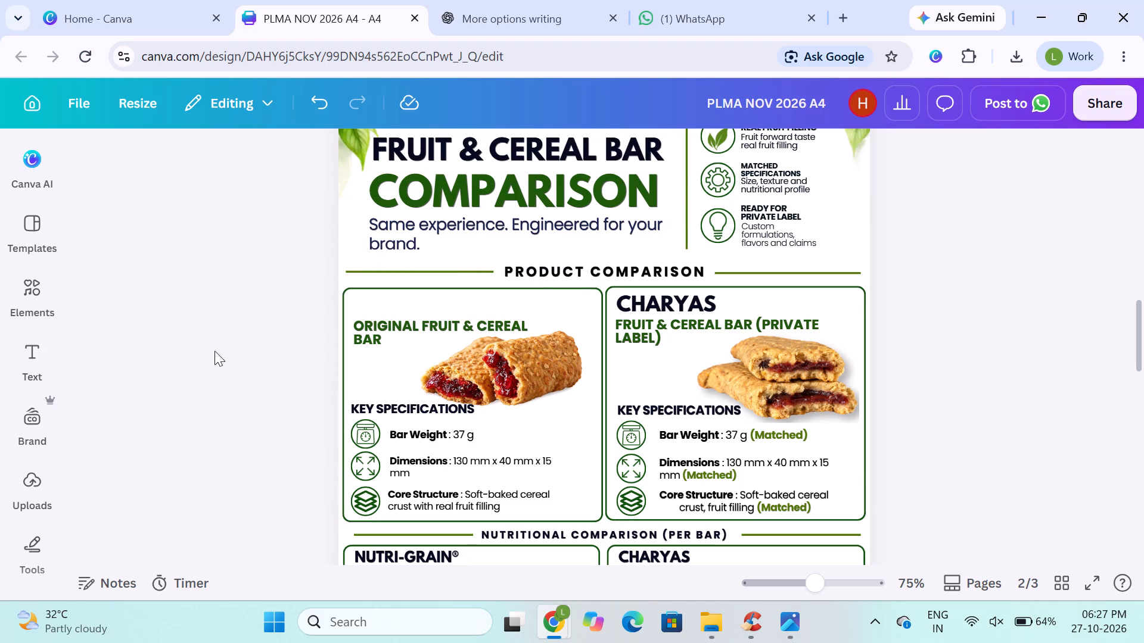
Nudge the ORIGINAL FRUIT & CEREAL BAR text up into the space above it in its product comparison card.
left_click(367, 336)
left_click(367, 336)
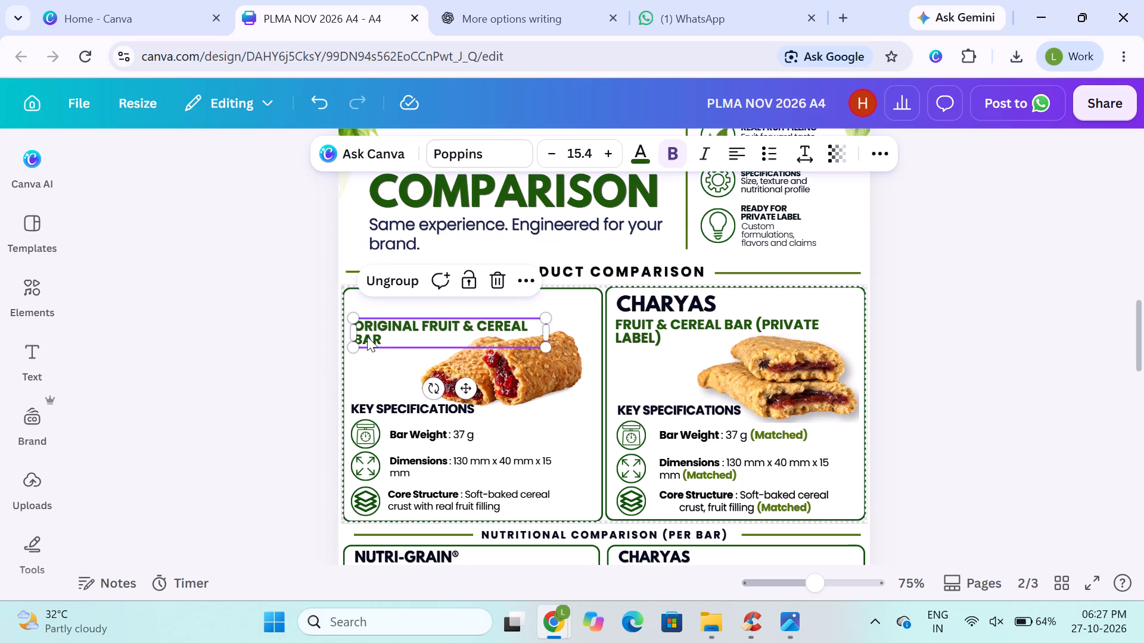
key("Up")
key("Up")
key("Up")
key("Up")
key("Up")
key("Up")
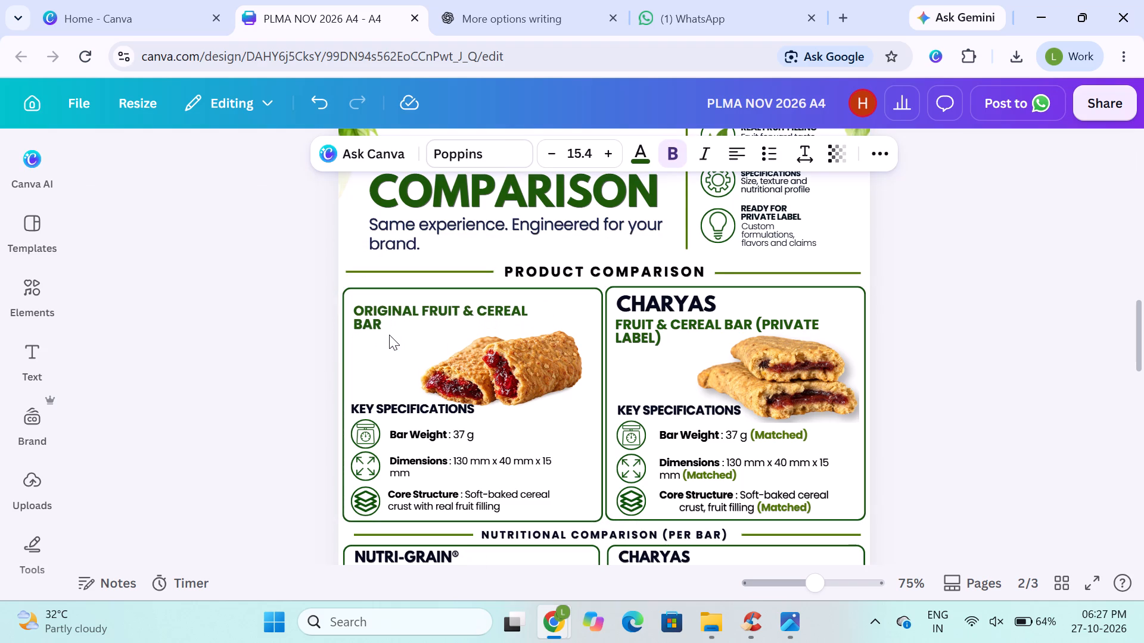
key("Up")
Correct the CHARYAS heading in the product comparison card to CHARYA'S and widen its text box to fit one line.
double_click(665, 301)
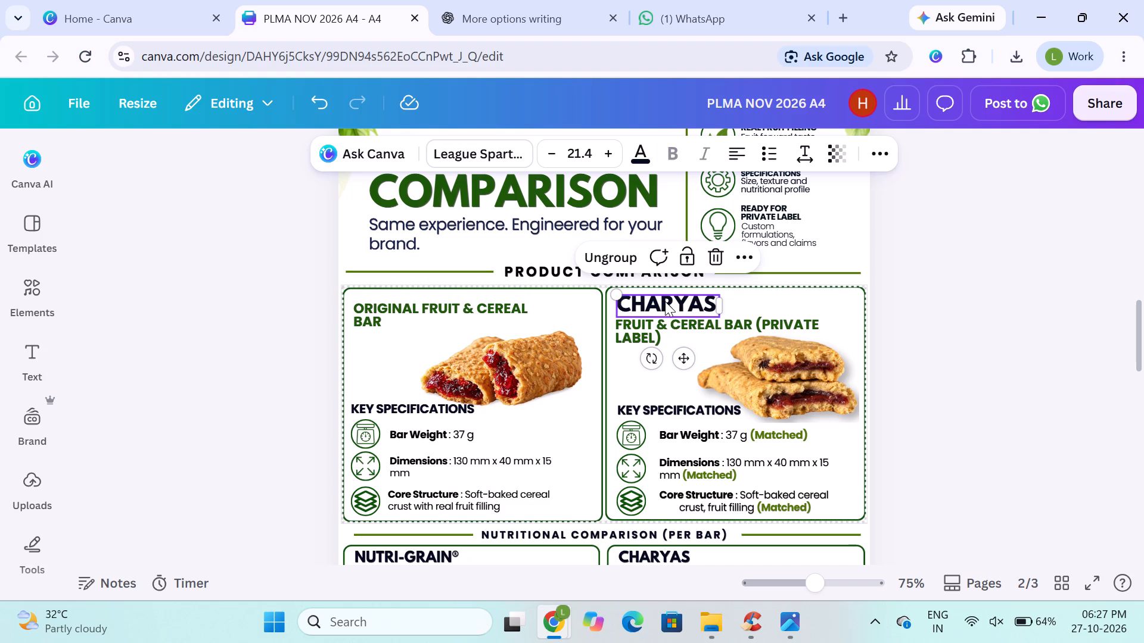
left_click(697, 304)
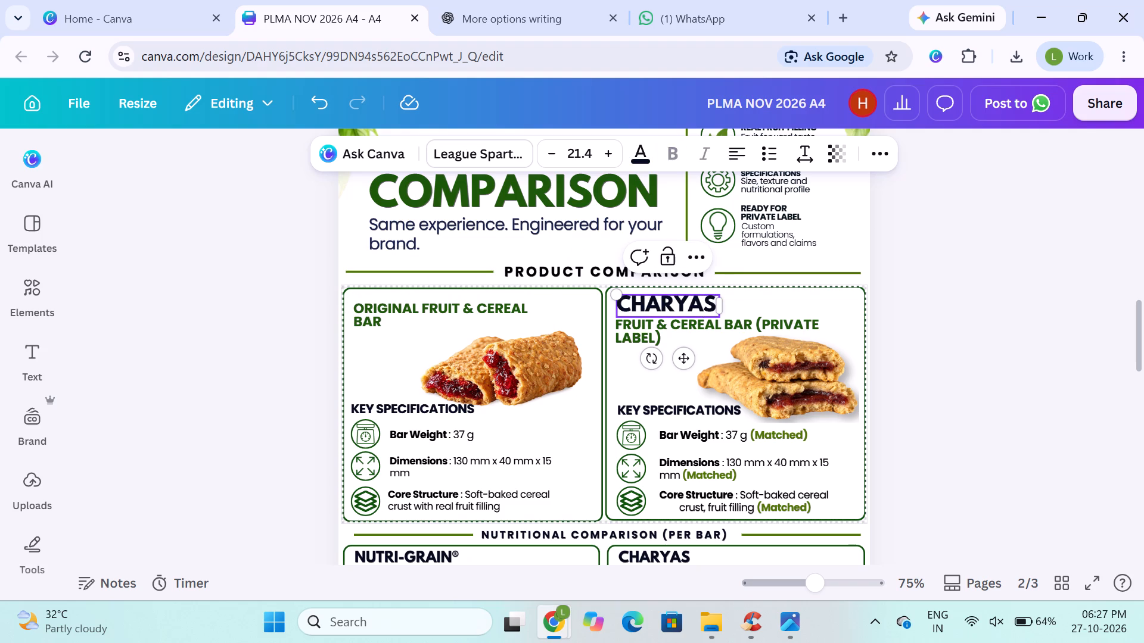
key("apostrophe")
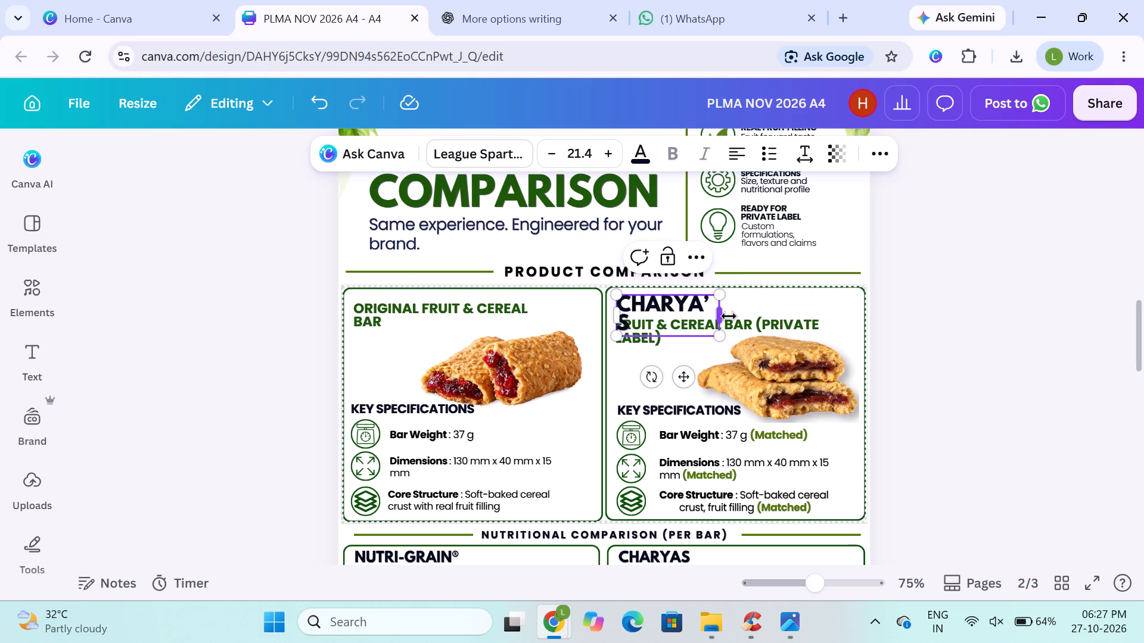
left_click_drag(723, 316, 733, 313)
Change the font of the whole CHARYA'S heading in the product comparison card to Gotham Black.
left_click(682, 306)
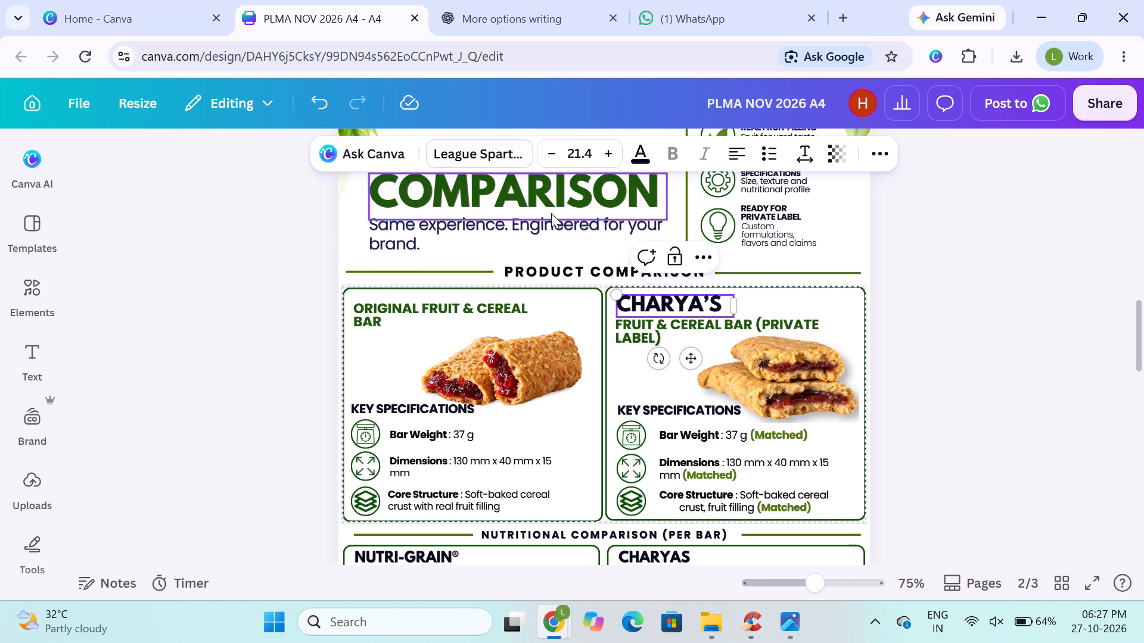
left_click(489, 154)
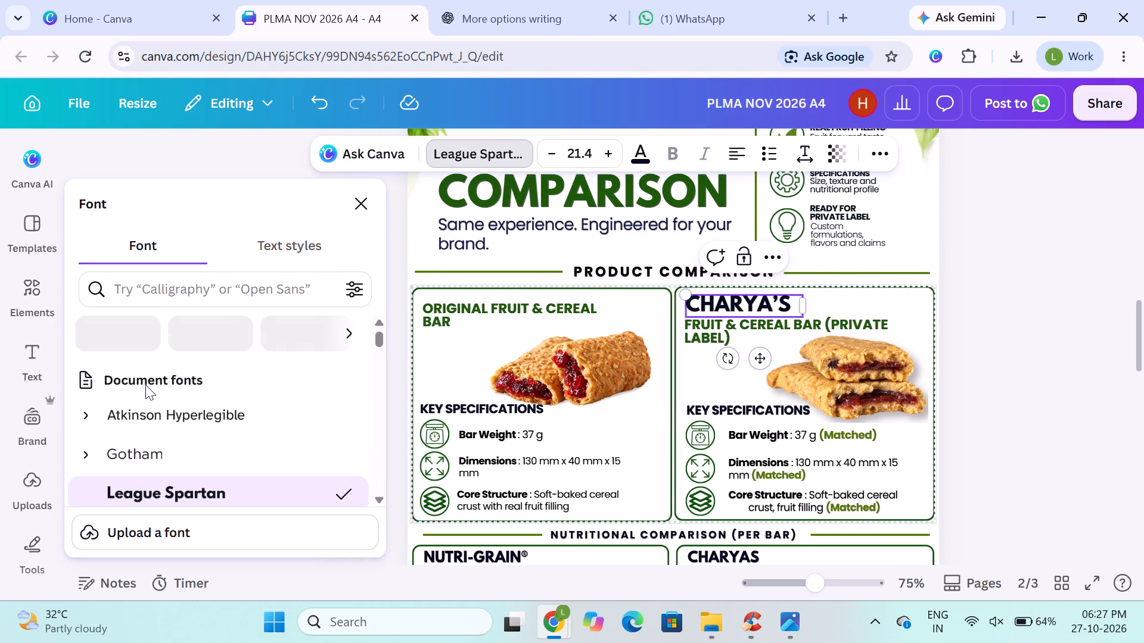
left_click(97, 451)
left_click(114, 457)
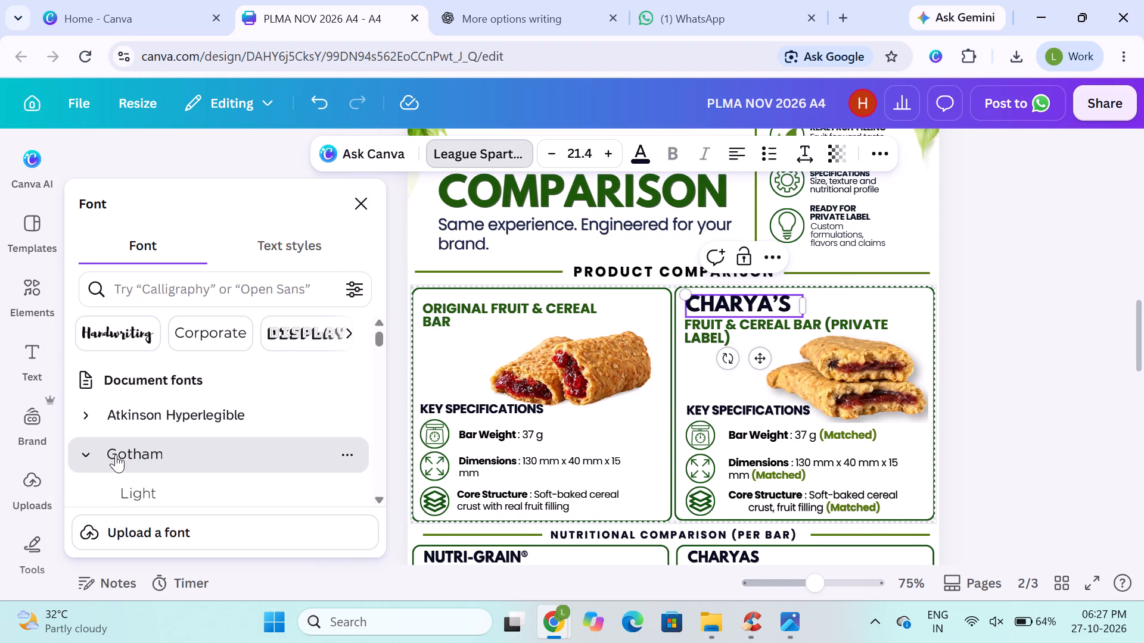
scroll(169, 455, "down", 3)
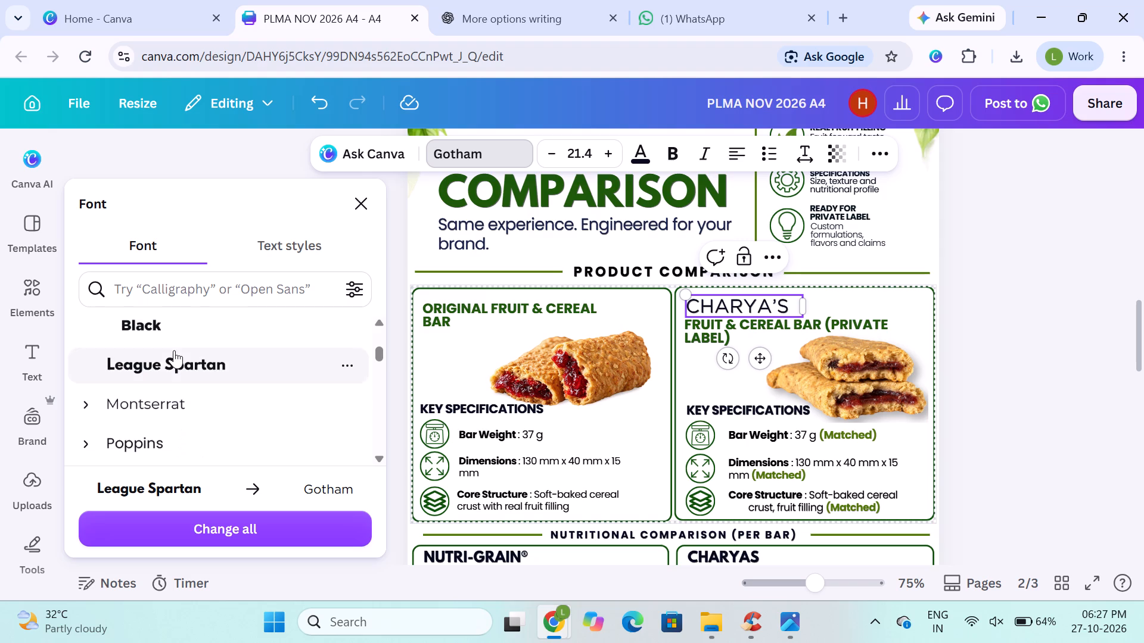
left_click(168, 323)
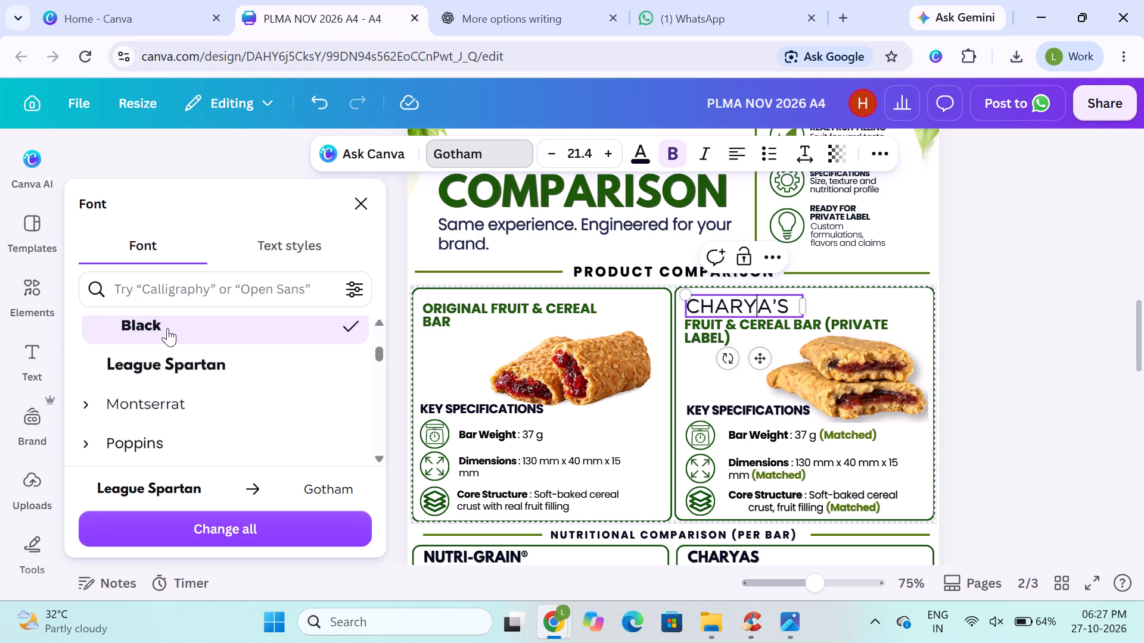
left_click(169, 328)
triple_click(774, 308)
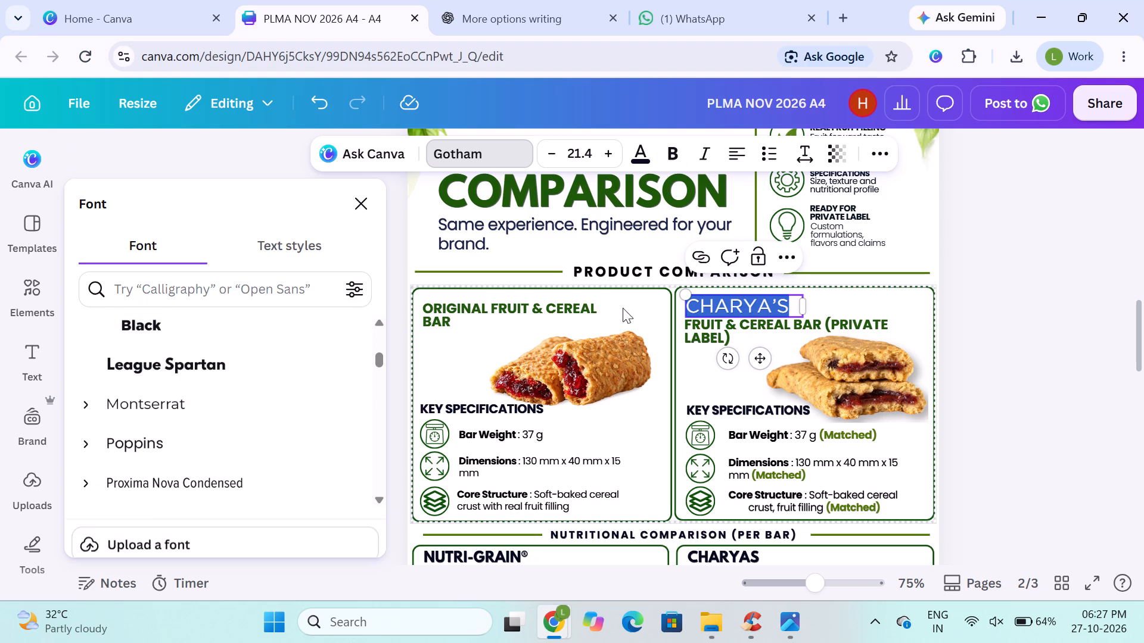
scroll(103, 449, "down", 1)
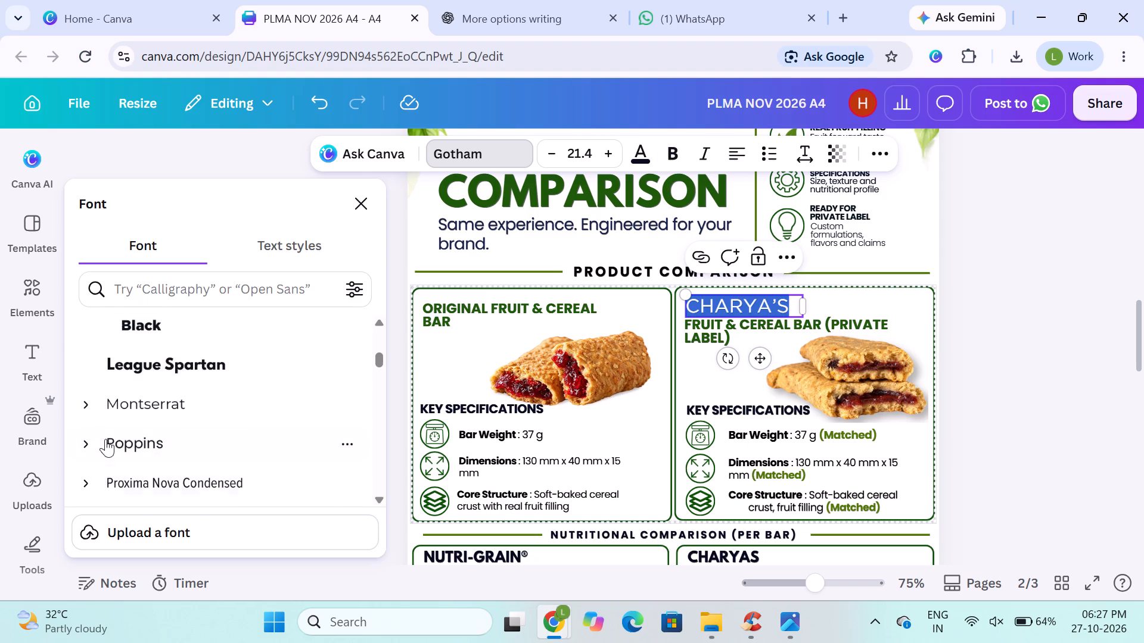
scroll(105, 439, "down", 1)
scroll(116, 401, "up", 1)
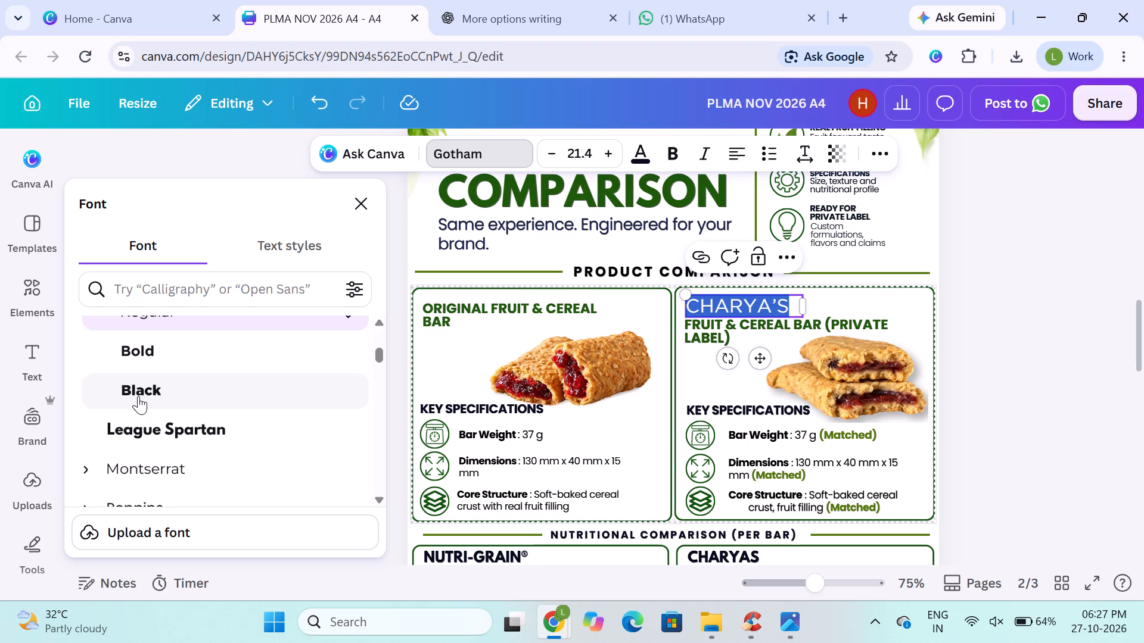
left_click(138, 396)
left_click(1034, 311)
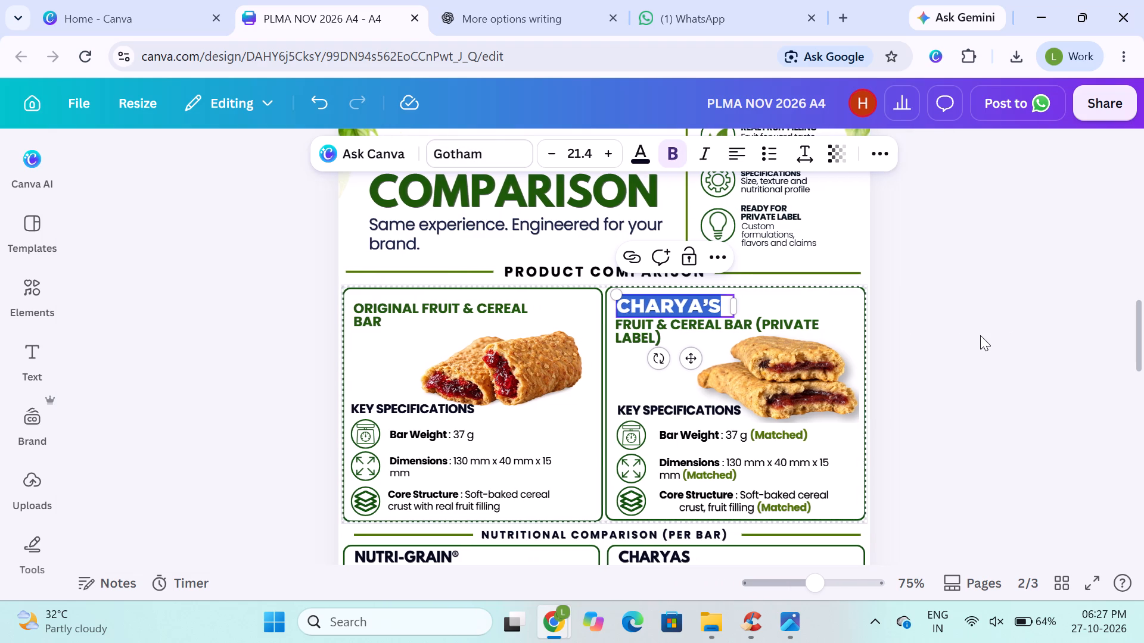
left_click(980, 335)
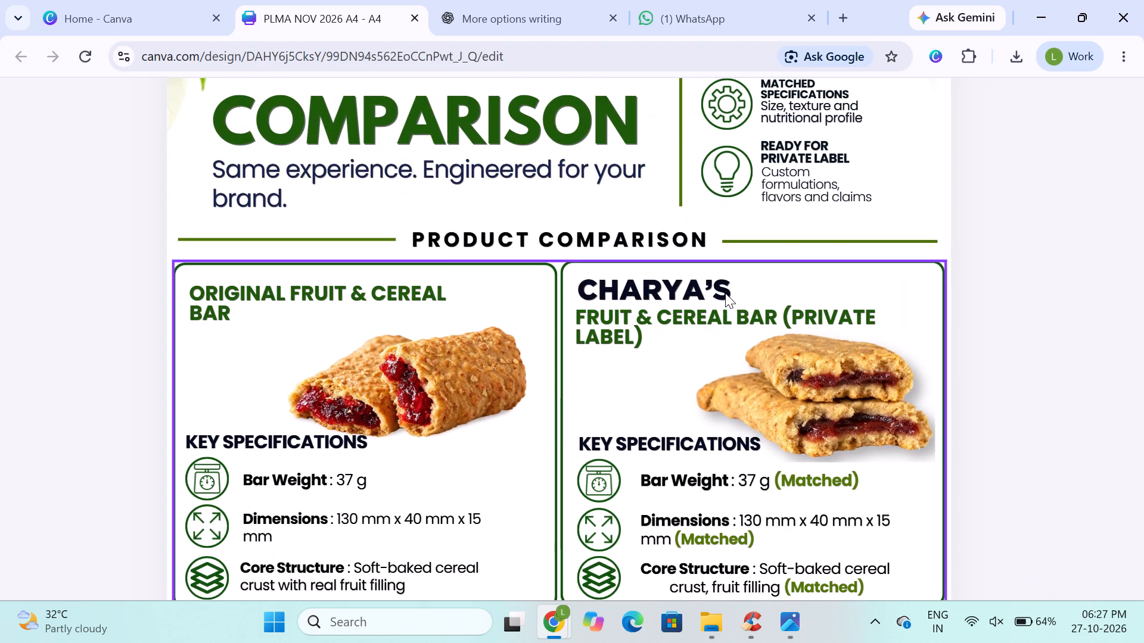
Change the font of the ORIGINAL FRUIT & CEREAL BAR text to Gotham Black, matching the CHARYA'S heading.
left_click(725, 293)
left_click(686, 296)
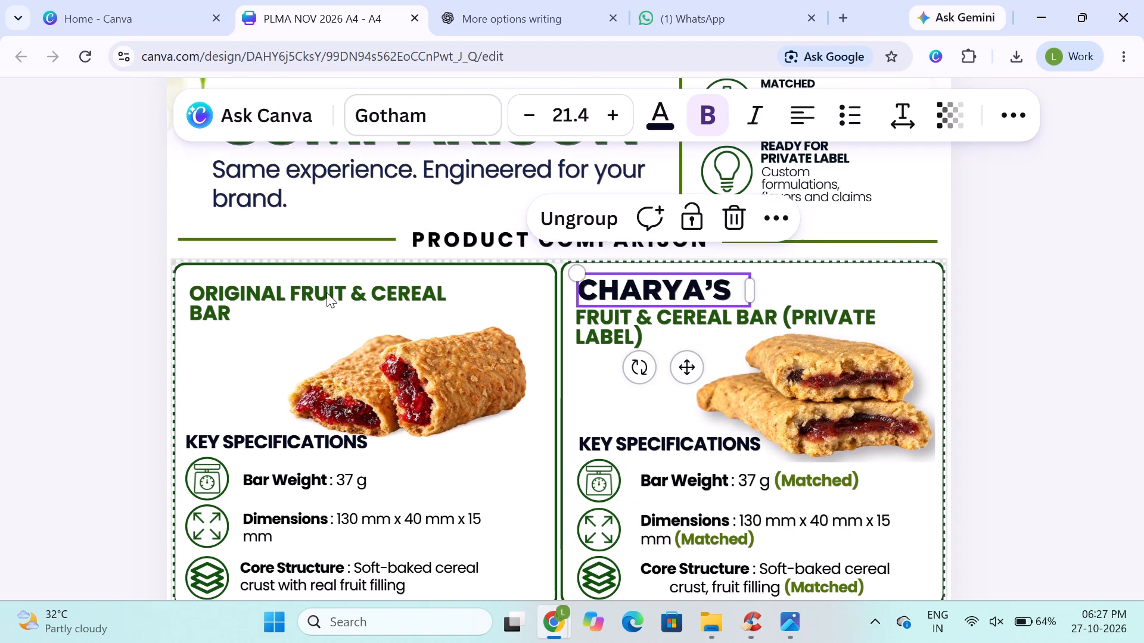
left_click(327, 292)
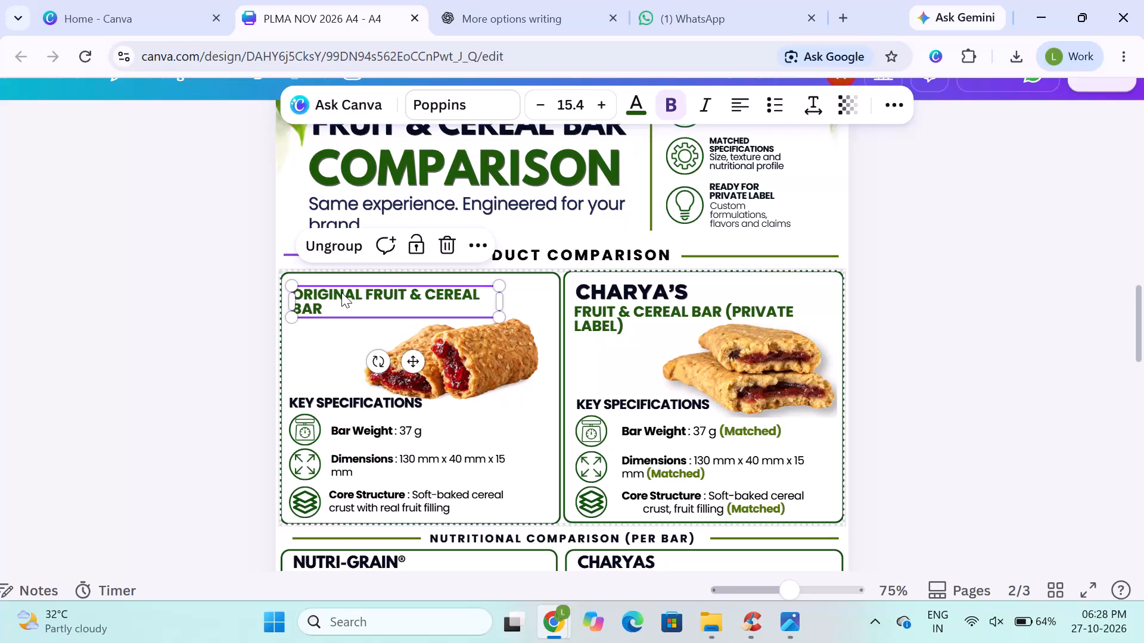
double_click(341, 292)
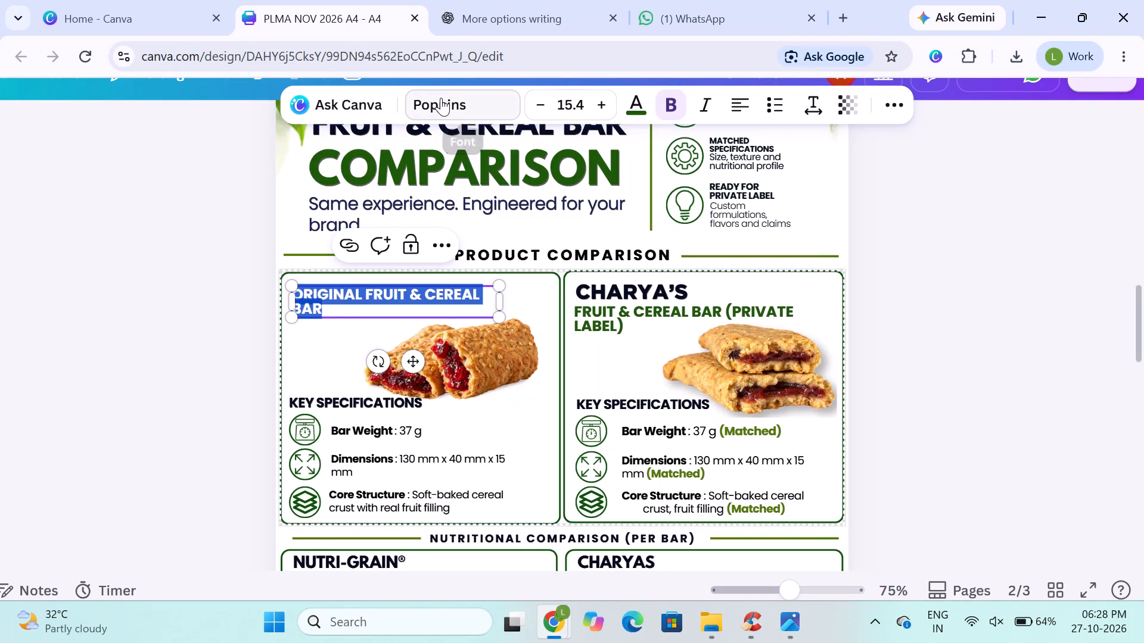
left_click(443, 99)
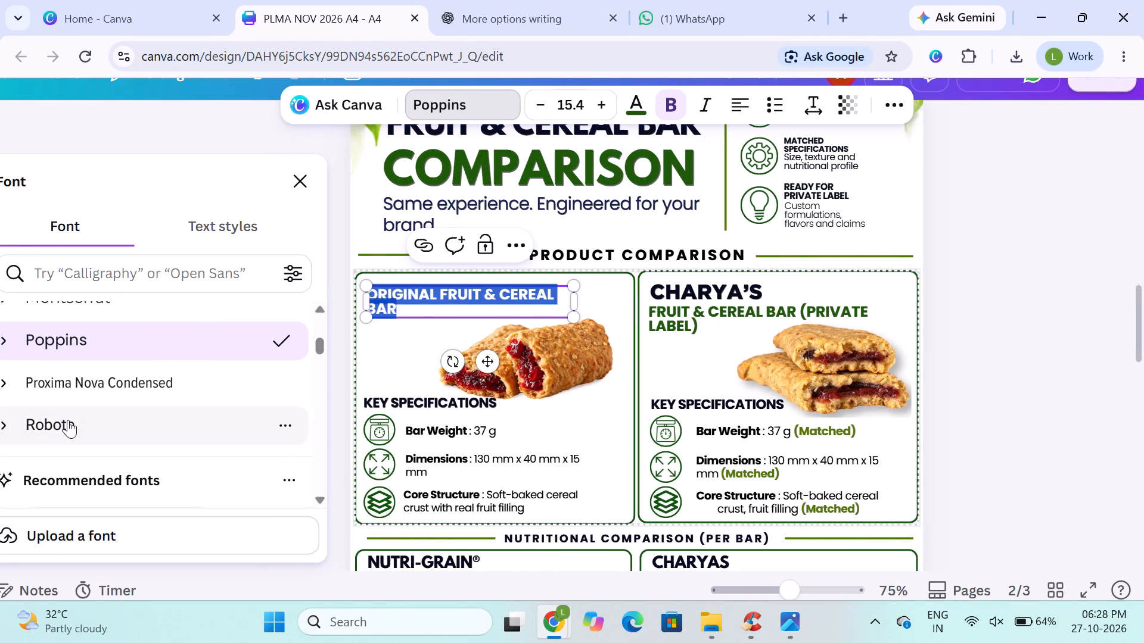
scroll(153, 395, "up", 2)
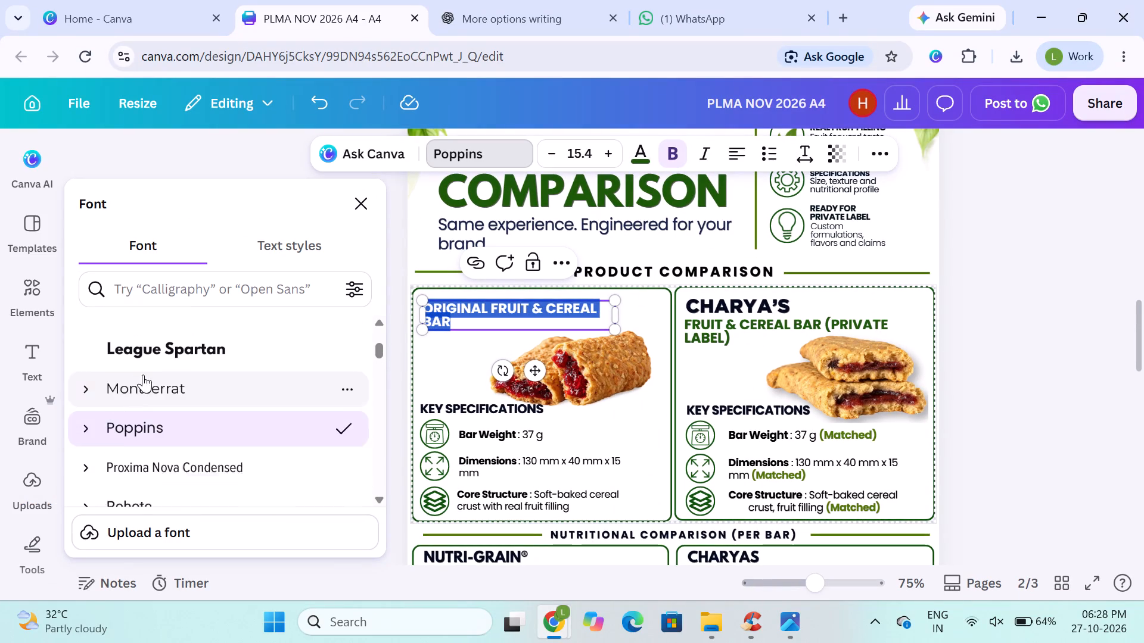
scroll(143, 374, "up", 1)
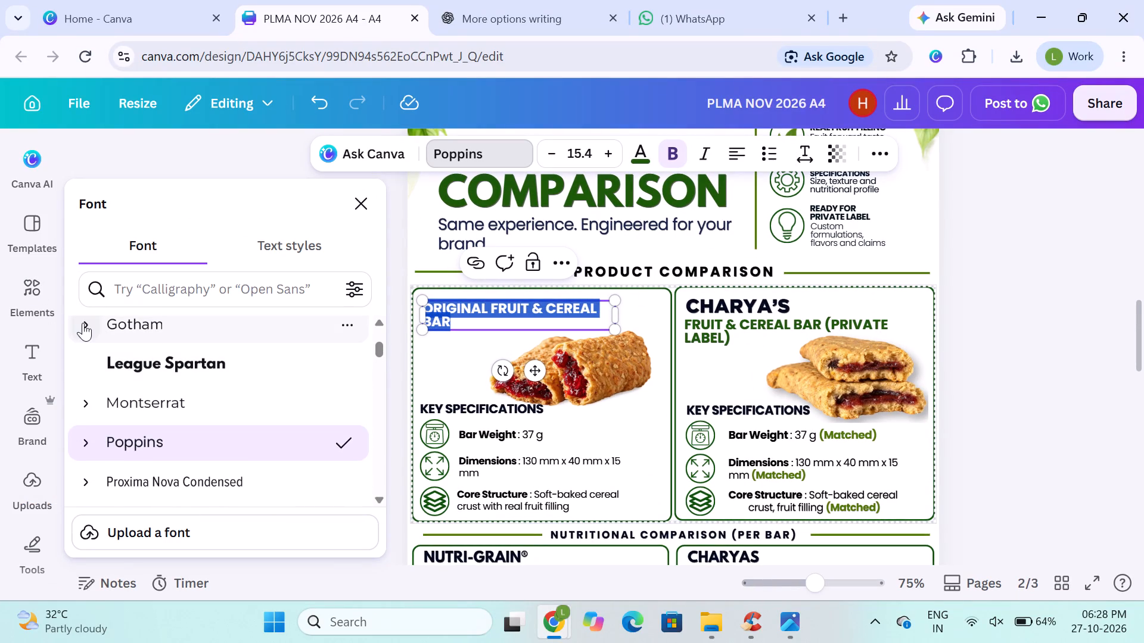
left_click(83, 323)
left_click(140, 476)
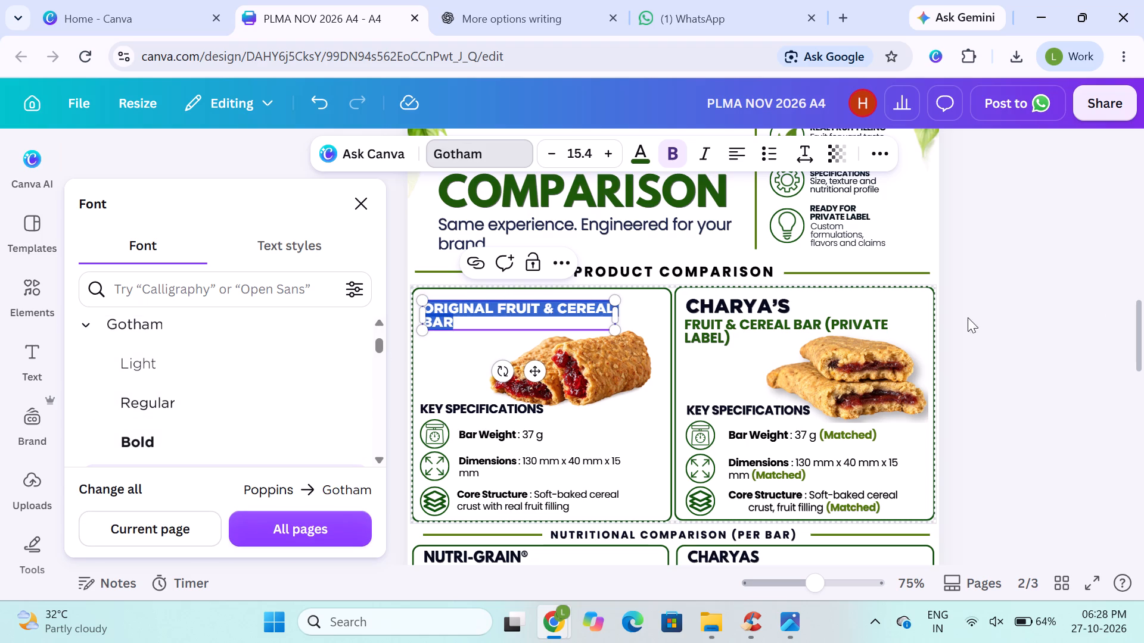
left_click(981, 308)
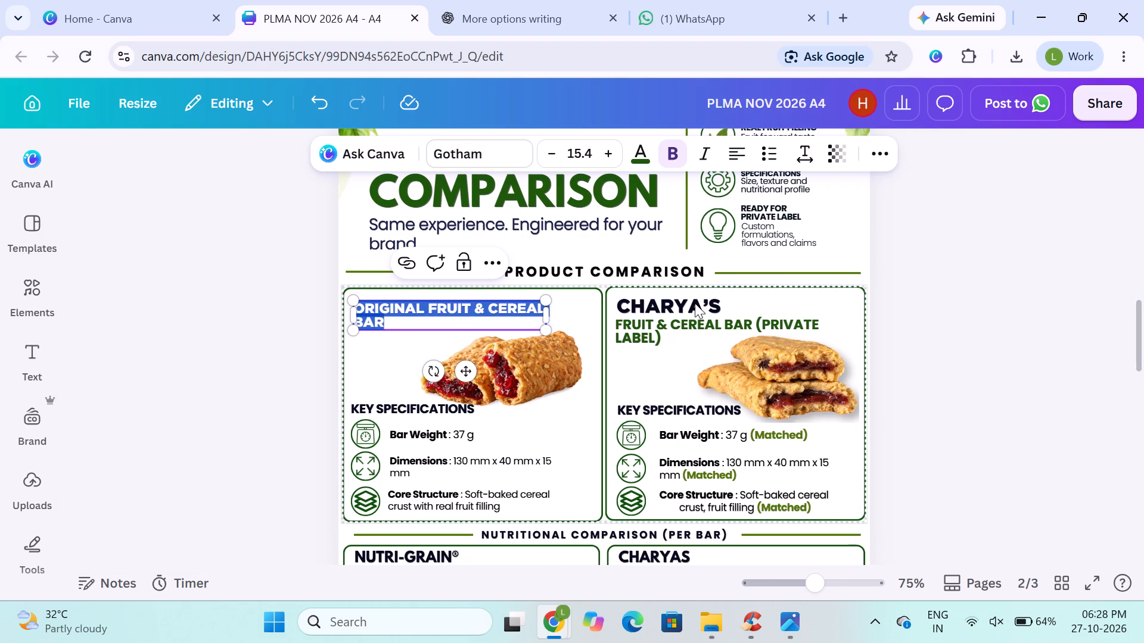
Set the ORIGINAL FRUIT & CEREAL BAR text's font size to 21.4, matching the CHARYA'S heading in the product comparison.
left_click(695, 303)
left_click(592, 154)
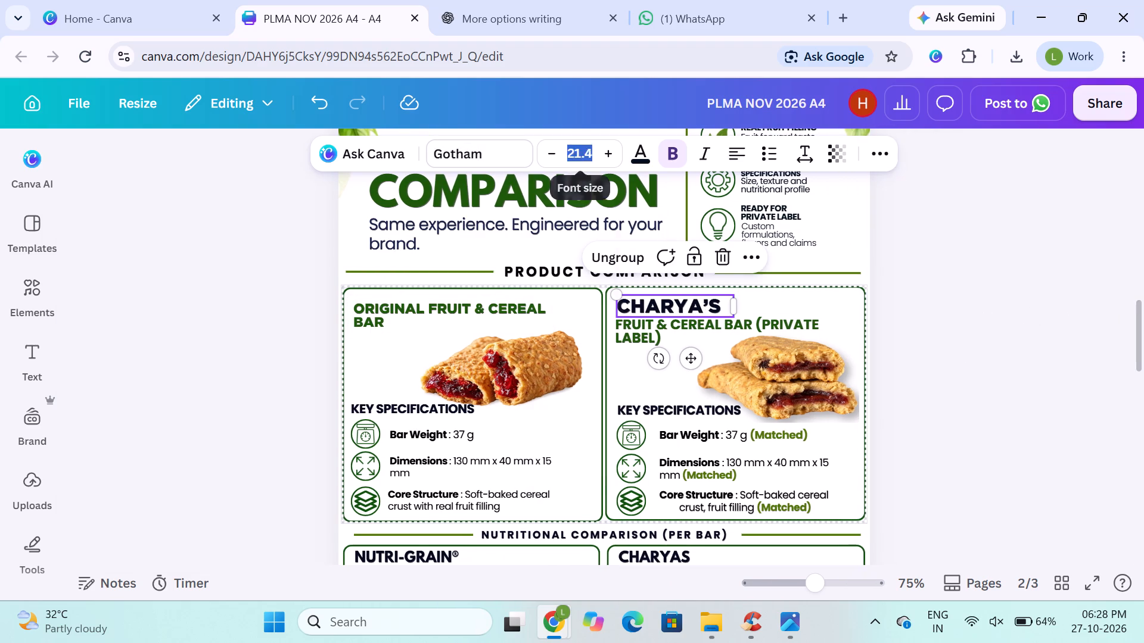
double_click(592, 148)
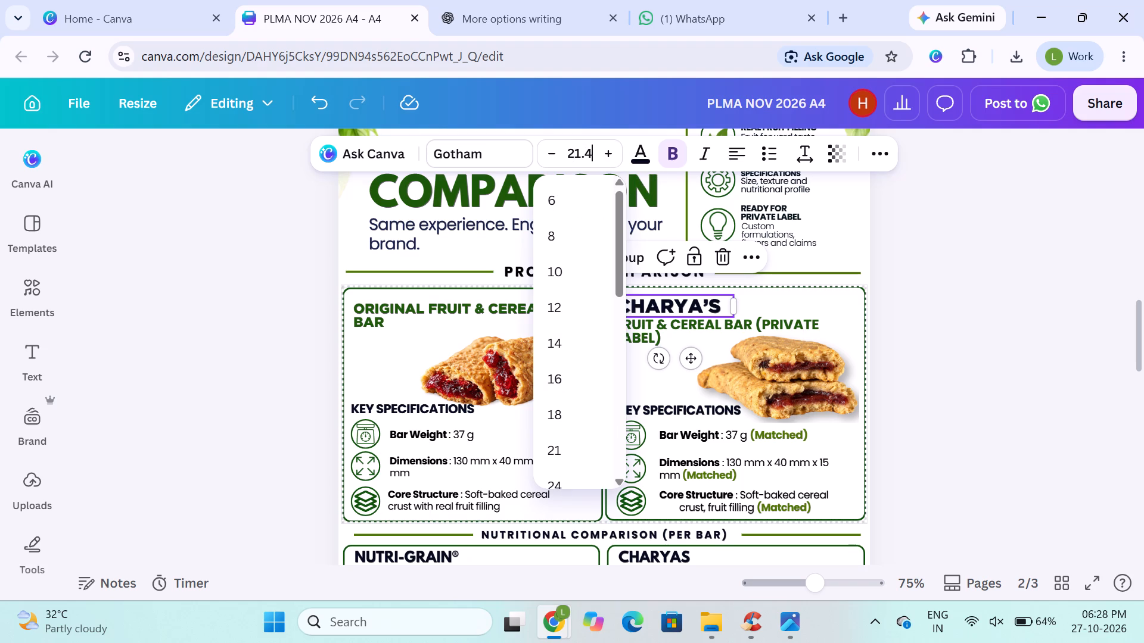
key("ctrl+c")
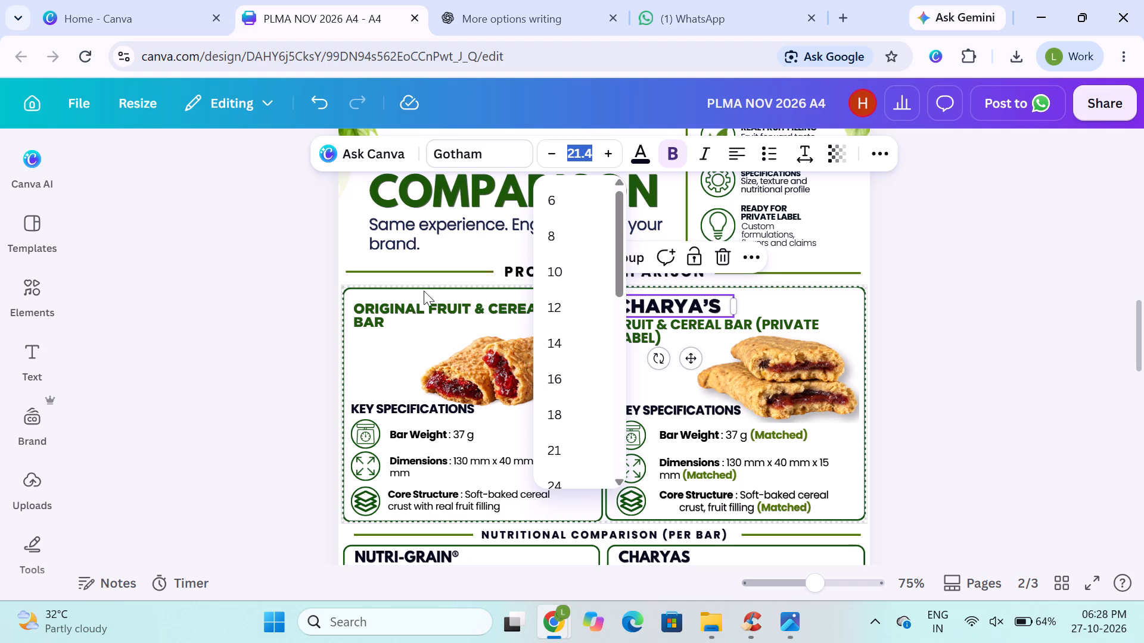
left_click(415, 311)
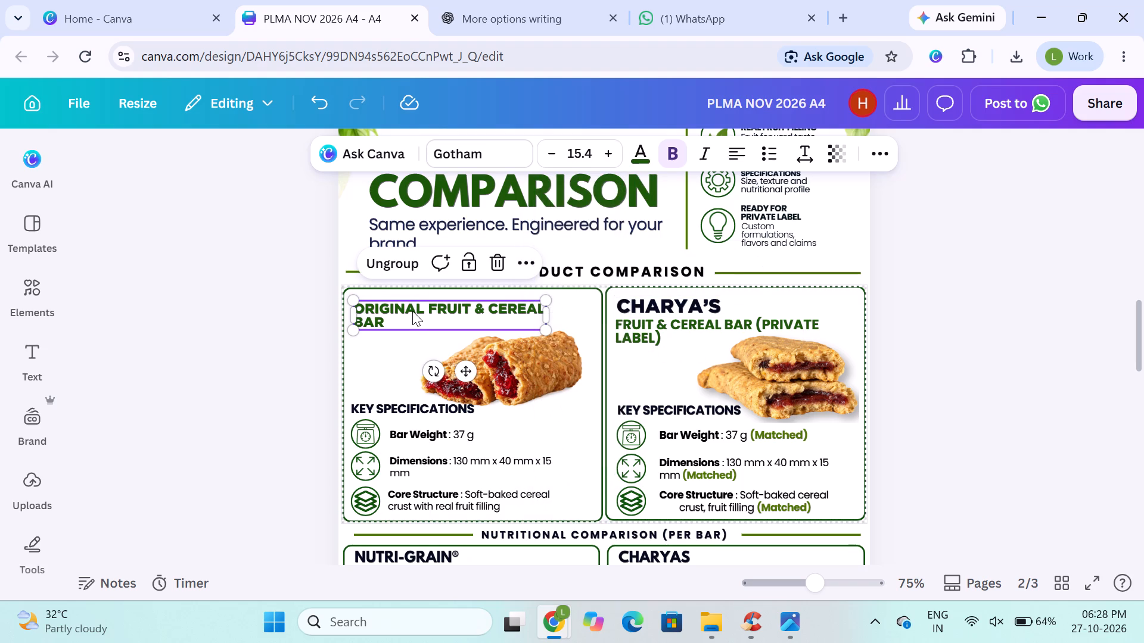
double_click(397, 311)
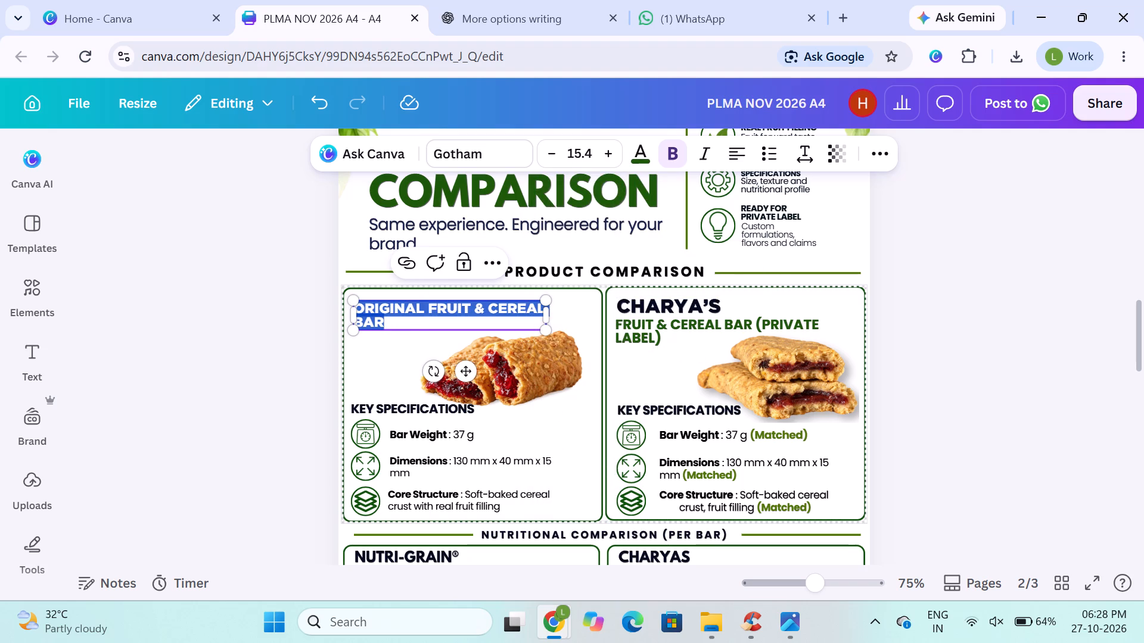
key("ctrl+v")
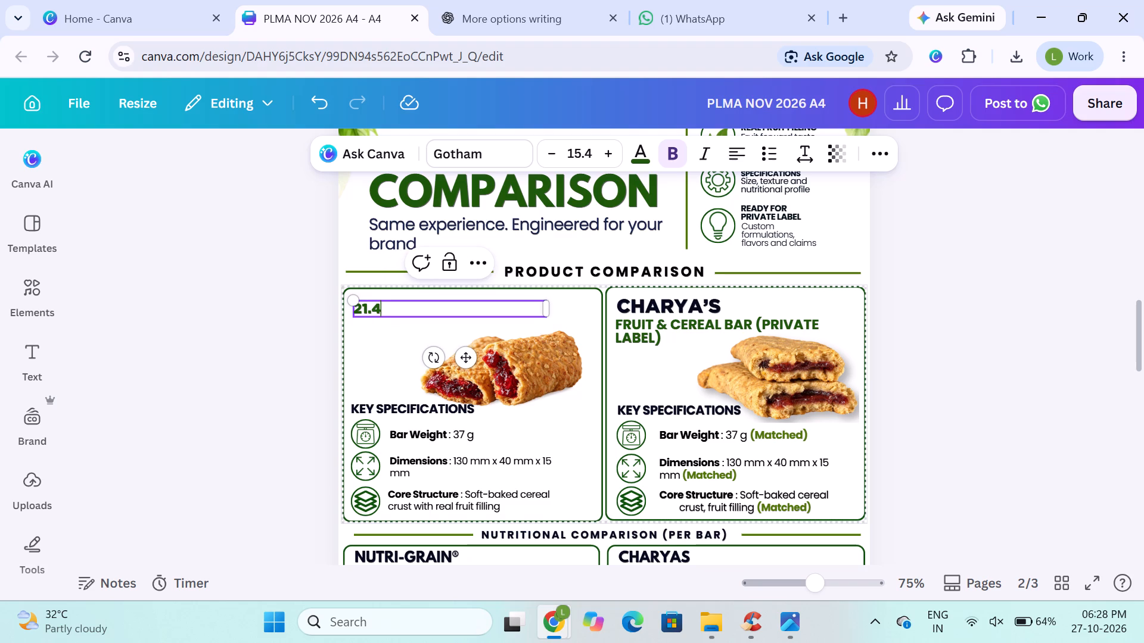
key("ctrl+z")
double_click(430, 311)
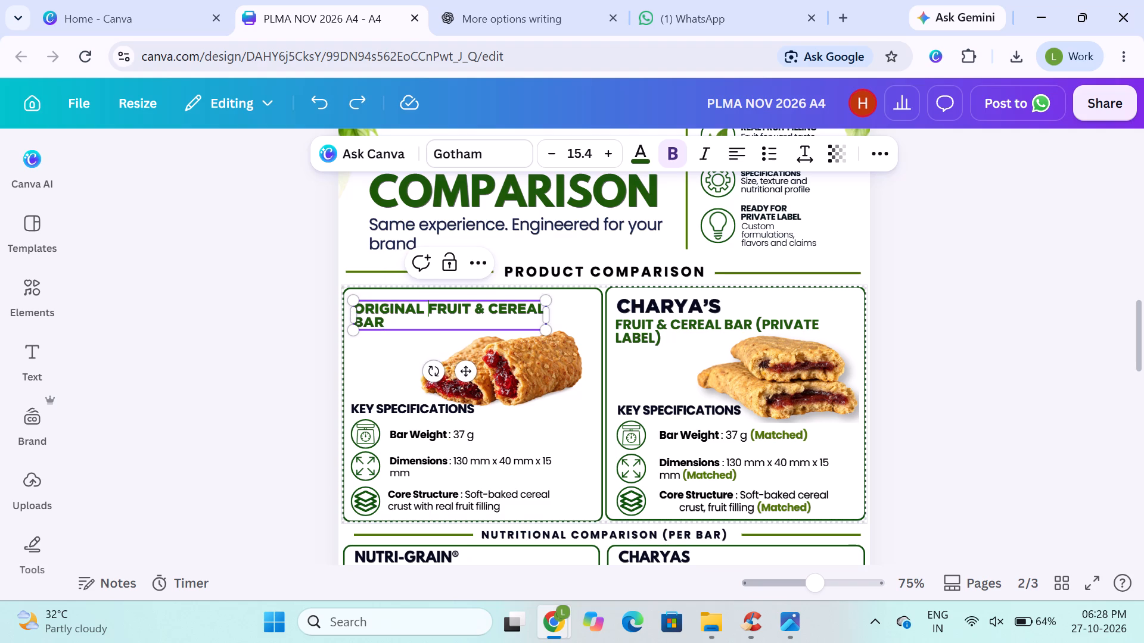
triple_click(431, 307)
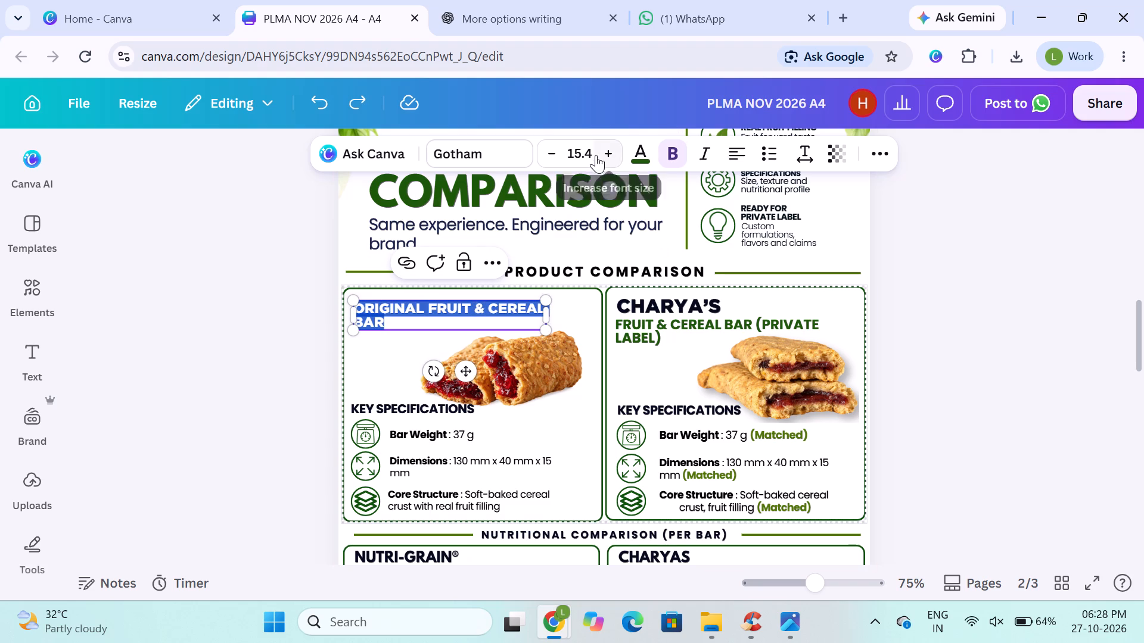
left_click(592, 154)
key("ctrl+v")
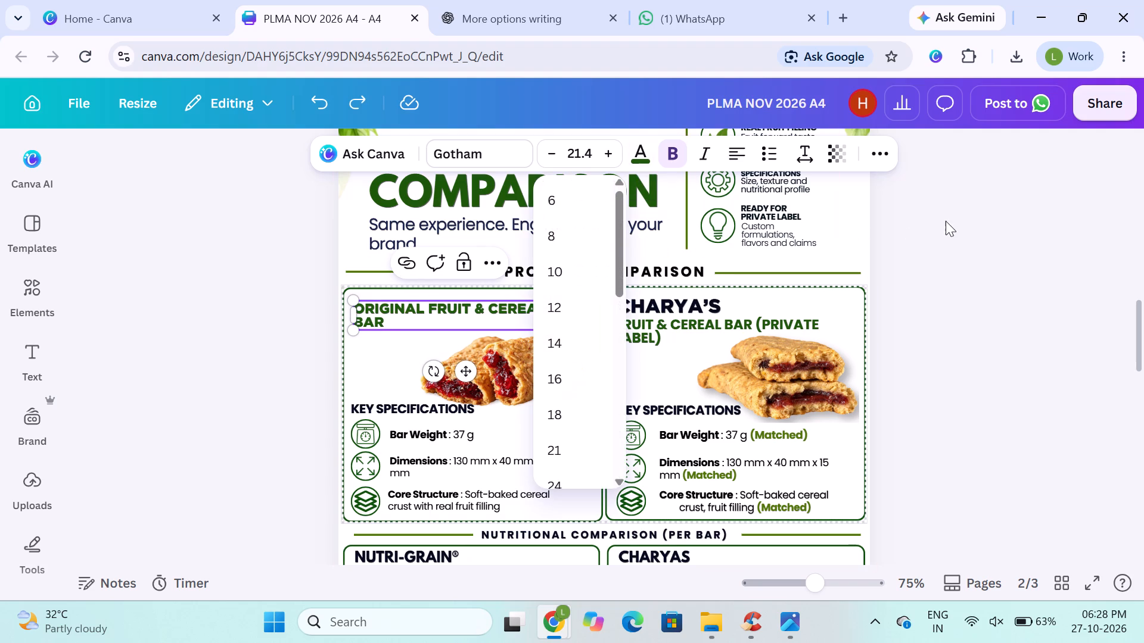
left_click(946, 221)
Nudge the enlarged ORIGINAL FRUIT & CEREAL BAR heading slightly up and a little to the left within its card.
left_click(419, 318)
left_click(425, 314)
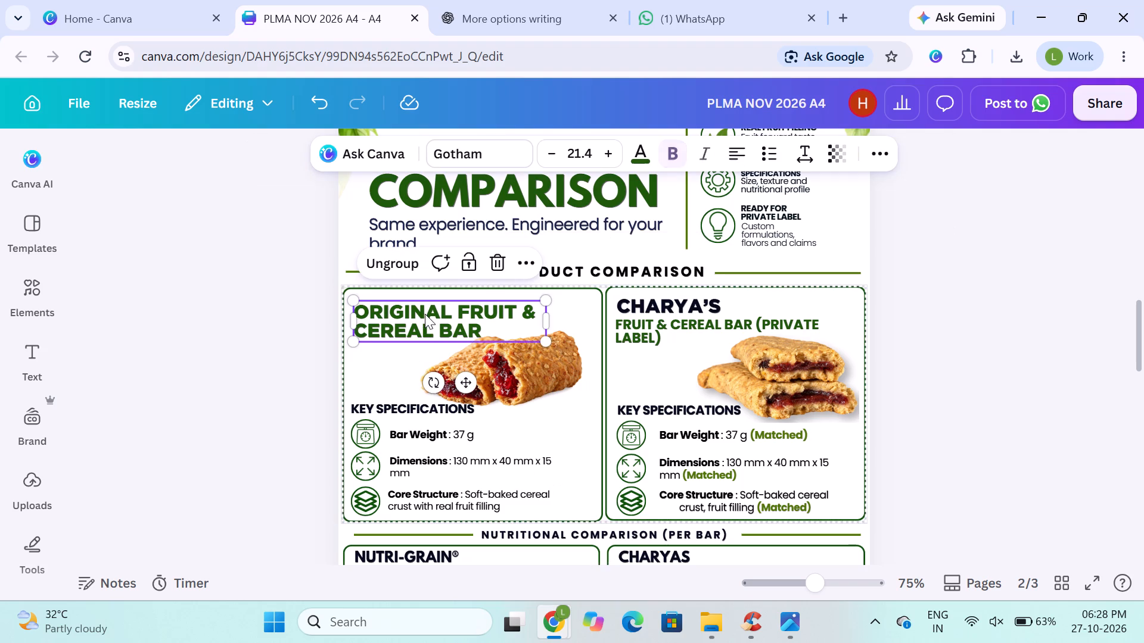
key("Up")
key("Up")
key("Up")
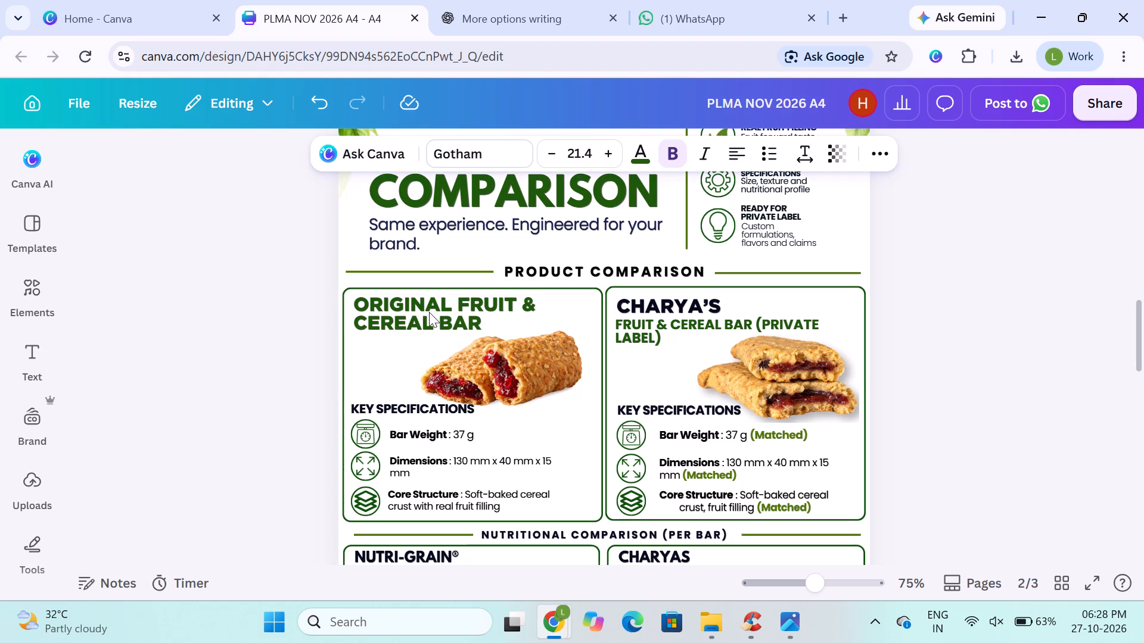
key("Left")
key("Down")
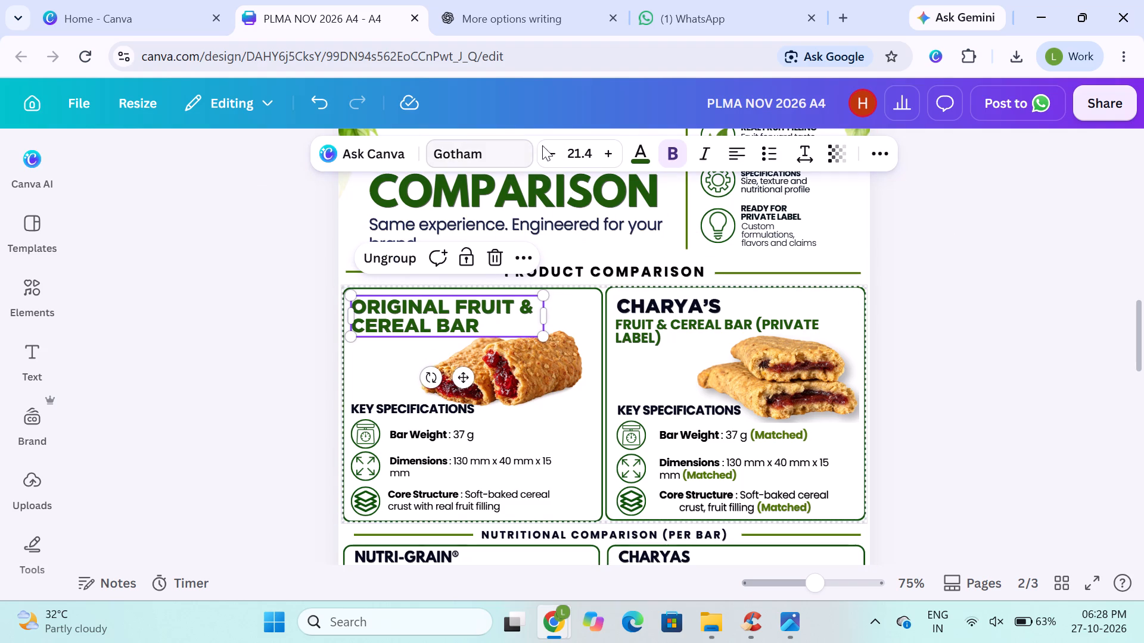
Change the text colour of the ORIGINAL FRUIT & CEREAL BAR heading to black.
left_click(651, 154)
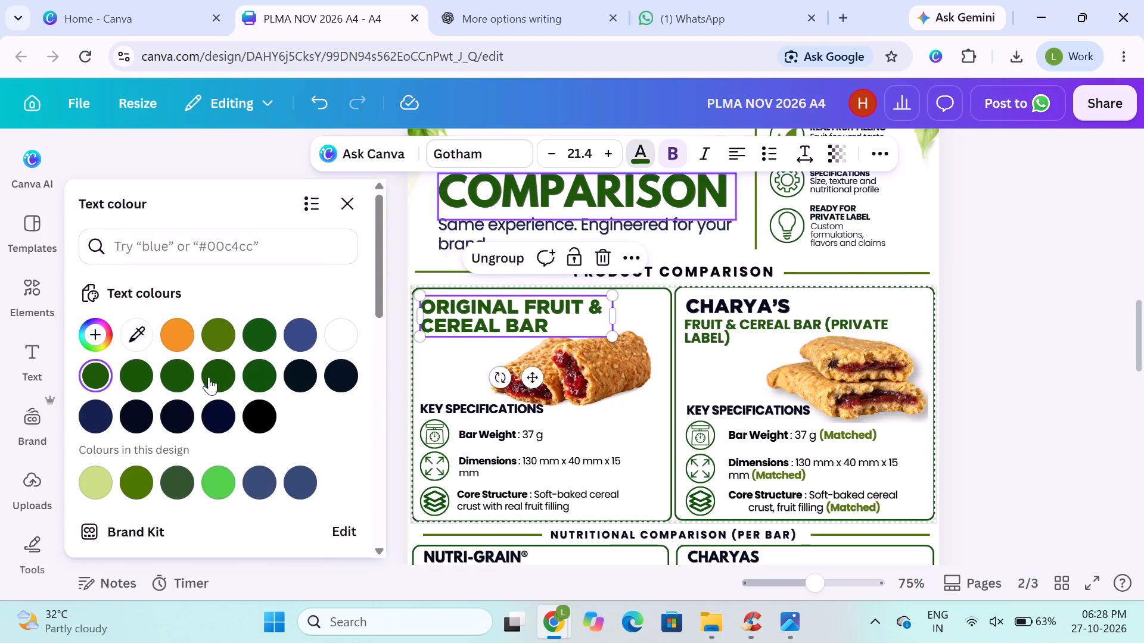
left_click(344, 383)
left_click(279, 418)
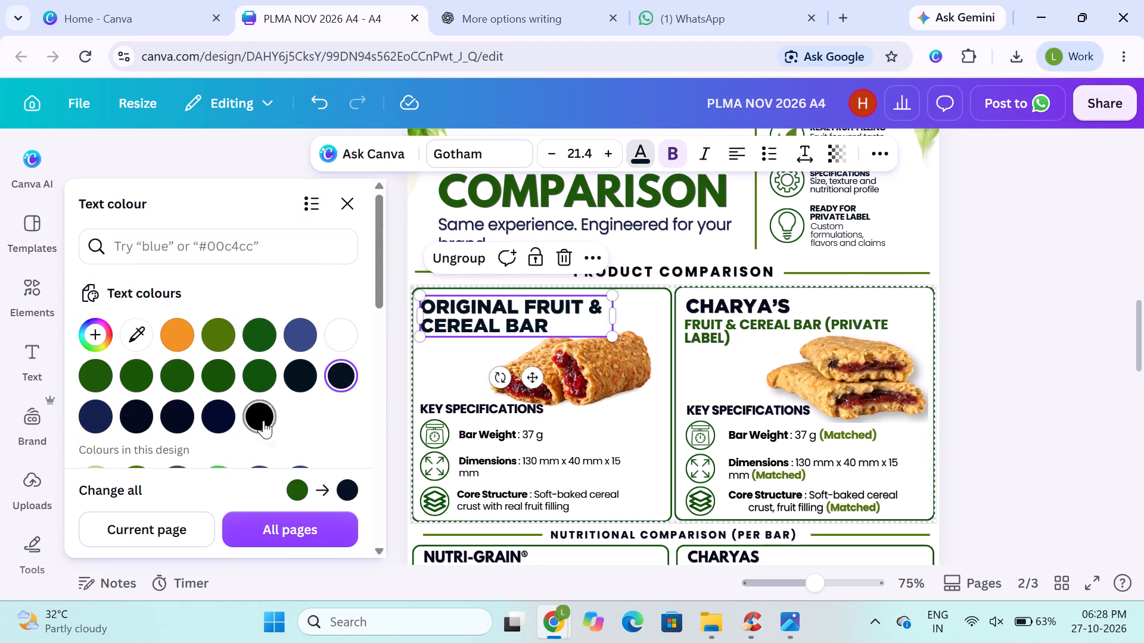
left_click(260, 421)
left_click(1027, 341)
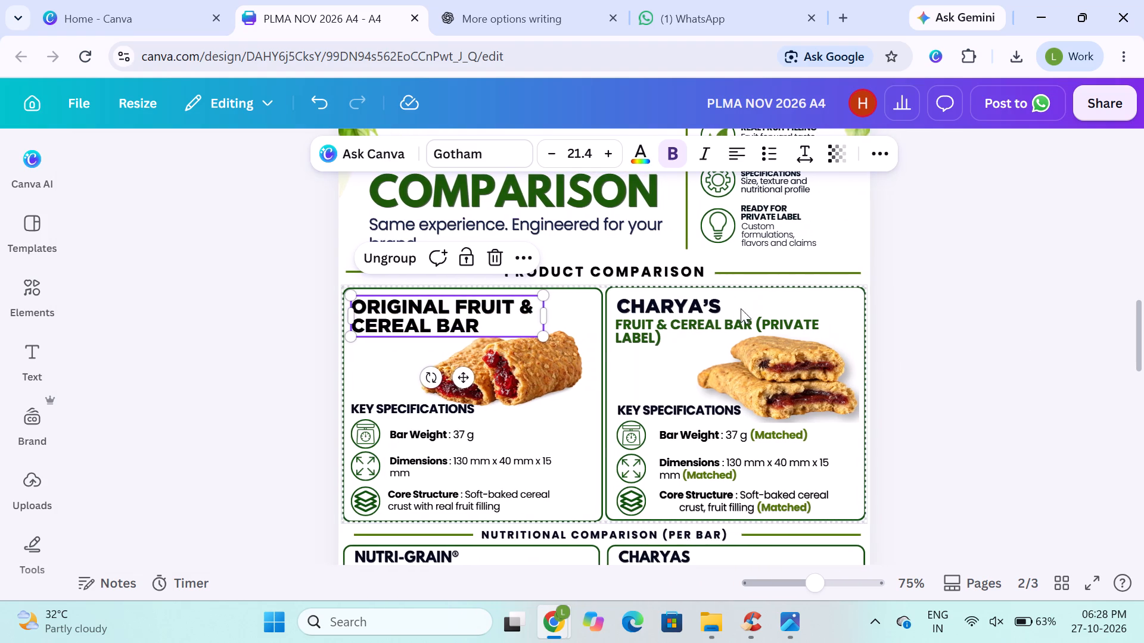
Colour only the apostrophe of the CHARYA'S heading in the product comparison card orange.
left_click(703, 302)
double_click(707, 302)
left_click(707, 302)
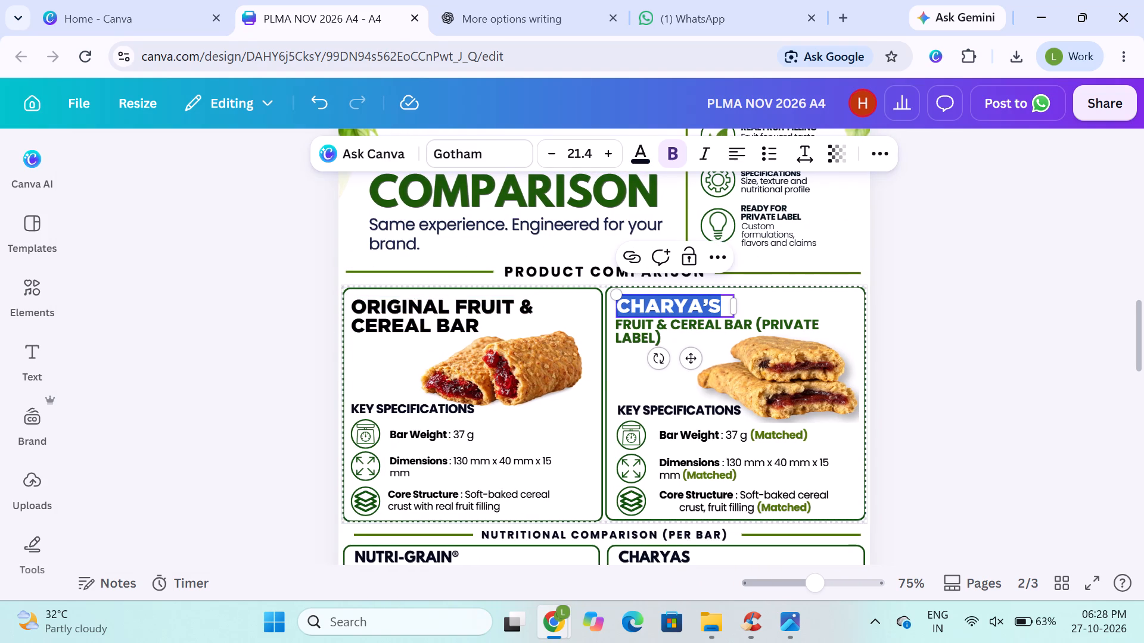
triple_click(707, 302)
triple_click(707, 302)
double_click(707, 302)
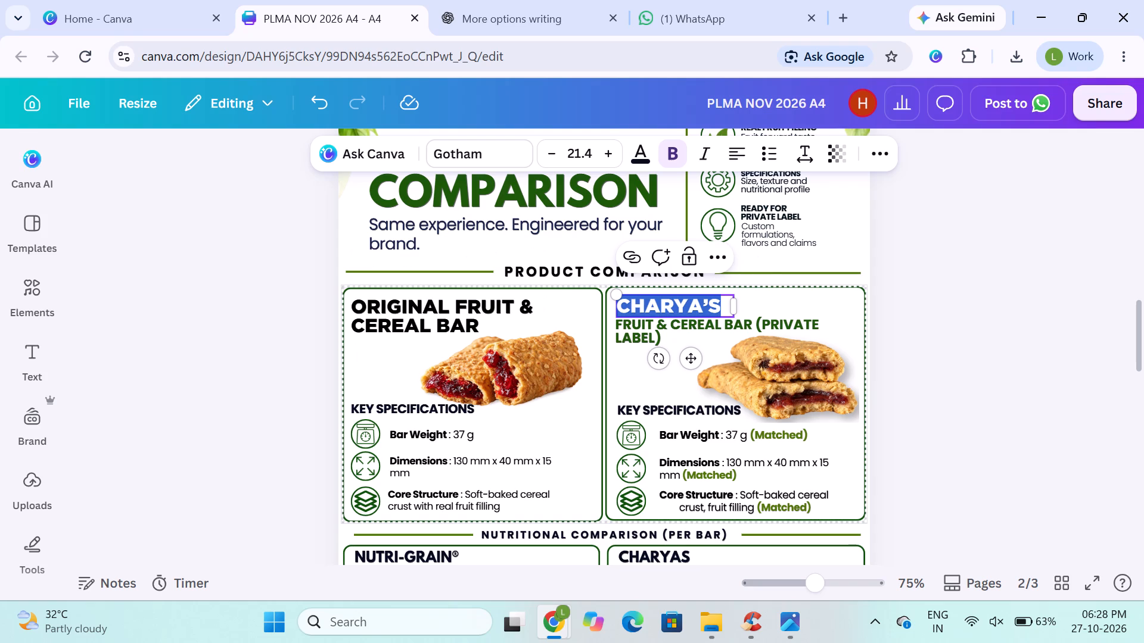
left_click(931, 292)
left_click(710, 301)
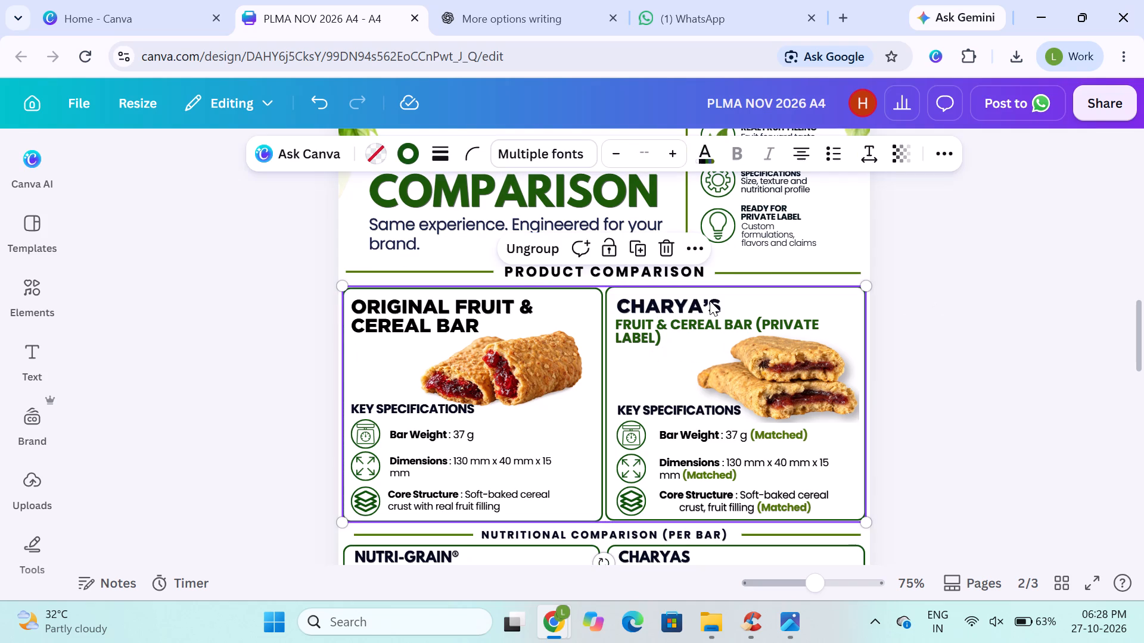
double_click(708, 303)
left_click(709, 304)
triple_click(709, 304)
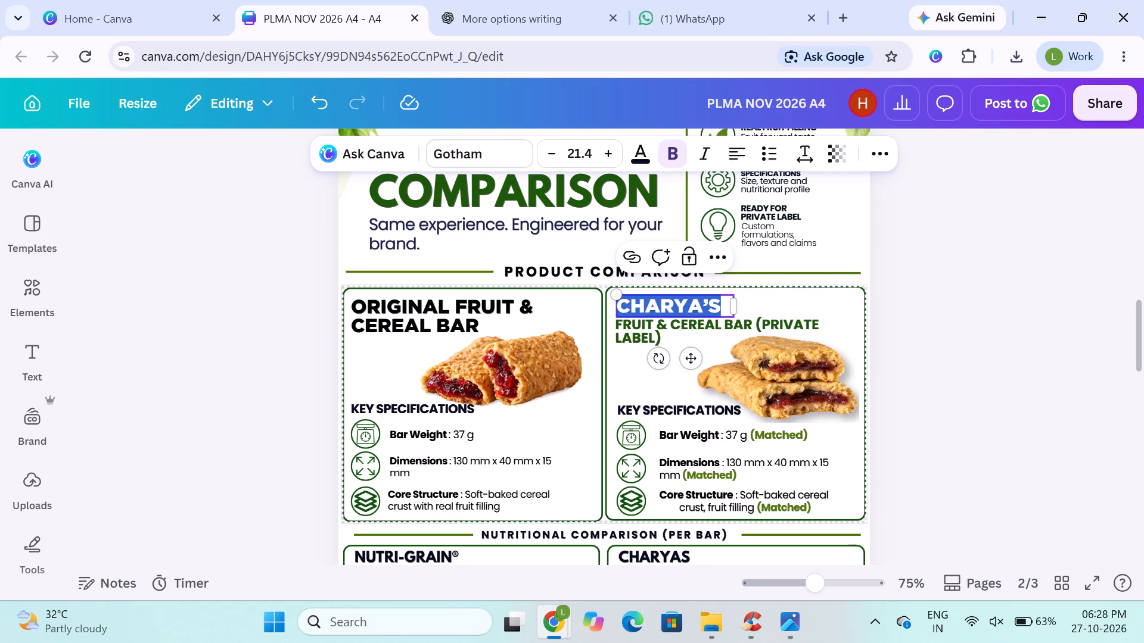
triple_click(709, 304)
double_click(709, 304)
key("Left")
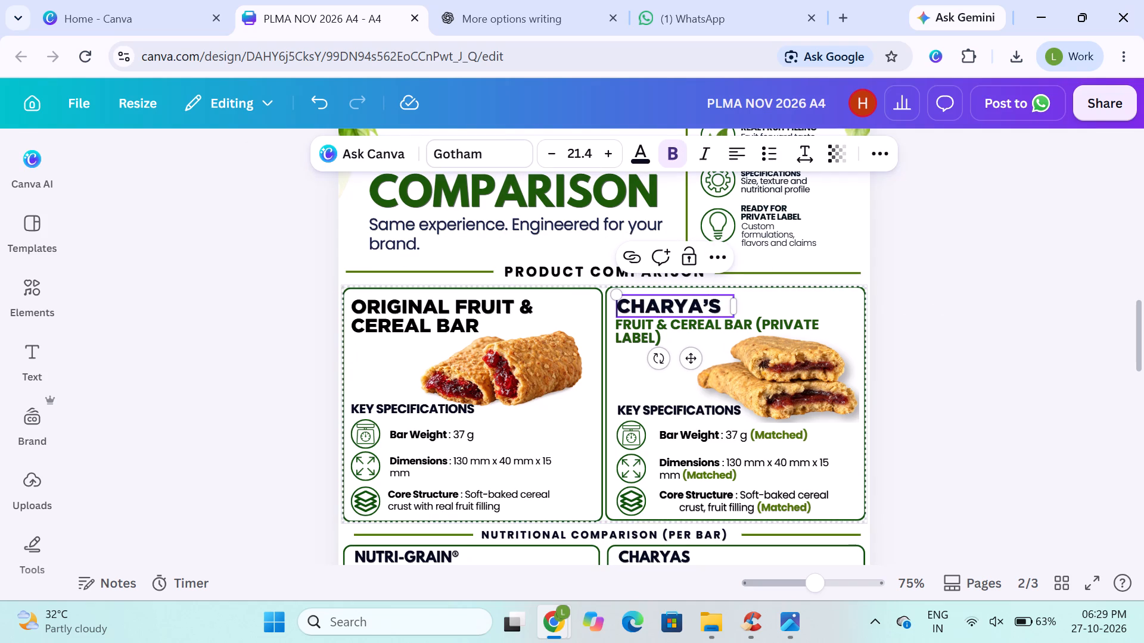
left_click(713, 303)
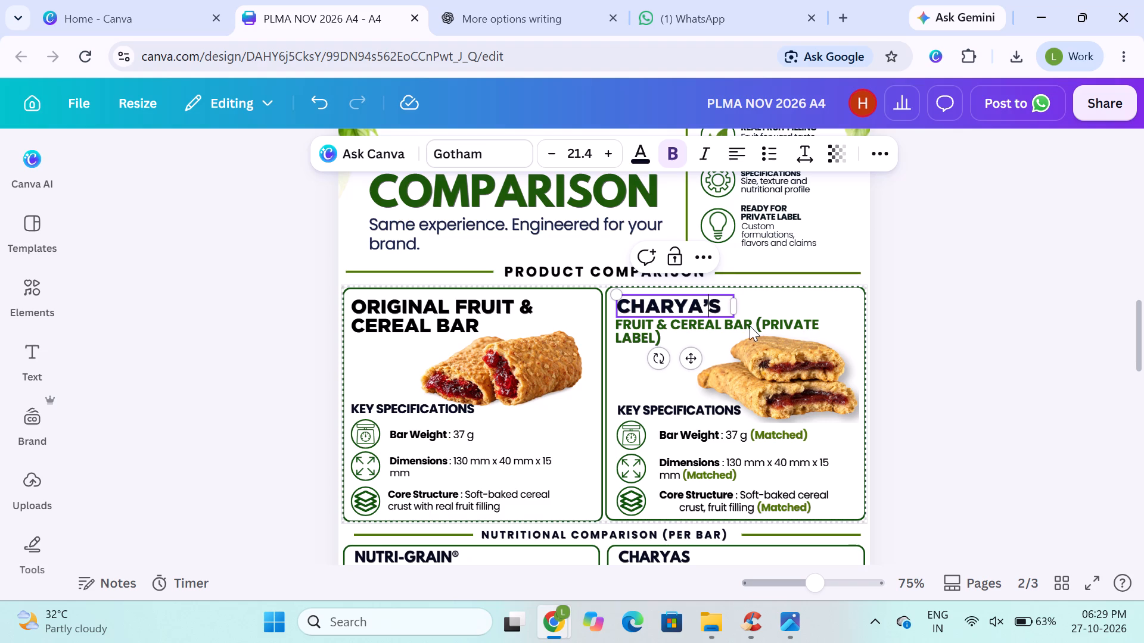
key("shift+Left")
left_click(641, 152)
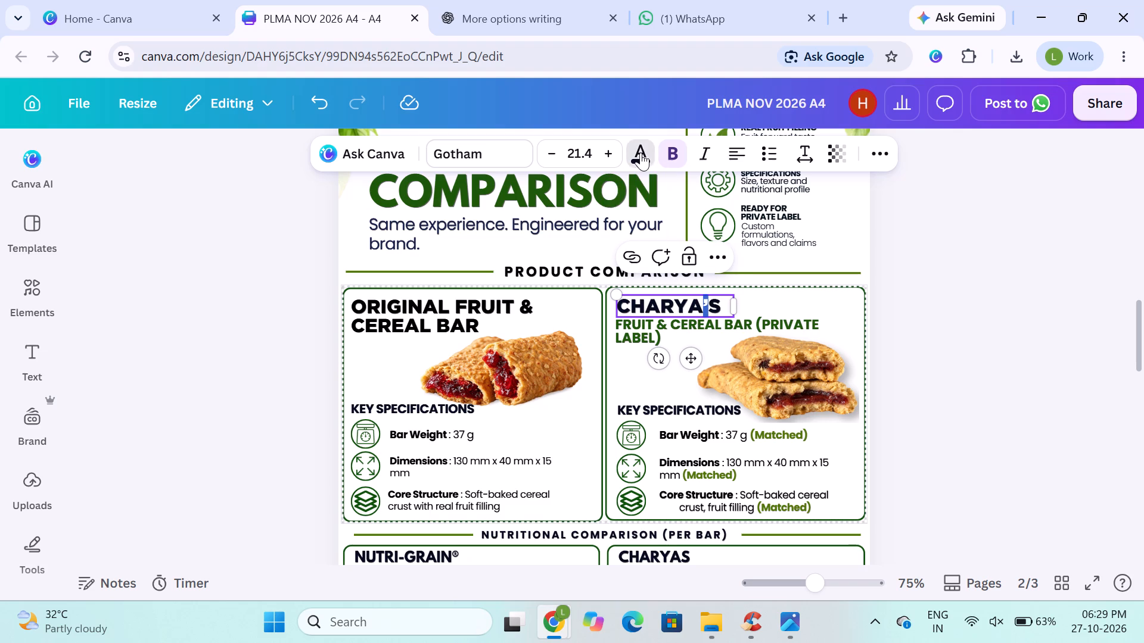
left_click(175, 341)
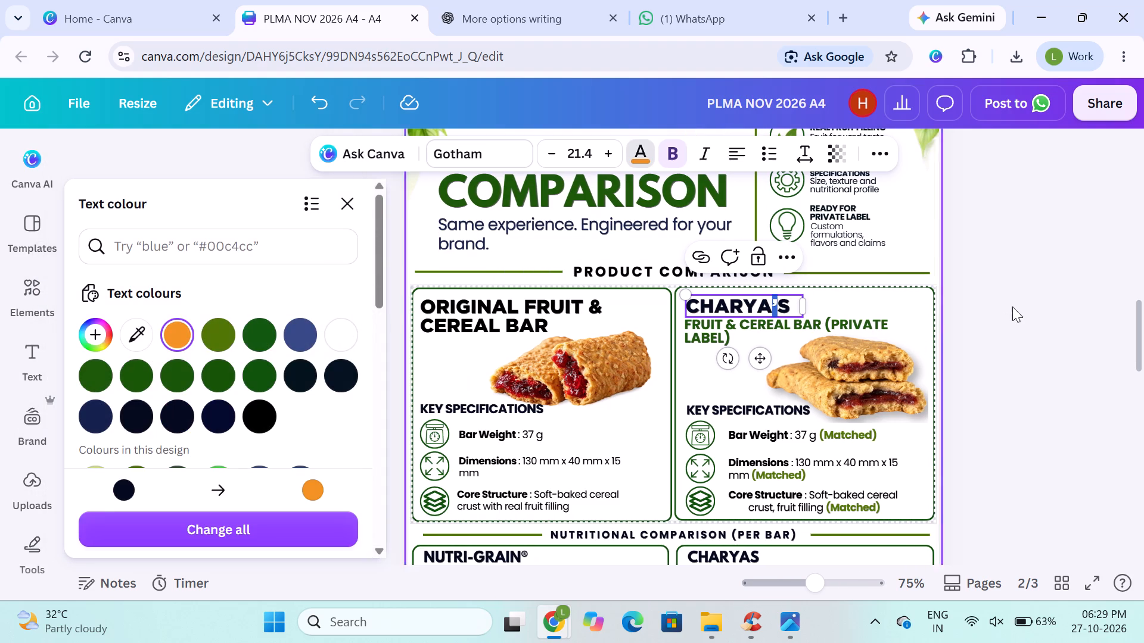
left_click(1015, 305)
left_click(1011, 305)
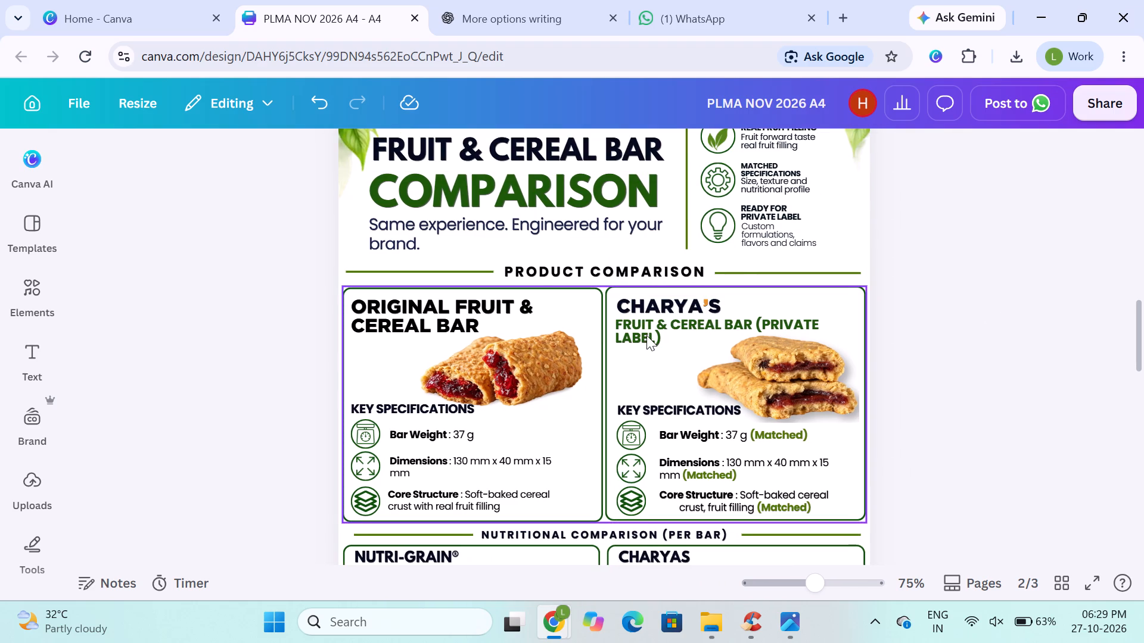
Delete "(PRIVATE LABEL)" from the text under the CHARYA'S heading, leaving FRUIT & CEREAL BAR.
triple_click(626, 336)
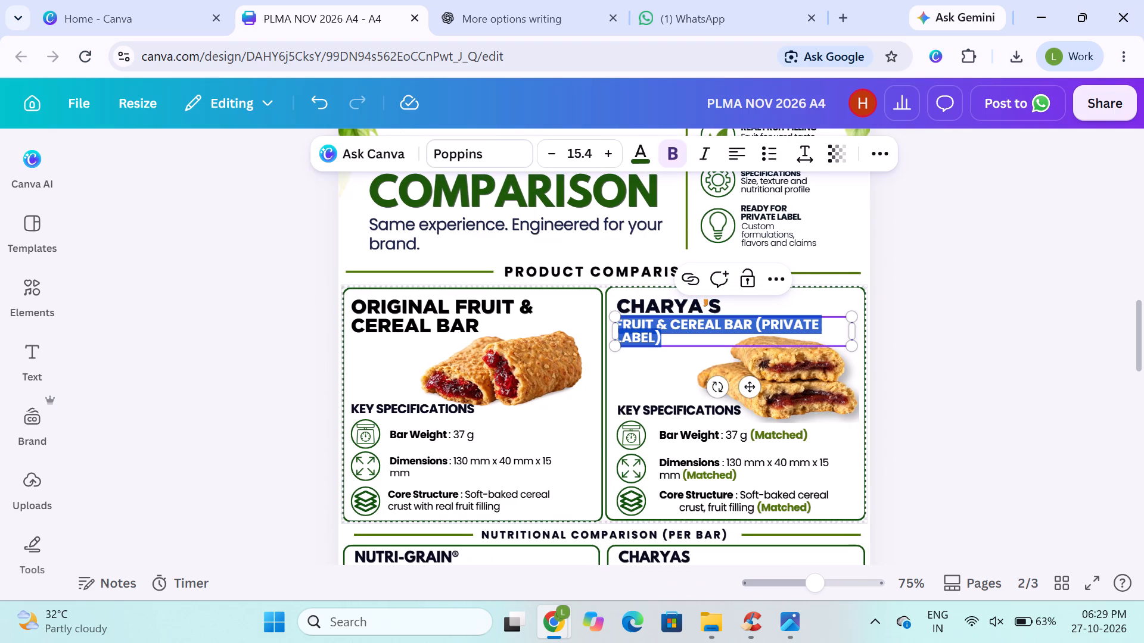
left_click(639, 339)
double_click(655, 339)
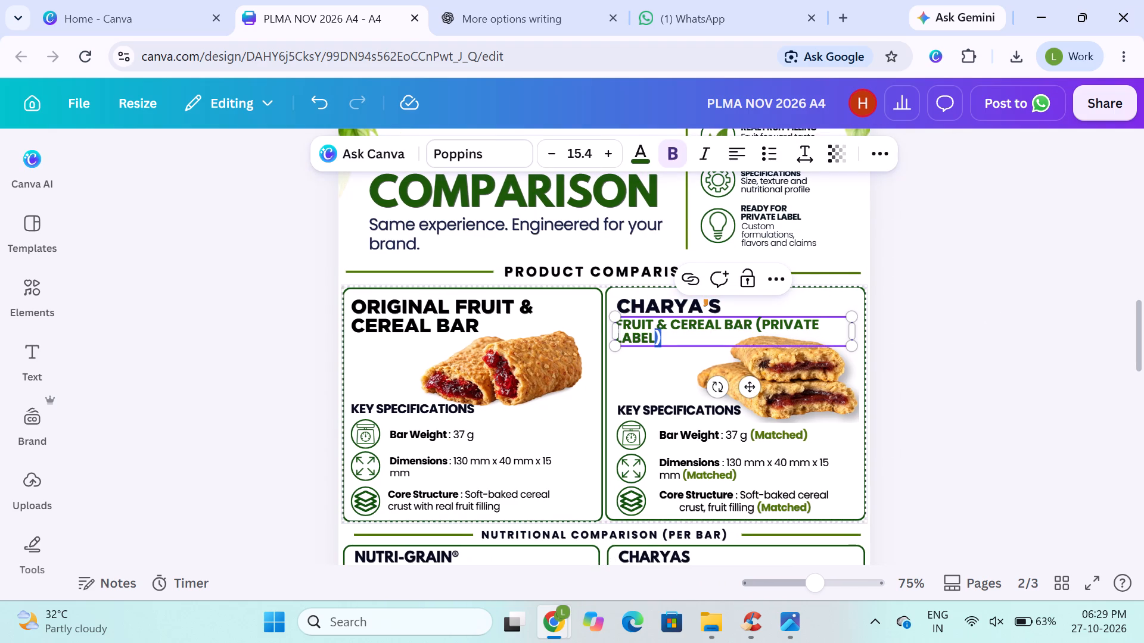
key("BackSpace")
key("BackSpace")
key("BackSpace")
key("BackSpace")
key("BackSpace")
key("BackSpace")
key("BackSpace")
key("BackSpace")
key("BackSpace")
key("BackSpace")
key("BackSpace")
key("BackSpace")
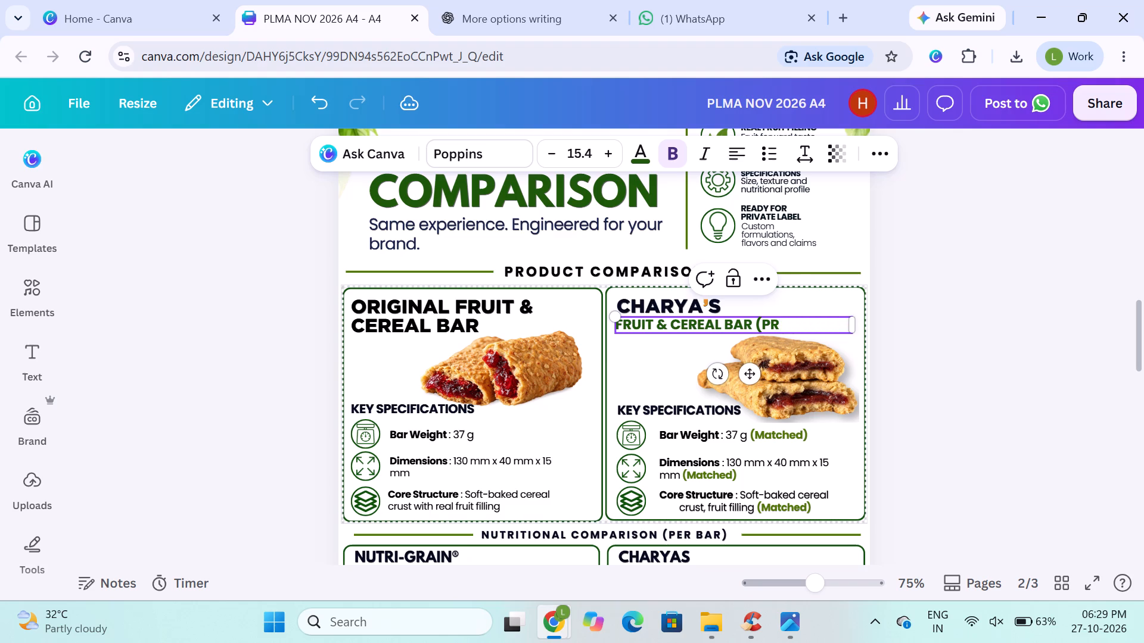
key("BackSpace")
key("BackSpace")
key("BackSpace")
key("BackSpace")
left_click(949, 338)
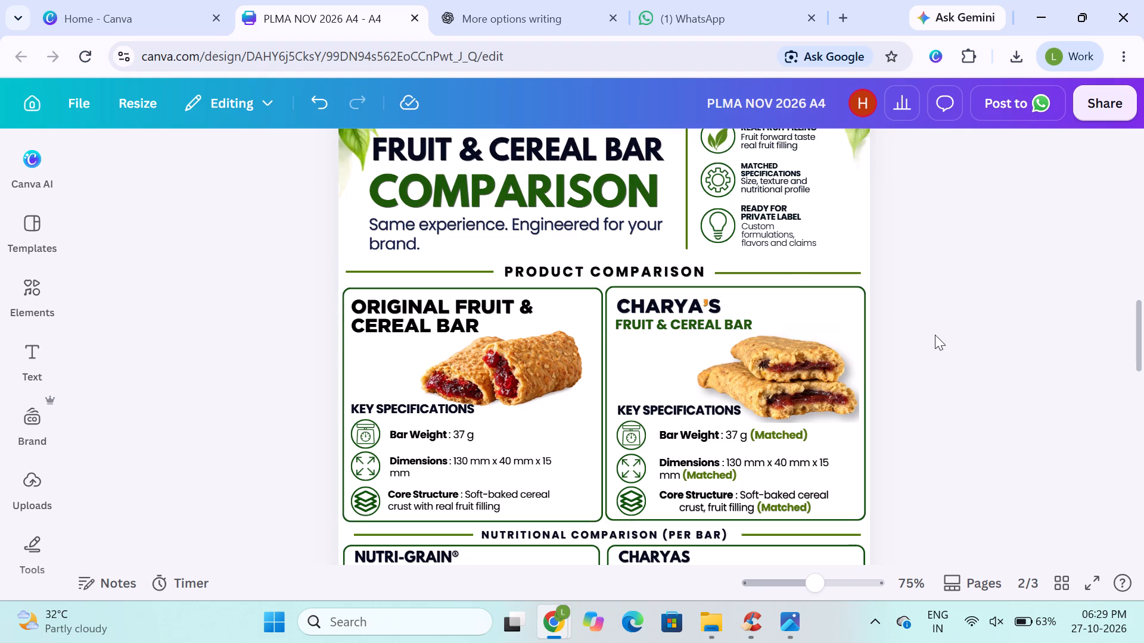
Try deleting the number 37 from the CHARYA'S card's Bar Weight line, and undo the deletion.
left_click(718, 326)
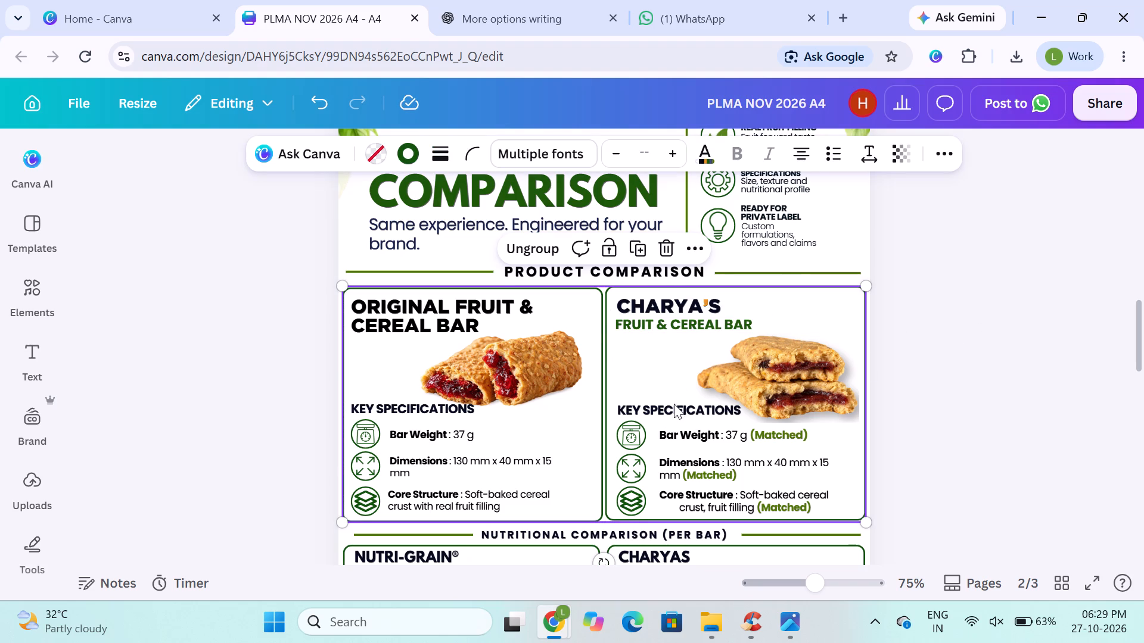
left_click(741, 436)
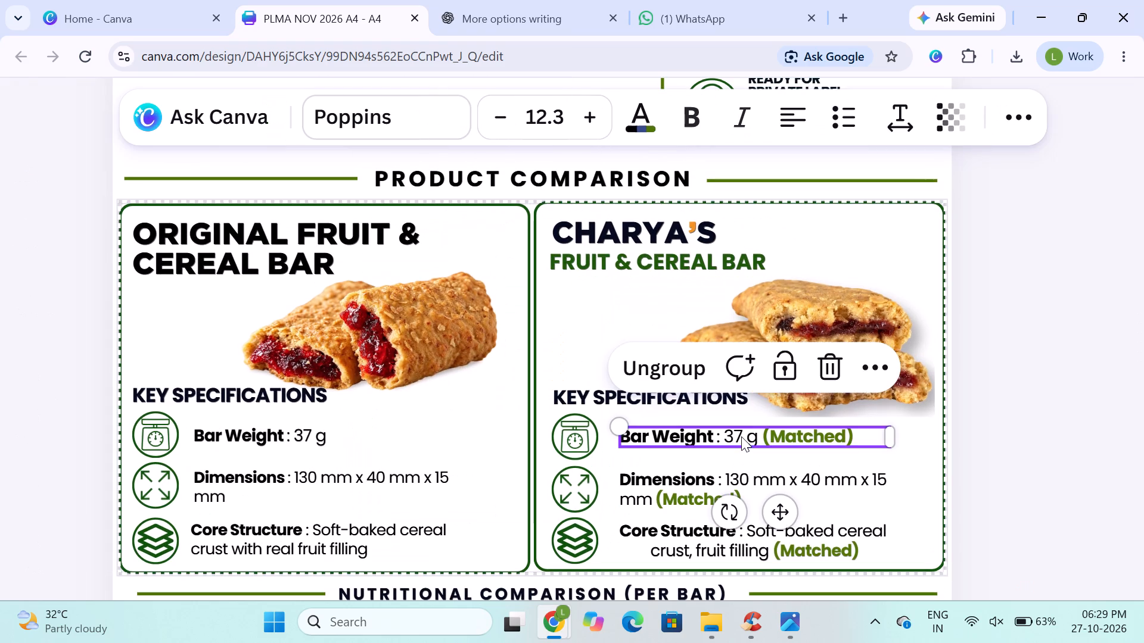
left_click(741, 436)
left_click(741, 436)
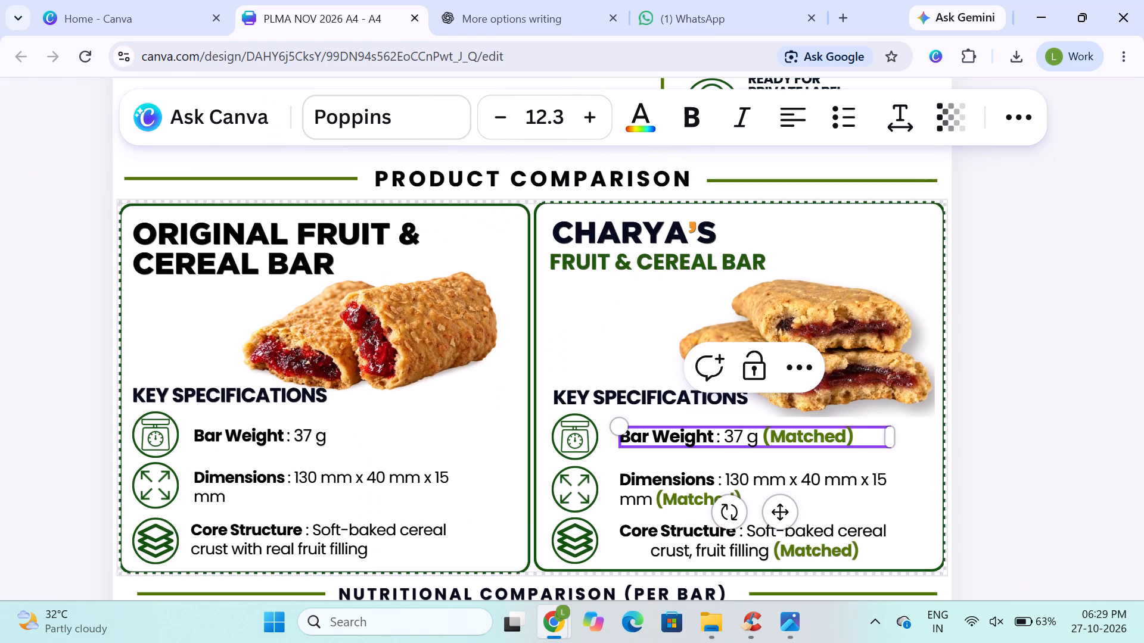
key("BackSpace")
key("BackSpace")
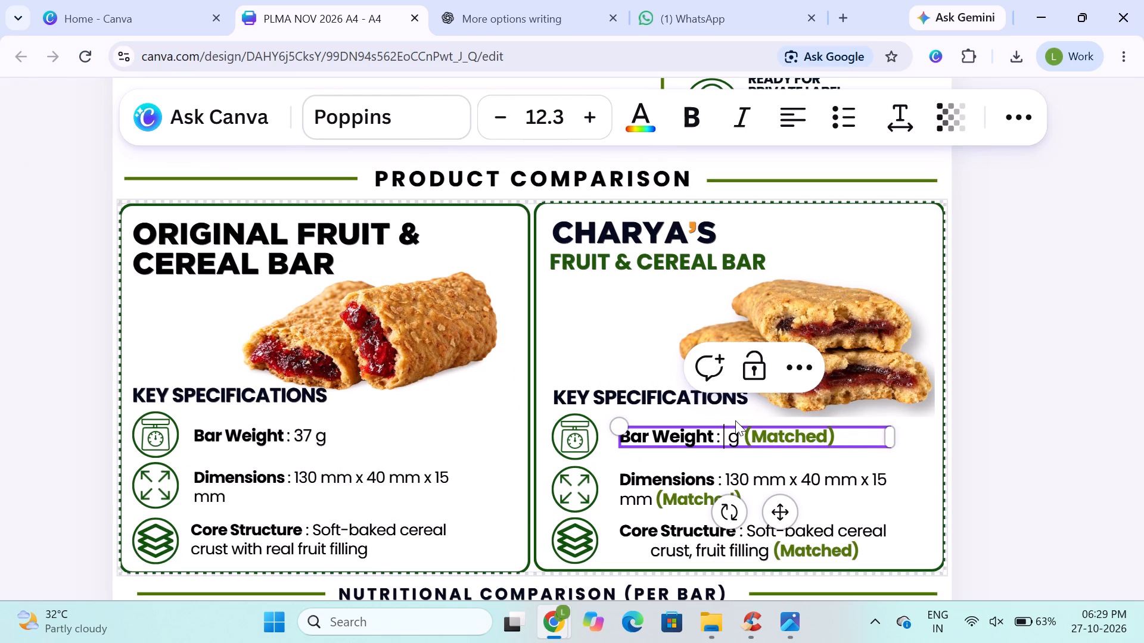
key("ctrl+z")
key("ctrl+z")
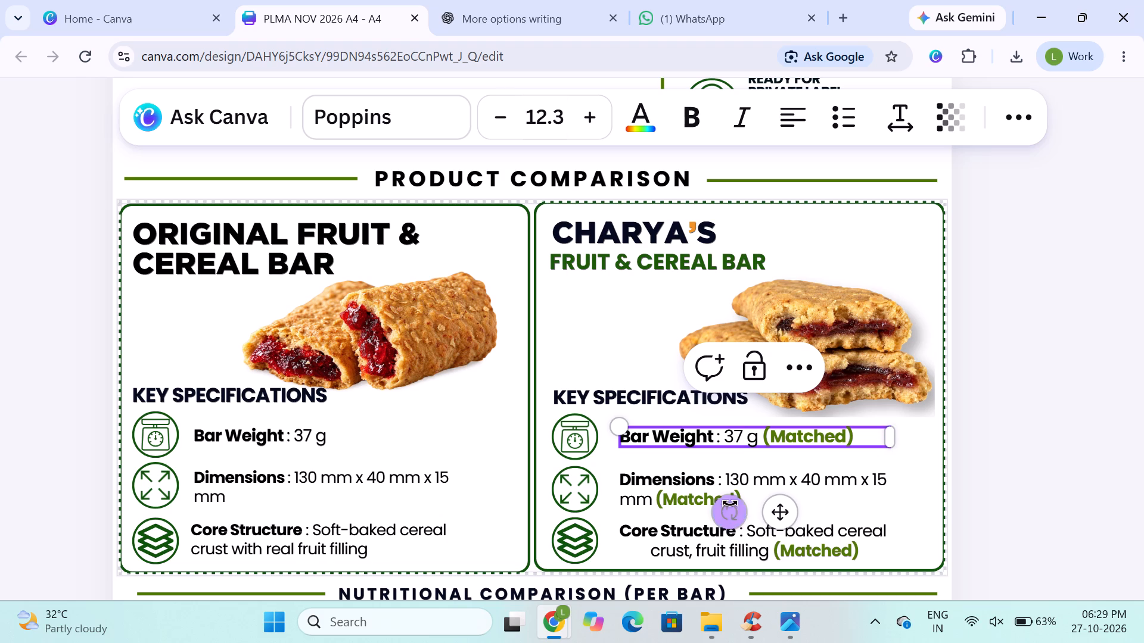
Change the dimensions in the CHARYA'S product comparison card to 90 mm x 50 mm x 15 mm.
left_click(745, 482)
double_click(745, 480)
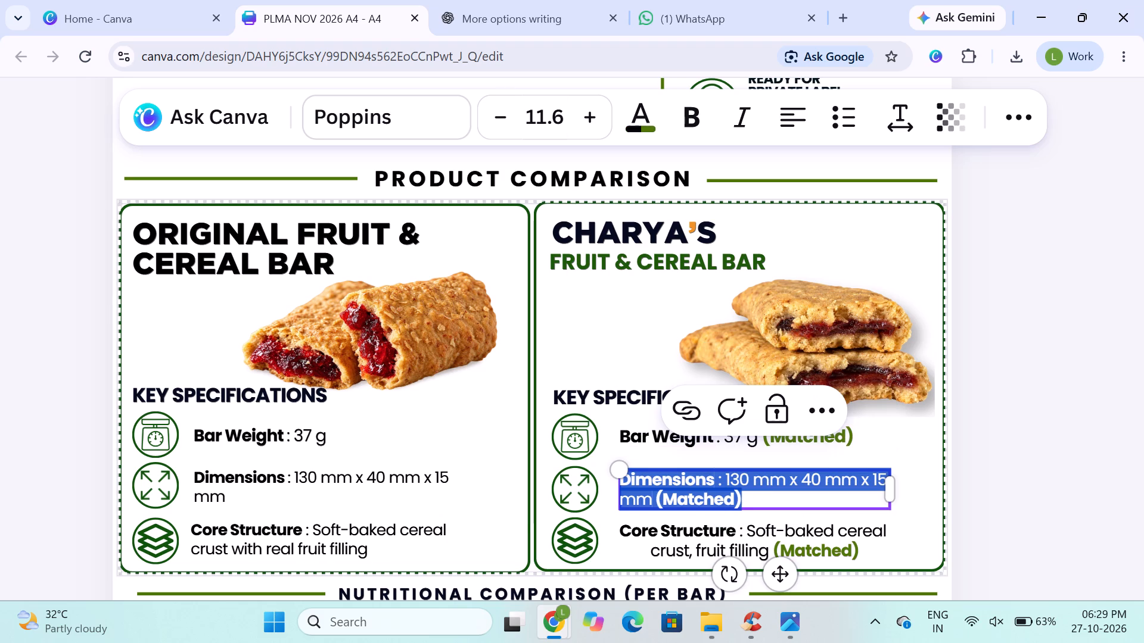
left_click(745, 480)
double_click(745, 480)
triple_click(745, 480)
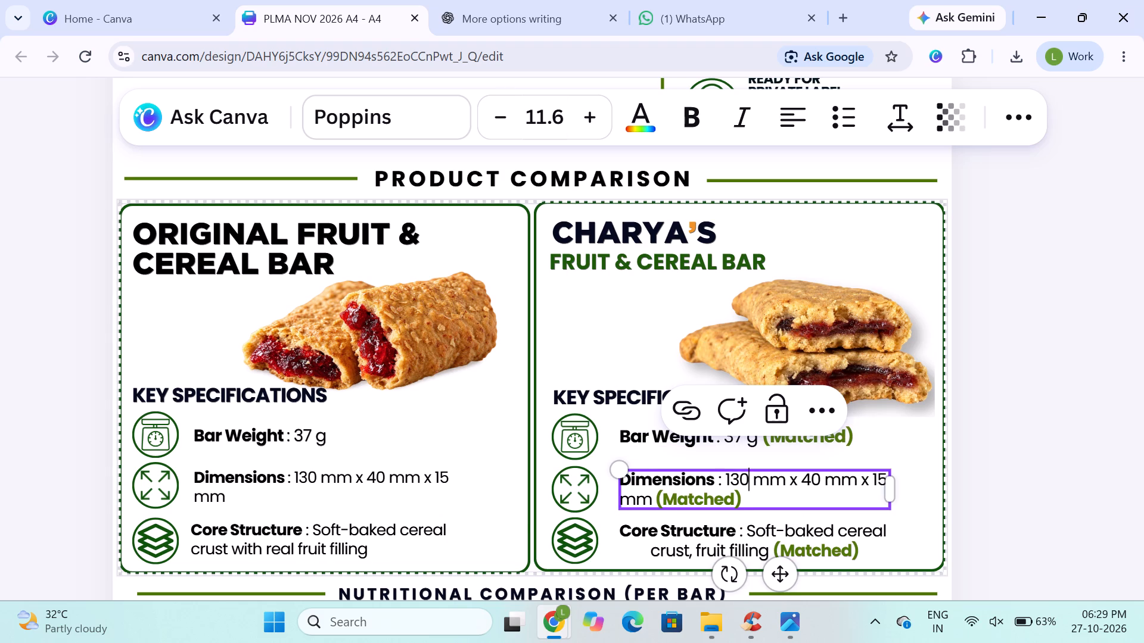
key("BackSpace")
key("BackSpace")
key("BackSpace")
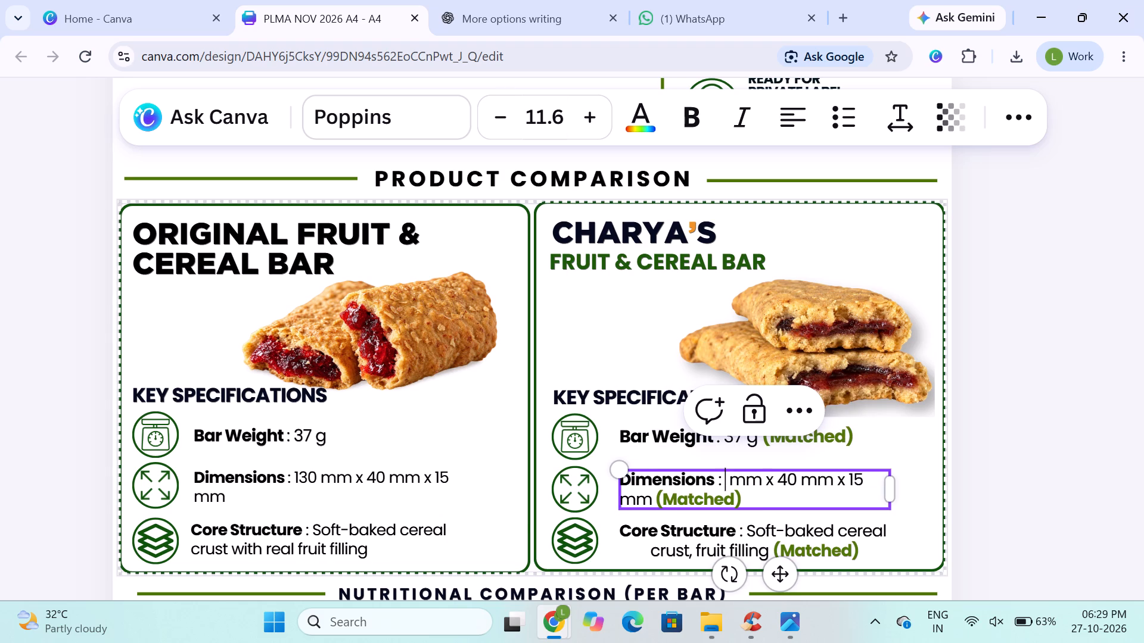
type("90")
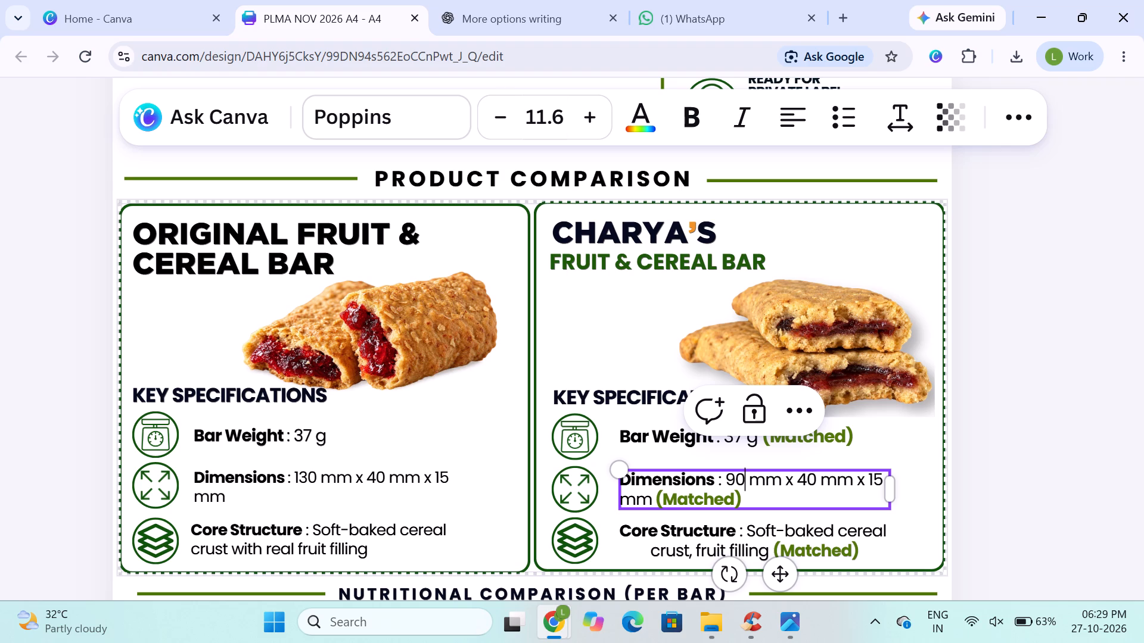
left_click(813, 481)
key("BackSpace")
key("BackSpace")
type("50")
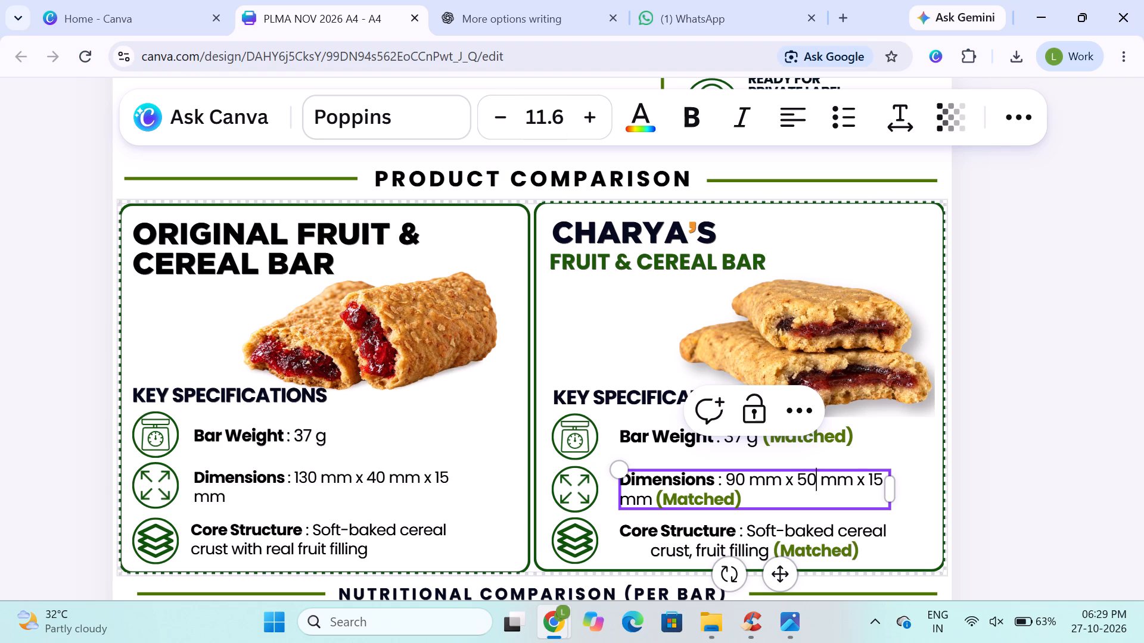
left_click(876, 488)
scroll(759, 517, "down", 1)
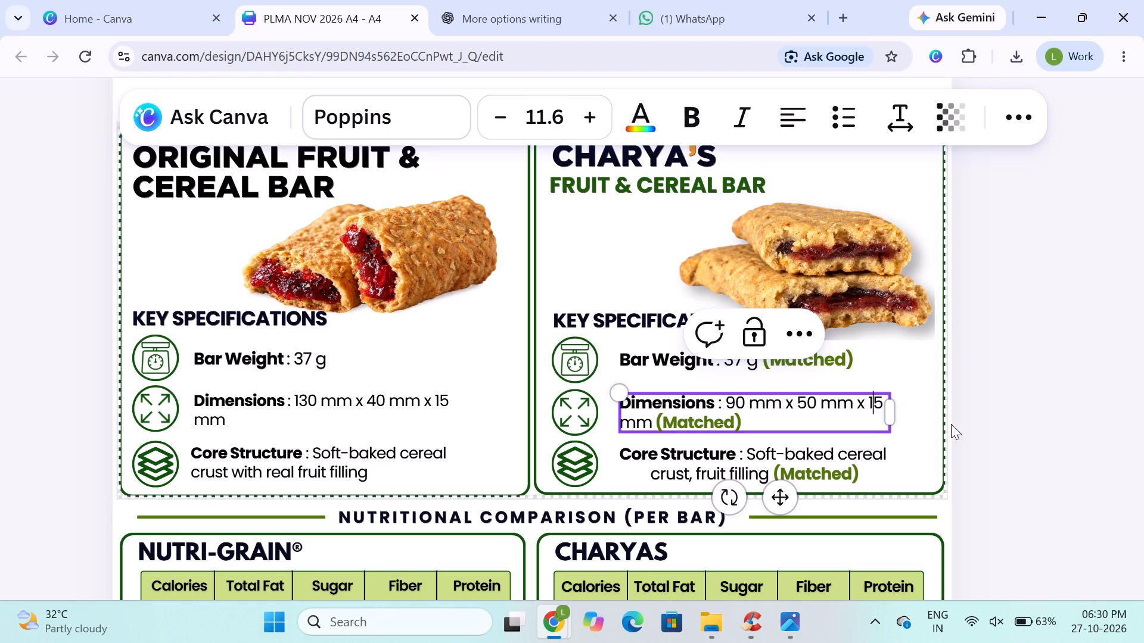
left_click(999, 411)
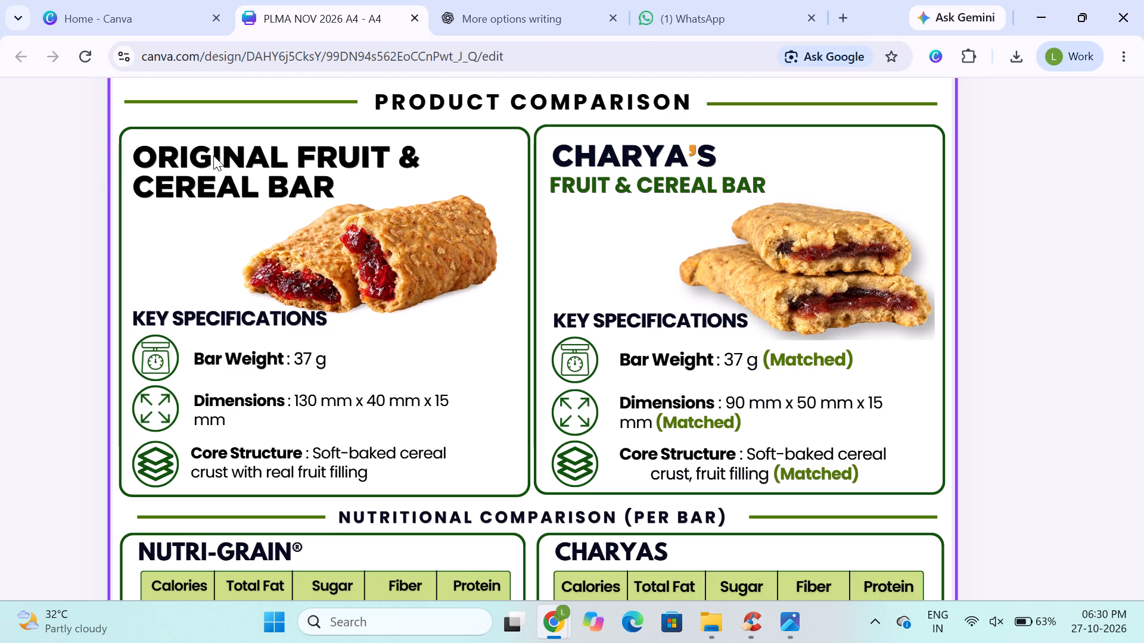
Replace the NUTRI-GRAIN heading in the nutritional comparison with ORIGINAL FRUIT & CEREAL BAR, copied from the product comparison card.
scroll(213, 155, "down", 1)
scroll(213, 155, "up", 1)
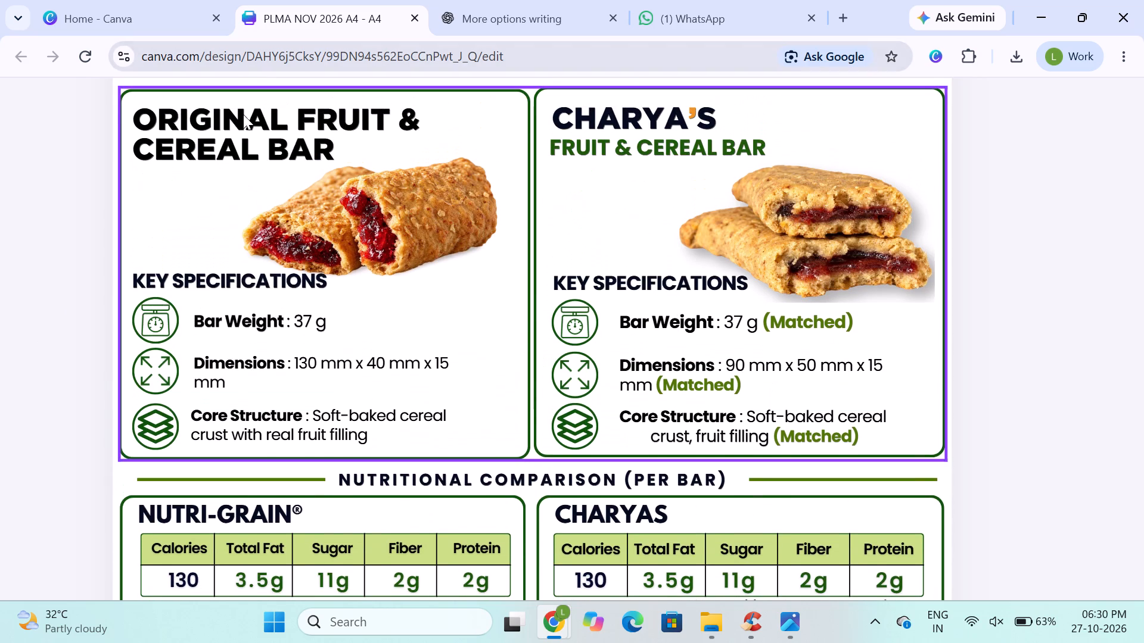
double_click(242, 121)
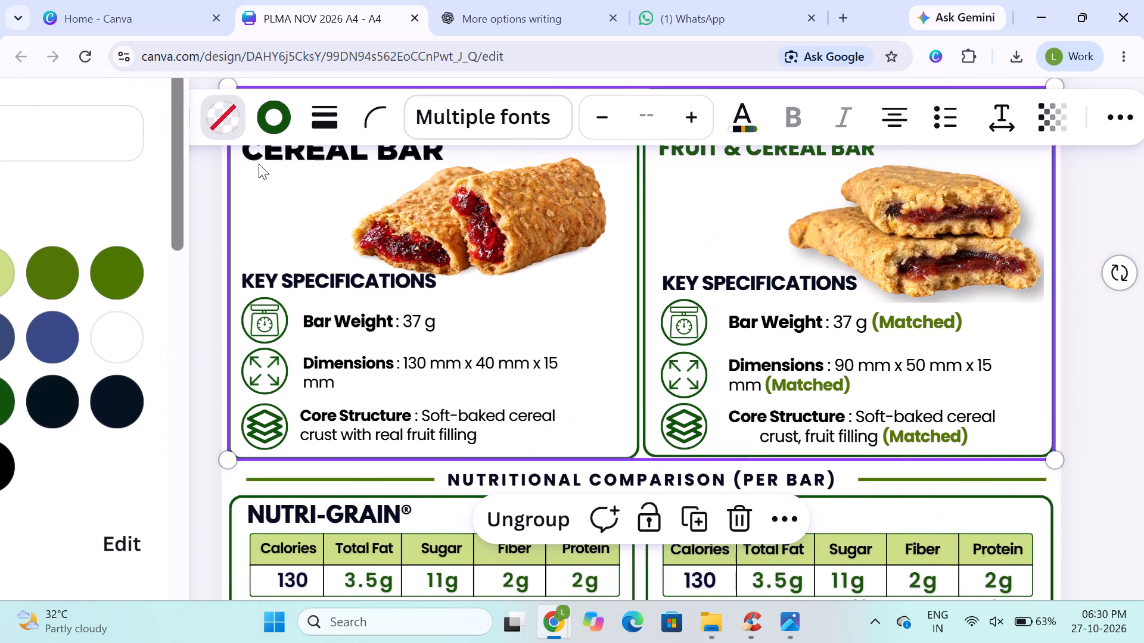
left_click(334, 201)
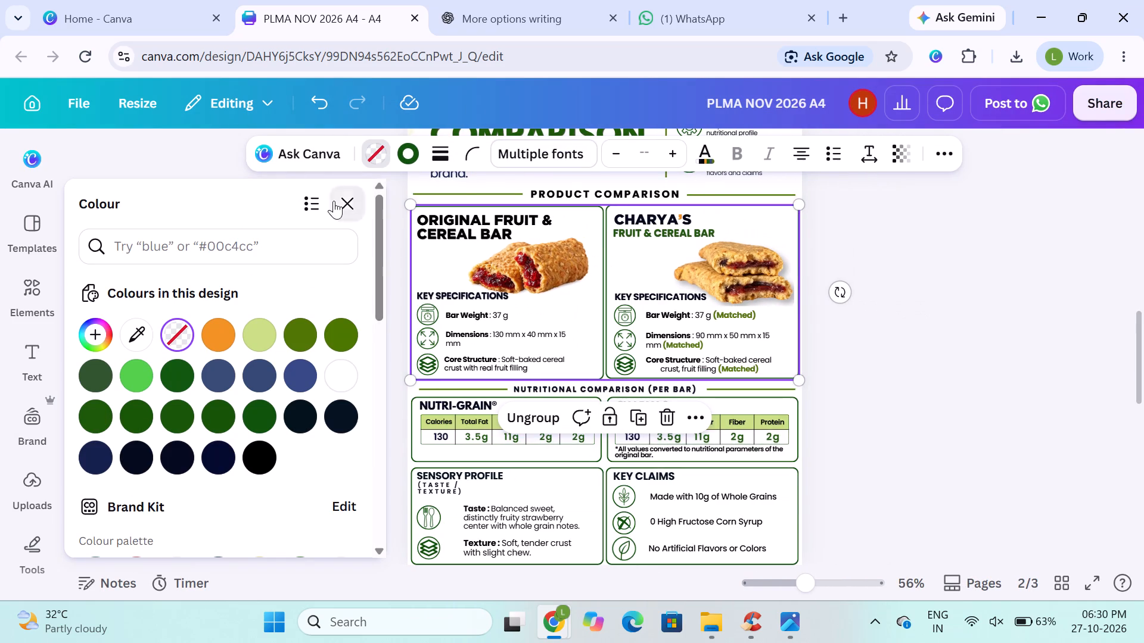
left_click(431, 235)
double_click(431, 234)
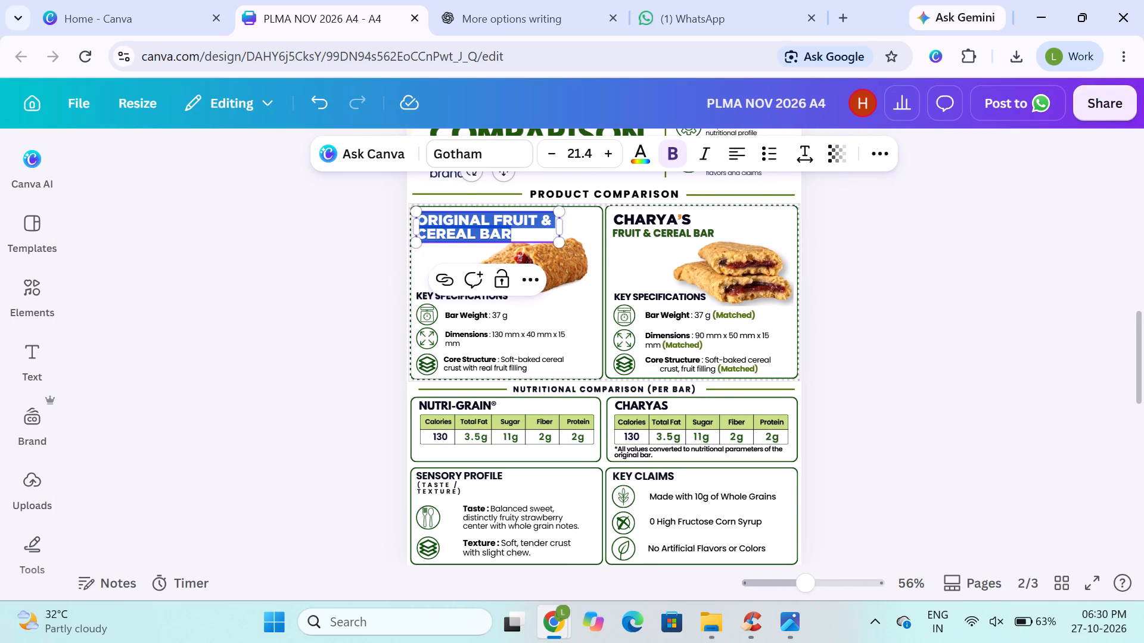
key("ctrl+c")
left_click(322, 358)
left_click(434, 405)
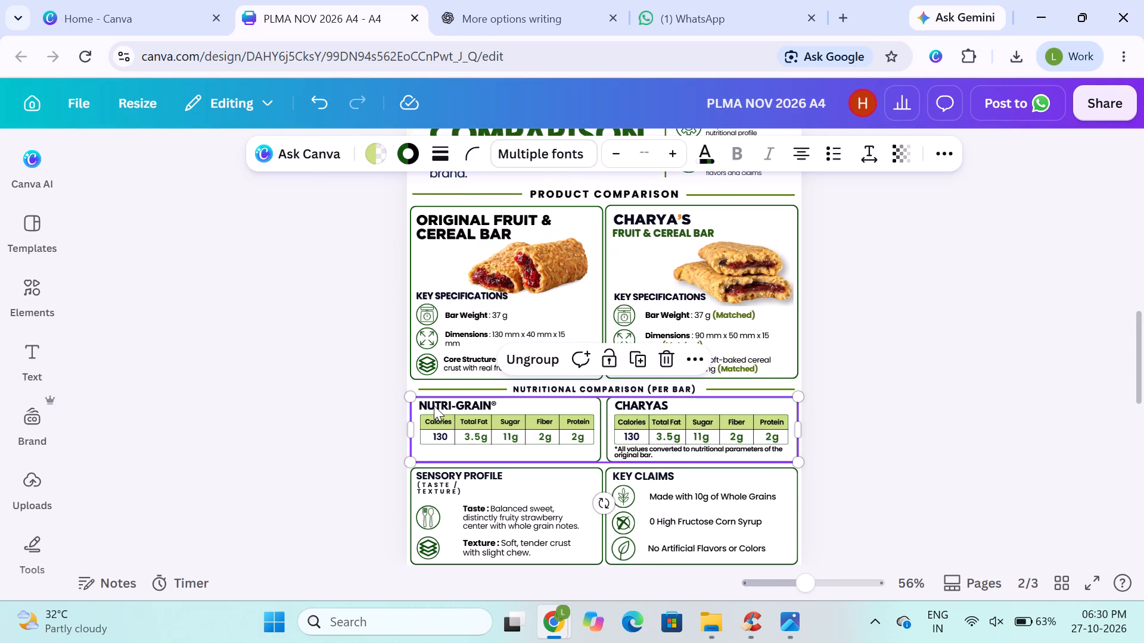
double_click(442, 402)
key("ctrl+v")
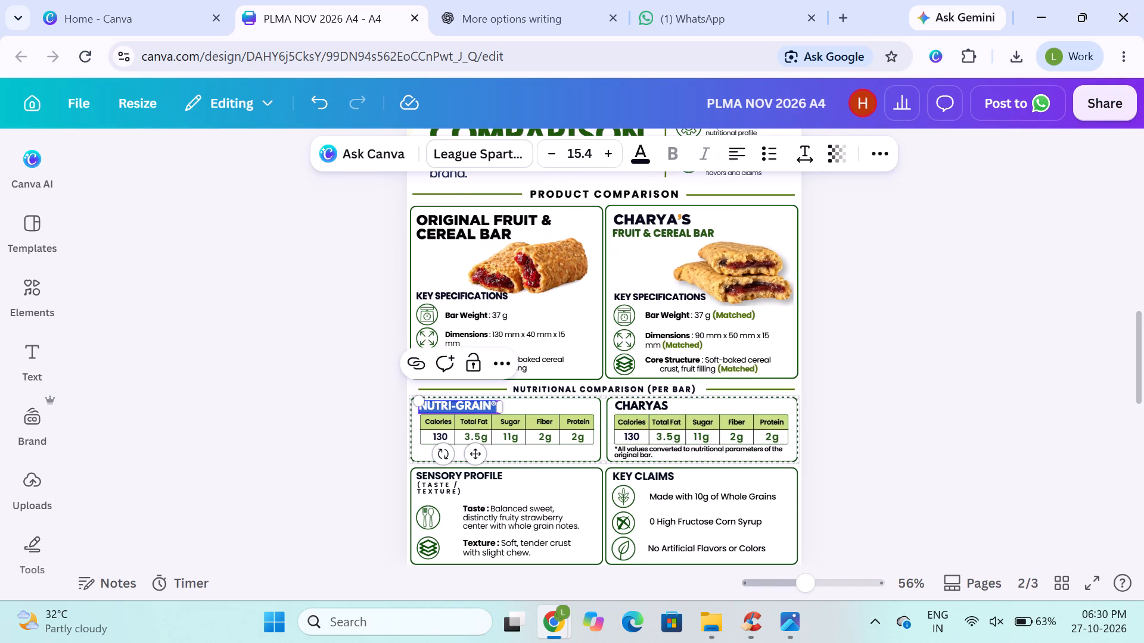
Widen the text box of the nutritional comparison's ORIGINAL FRUIT & CEREAL BAR heading so it fits on one line above the table.
left_click_drag(502, 418, 528, 414)
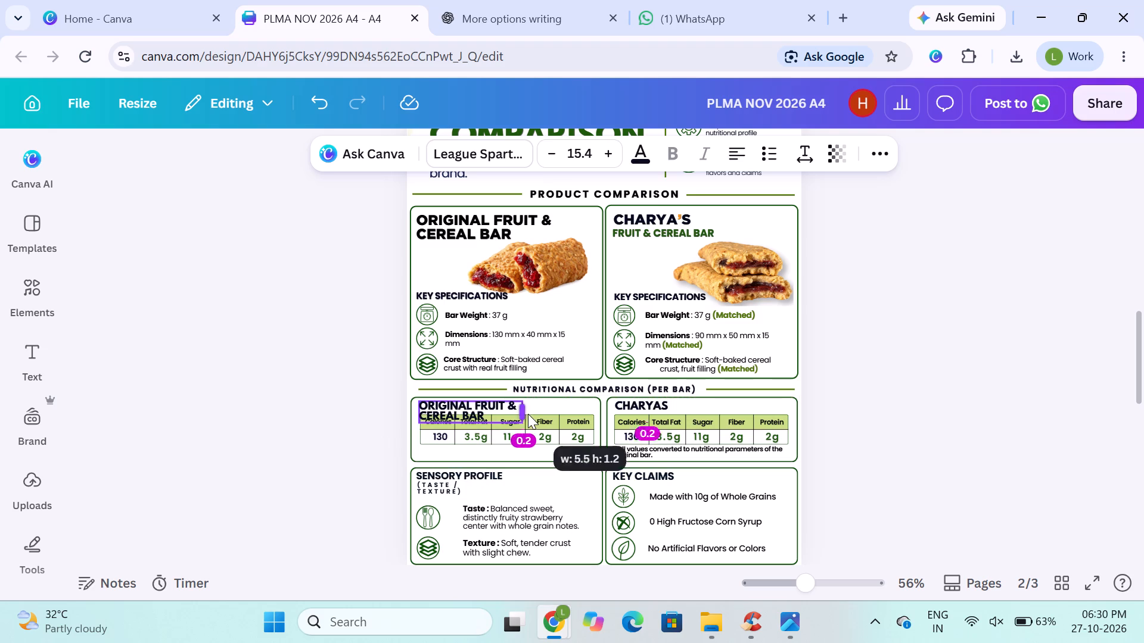
left_click_drag(528, 414, 518, 414)
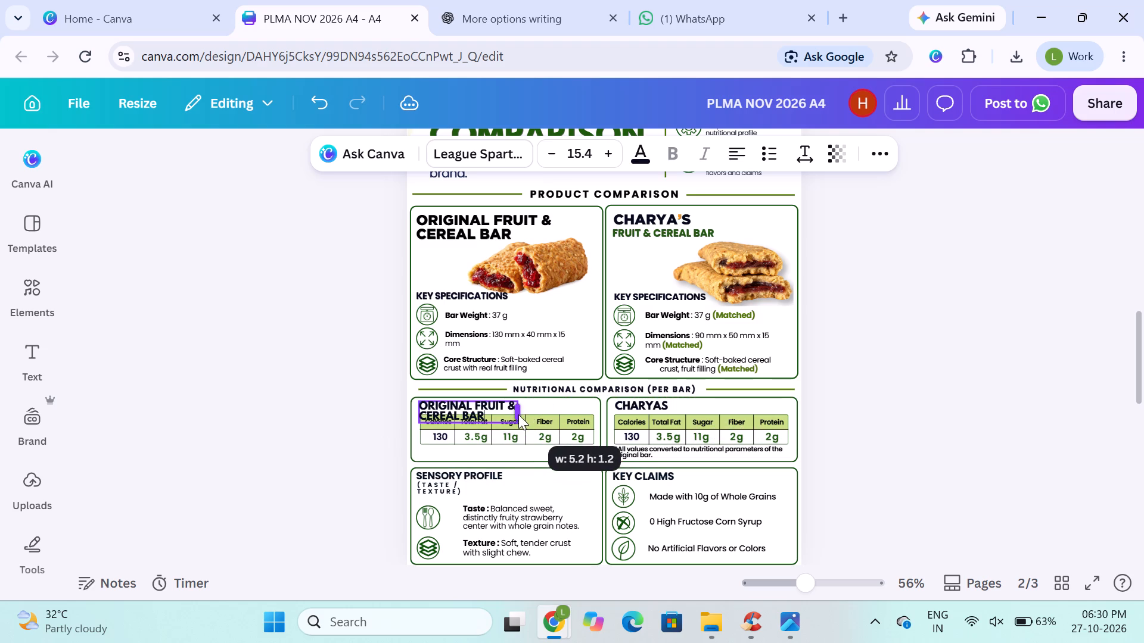
left_click_drag(518, 414, 599, 399)
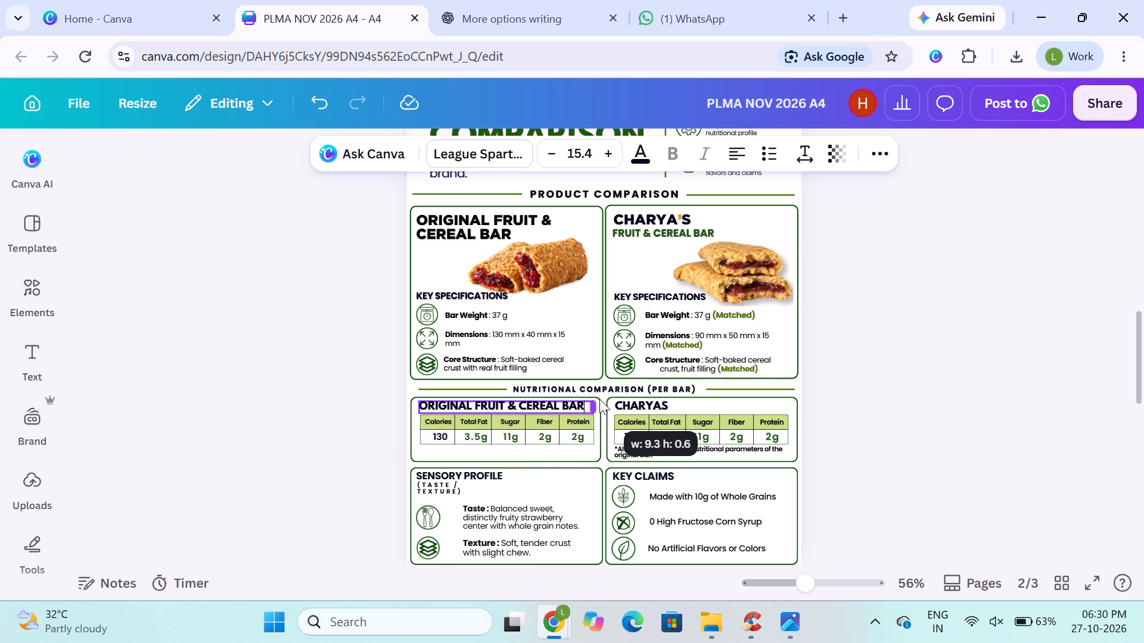
left_click_drag(599, 399, 598, 398)
left_click(380, 412)
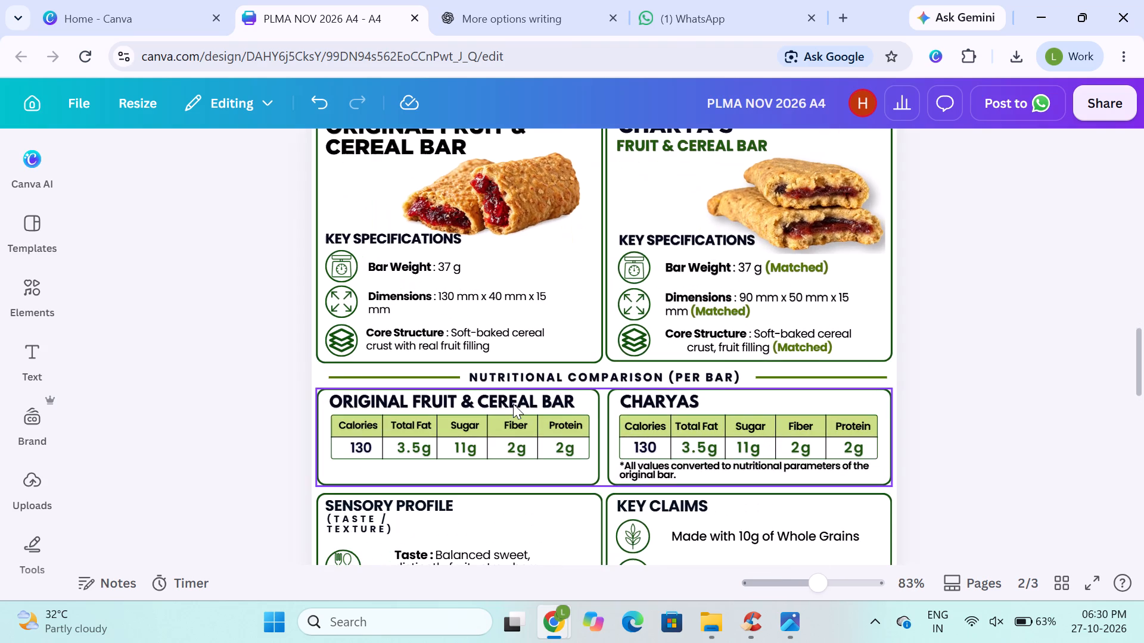
Correct the CHARYAS heading in the nutritional comparison to CHARYA'S and widen its text box to keep it on one line.
left_click(676, 399)
double_click(679, 403)
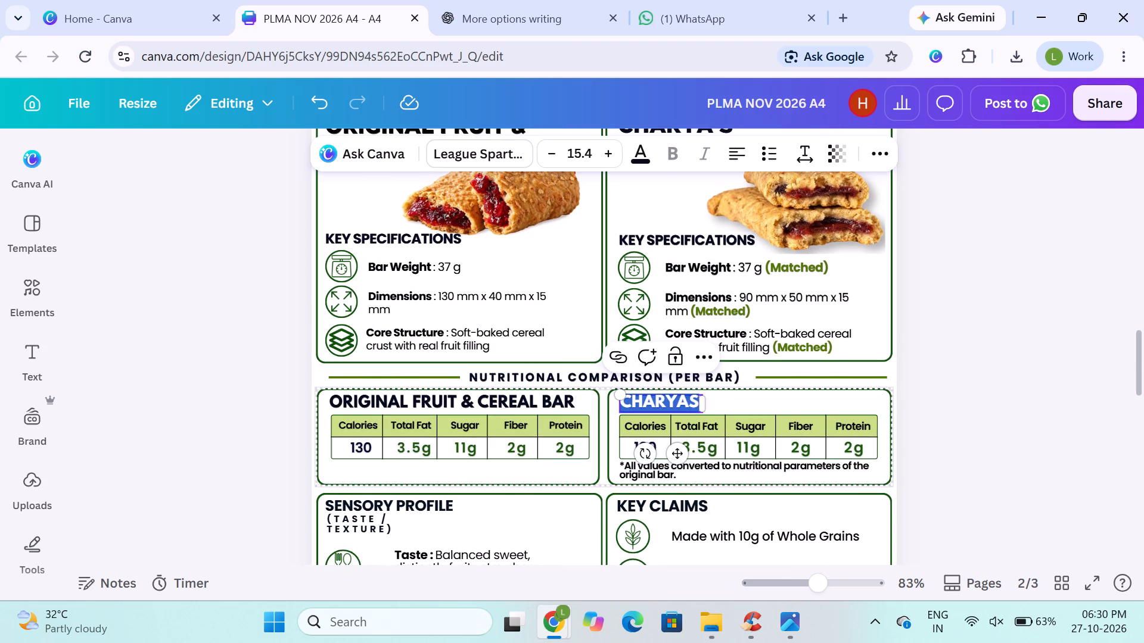
left_click(680, 404)
left_click(689, 404)
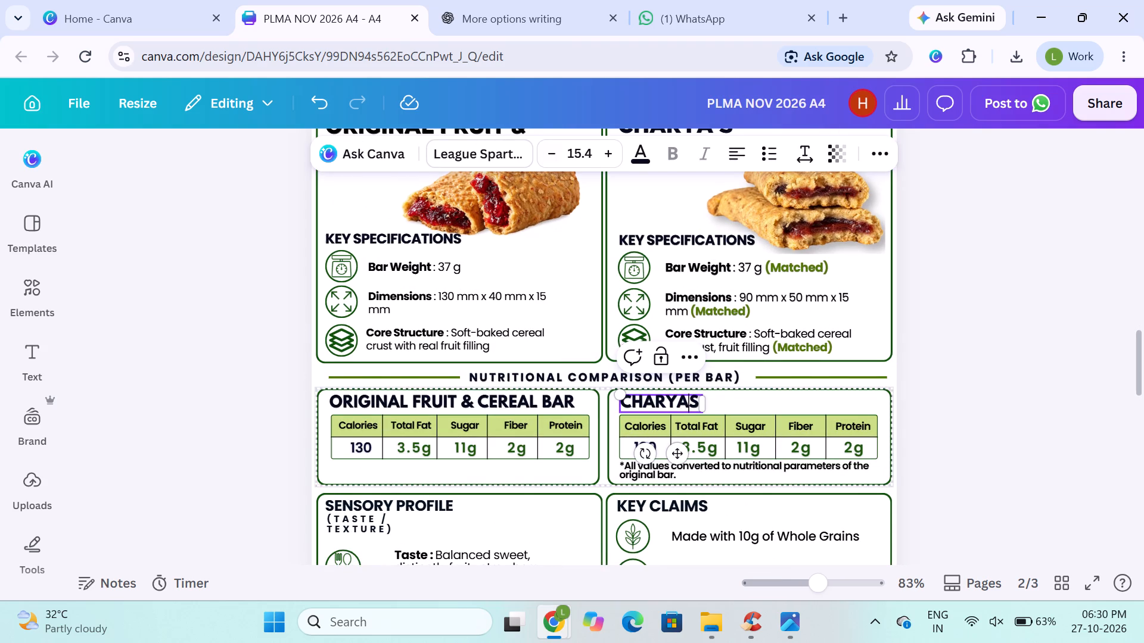
key("apostrophe")
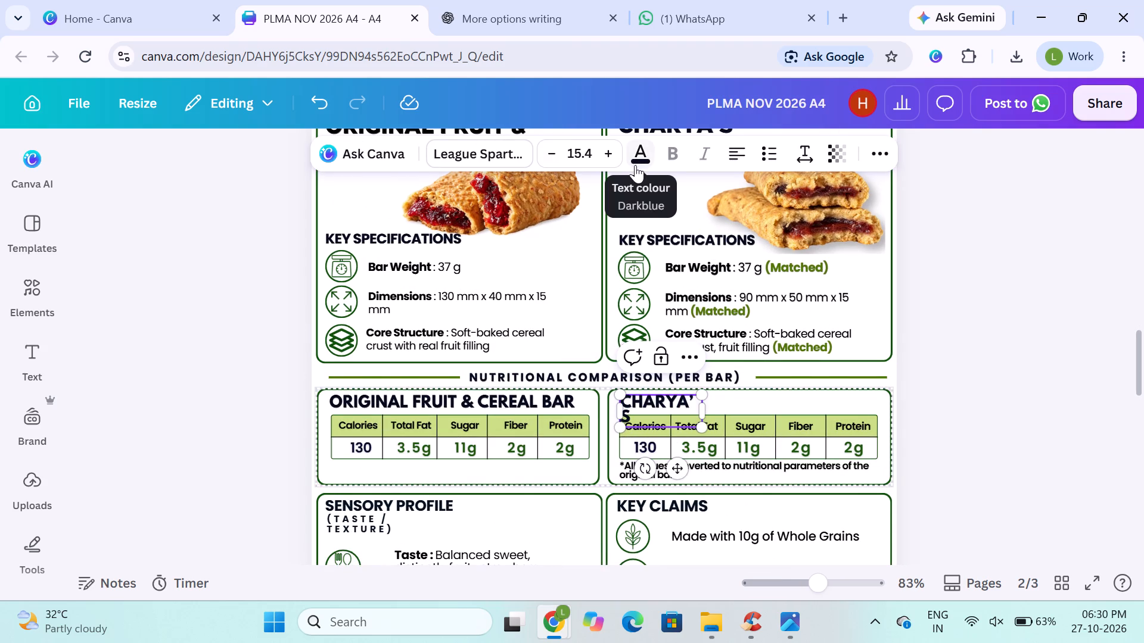
left_click_drag(703, 410, 710, 408)
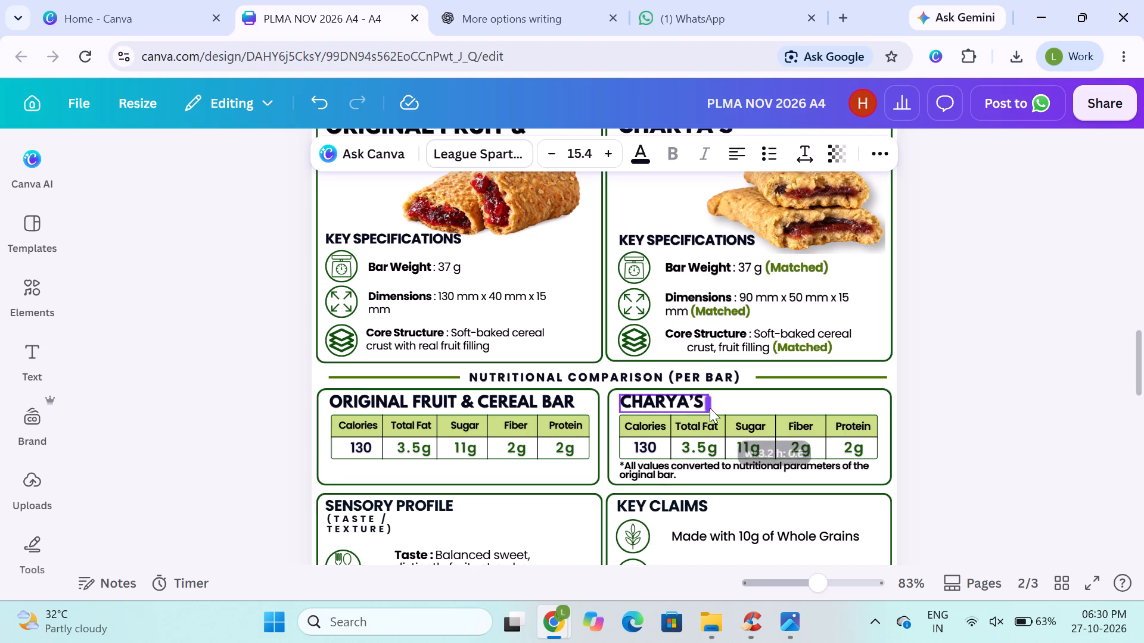
left_click_drag(710, 408, 710, 407)
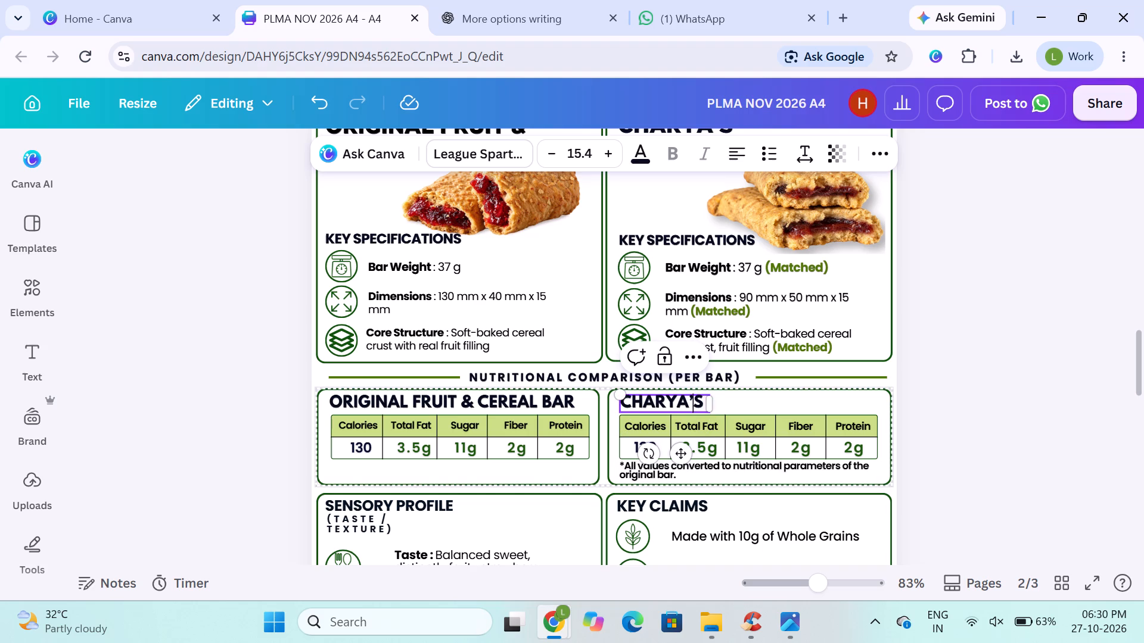
Colour only the apostrophe of the nutritional comparison's CHARYA'S heading orange.
key("shift+Left")
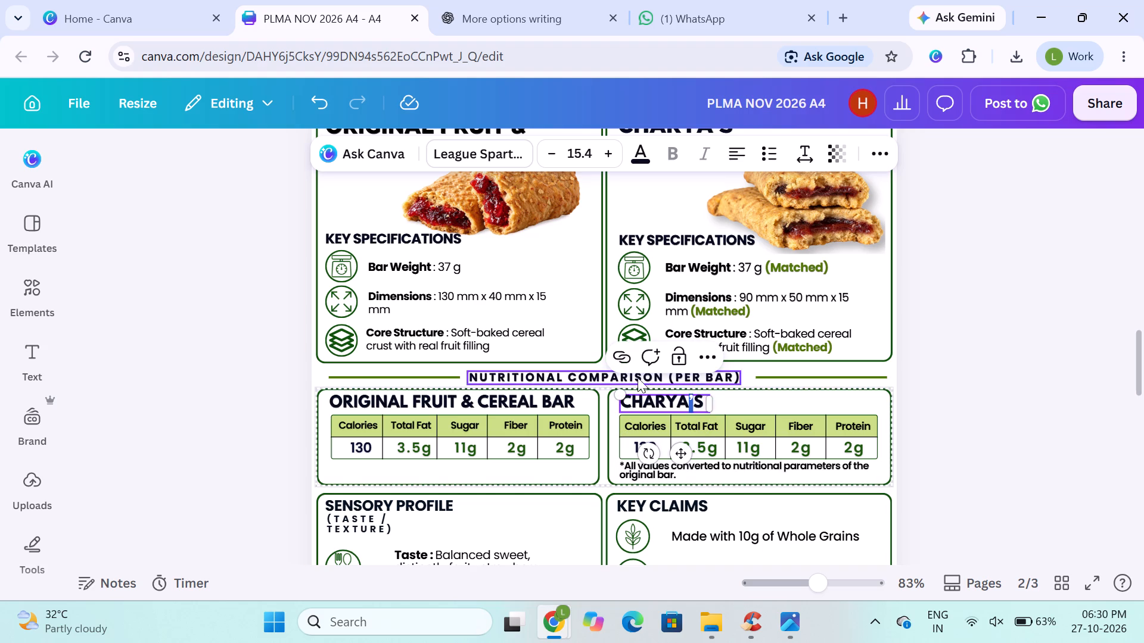
left_click(636, 158)
left_click(187, 332)
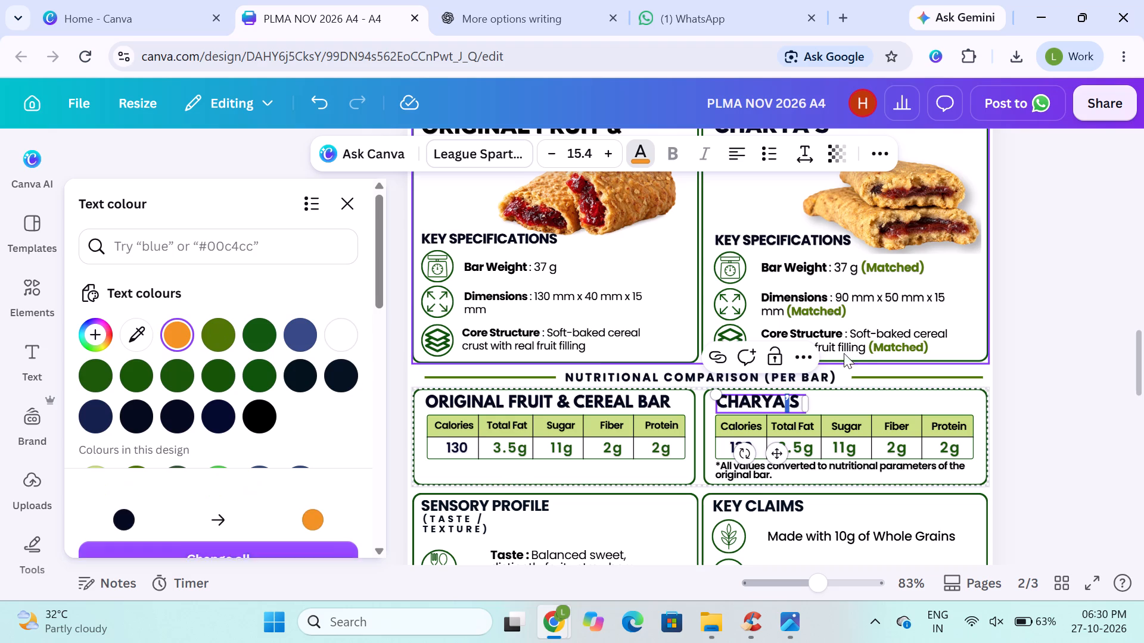
left_click(1075, 319)
left_click(1060, 312)
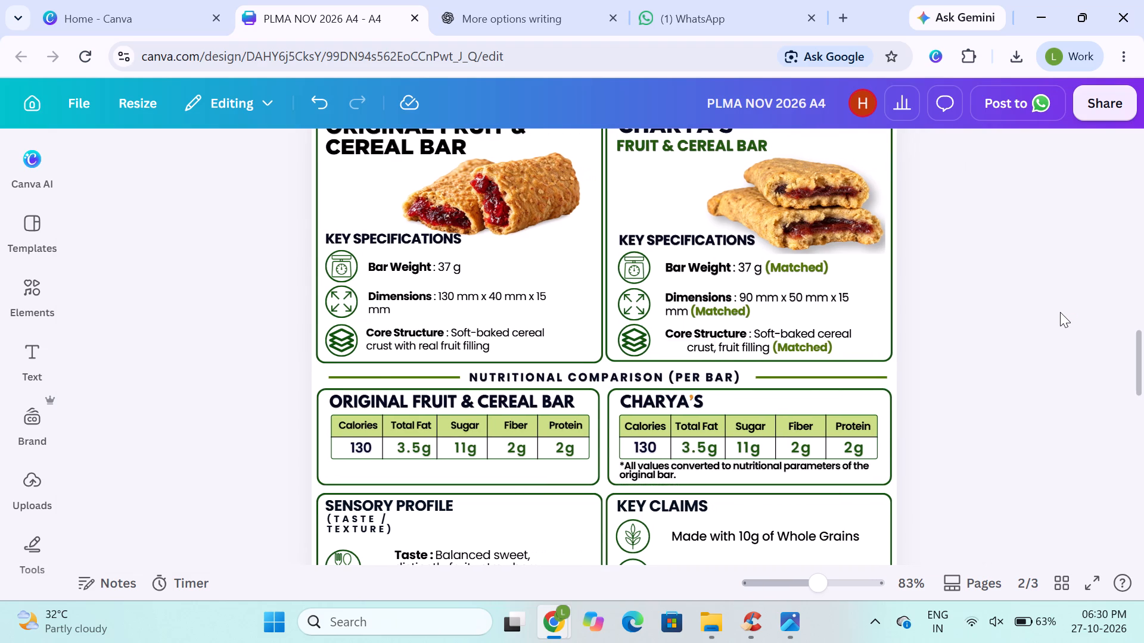
left_click(682, 404)
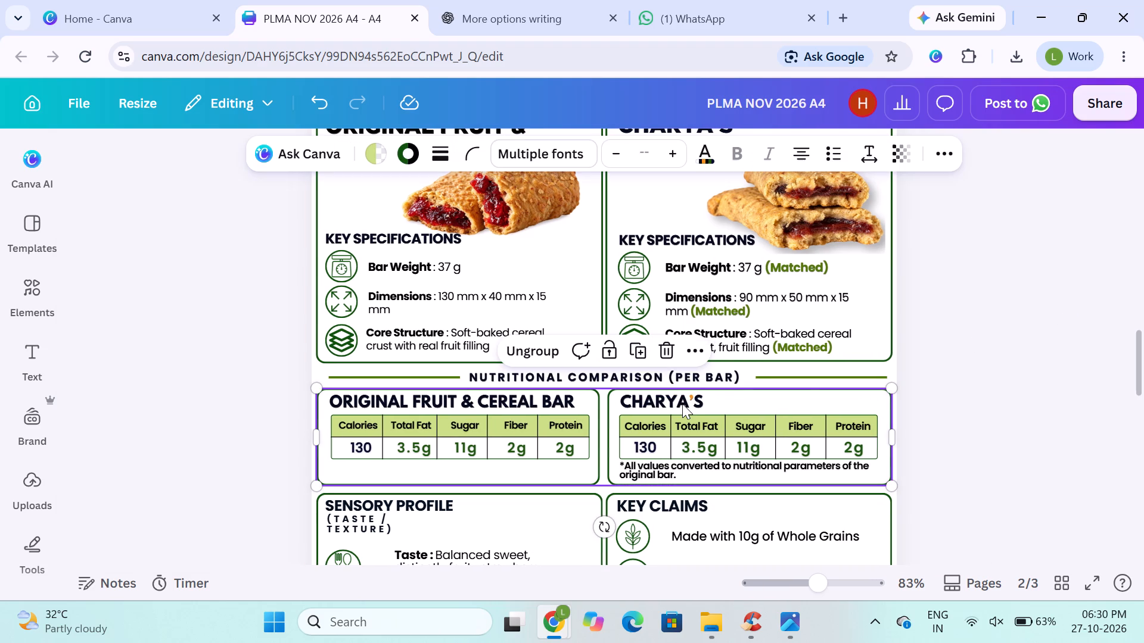
left_click(237, 484)
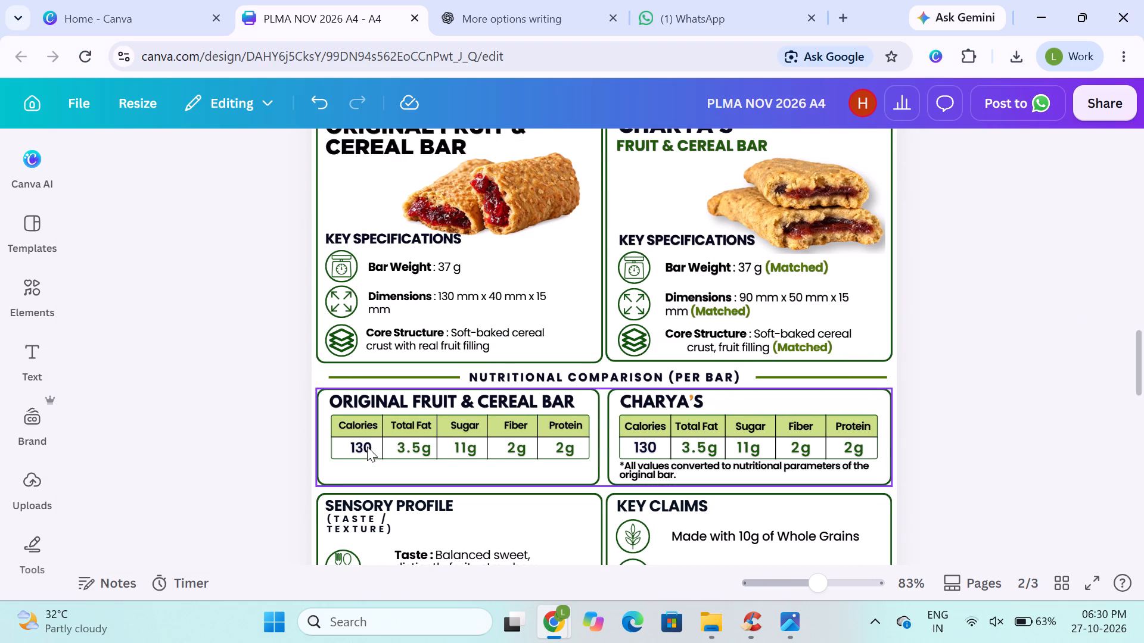
Change the Calories value in the ORIGINAL FRUIT & CEREAL BAR nutrition table to 130Kcal.
left_click(368, 447)
double_click(366, 448)
left_click(366, 448)
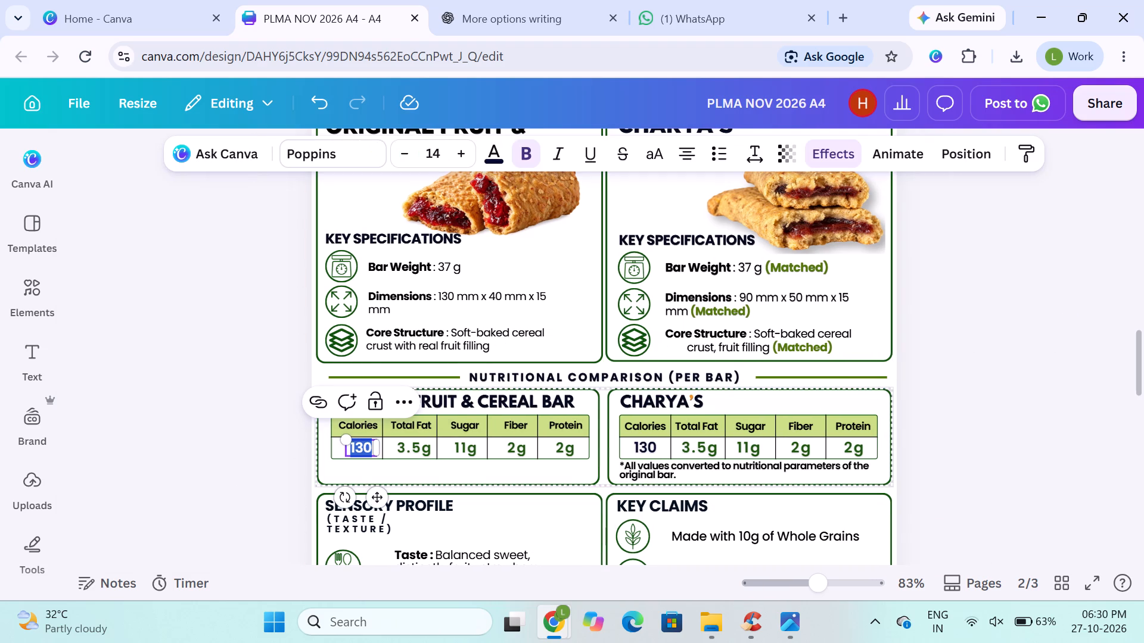
left_click(371, 448)
triple_click(372, 447)
double_click(372, 447)
key("1")
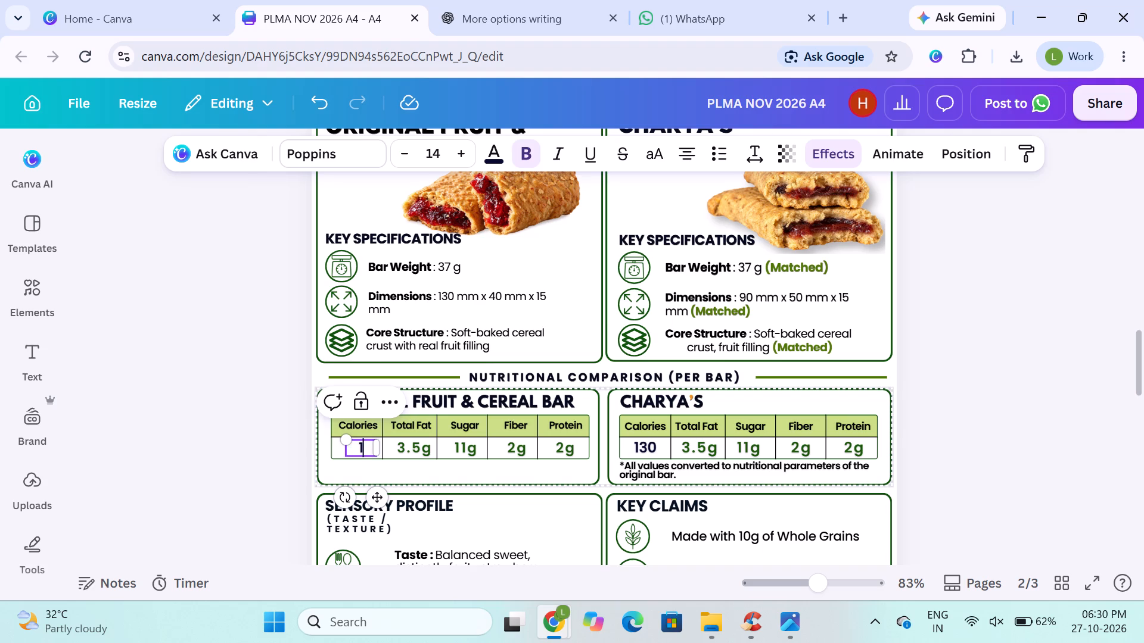
type("30")
key("k")
key("BackSpace")
type("cal")
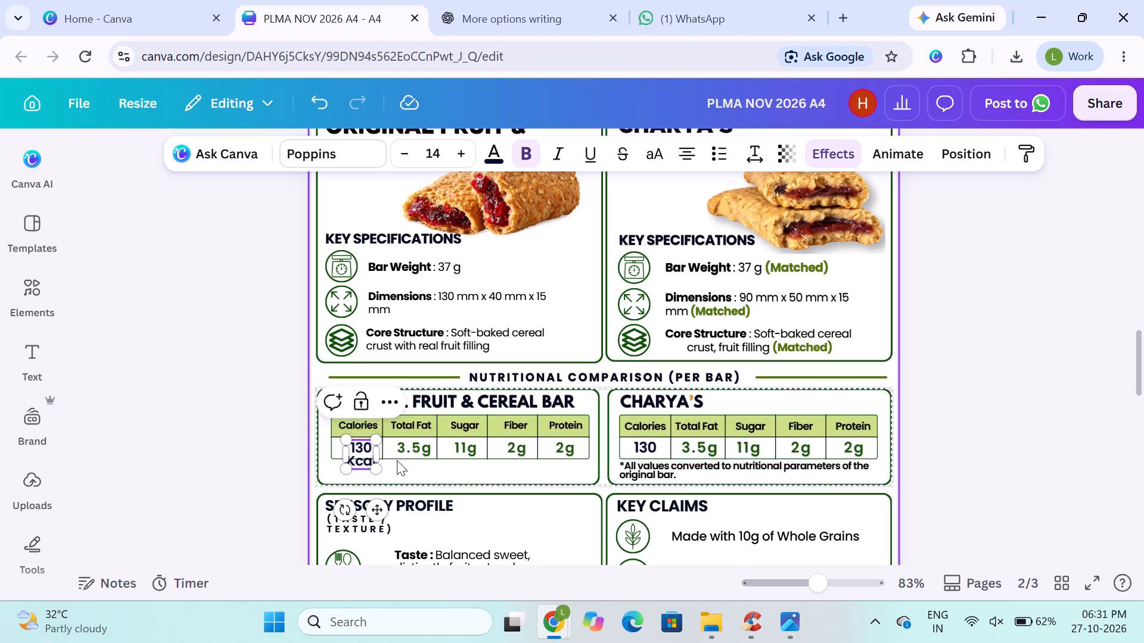
Widen the text box of the 130Kcal value in the ORIGINAL FRUIT & CEREAL BAR table so it fits on one line.
left_click_drag(377, 458, 385, 457)
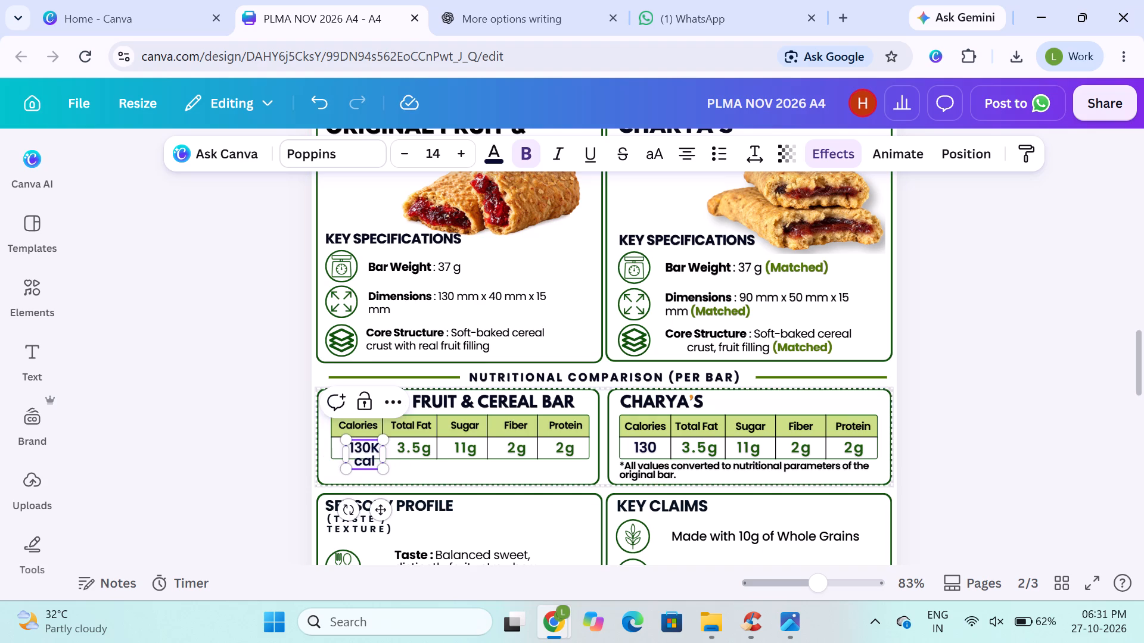
left_click_drag(342, 452, 332, 454)
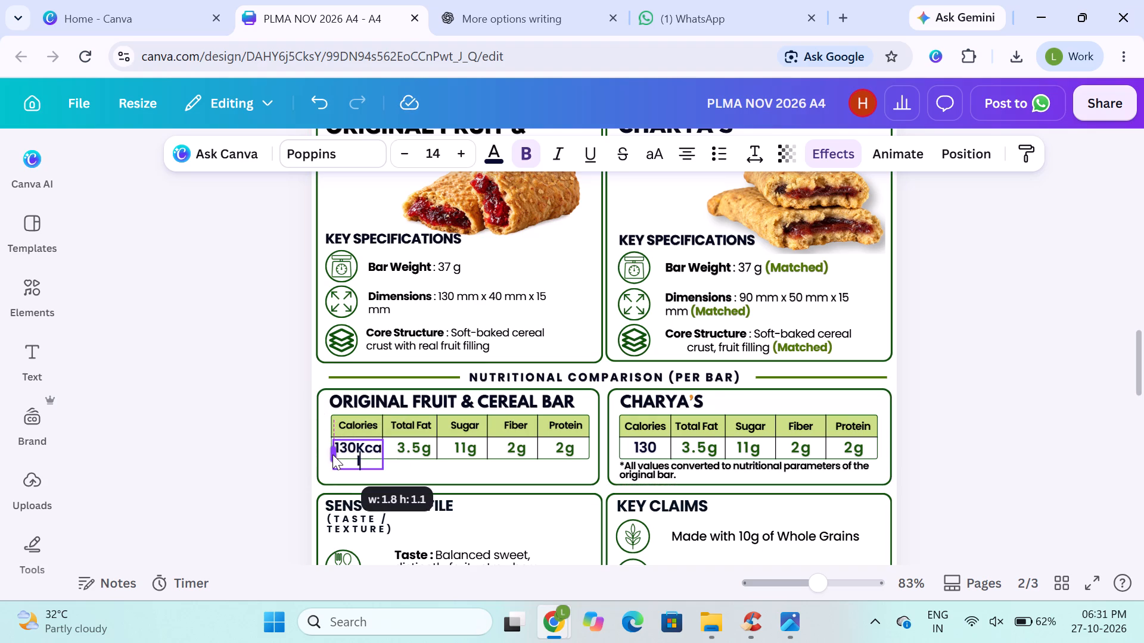
left_click_drag(332, 454, 328, 453)
left_click(259, 469)
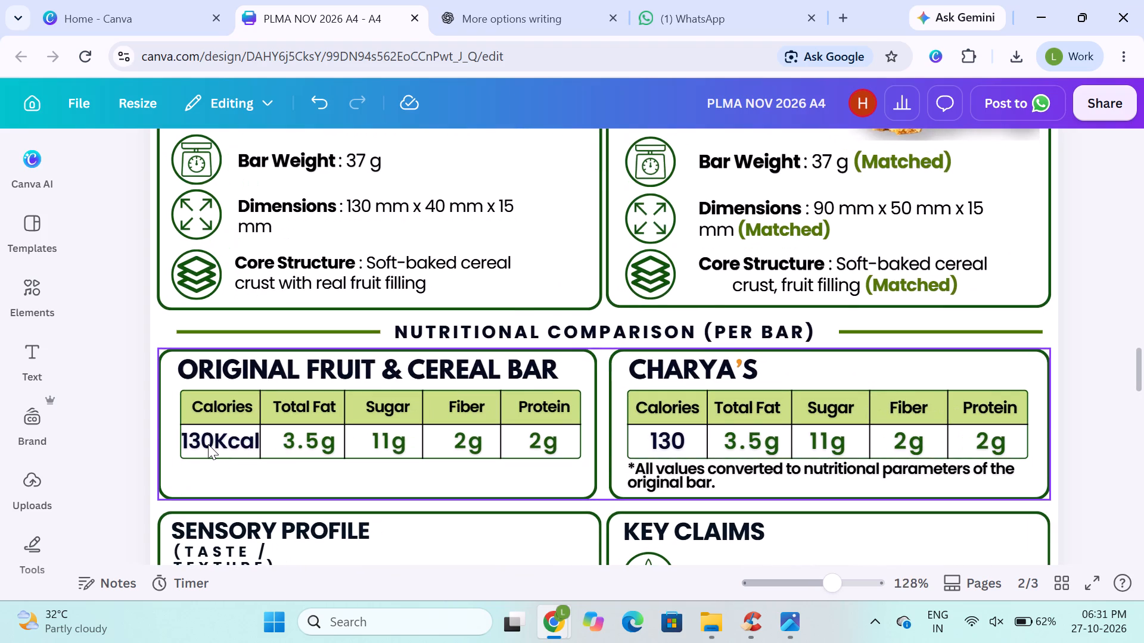
Ungroup the nutritional comparison block containing the two nutrition tables.
left_click(208, 444)
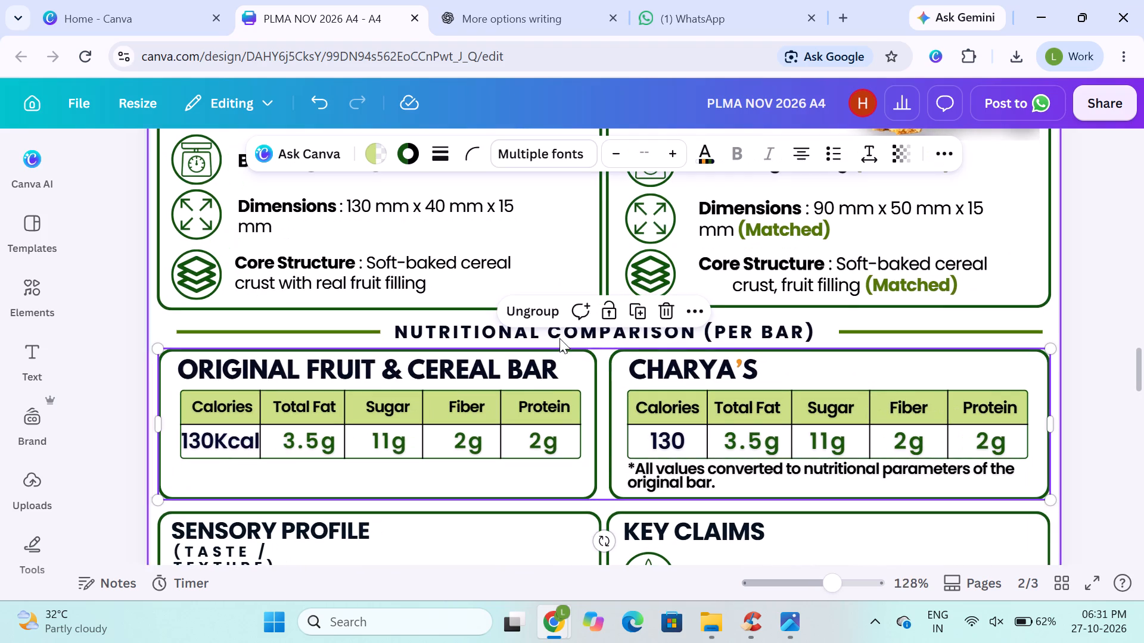
left_click(533, 305)
left_click(90, 448)
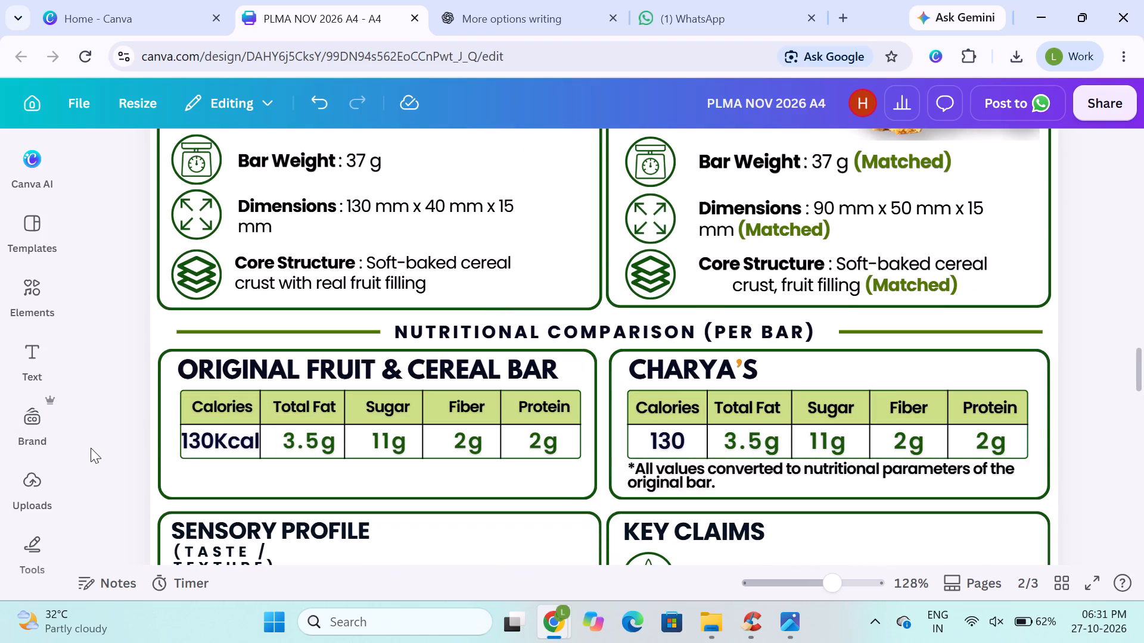
Reduce the font size of the ORIGINAL FRUIT & CEREAL BAR table's 130Kcal value to 13.
left_click(204, 441)
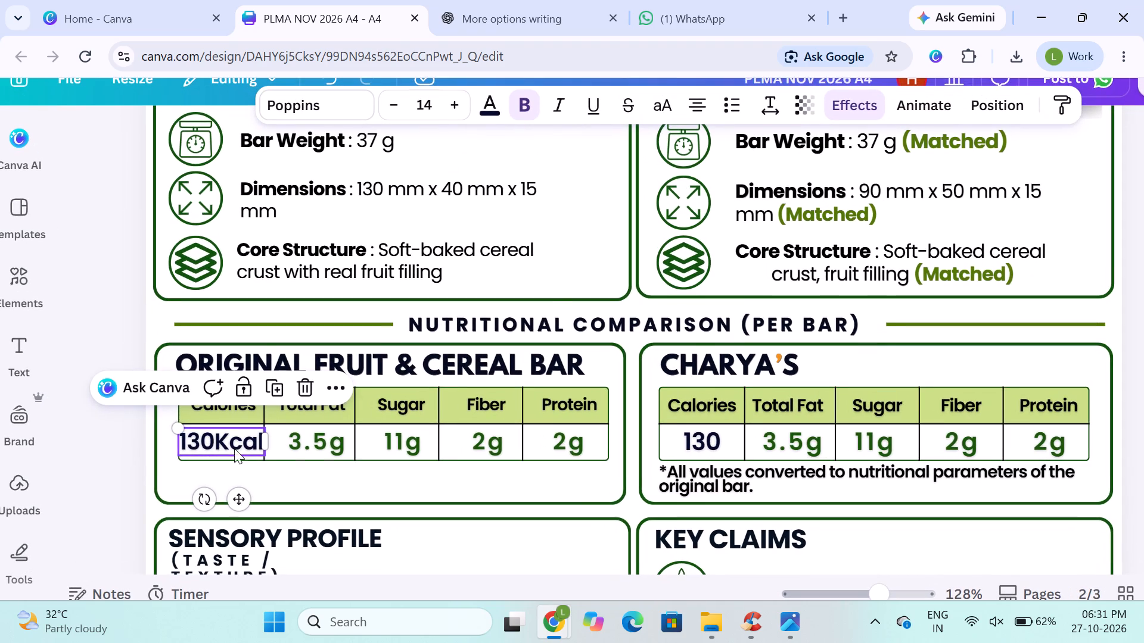
left_click(104, 467)
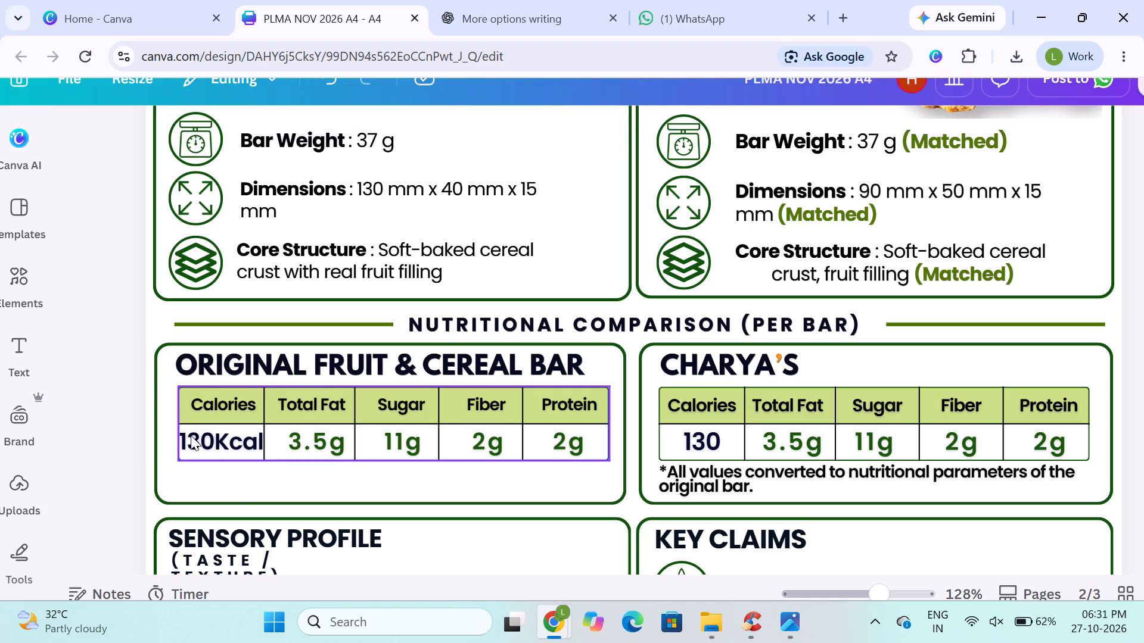
left_click(191, 435)
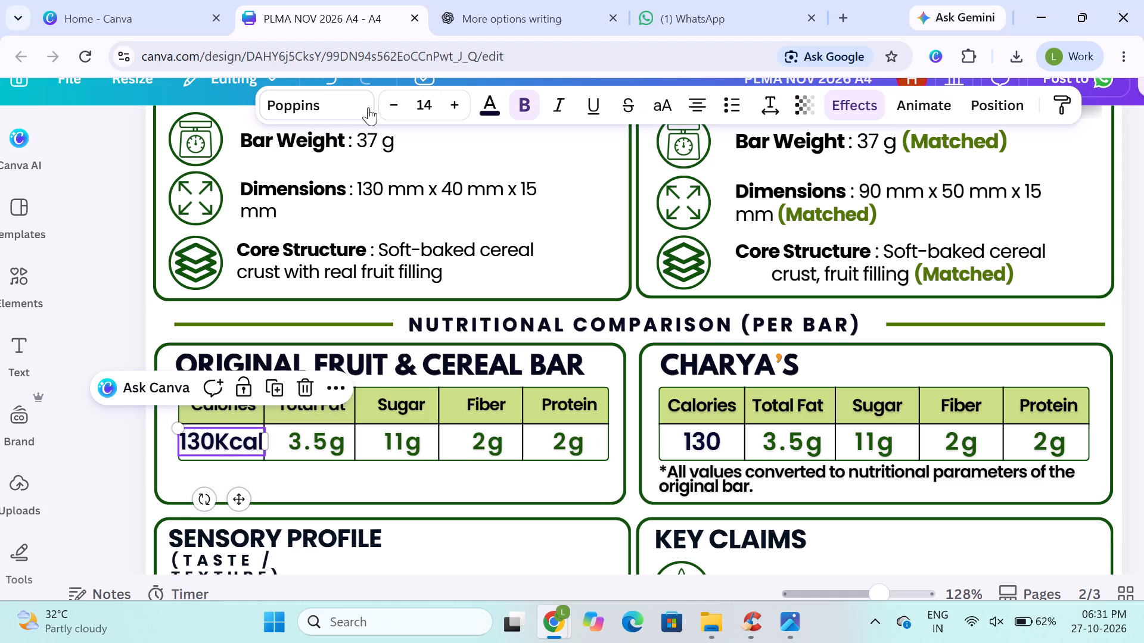
left_click(395, 101)
left_click(103, 503)
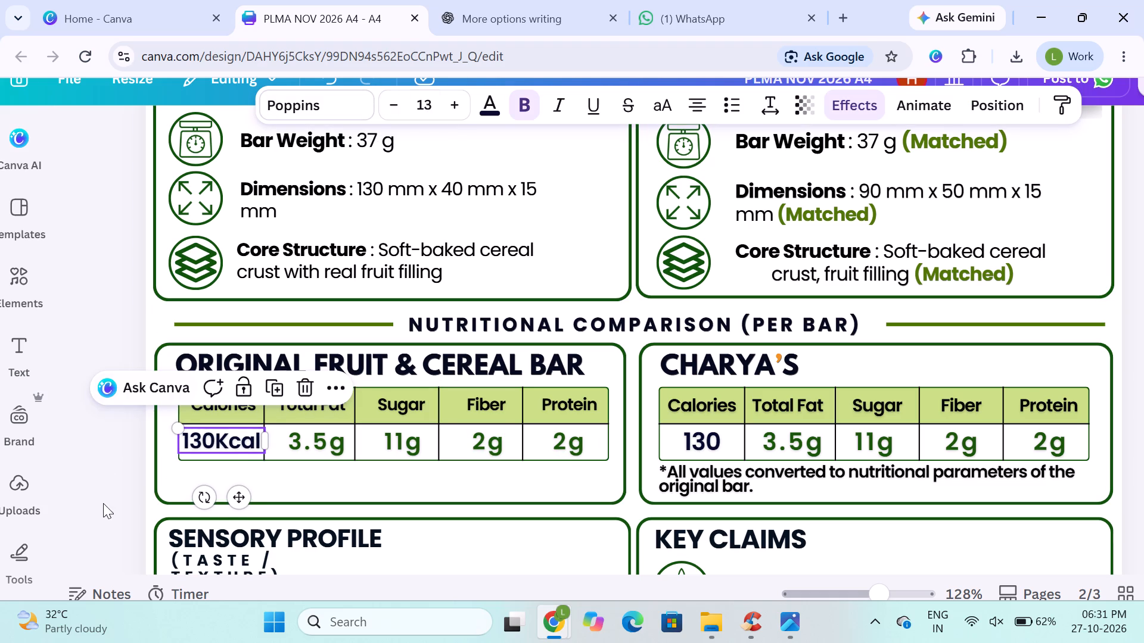
Copy the green #195708 from the 3.5g Total Fat value and apply it to the original bar's 130Kcal value.
left_click(230, 438)
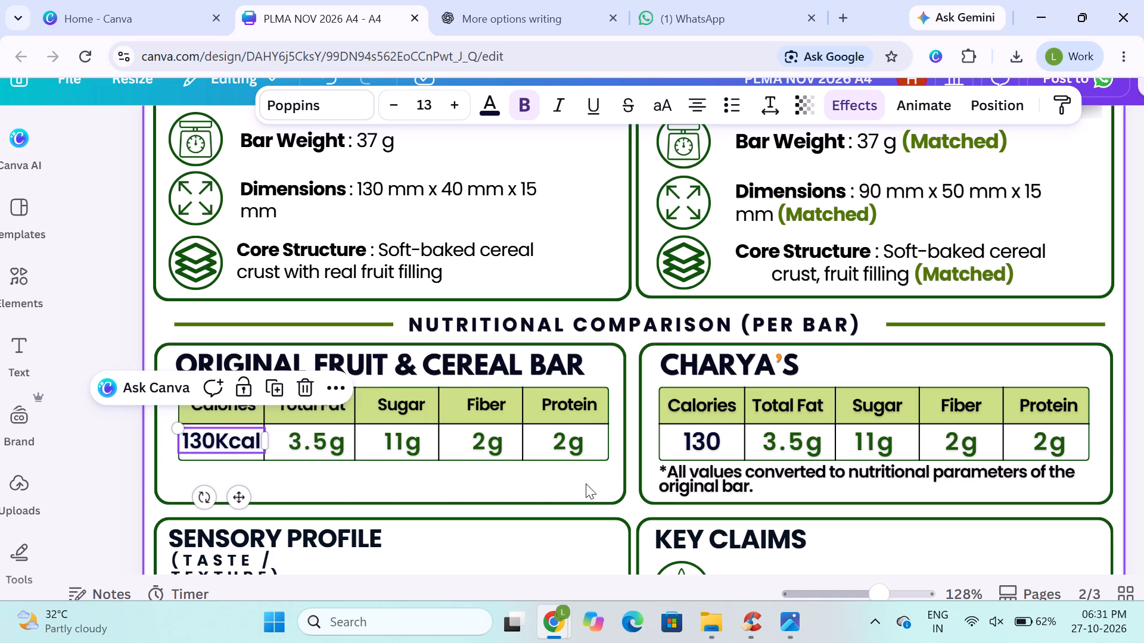
left_click(341, 447)
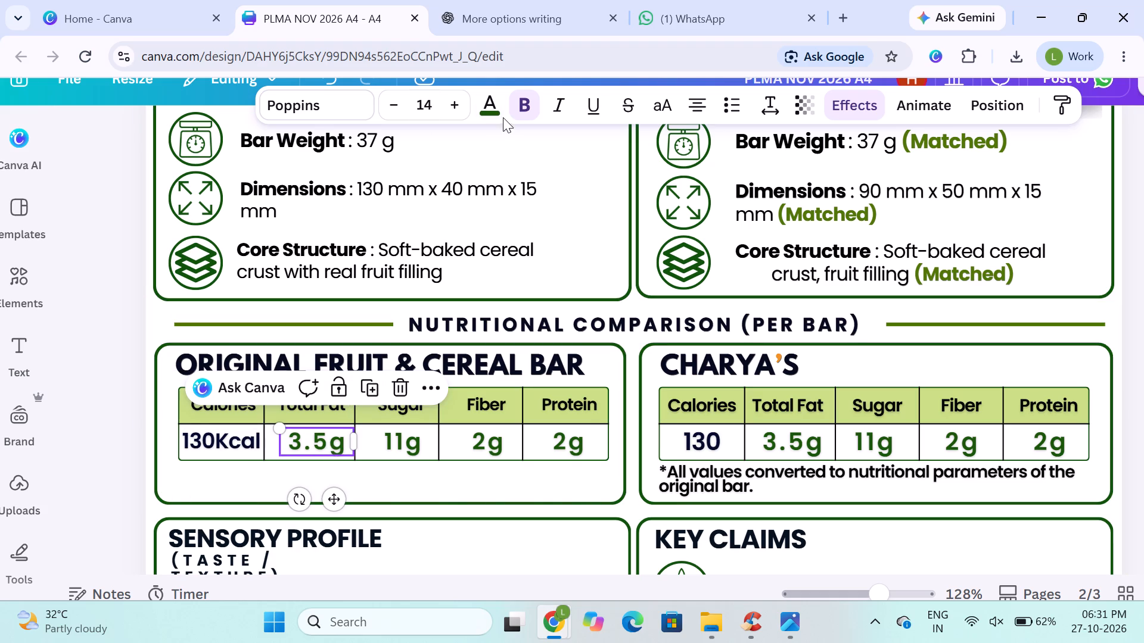
left_click(492, 111)
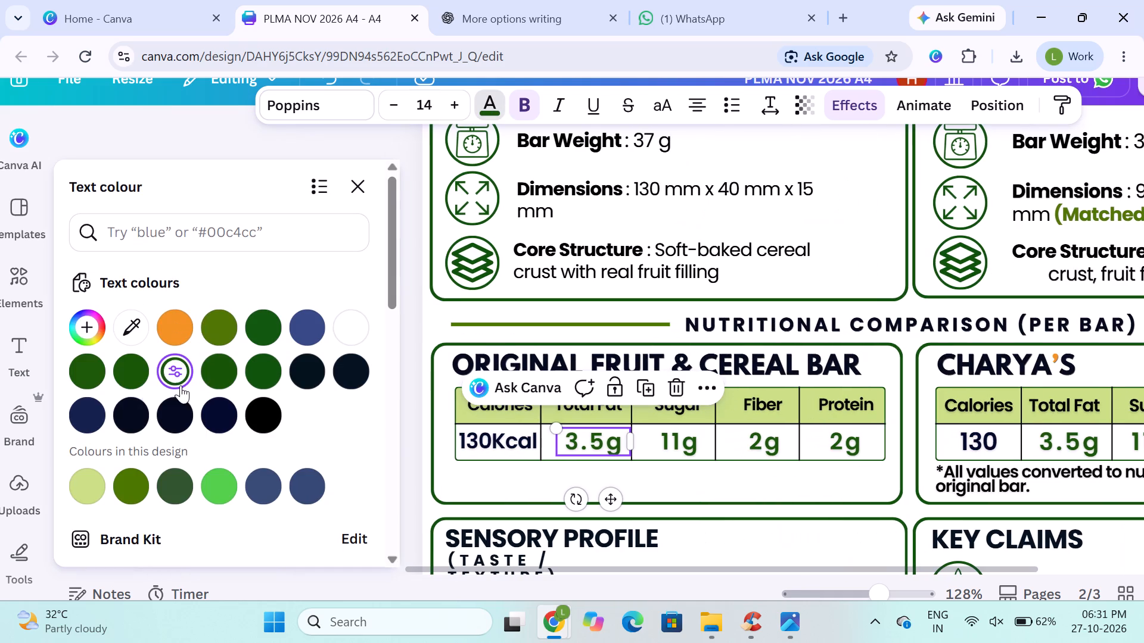
left_click(178, 376)
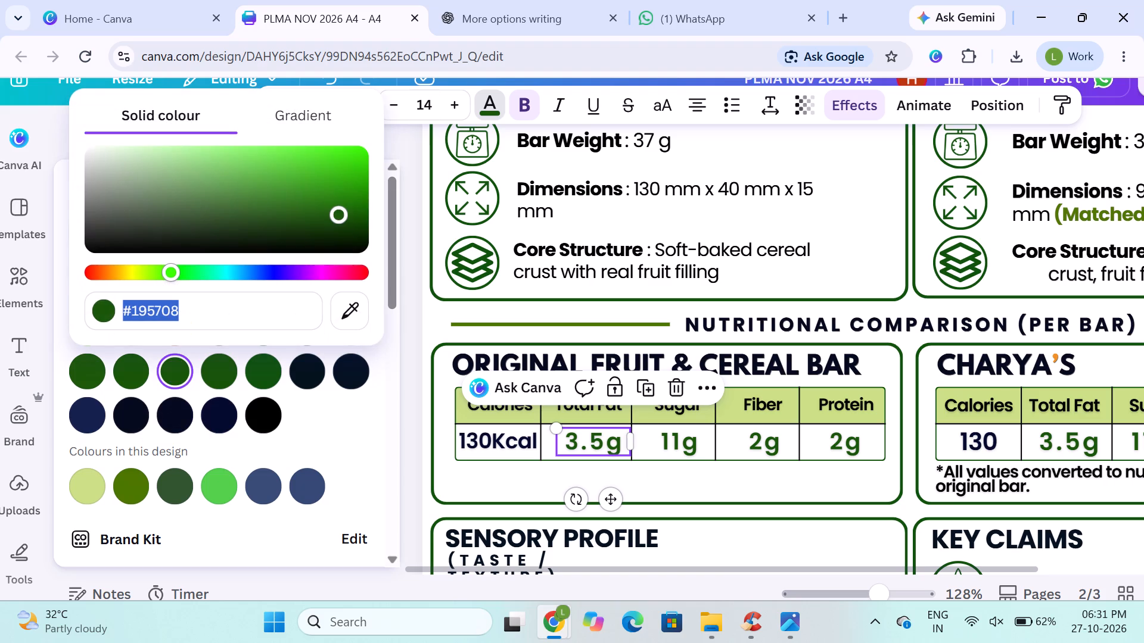
key("ctrl+c")
left_click_drag(179, 314, 129, 308)
left_click_drag(124, 307, 200, 313)
key("ctrl+c")
left_click(480, 444)
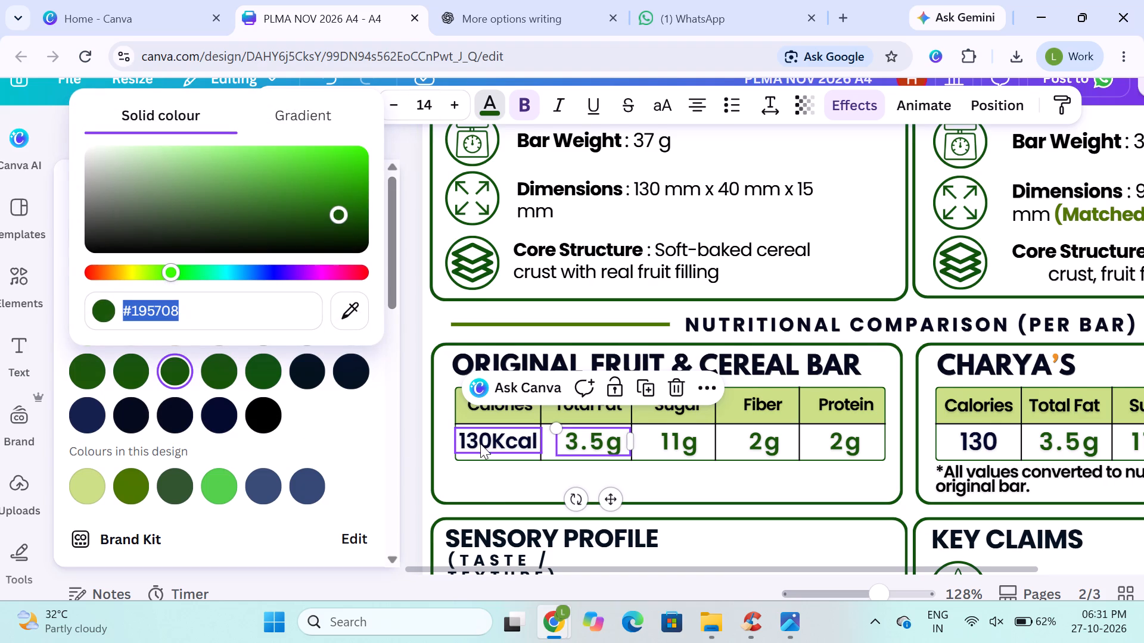
left_click(206, 264)
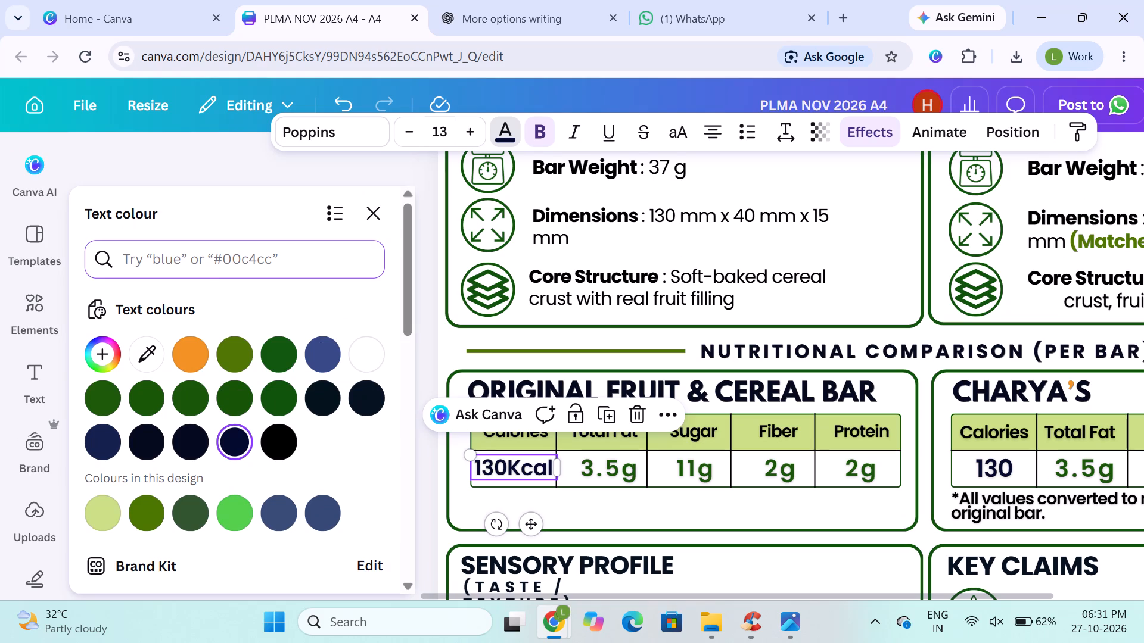
key("ctrl+v")
left_click(110, 338)
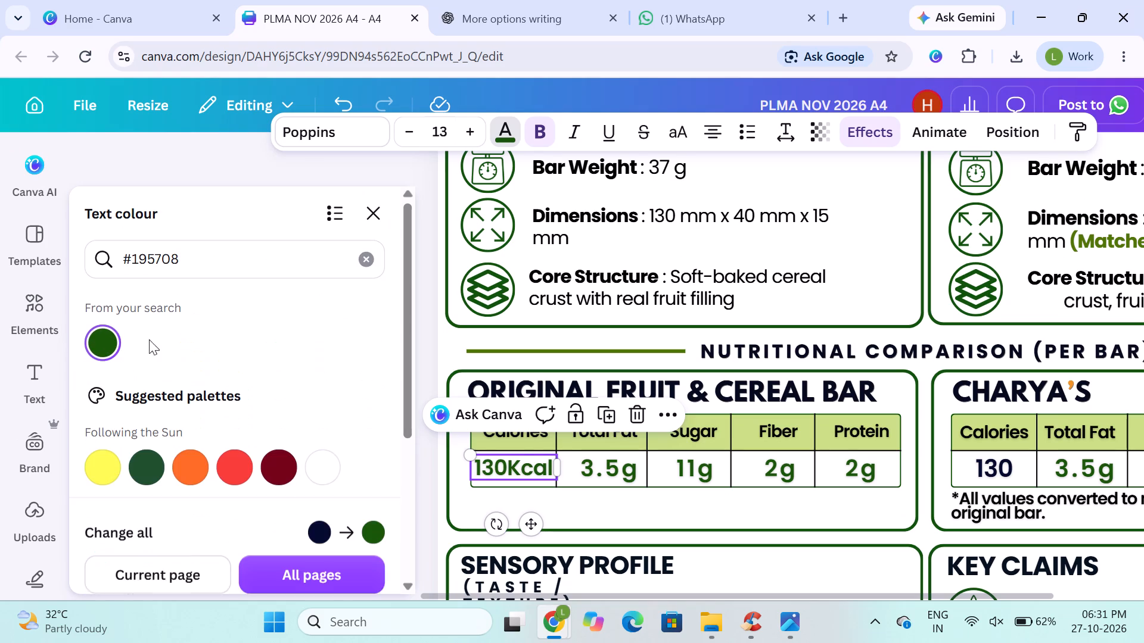
Colour the Calories value 130 in the CHARYA'S nutrition table green #195708.
scroll(955, 458, "left", 1)
left_click(929, 474)
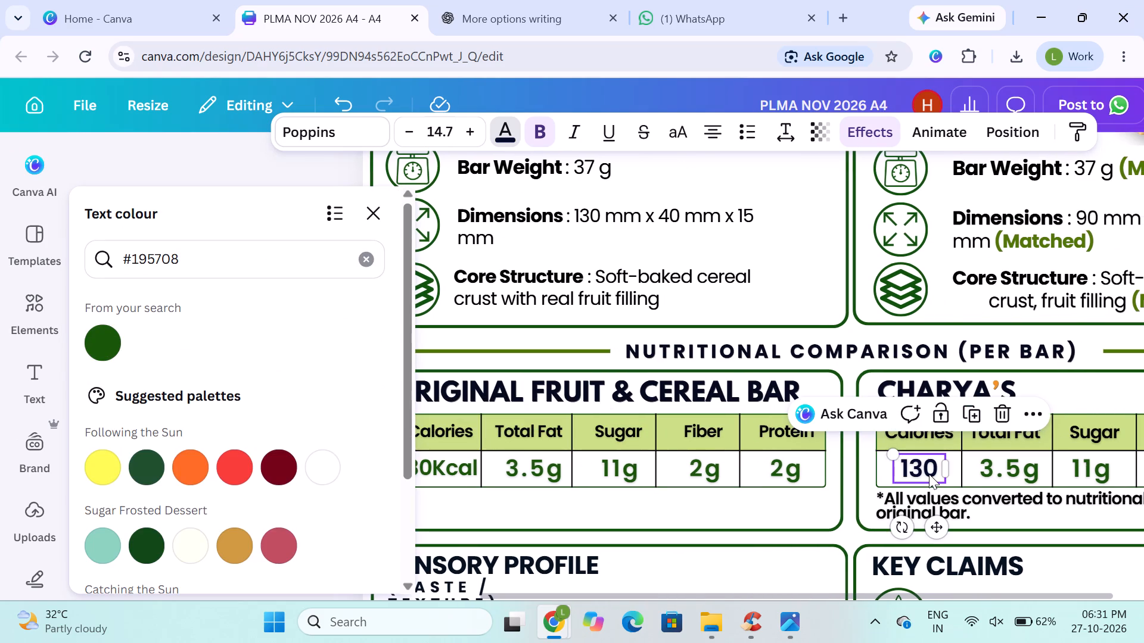
key("ctrl+v")
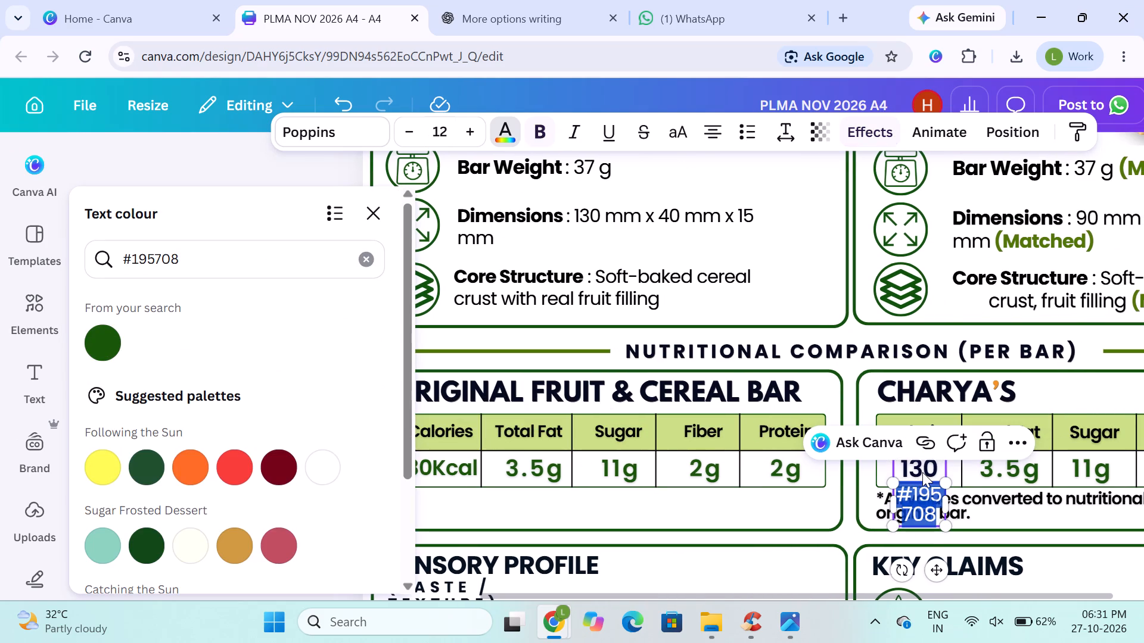
key("ctrl+z")
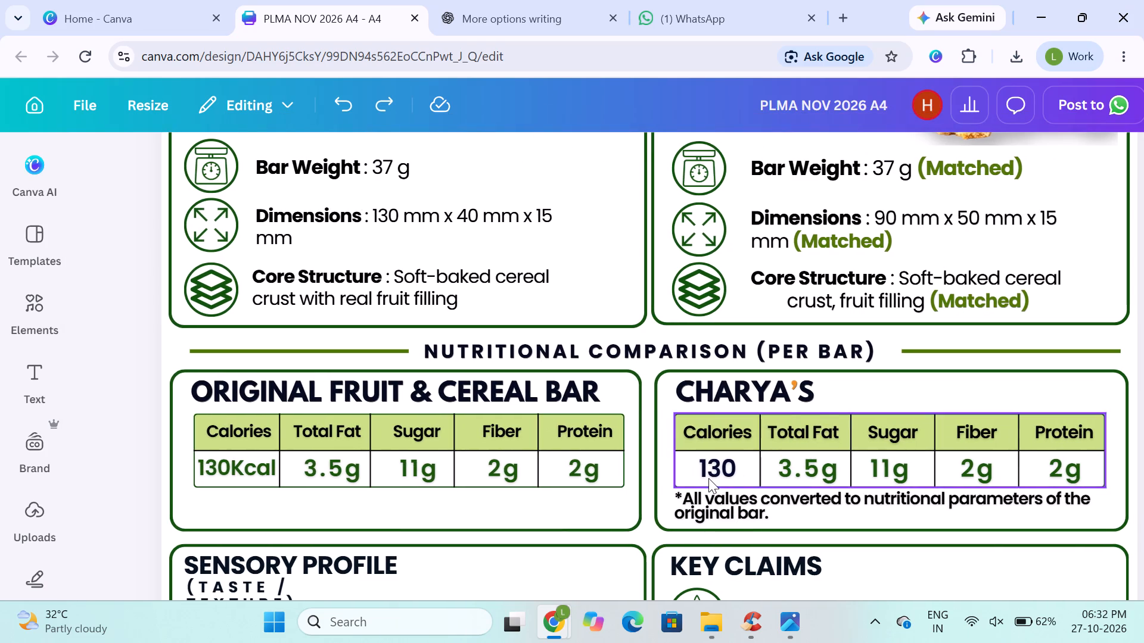
left_click(708, 478)
left_click(503, 140)
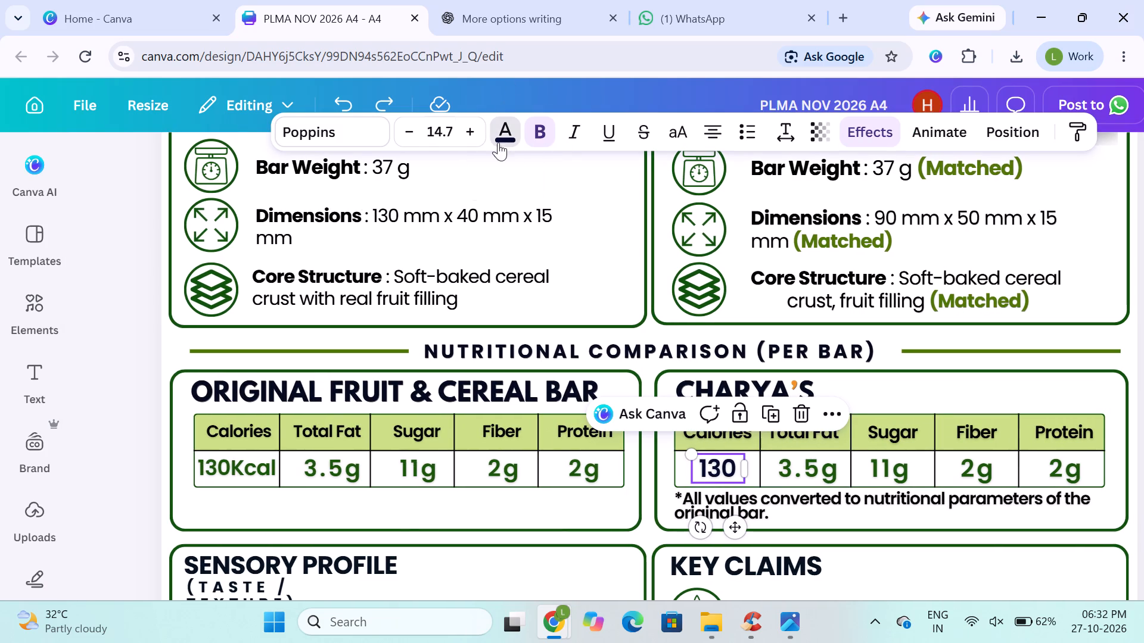
left_click(109, 351)
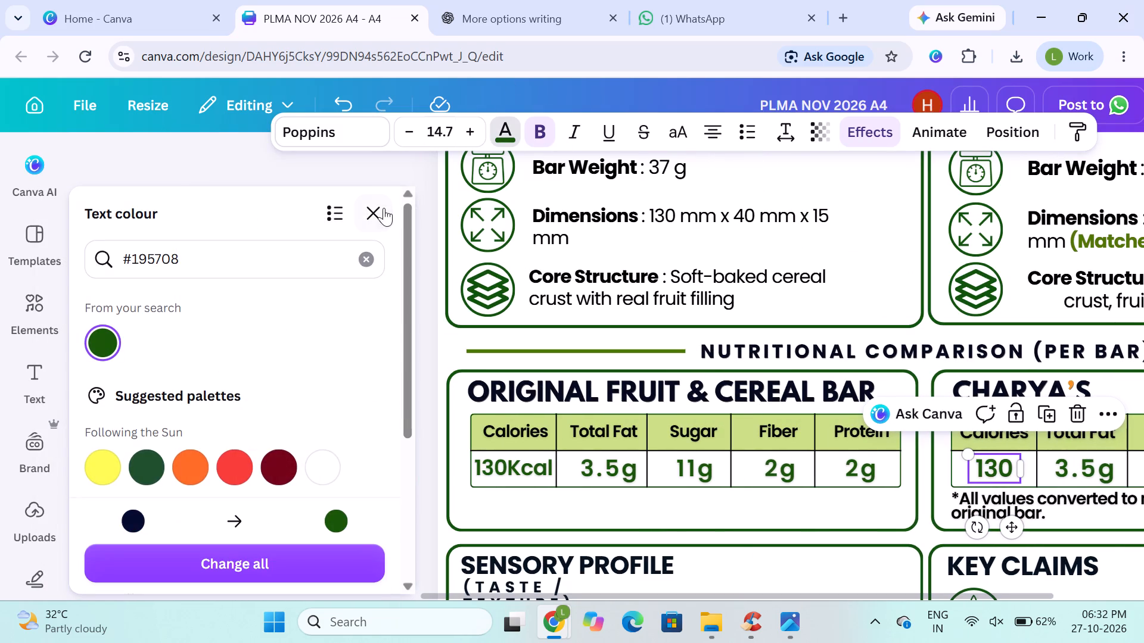
left_click(372, 217)
Append the unit Kcal to the Calories value 130 in the CHARYA'S nutrition table.
left_click(727, 464)
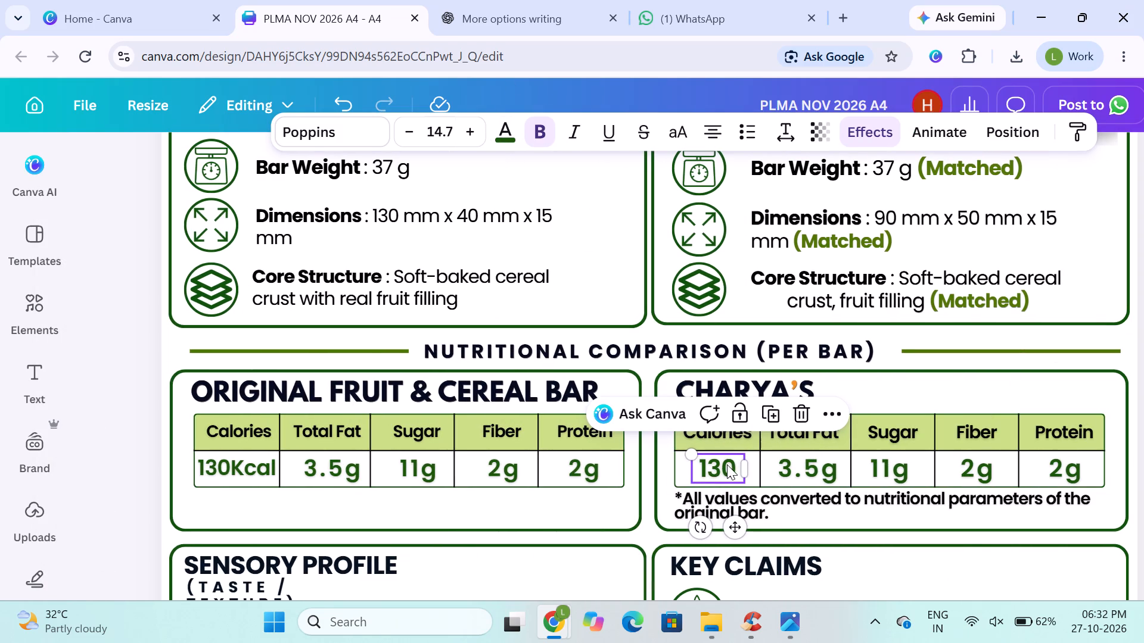
left_click(734, 466)
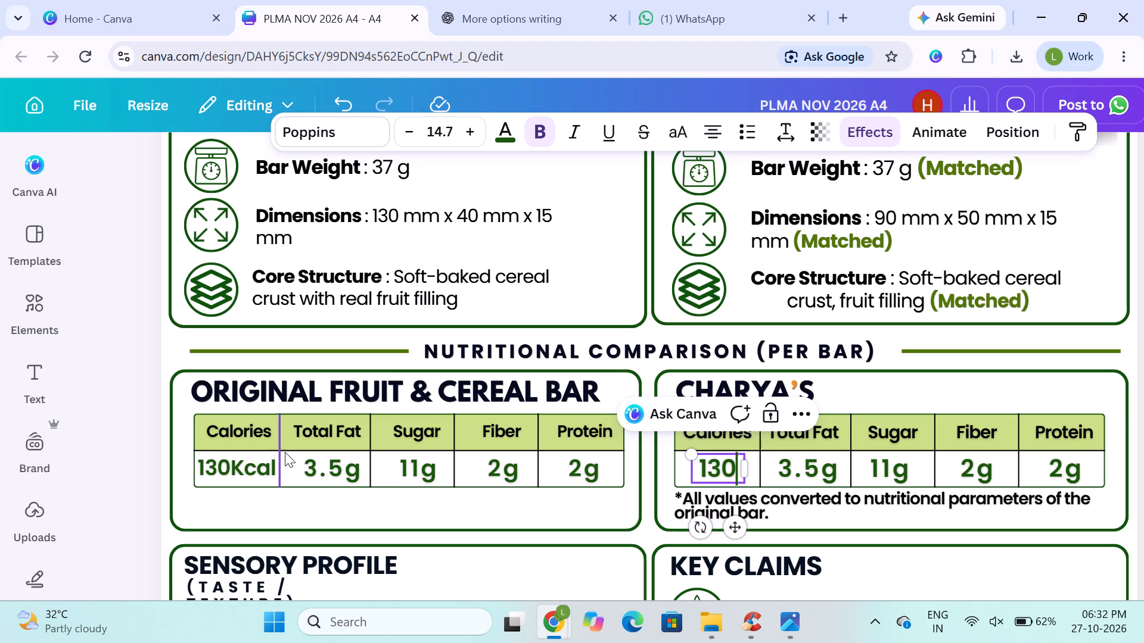
type("cal")
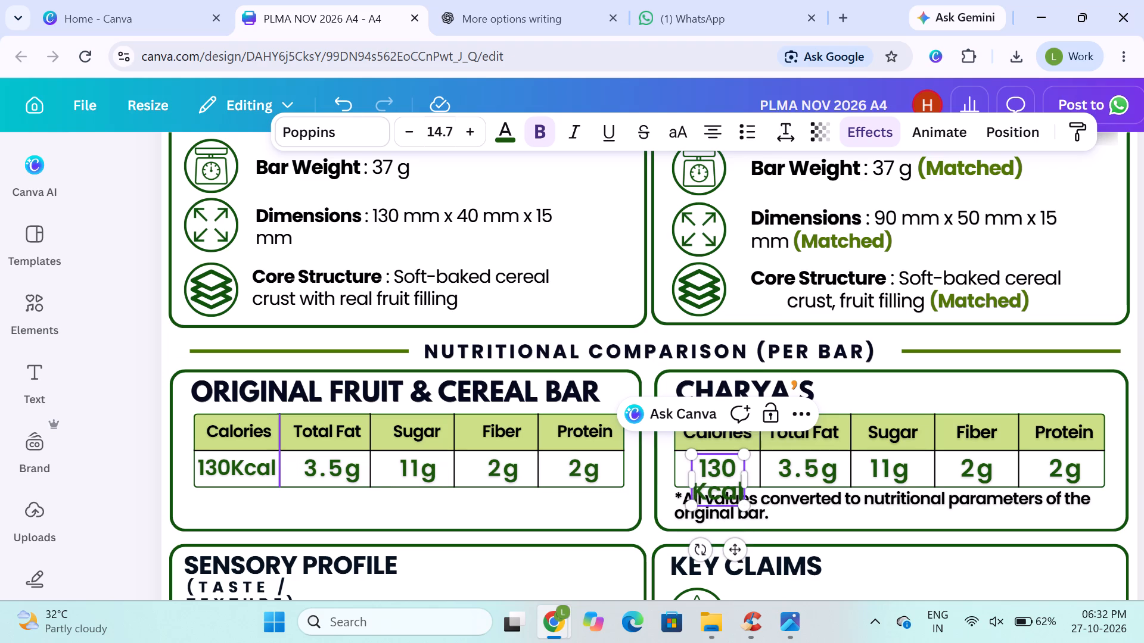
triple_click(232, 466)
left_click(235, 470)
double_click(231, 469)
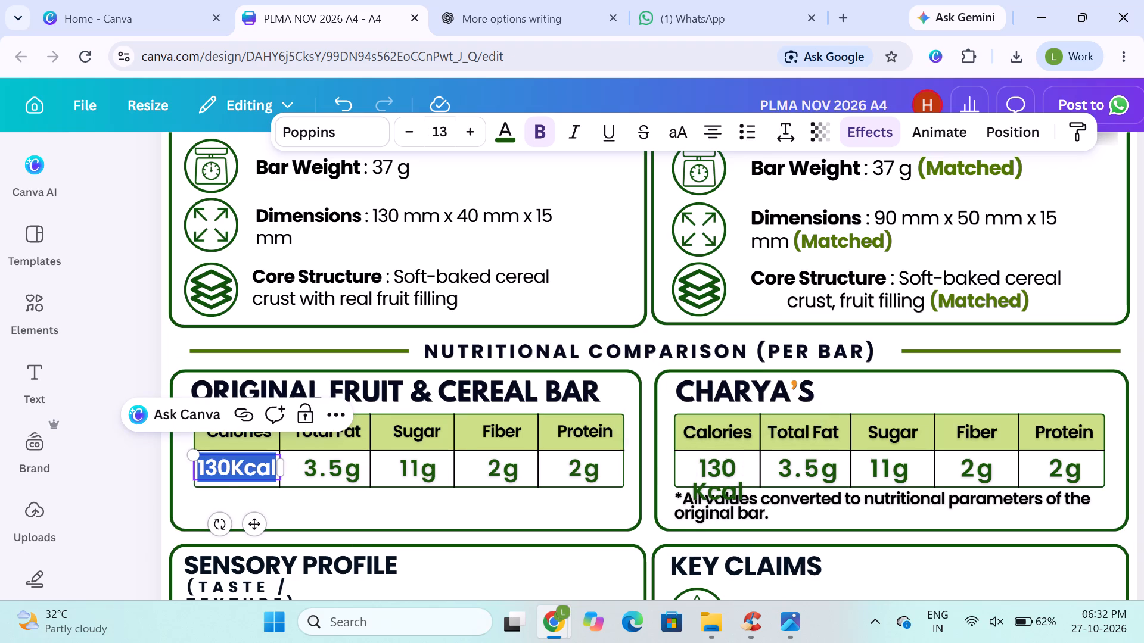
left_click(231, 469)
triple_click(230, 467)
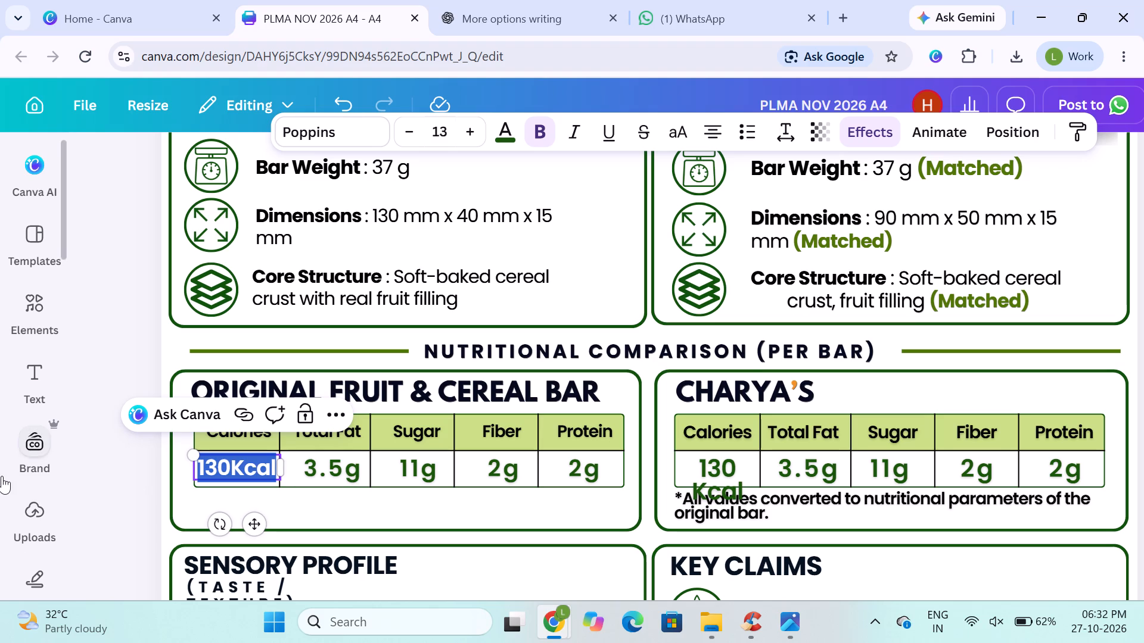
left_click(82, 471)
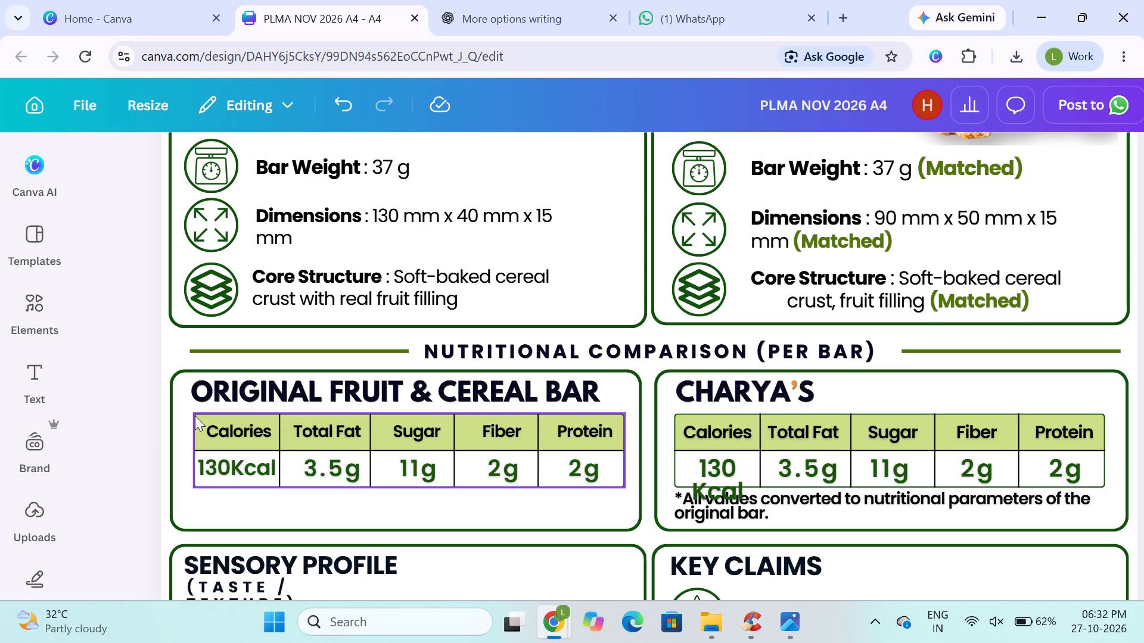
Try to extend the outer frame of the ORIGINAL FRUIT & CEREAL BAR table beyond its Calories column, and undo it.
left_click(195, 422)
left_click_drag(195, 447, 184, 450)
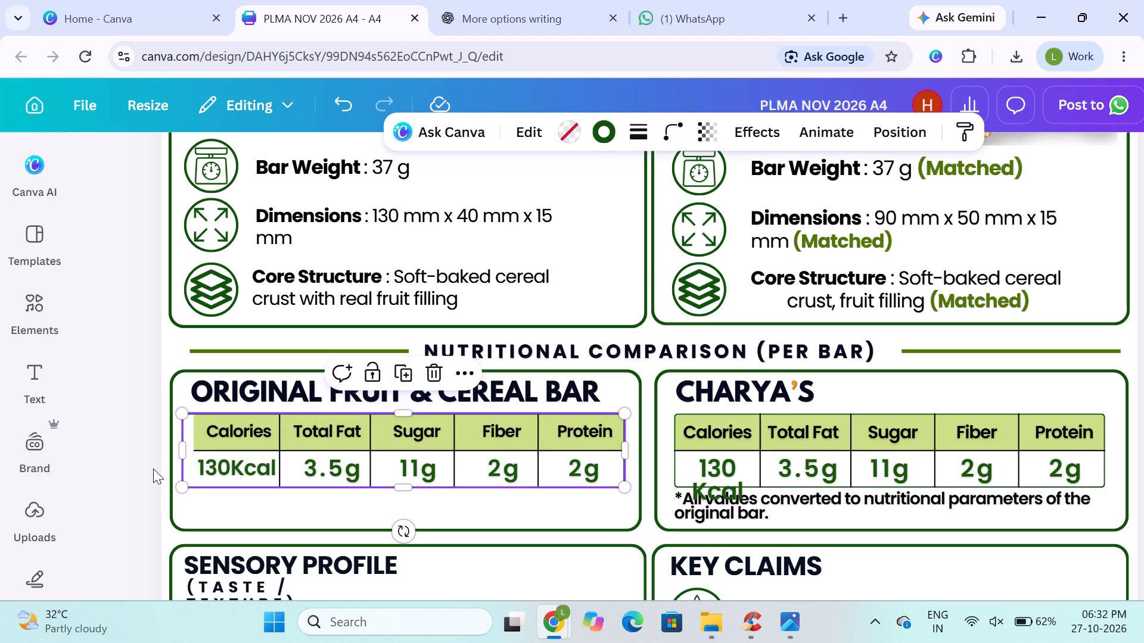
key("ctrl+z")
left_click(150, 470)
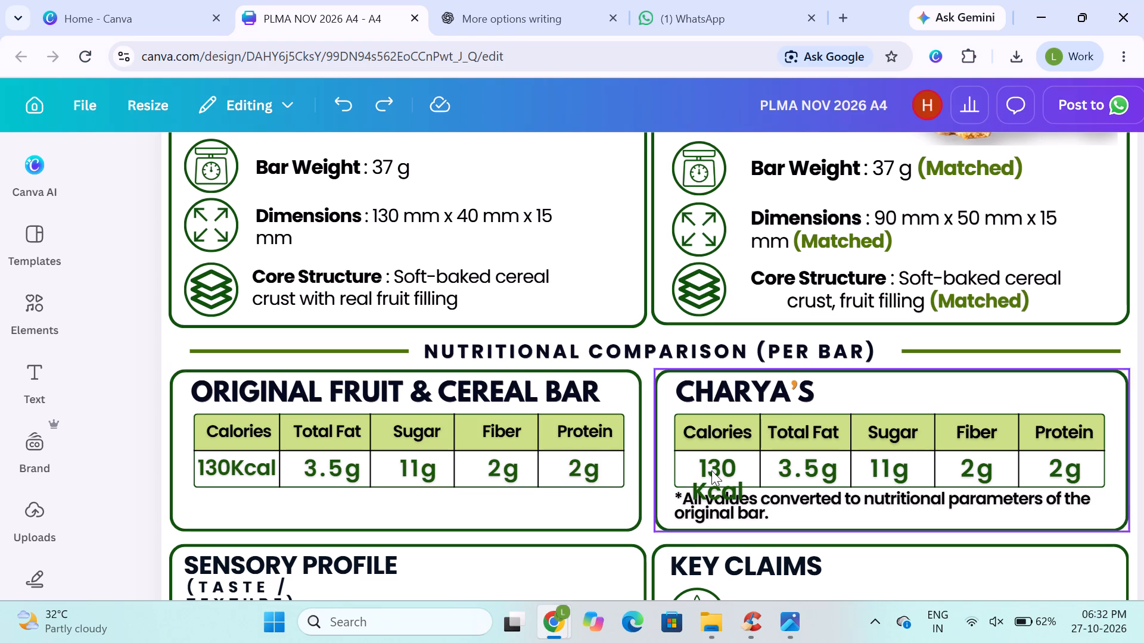
Insert a space in the ORIGINAL FRUIT & CEREAL BAR table's Calories value so it reads 130 Kcal.
left_click(720, 469)
left_click(222, 474)
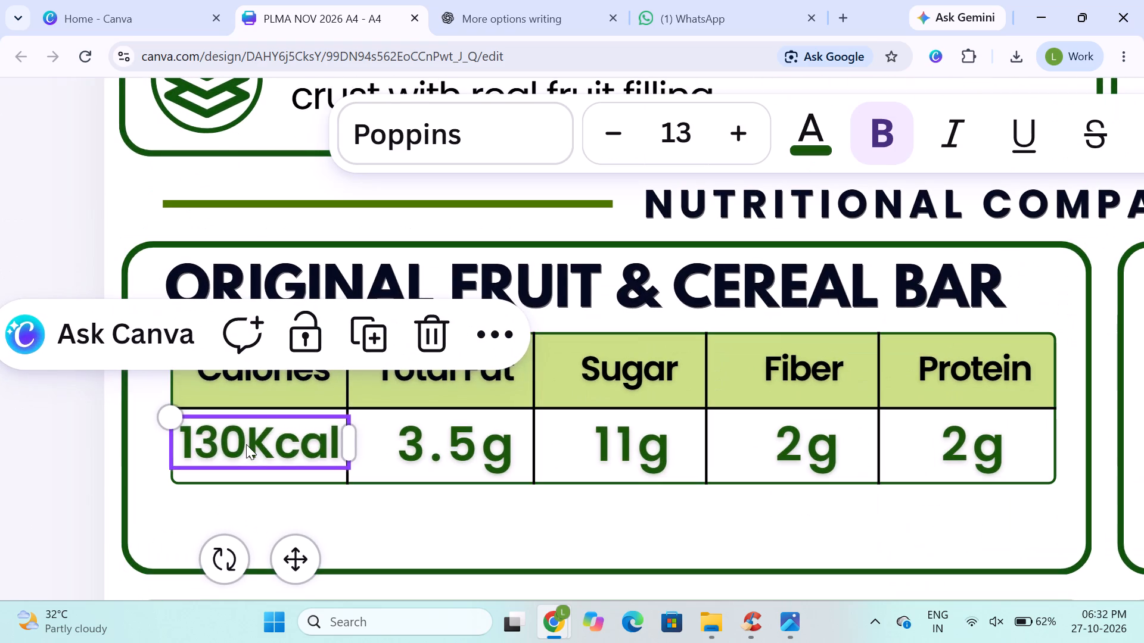
left_click(246, 444)
double_click(246, 444)
left_click(246, 444)
triple_click(246, 444)
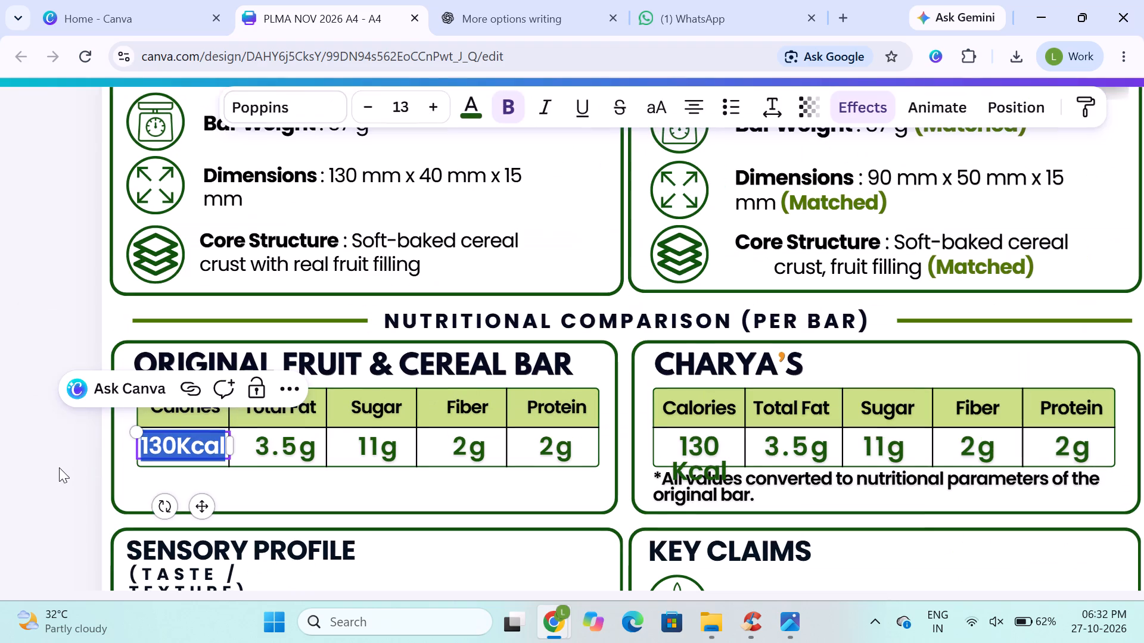
left_click(59, 467)
left_click(176, 445)
triple_click(176, 445)
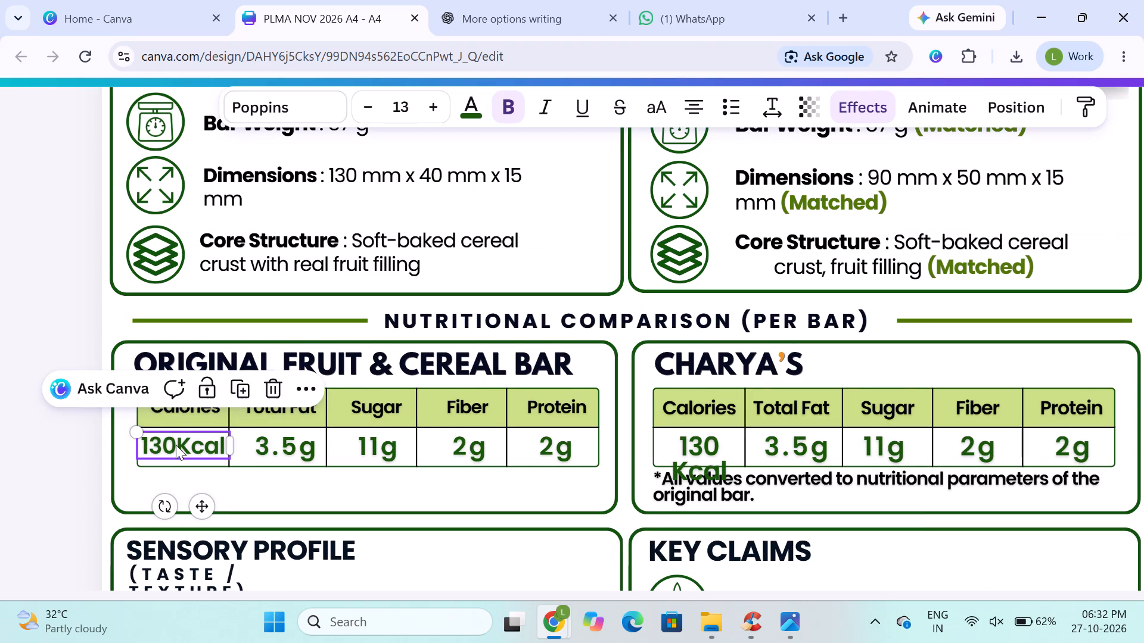
left_click(176, 445)
double_click(194, 444)
left_click(192, 444)
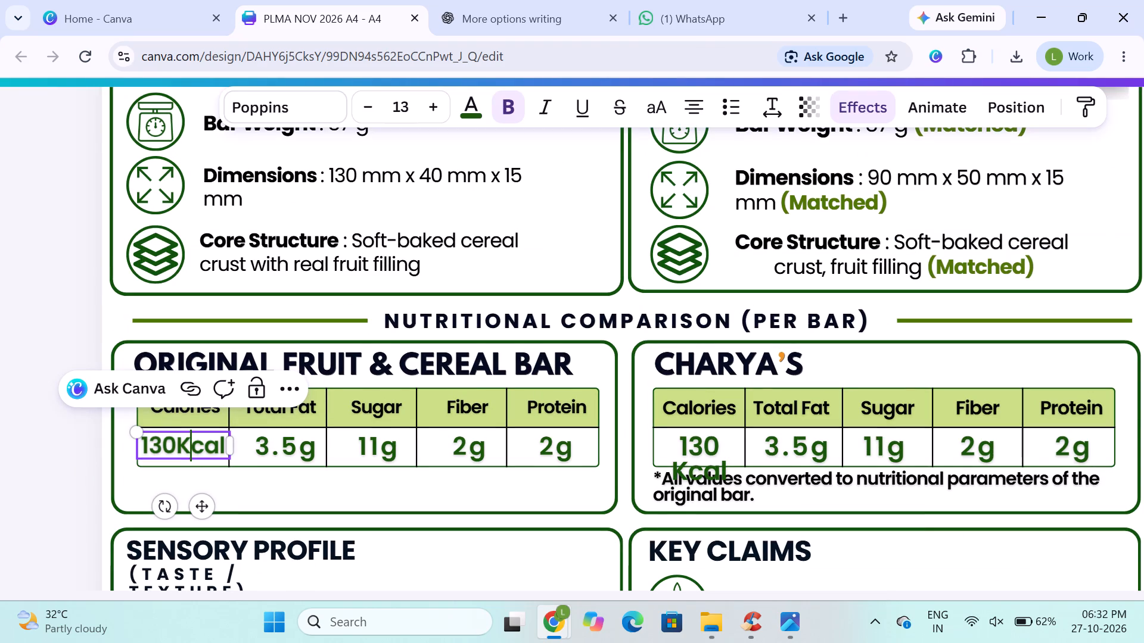
key("Left")
key("space")
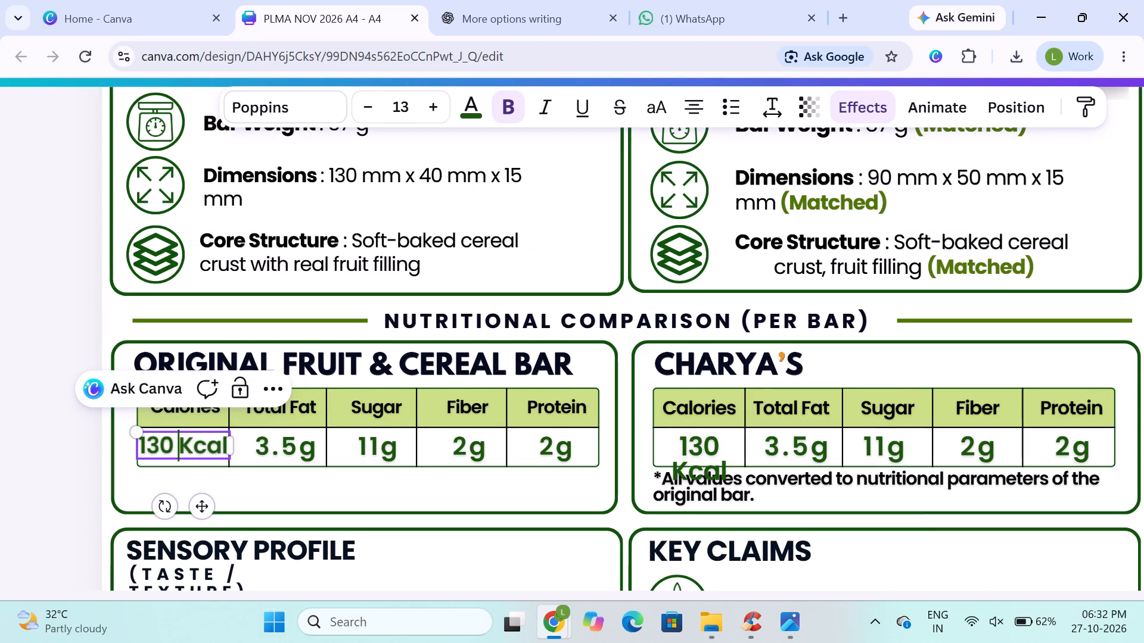
Set the font size of the Calories value in the ORIGINAL FRUIT & CEREAL BAR table to 12.
left_click(365, 116)
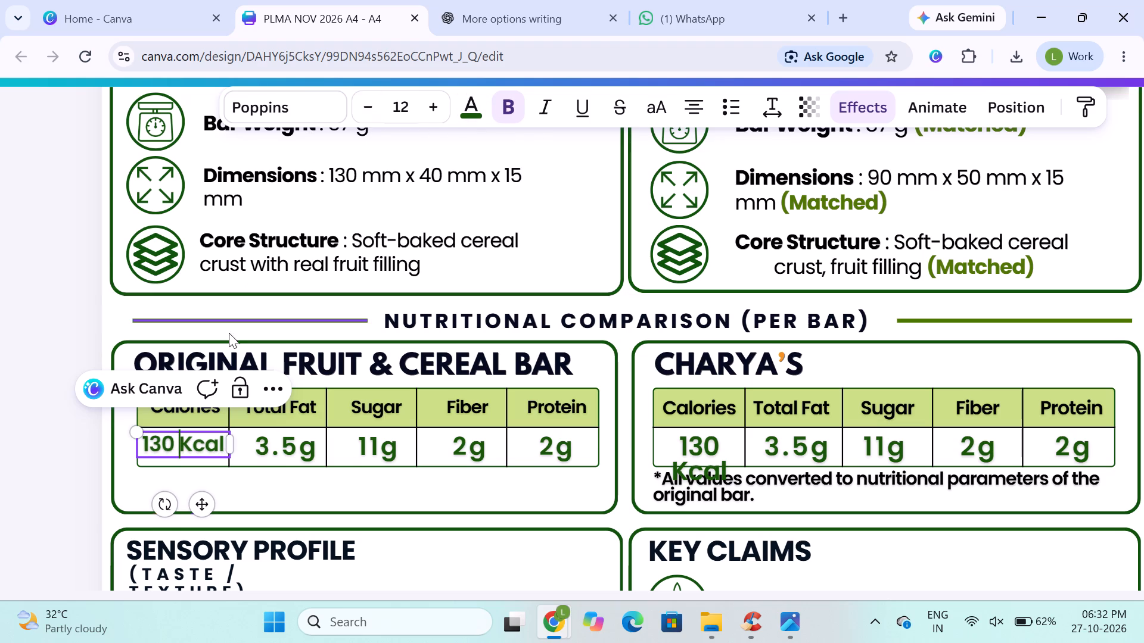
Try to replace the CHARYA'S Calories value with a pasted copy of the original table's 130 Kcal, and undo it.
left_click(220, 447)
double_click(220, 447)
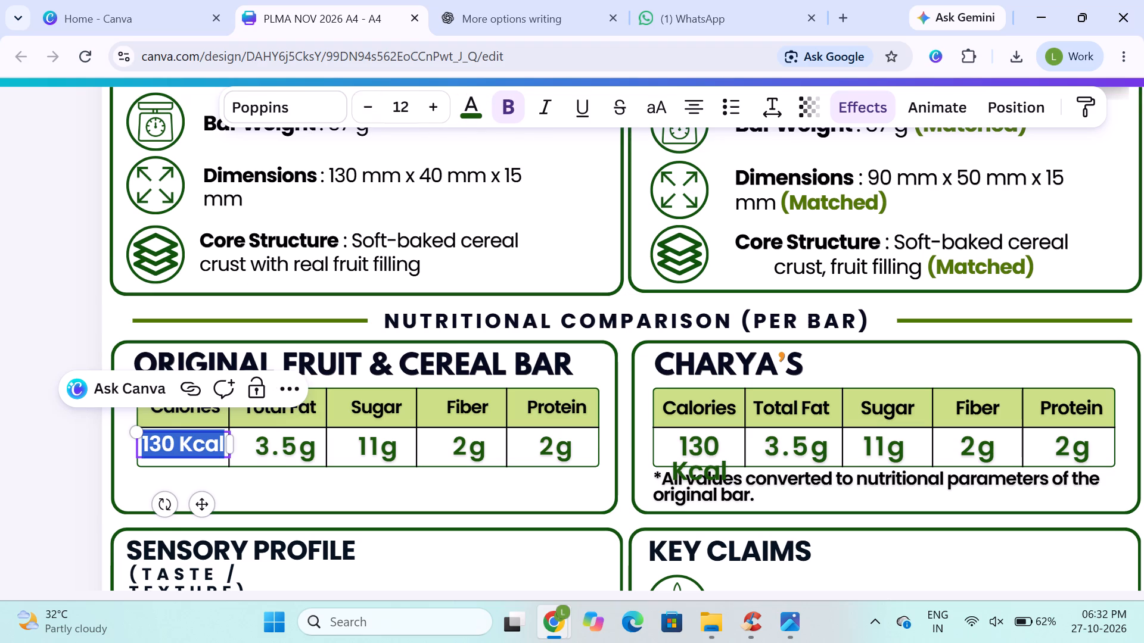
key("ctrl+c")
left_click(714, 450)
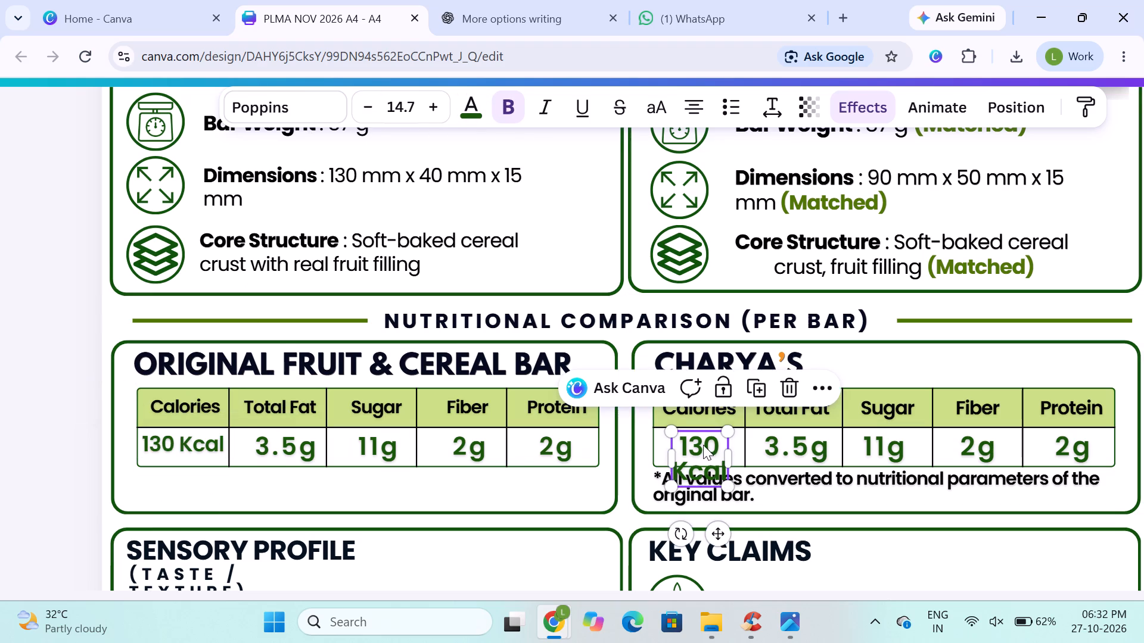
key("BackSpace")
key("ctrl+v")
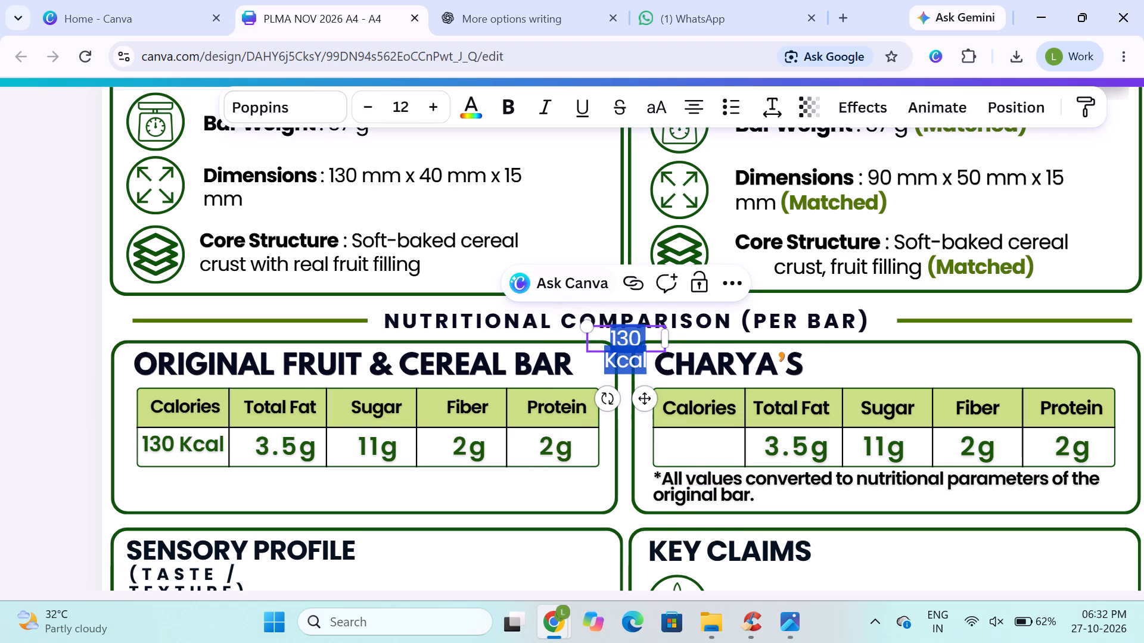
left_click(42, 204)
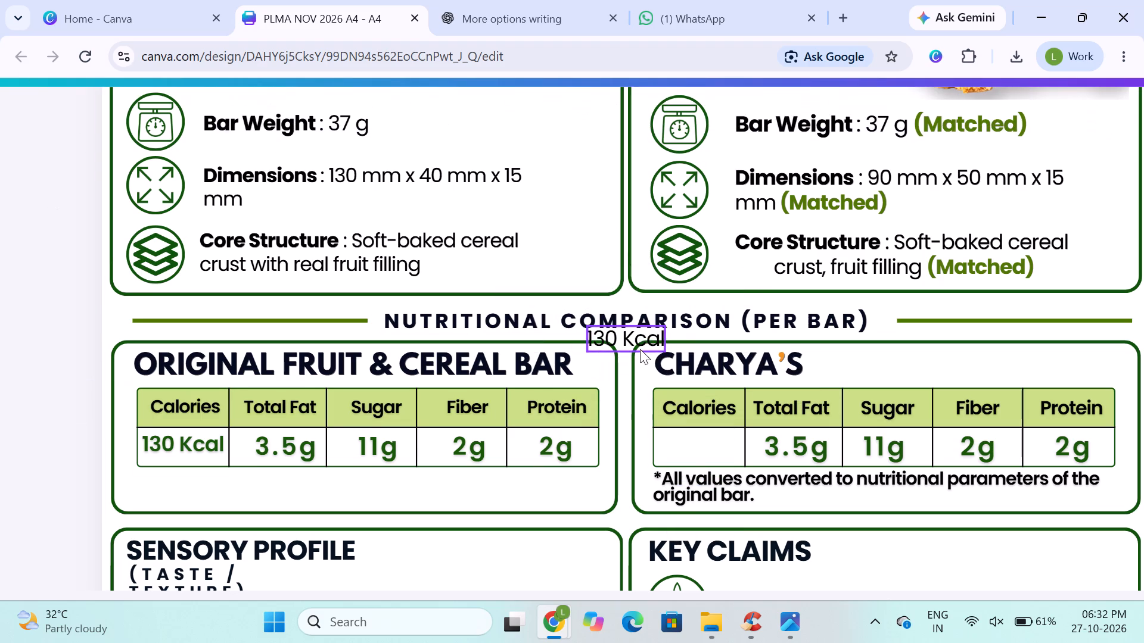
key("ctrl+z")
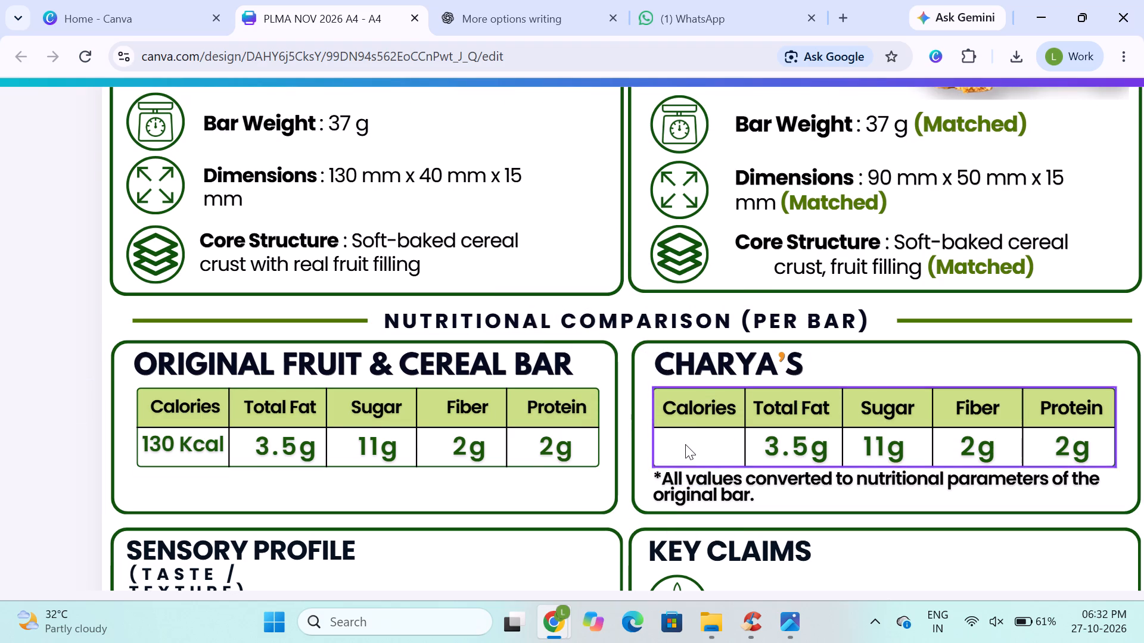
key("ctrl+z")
Widen the CHARYA'S Calories value's text box across its column and insert a space so it reads 130 Kcal.
left_click(694, 452)
left_click(695, 451)
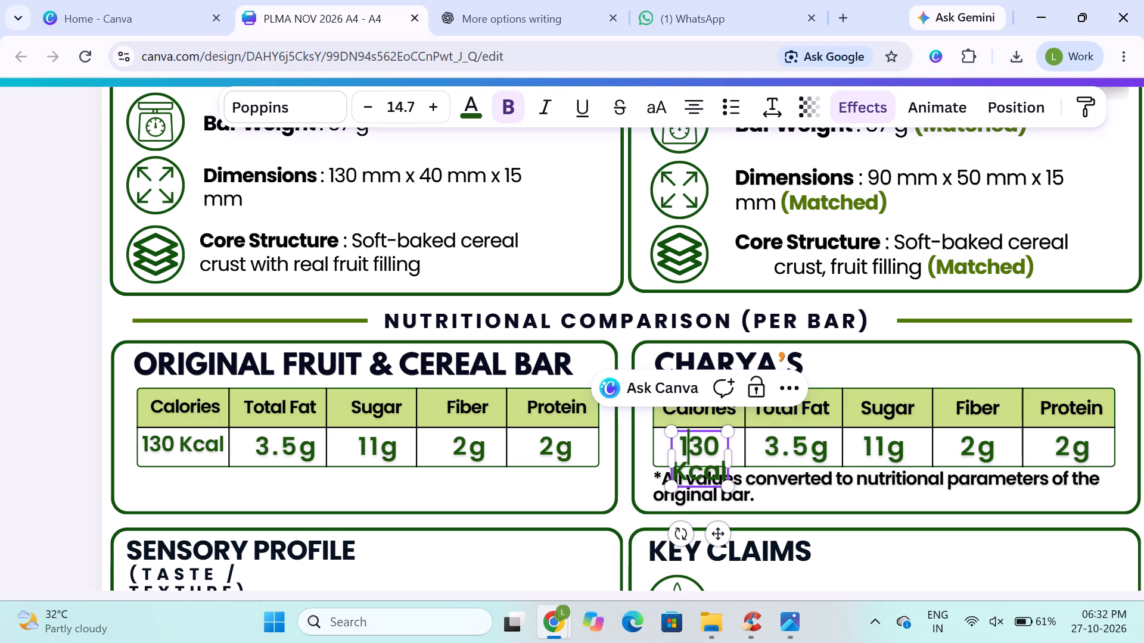
left_click_drag(728, 458, 738, 458)
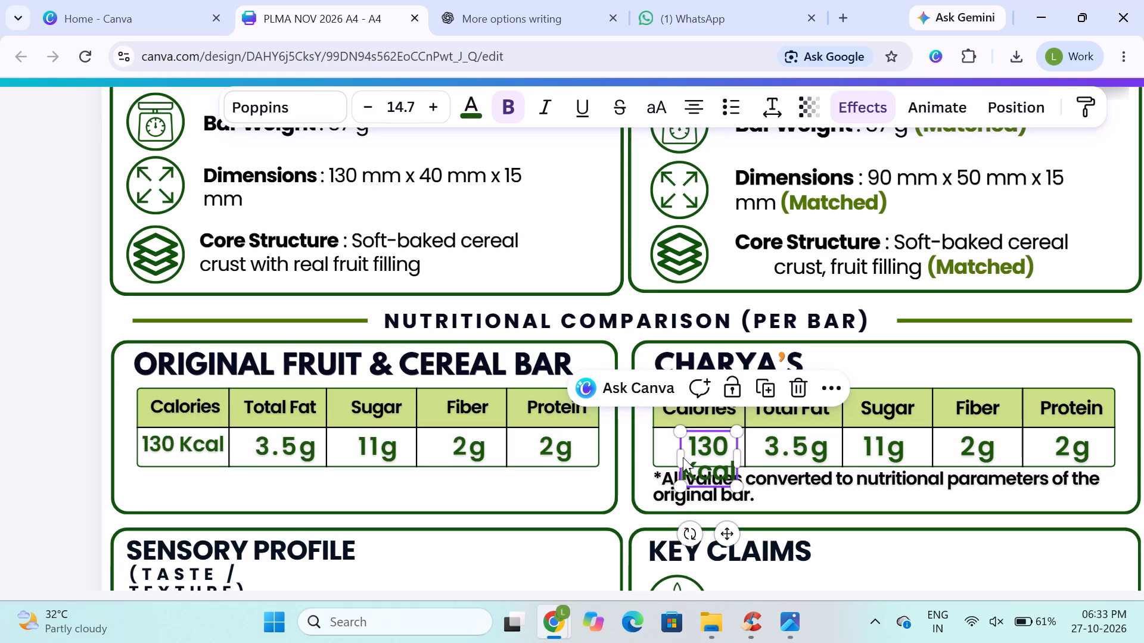
left_click_drag(678, 456, 648, 454)
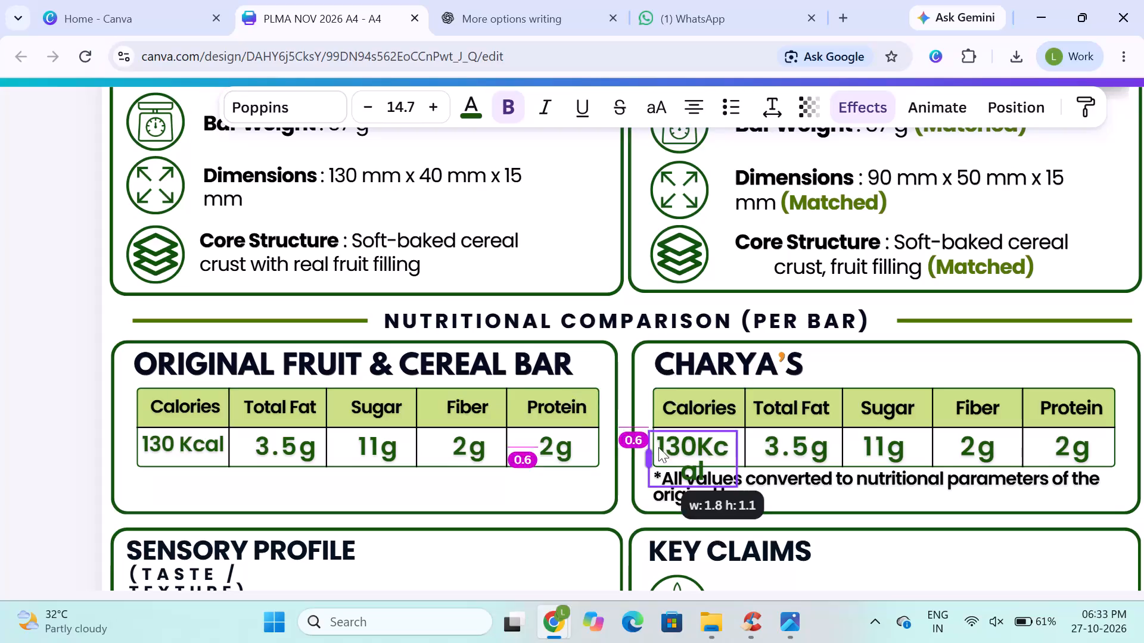
left_click(698, 444)
key("space")
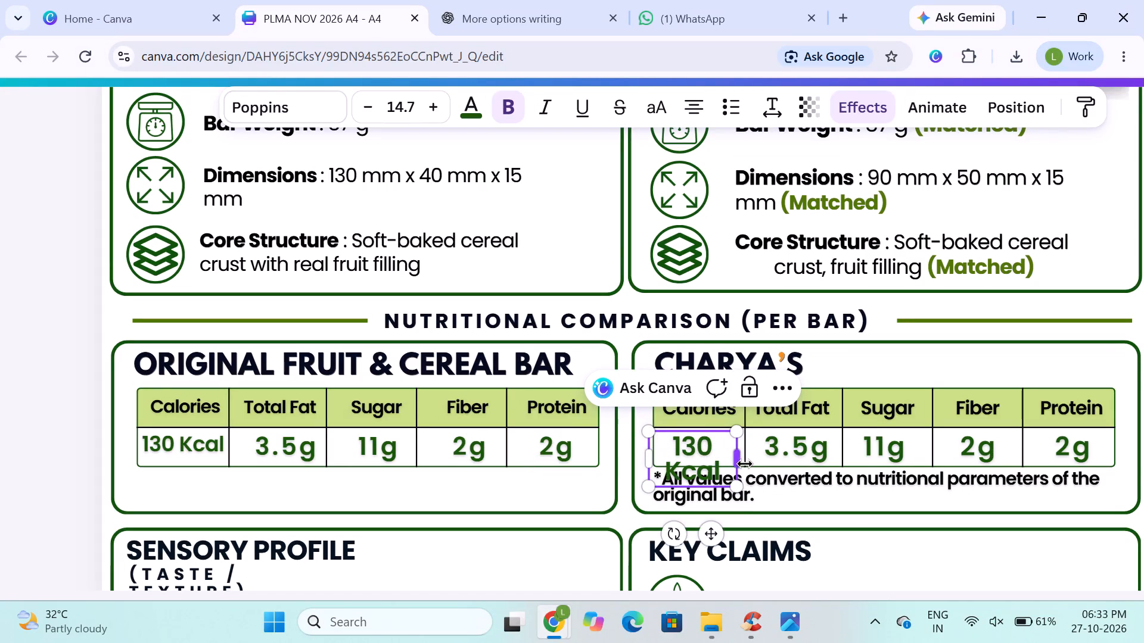
left_click_drag(739, 463, 752, 458)
Set the font size of the CHARYA'S Calories value to 12, matching the original table's Calories value.
double_click(372, 104)
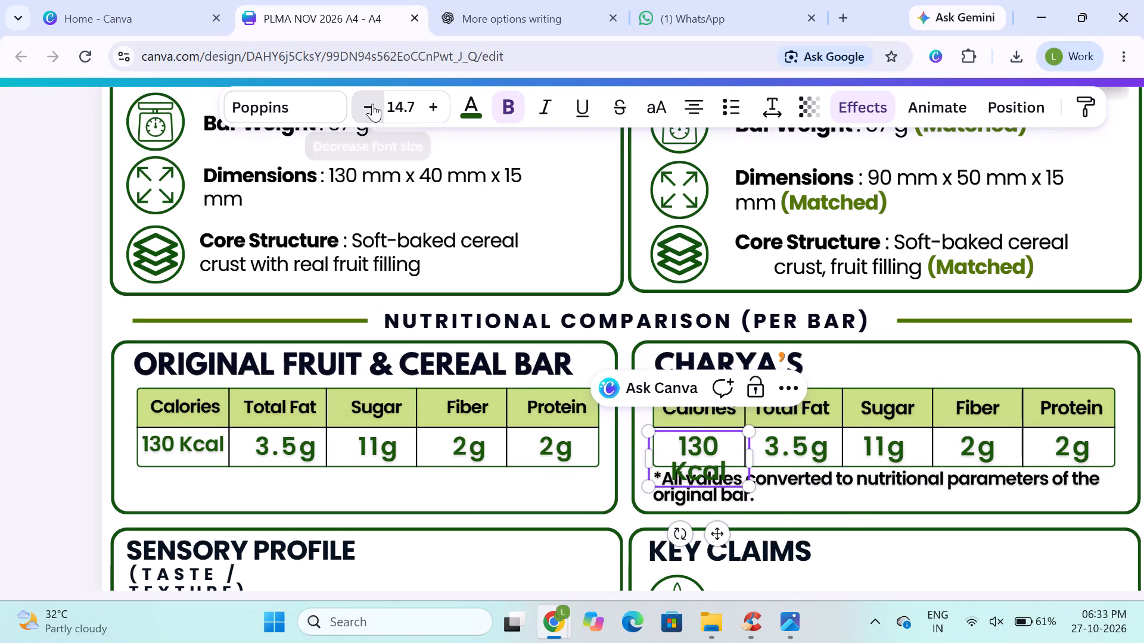
left_click(194, 441)
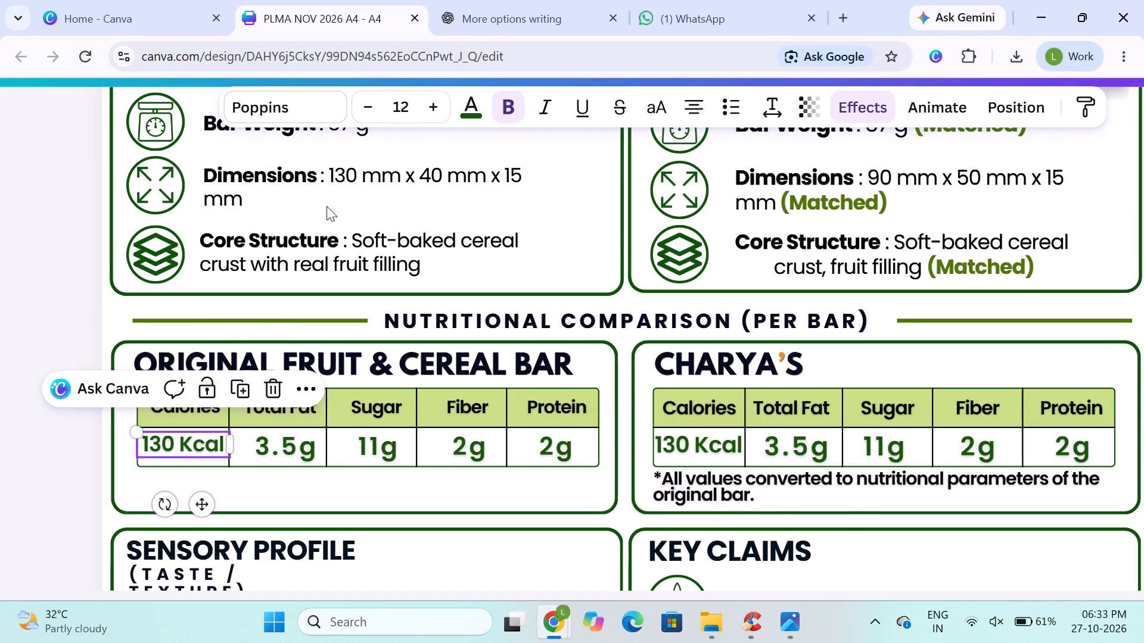
left_click(694, 451)
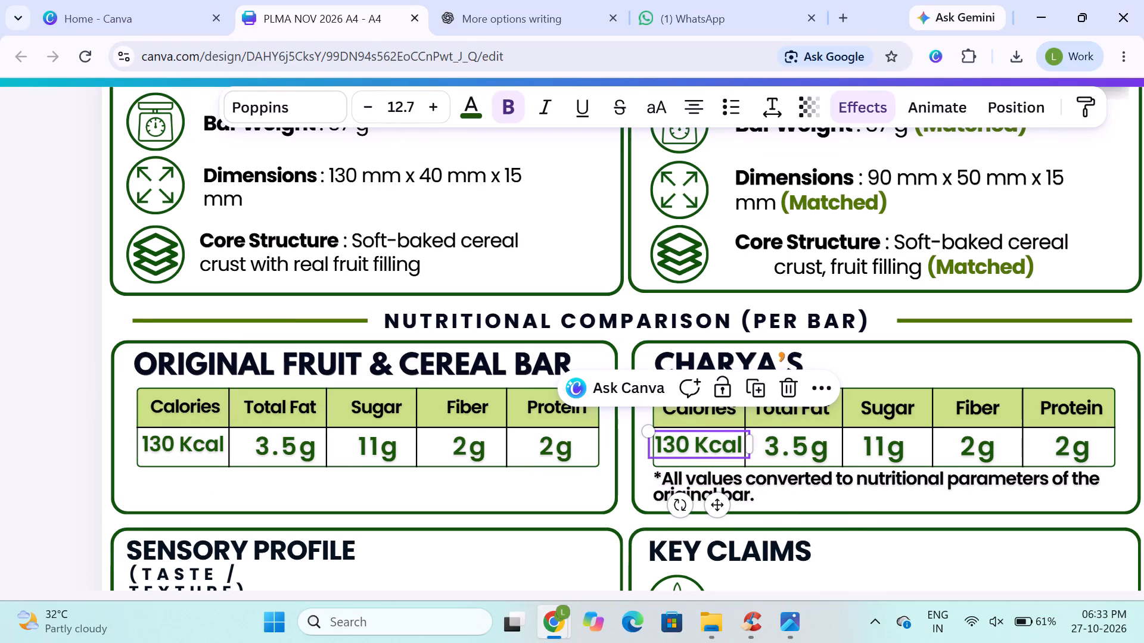
left_click(410, 110)
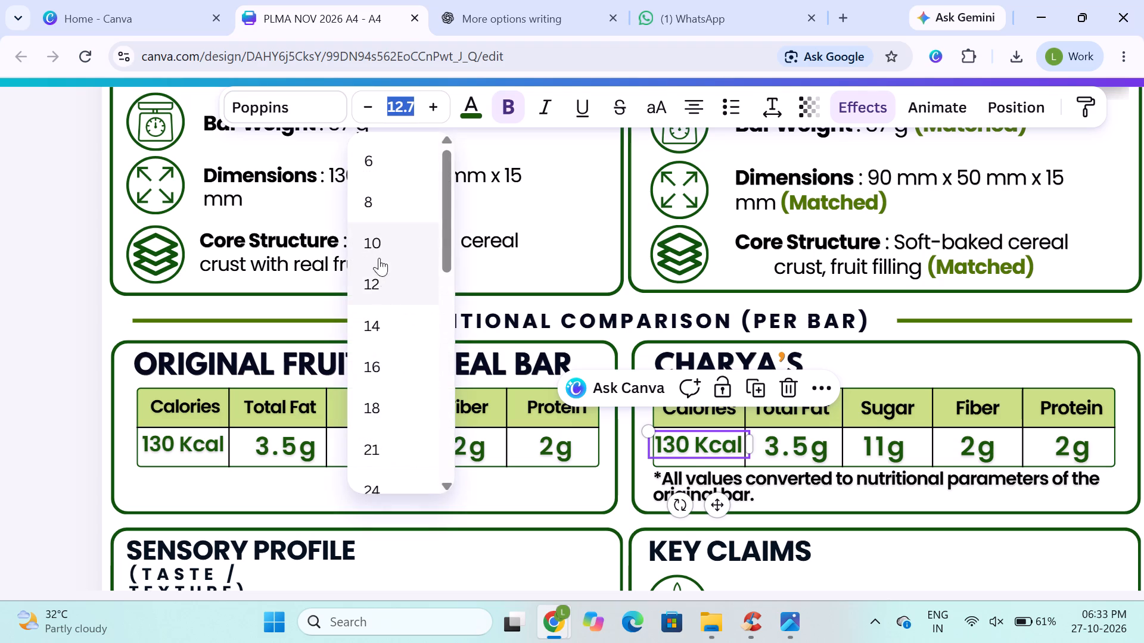
left_click(375, 280)
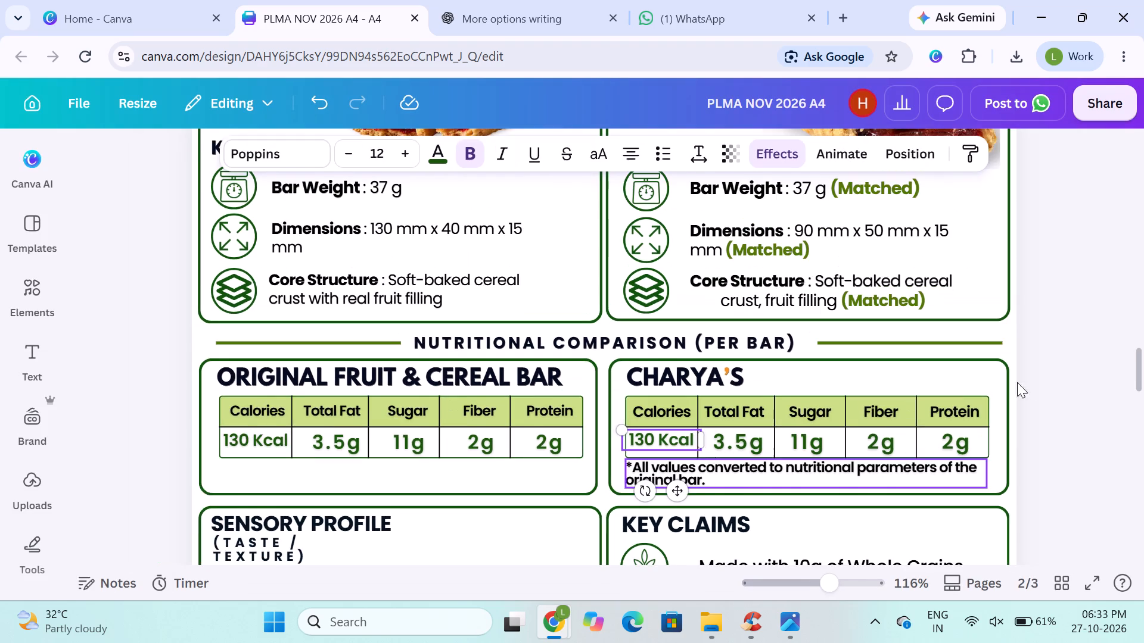
left_click(1062, 376)
Nudge the 130 Kcal values in both nutrition tables slightly down within their cells.
left_click(667, 444)
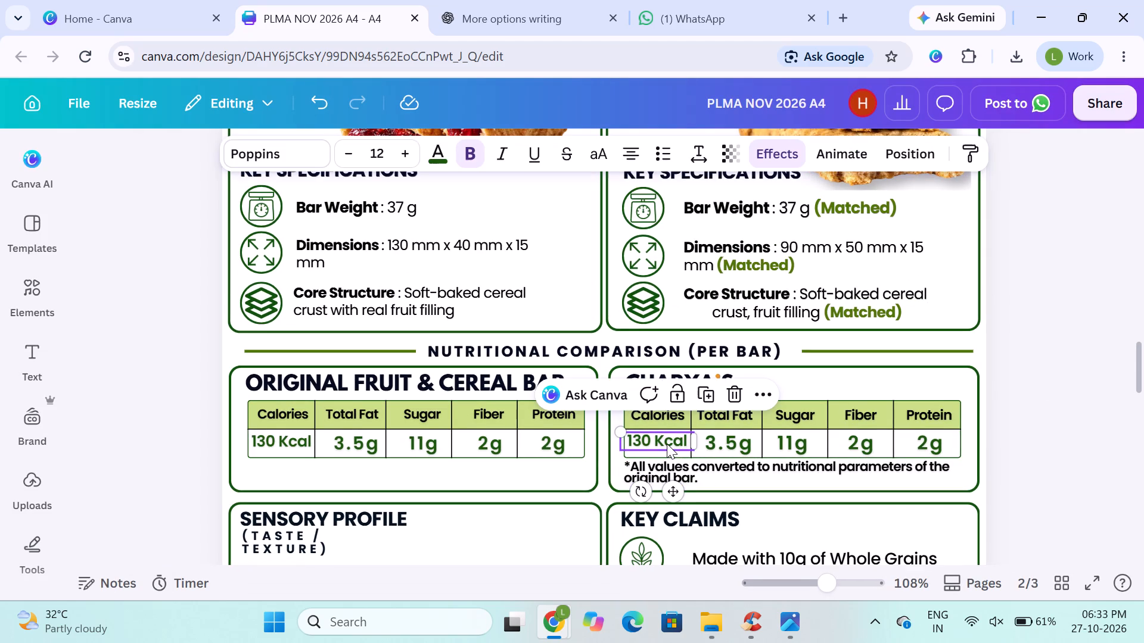
key("Down")
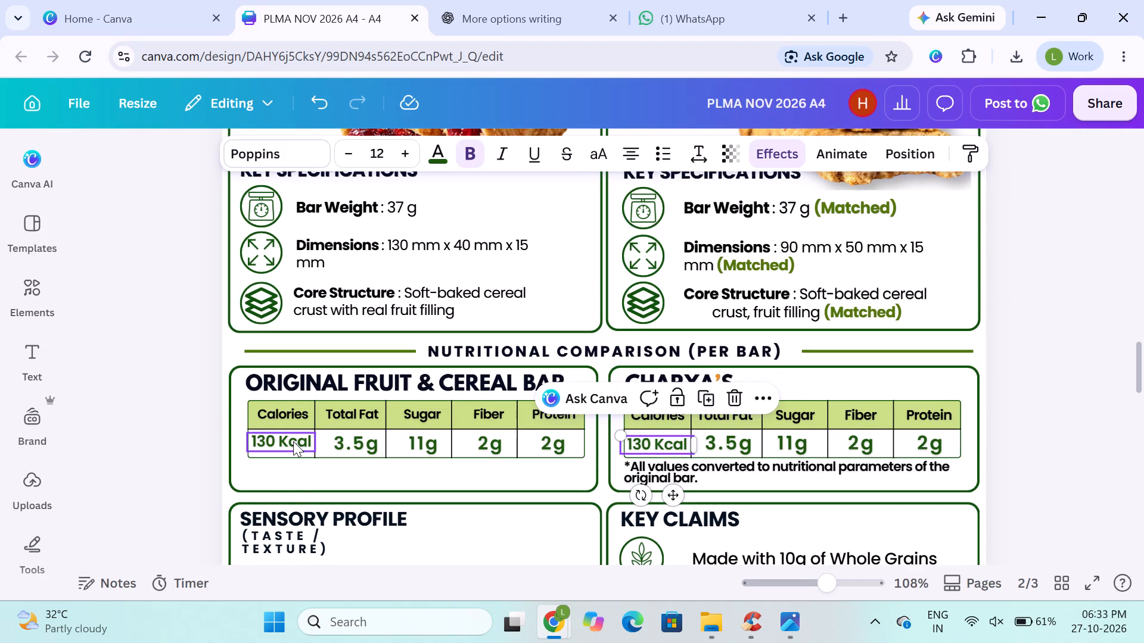
left_click(293, 441)
key("Down")
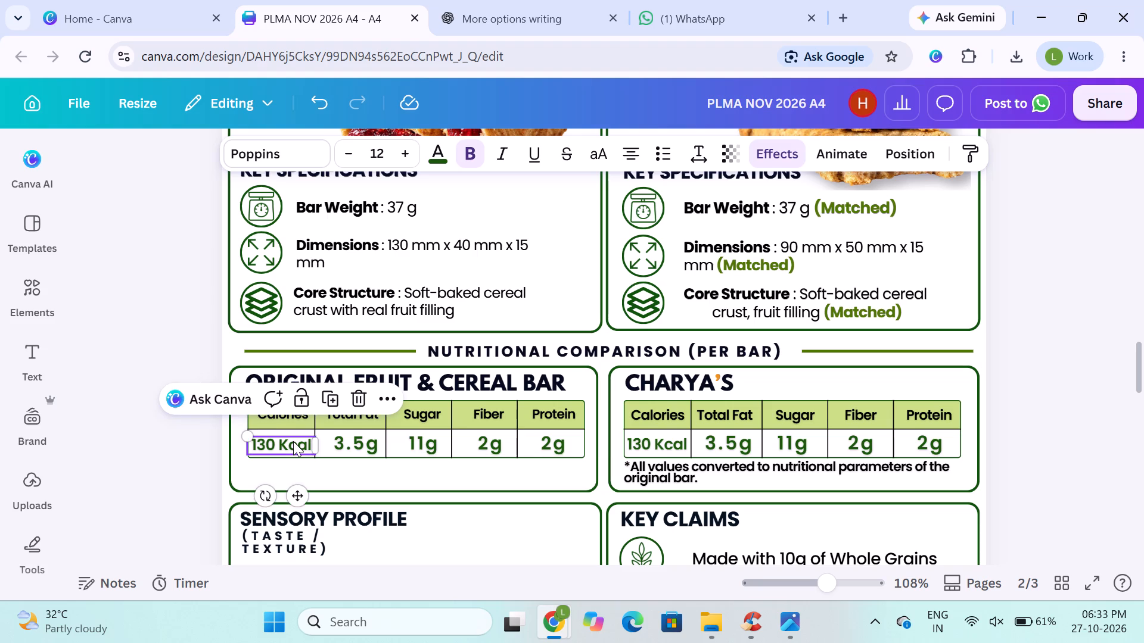
Align all ten nutrition values across both tables to a common vertical middle.
left_click(362, 447, "shift")
left_click(427, 442, "shift")
left_click(479, 439, "shift")
left_click(556, 442, "shift")
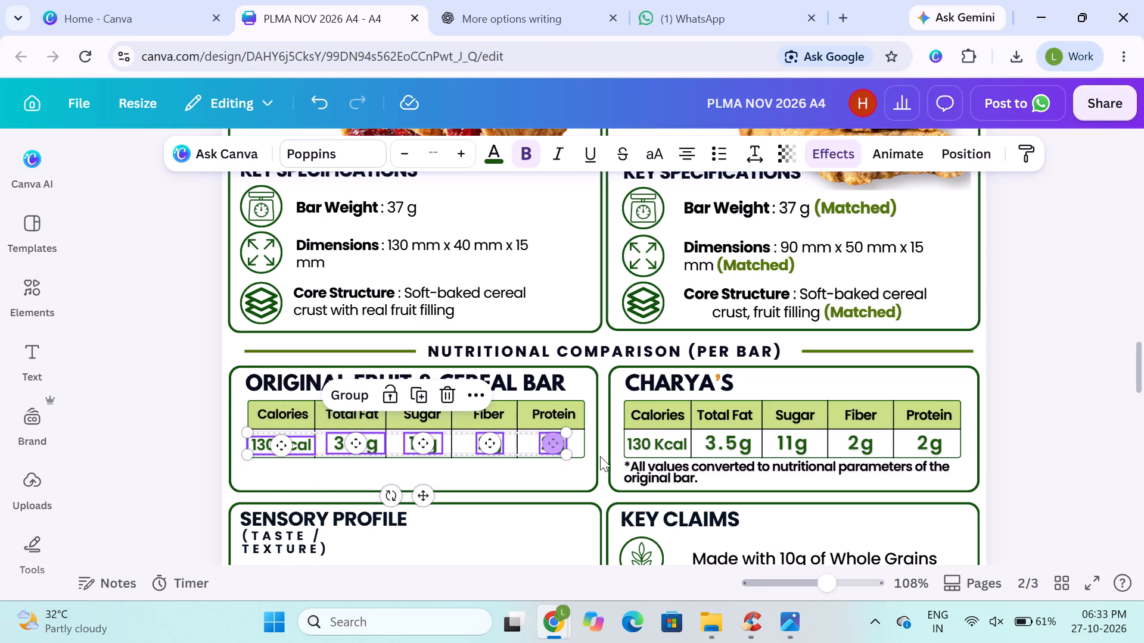
left_click(655, 442, "shift")
left_click(717, 438, "shift")
left_click(788, 446, "shift")
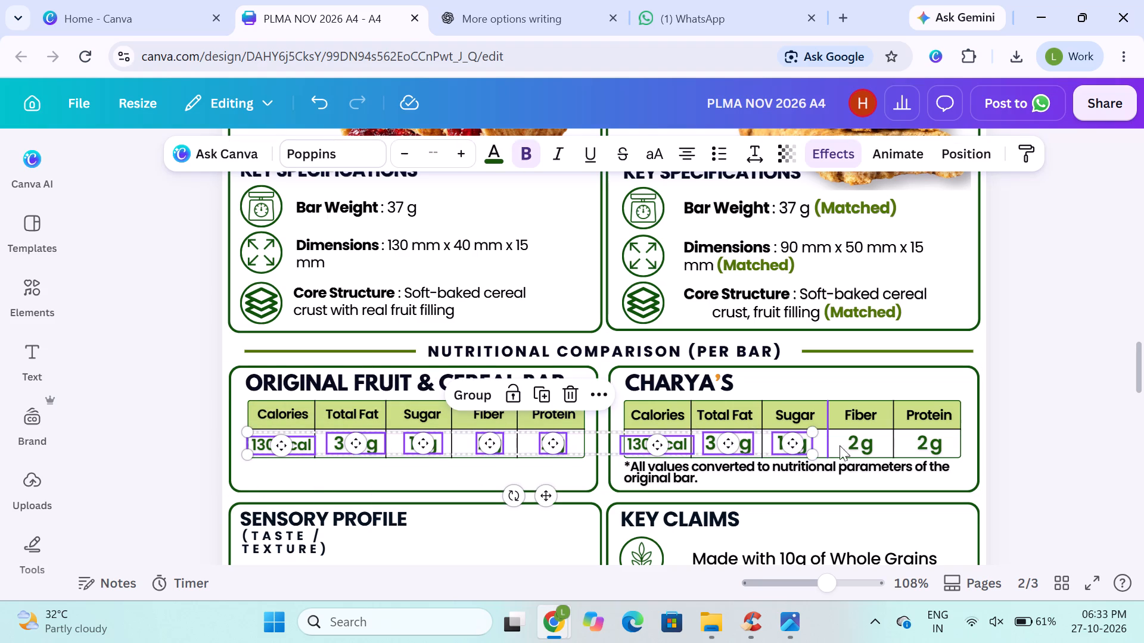
left_click(857, 445, "shift")
left_click(919, 441, "shift")
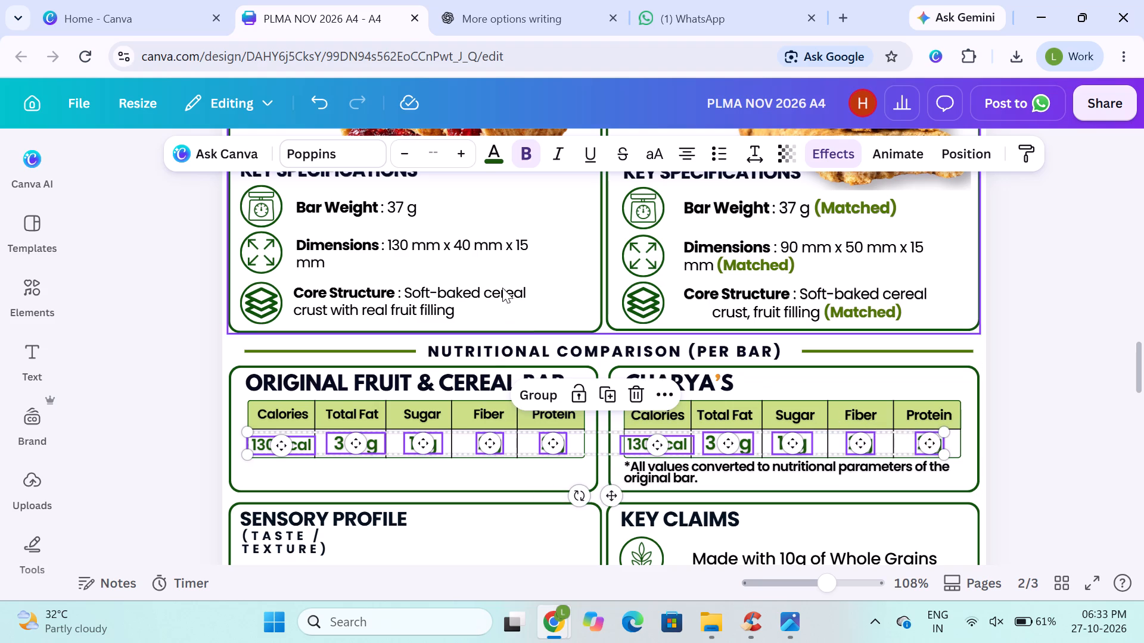
left_click(938, 160)
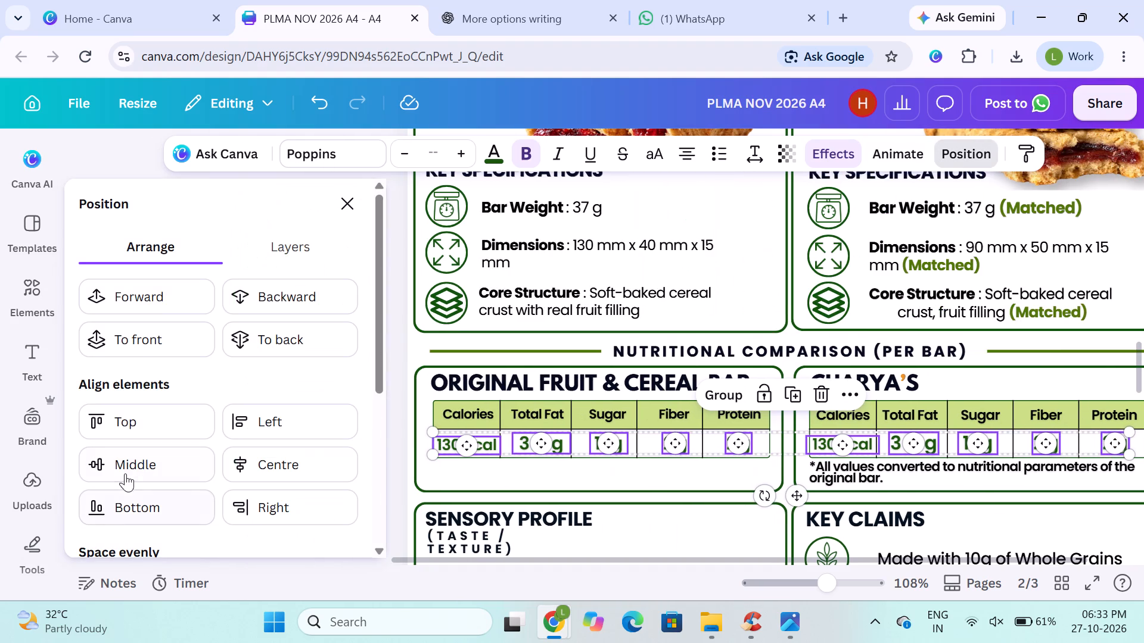
left_click(138, 468)
scroll(570, 461, "left", 2)
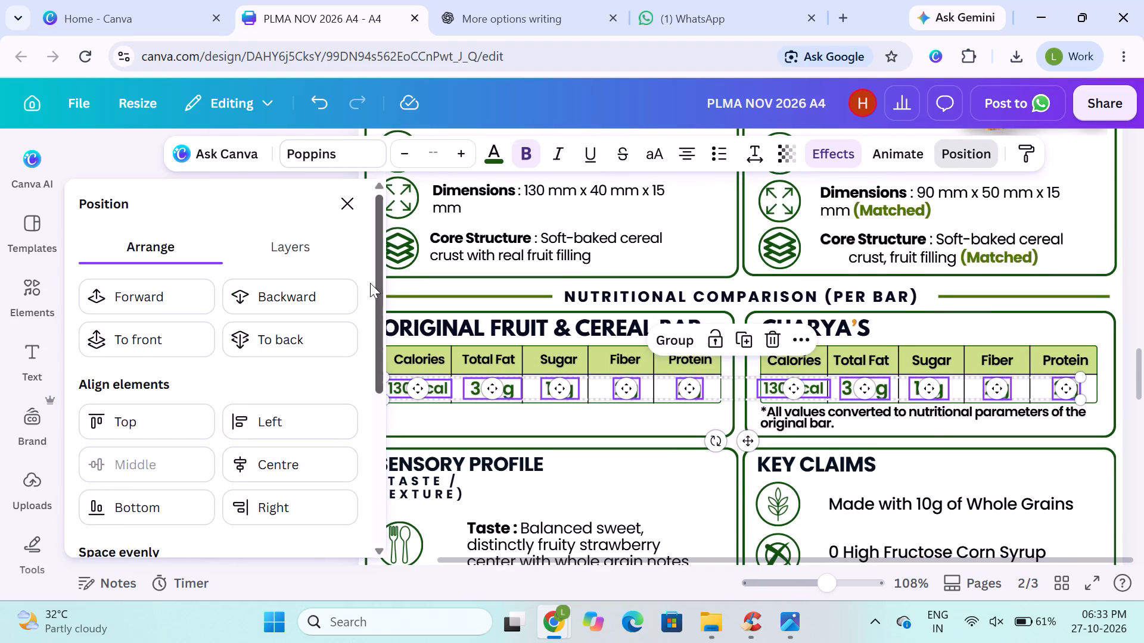
left_click(345, 209)
left_click(139, 386)
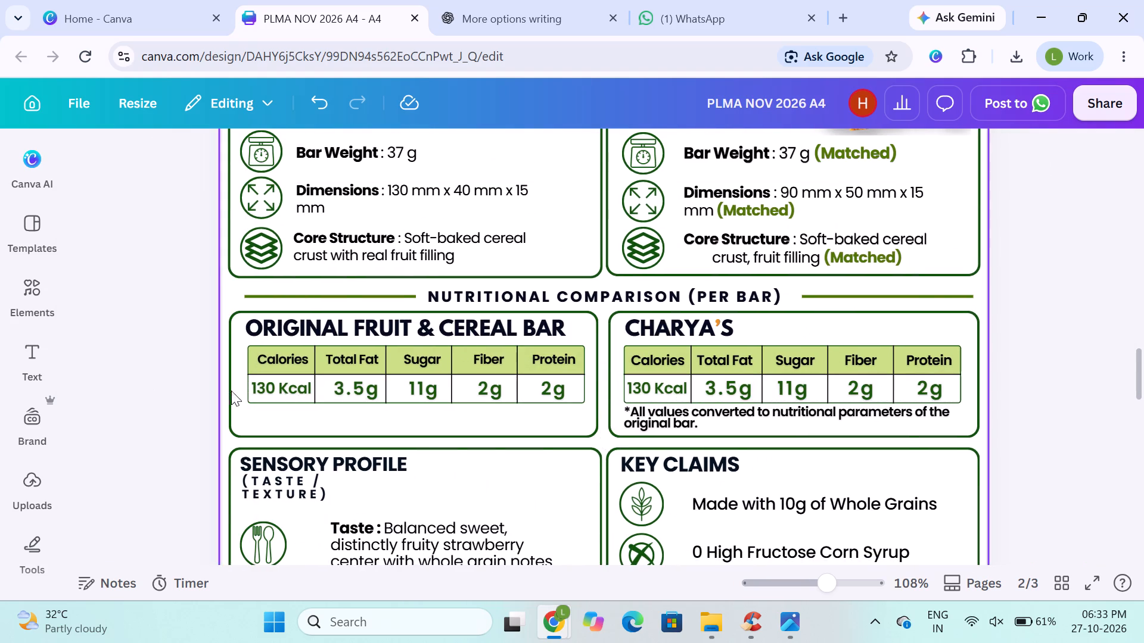
Set the Total Fat, Sugar and Fiber values in the ORIGINAL FRUIT & CEREAL BAR table to font size 12.
left_click(357, 379)
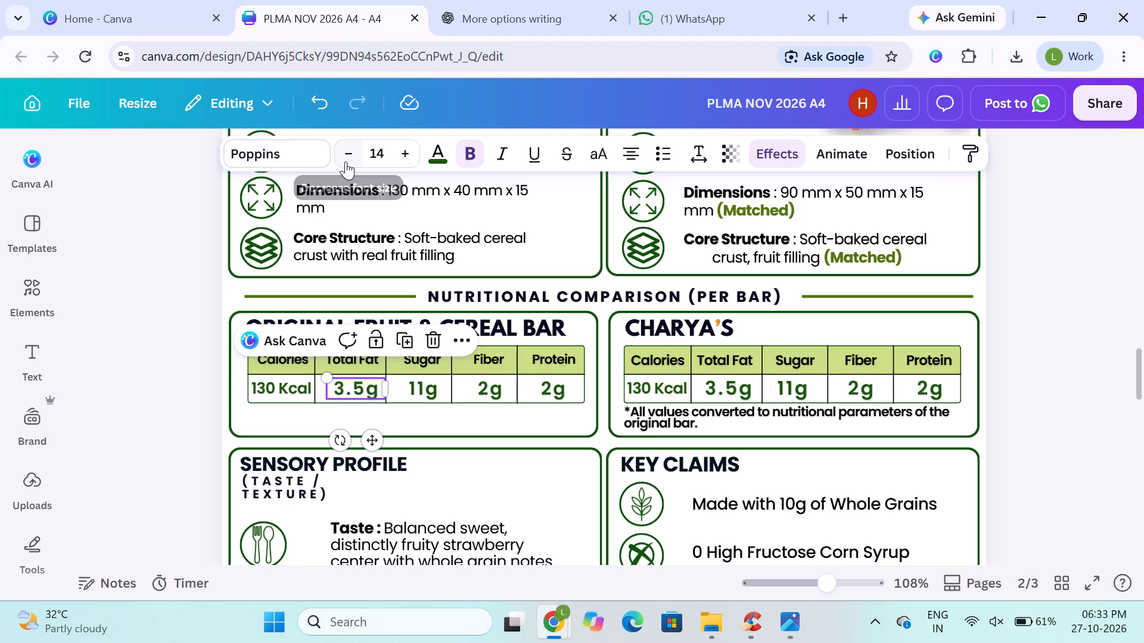
double_click(346, 161)
left_click(419, 385)
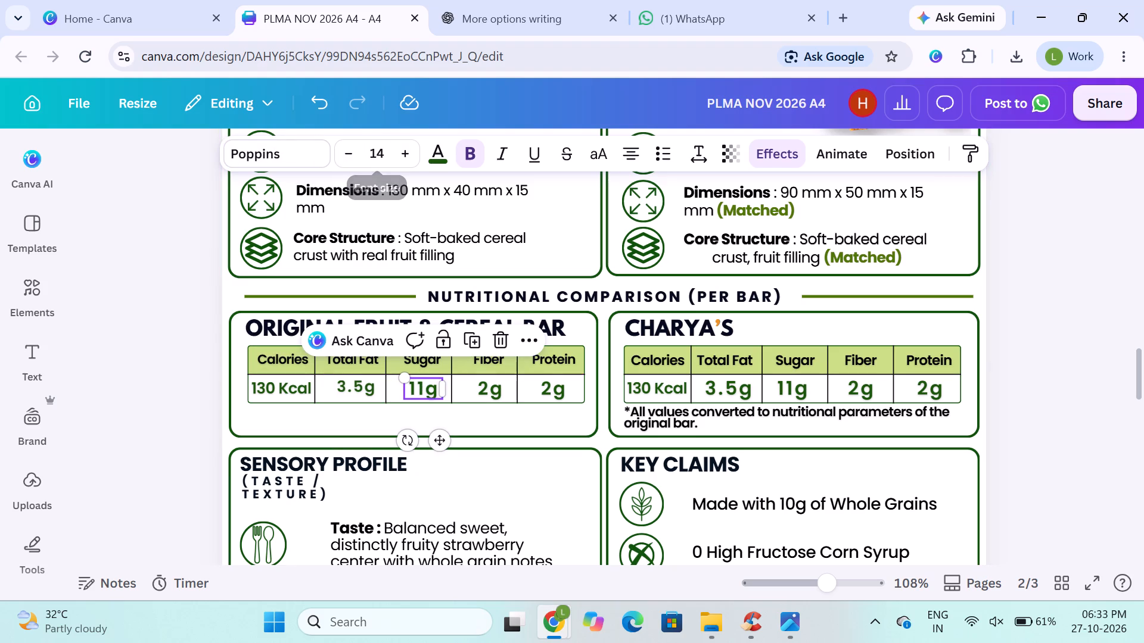
double_click(353, 157)
left_click(487, 385)
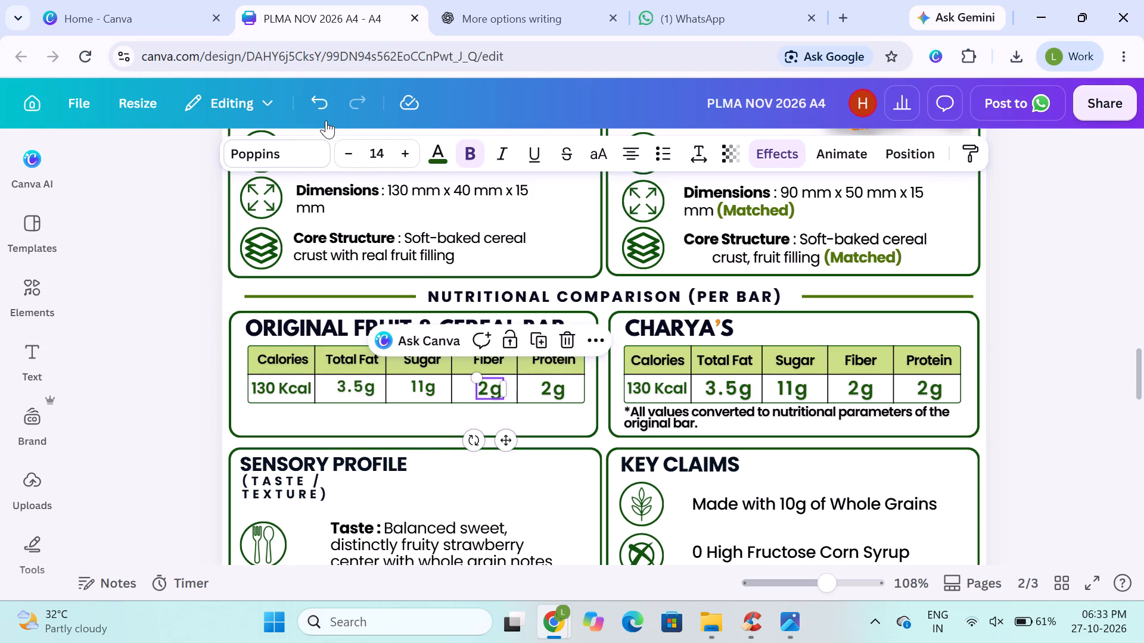
double_click(355, 161)
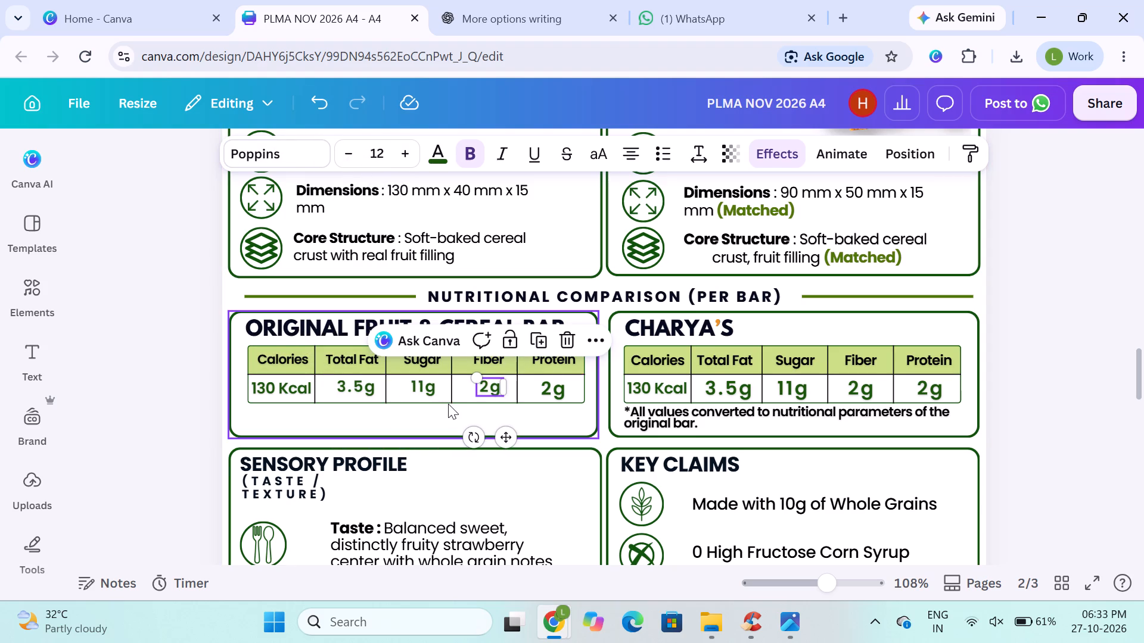
Nudge the Fiber value and its heading in the ORIGINAL FRUIT & CEREAL BAR table slightly left.
key("Left")
key("Left")
key("Right")
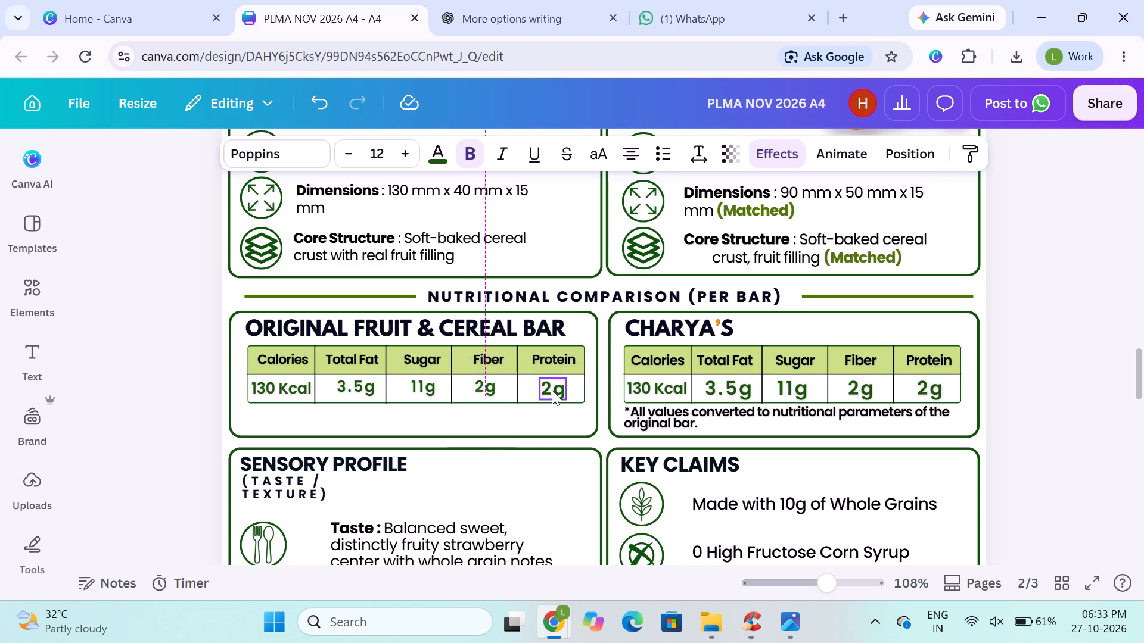
left_click(493, 359)
key("Left")
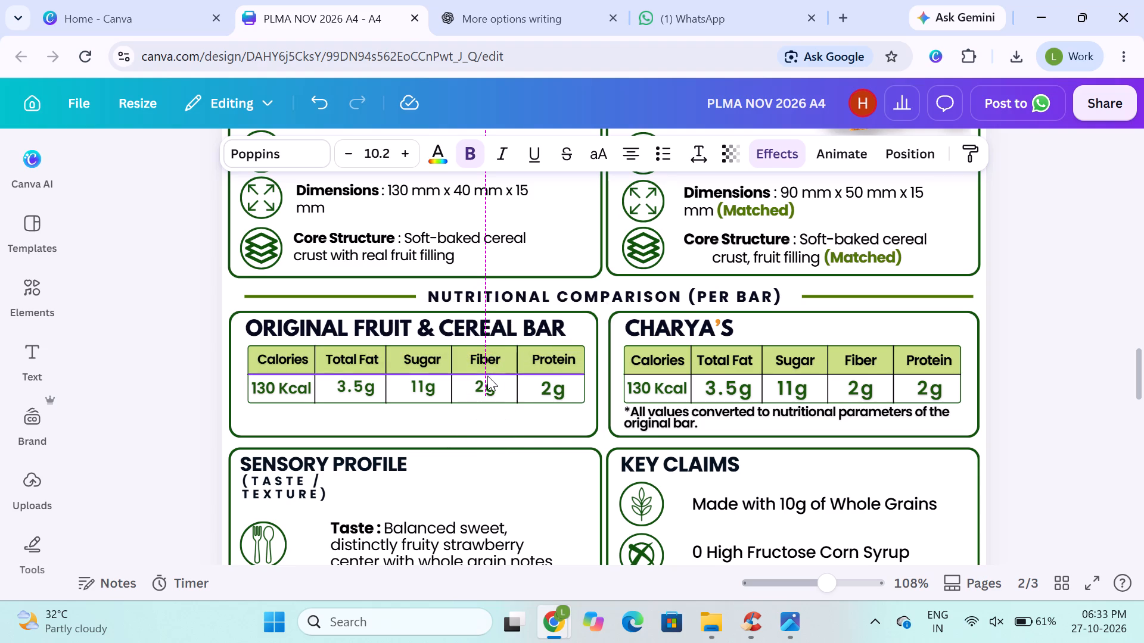
Set the Protein value in the ORIGINAL FRUIT & CEREAL BAR table to font size 12.
left_click(549, 361)
left_click(552, 393)
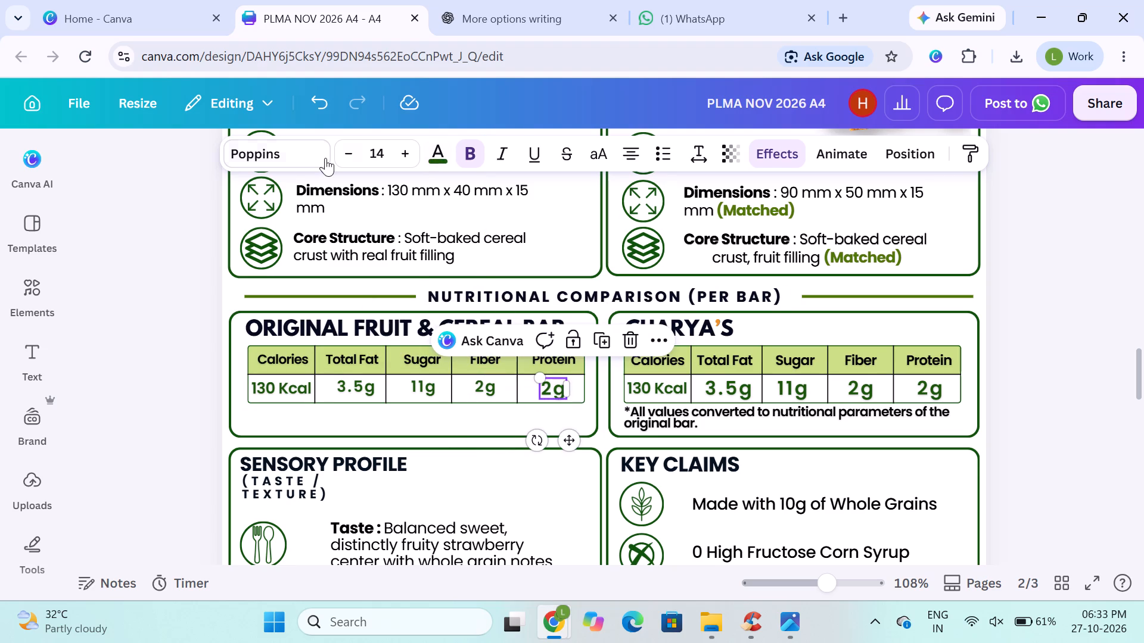
double_click(341, 155)
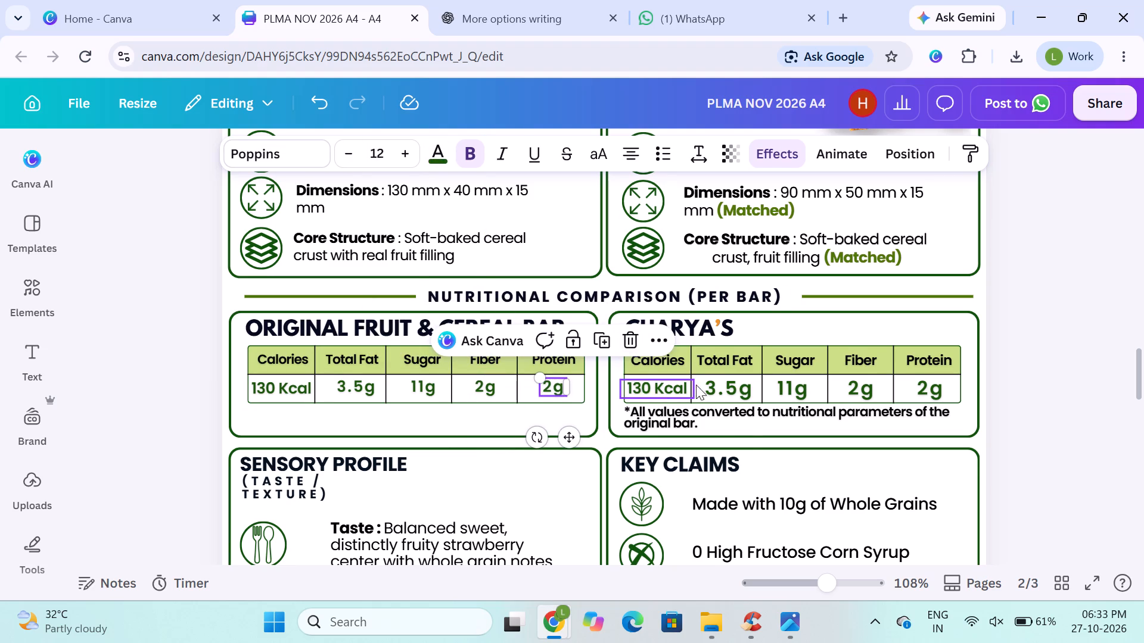
Nudge the Protein heading and its value together slightly left in the ORIGINAL FRUIT & CEREAL BAR table.
left_click(707, 382)
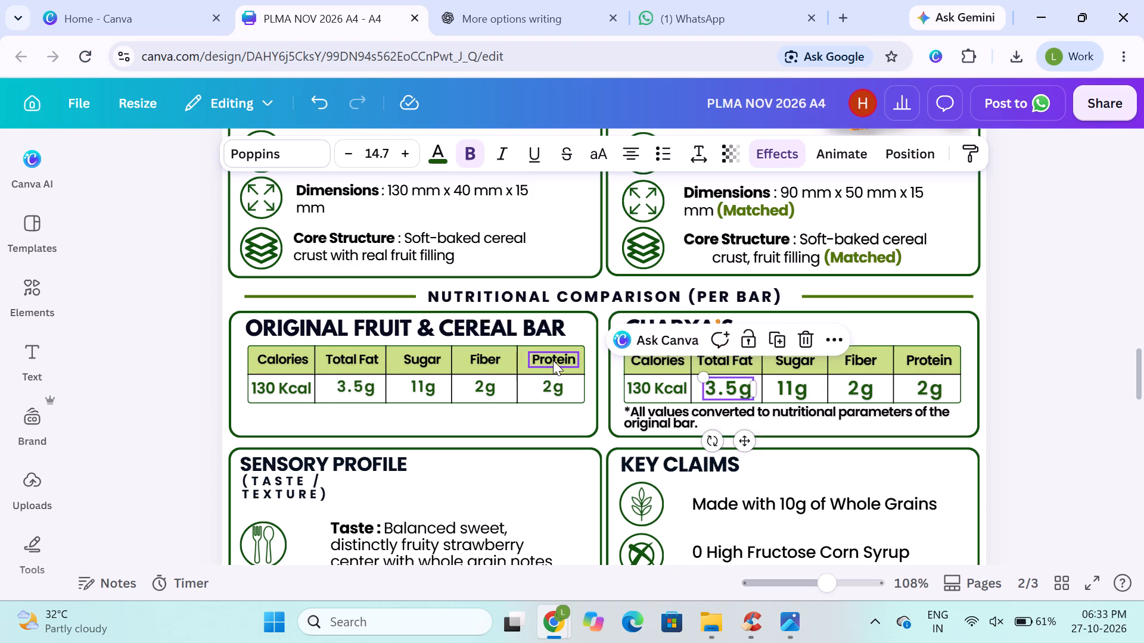
left_click(553, 360)
left_click(555, 389, "shift")
key("Left")
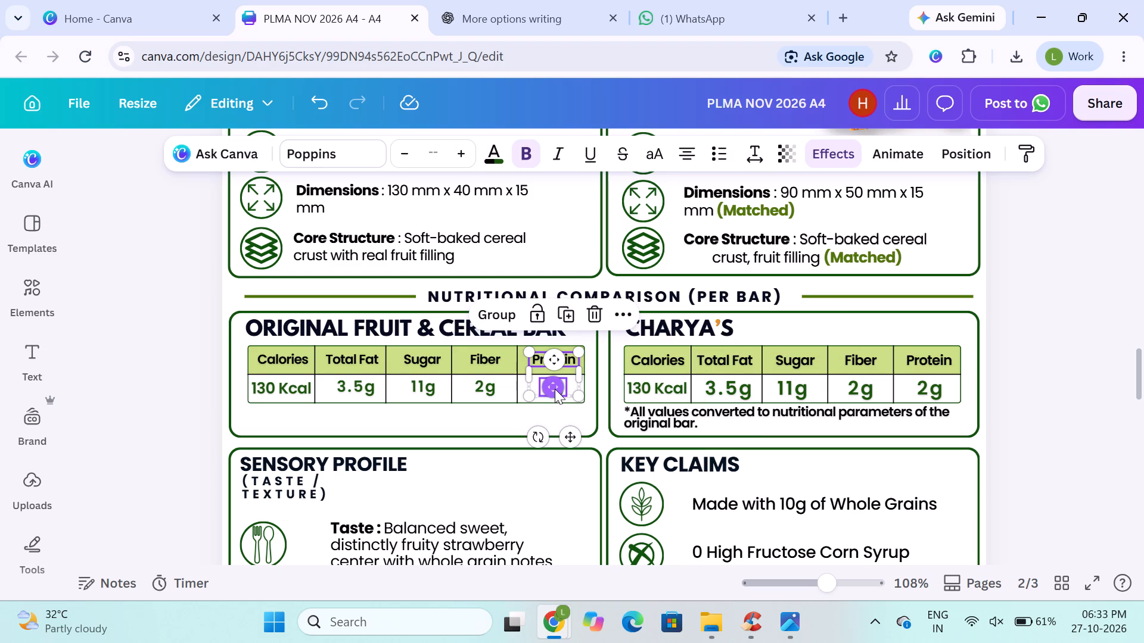
left_click(1042, 358)
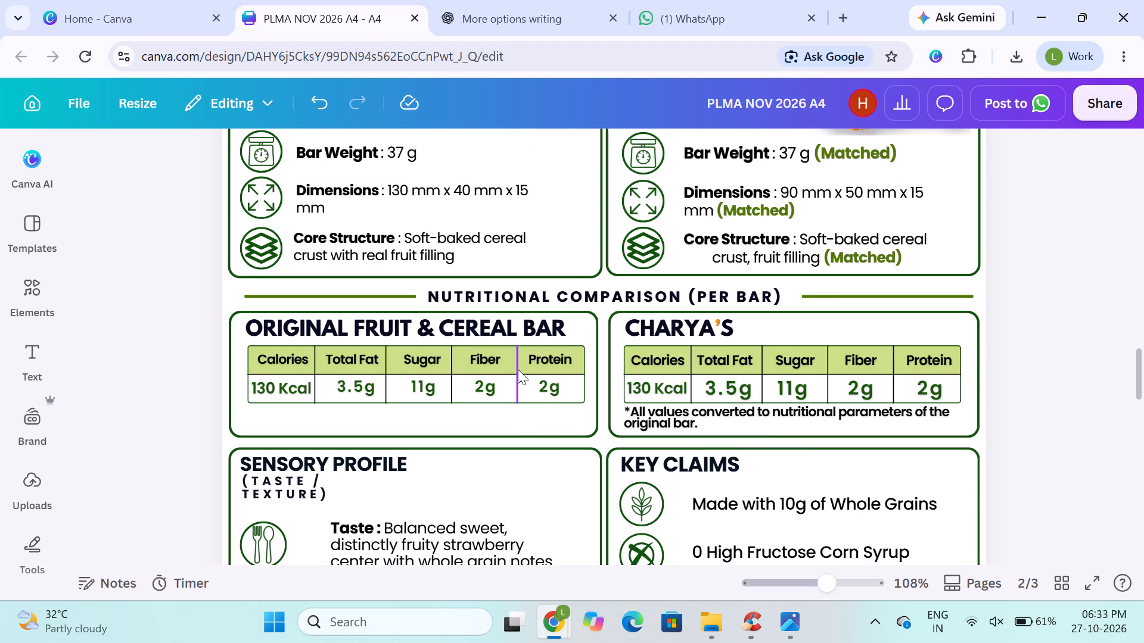
Check the font sizes of the headings and values in the ORIGINAL FRUIT & CEREAL BAR and CHARYA'S nutrition tables.
left_click(546, 360)
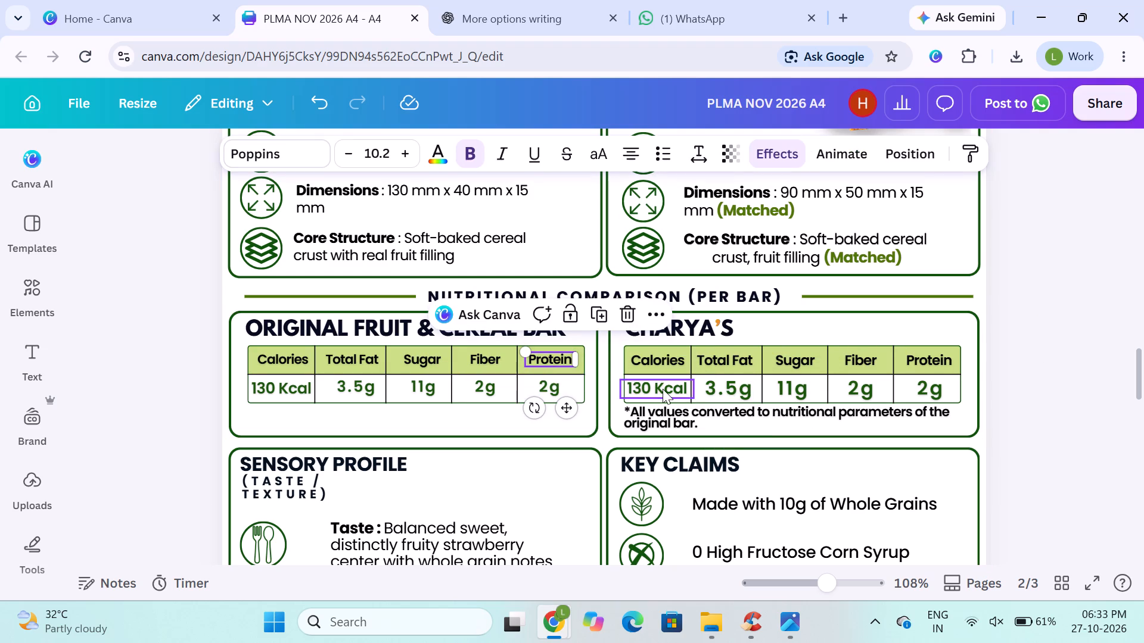
left_click(663, 389)
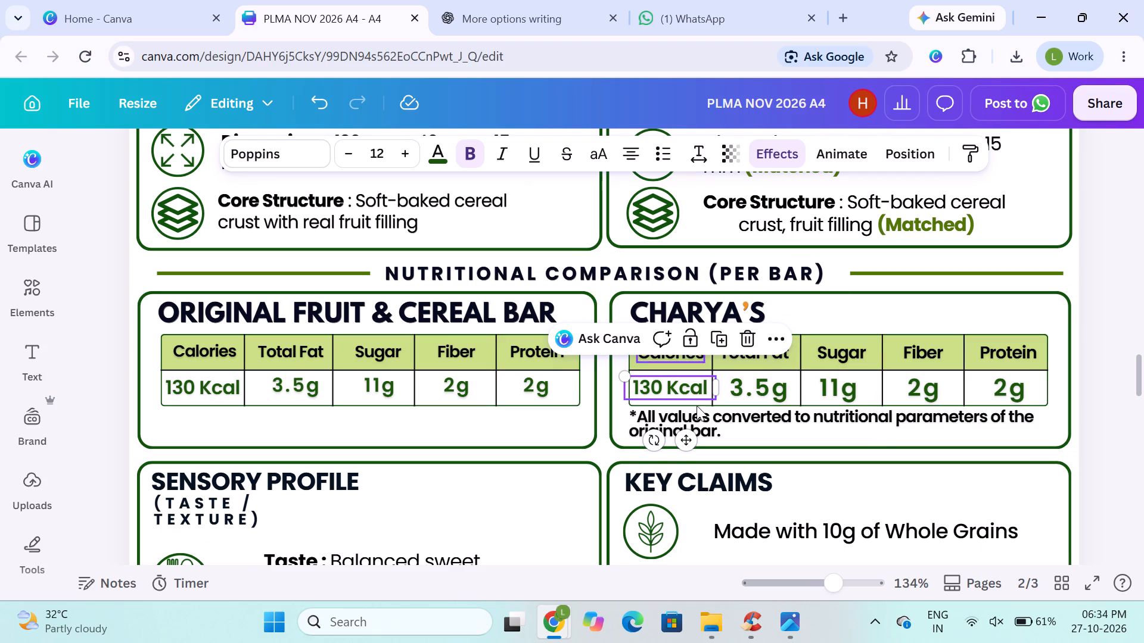
scroll(697, 405, "left", 1)
left_click(781, 383)
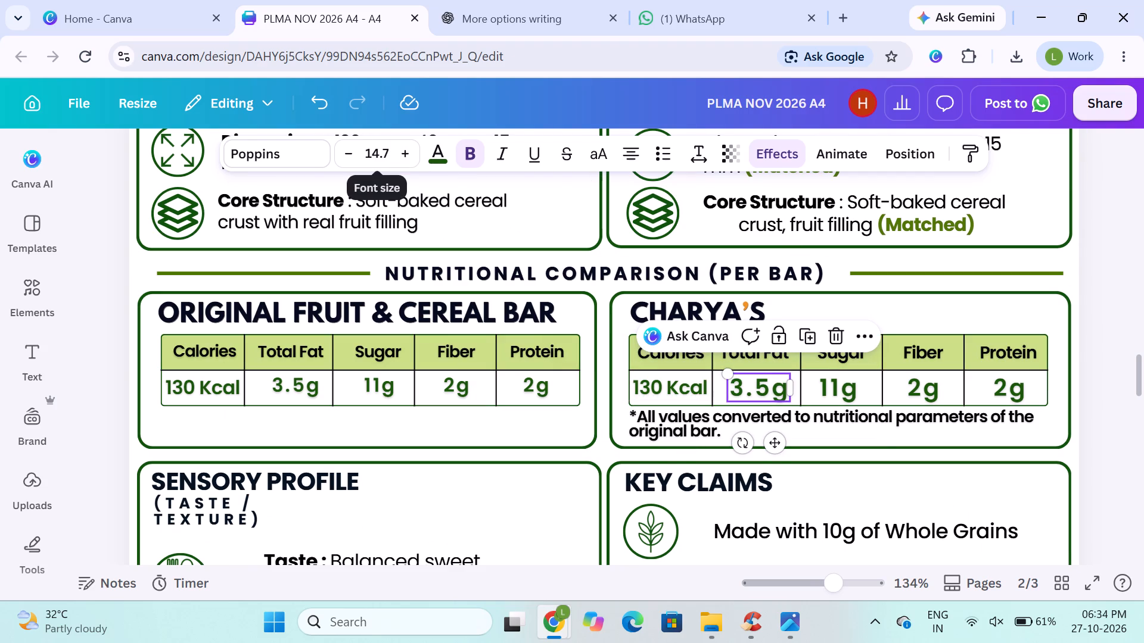
left_click(453, 358)
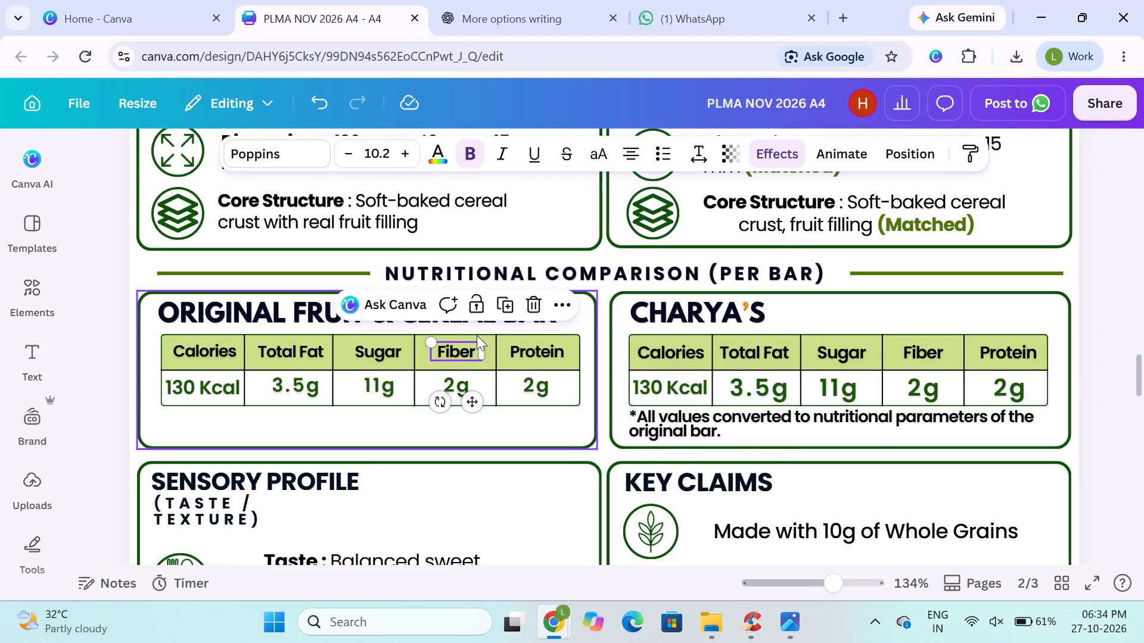
left_click(521, 344)
left_click(392, 353)
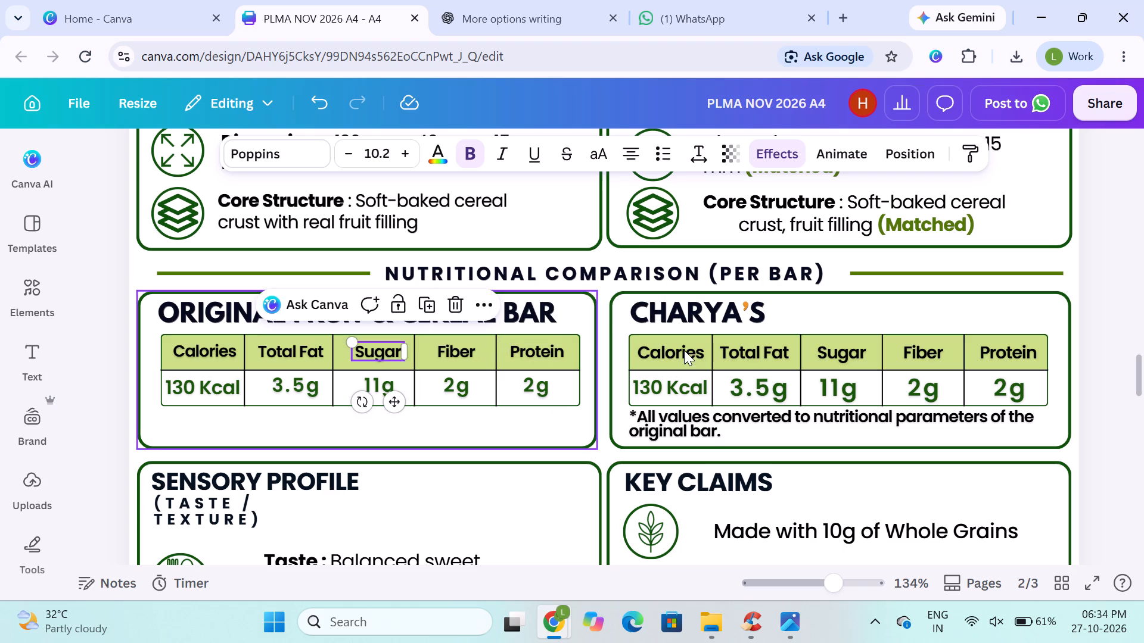
left_click(695, 357)
left_click(778, 353)
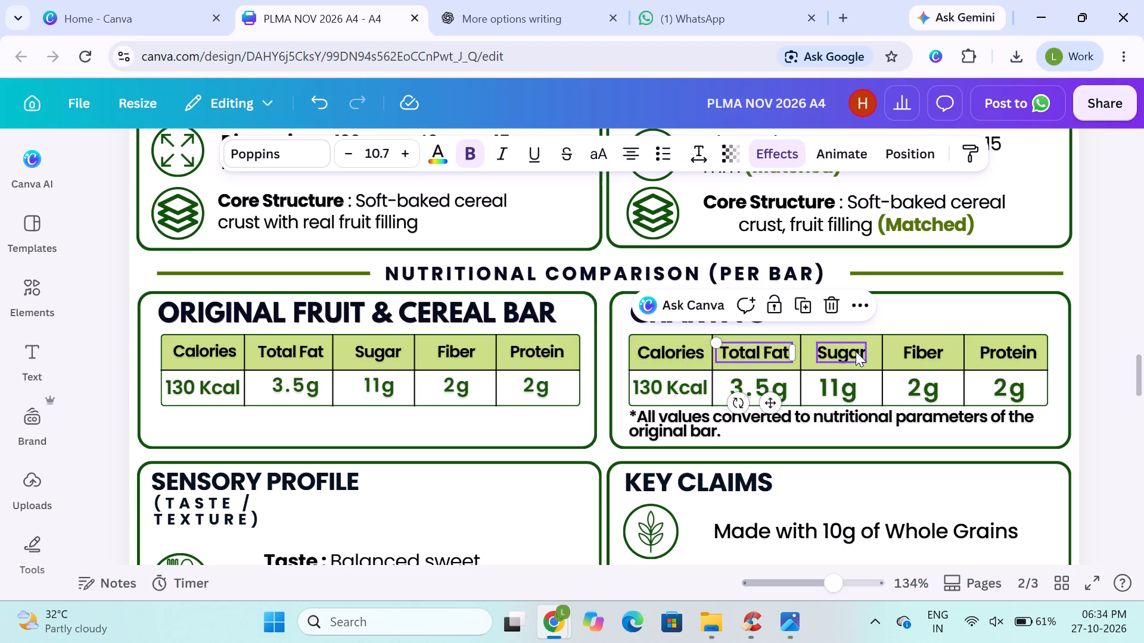
left_click(856, 351)
left_click(909, 351)
left_click(996, 354)
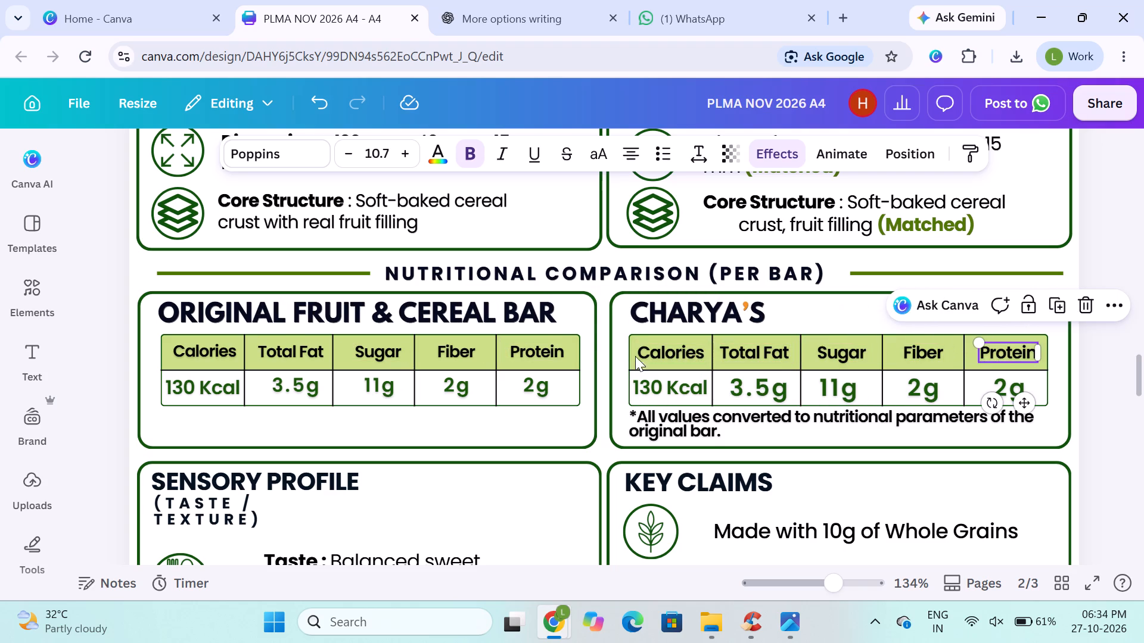
Set the Protein and Fiber headings in the ORIGINAL FRUIT & CEREAL BAR table to font size 10.7, matching the CHARYA'S headings.
left_click(545, 352)
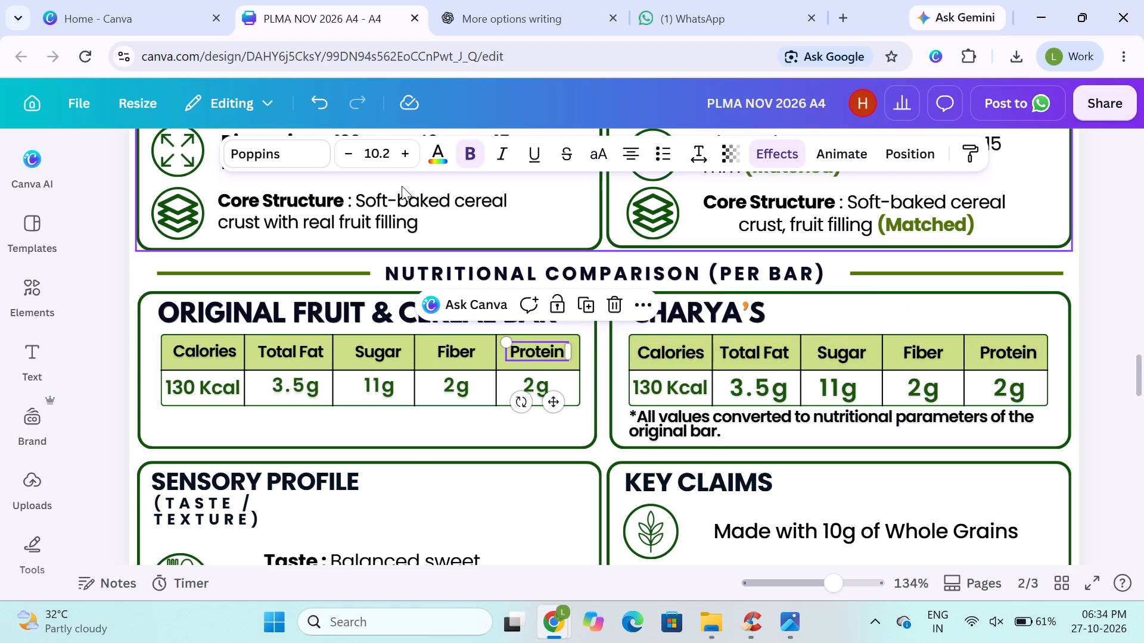
left_click(387, 157)
double_click(388, 155)
left_click(388, 155)
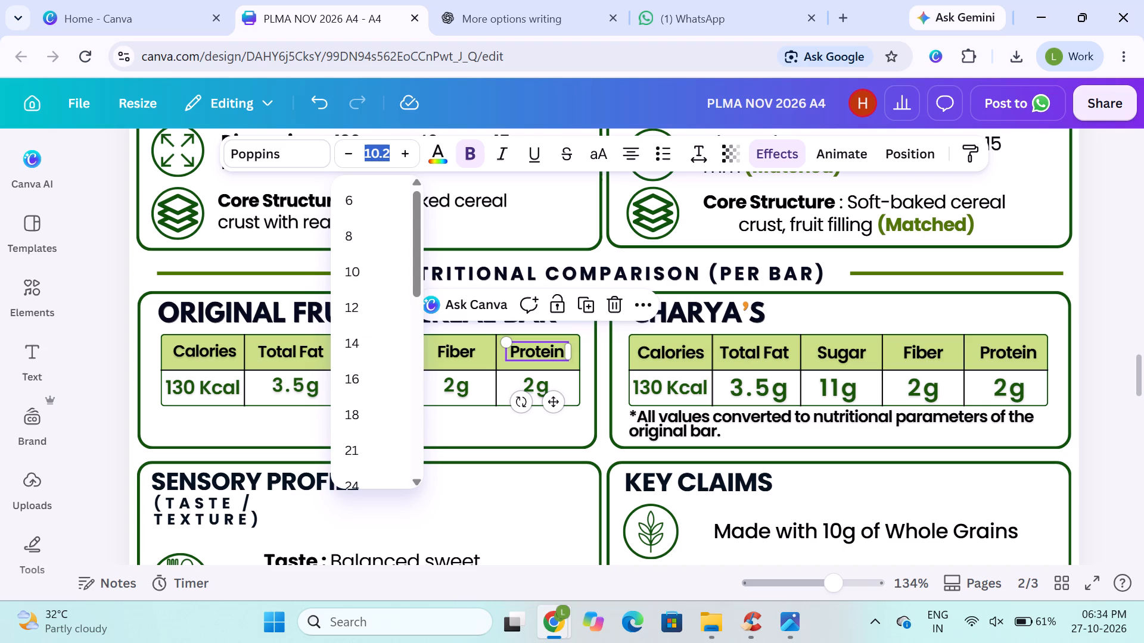
double_click(390, 155)
left_click(656, 358)
left_click(371, 150)
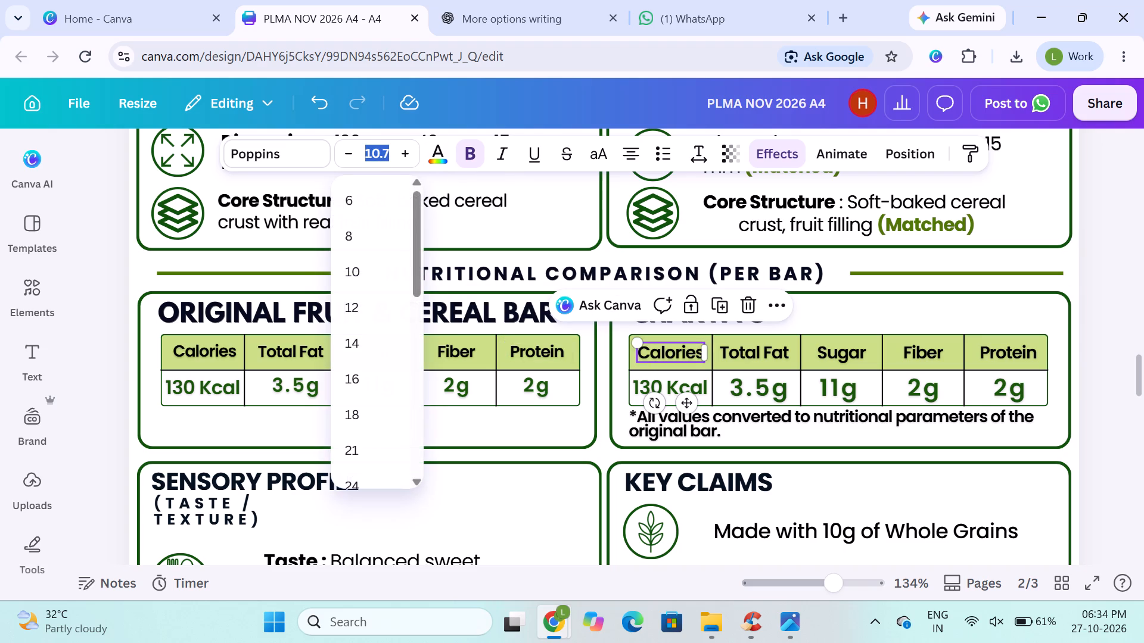
key("ctrl+c")
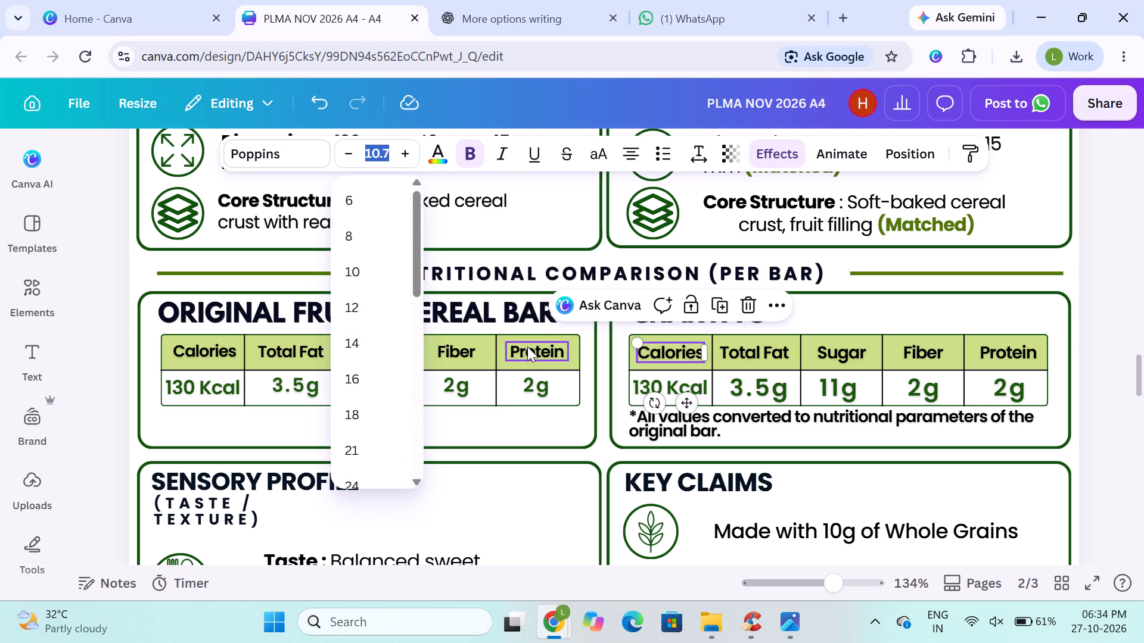
left_click(527, 347)
left_click(369, 149)
key("ctrl+v")
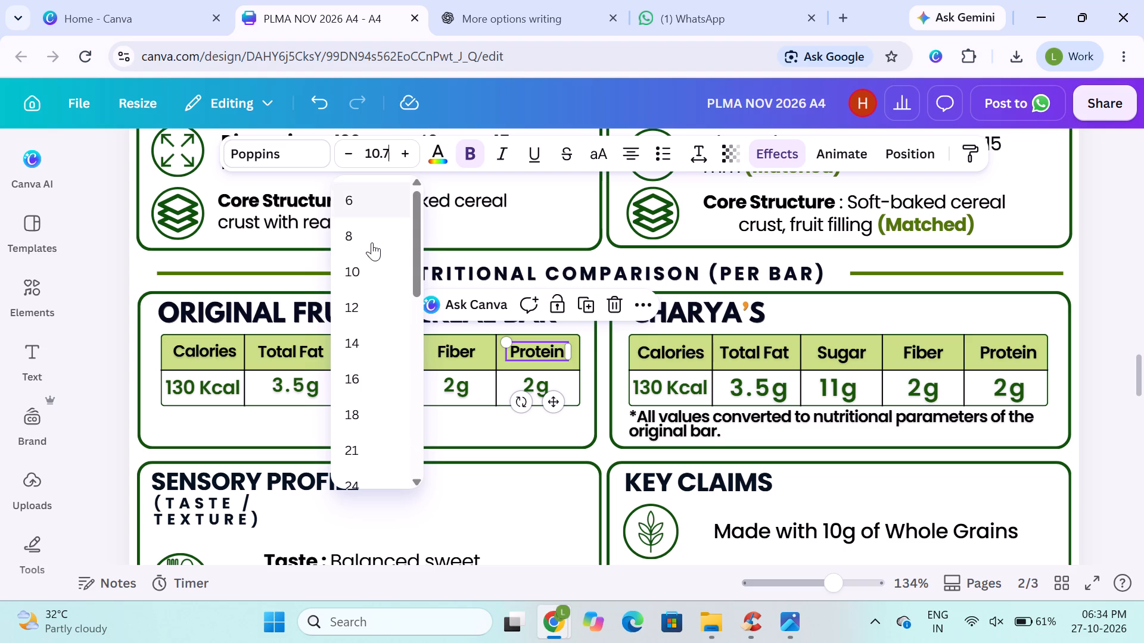
left_click(450, 344)
left_click(380, 148)
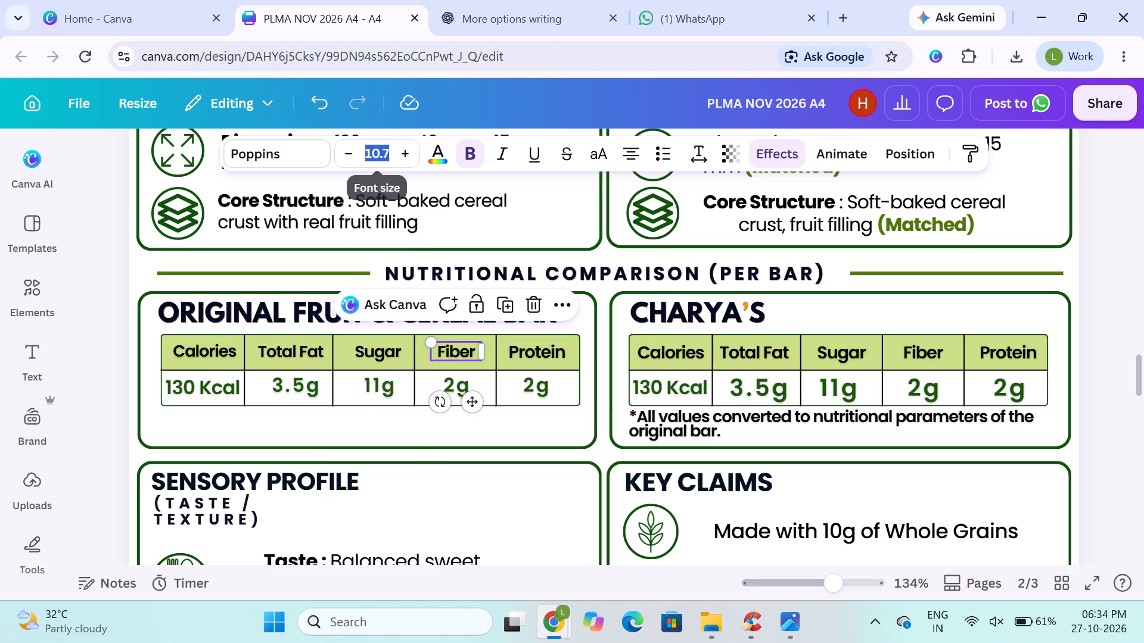
key("ctrl+c")
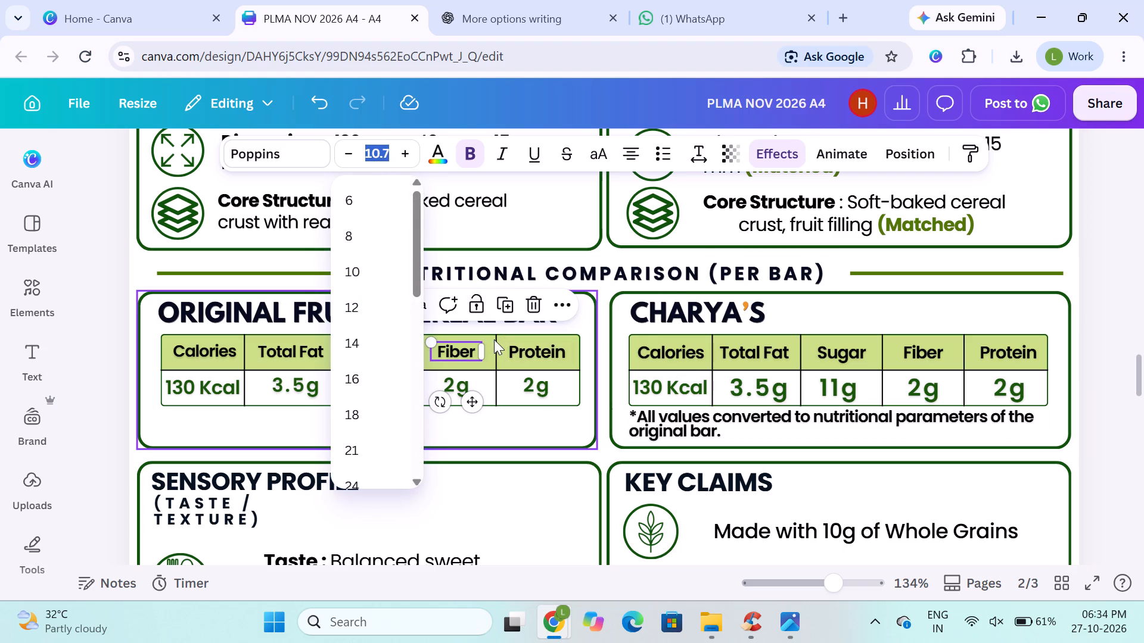
key("ctrl+v")
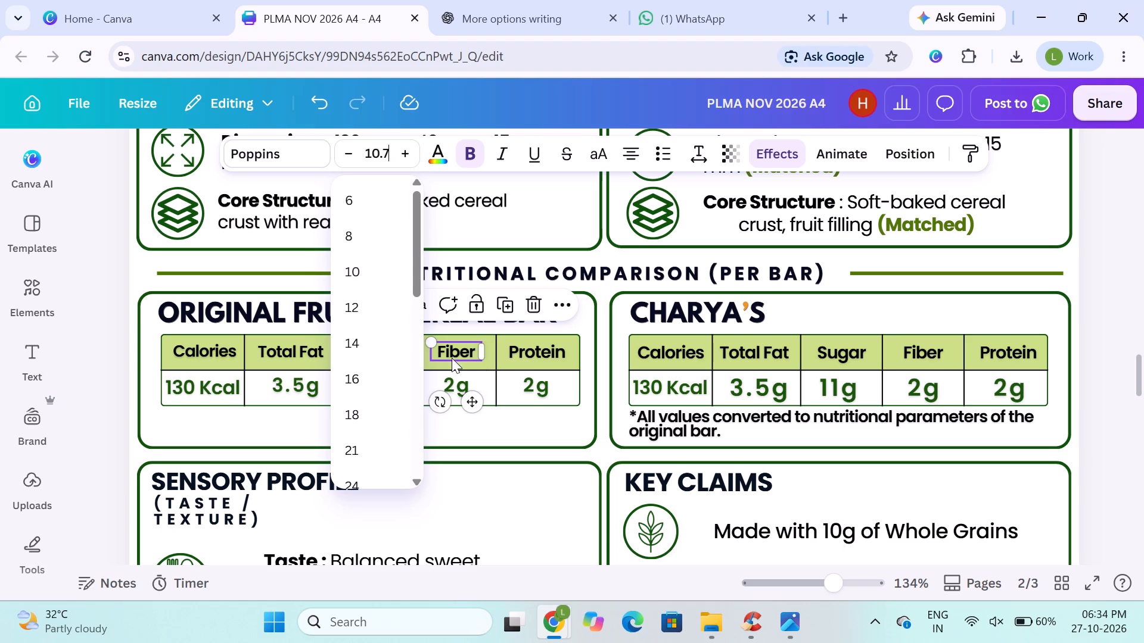
Set the Sugar heading in the ORIGINAL FRUIT & CEREAL BAR table to font size 10.7, matching the other headings.
left_click(304, 343)
left_click(390, 164)
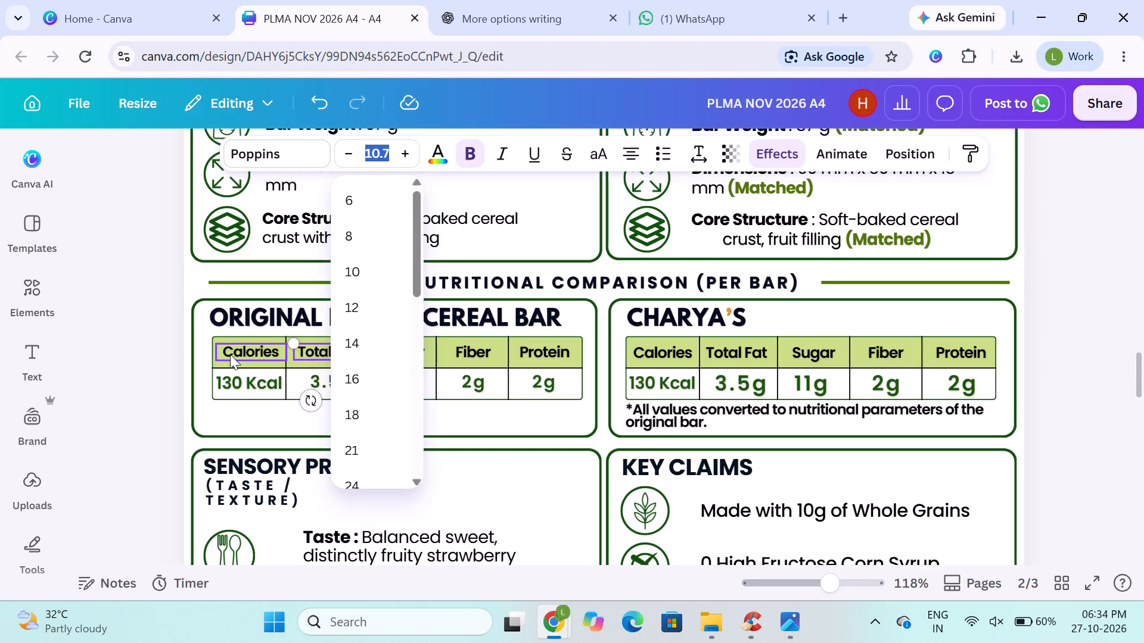
left_click(237, 353)
left_click(327, 360)
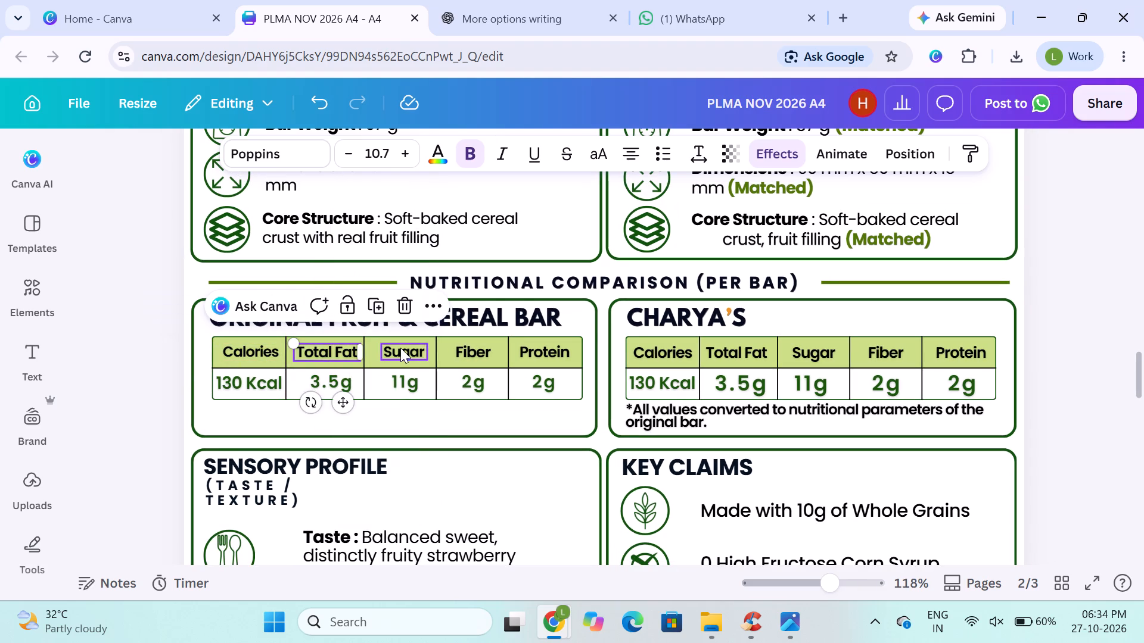
left_click(401, 348)
left_click(372, 160)
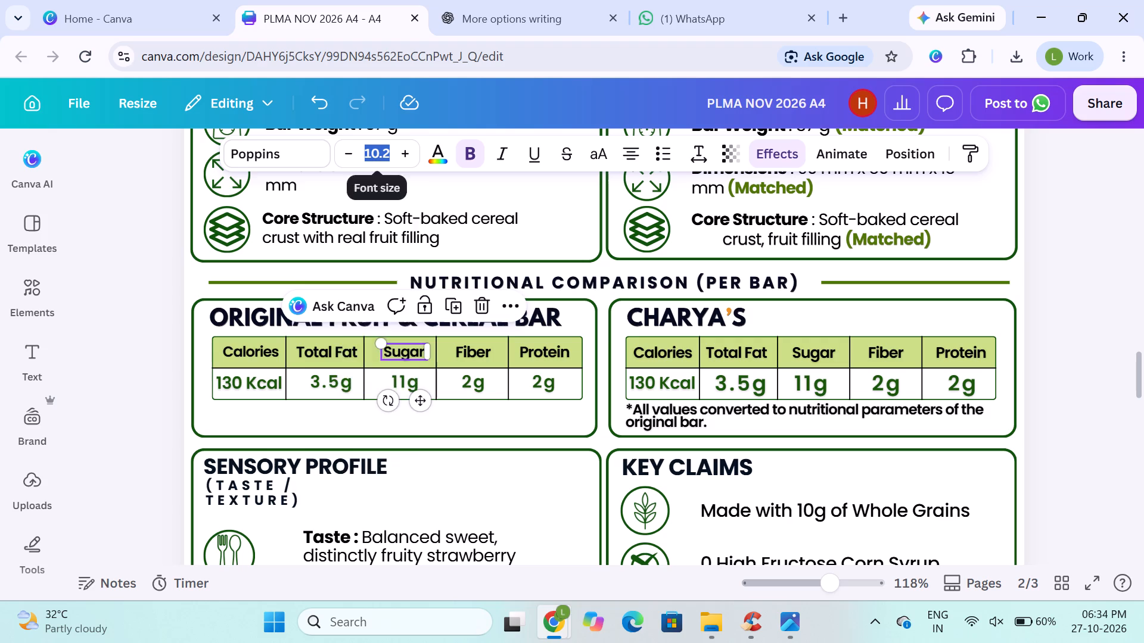
key("ctrl+v")
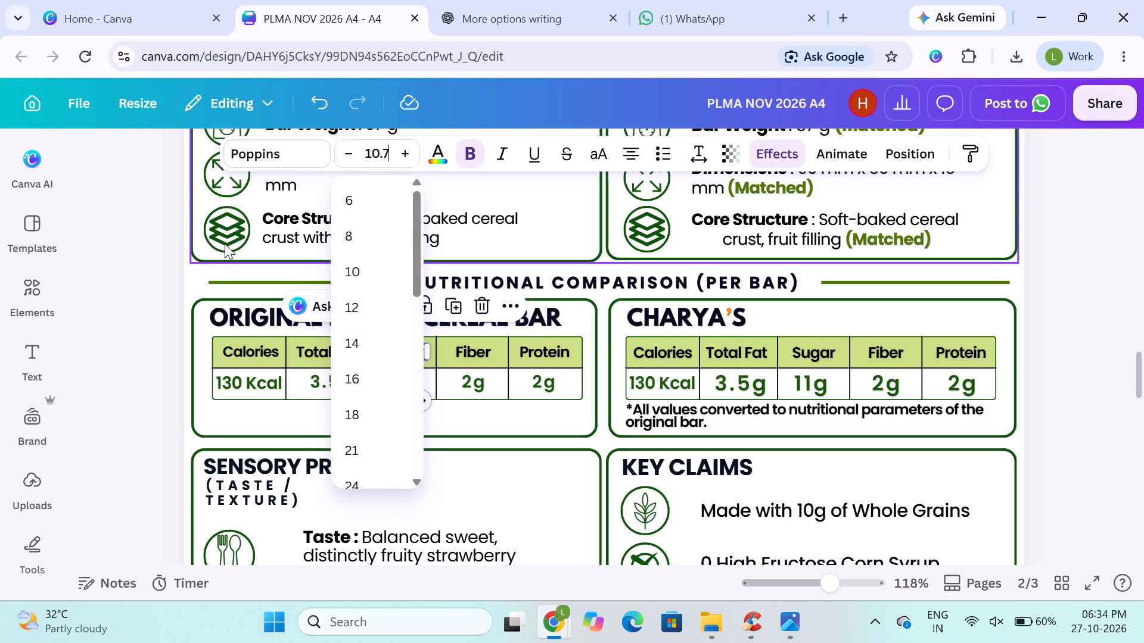
left_click(142, 283)
left_click(450, 348)
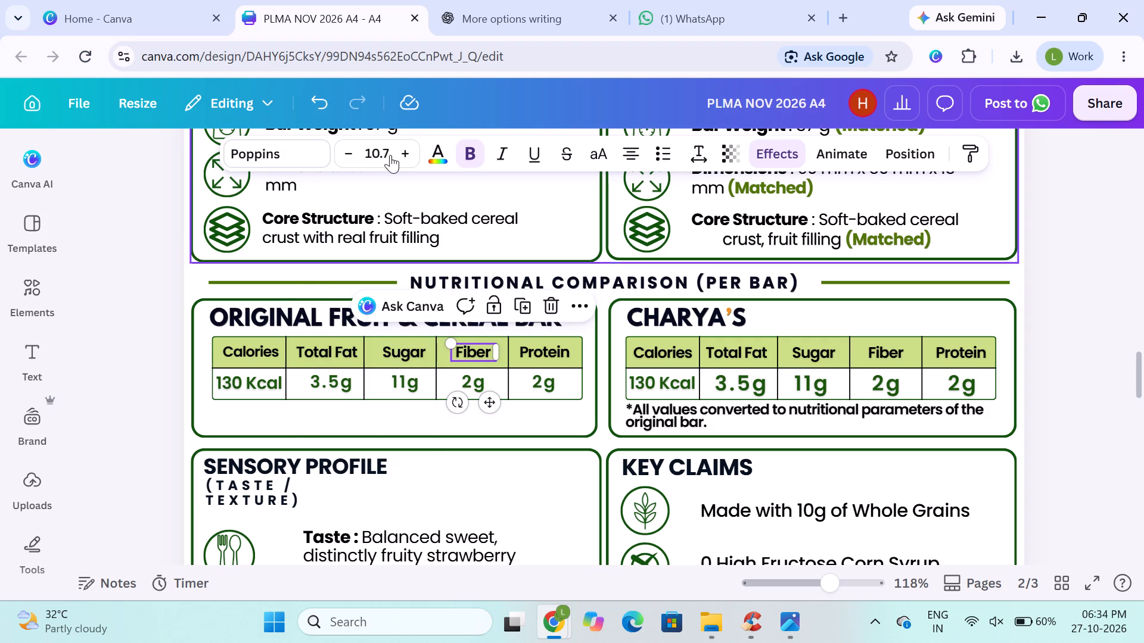
left_click(529, 352)
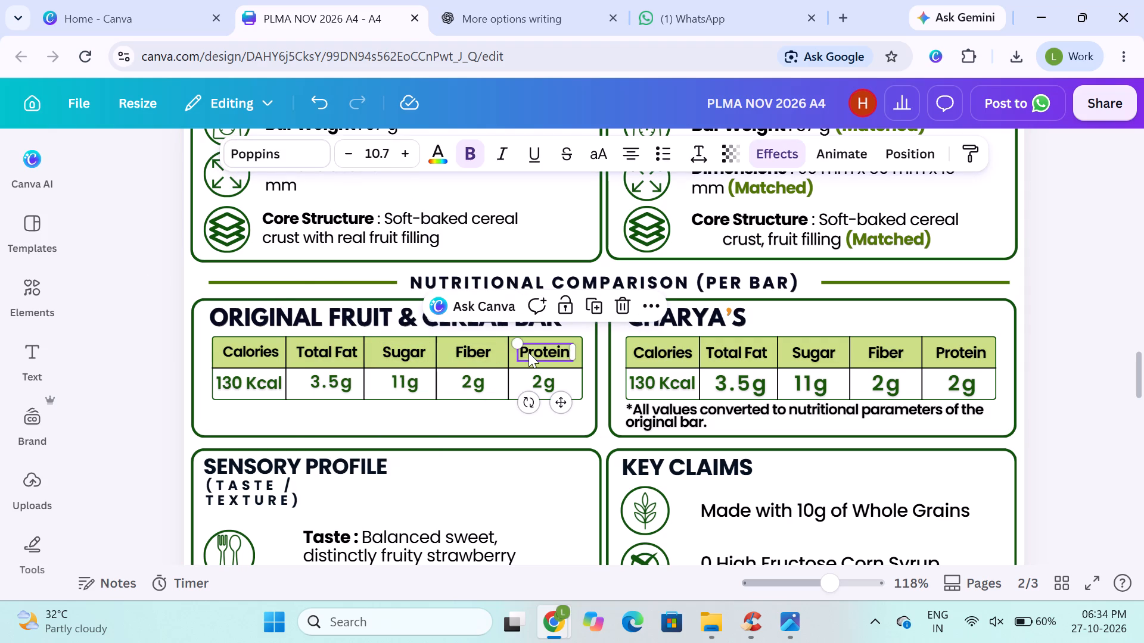
left_click(674, 350)
left_click(745, 363)
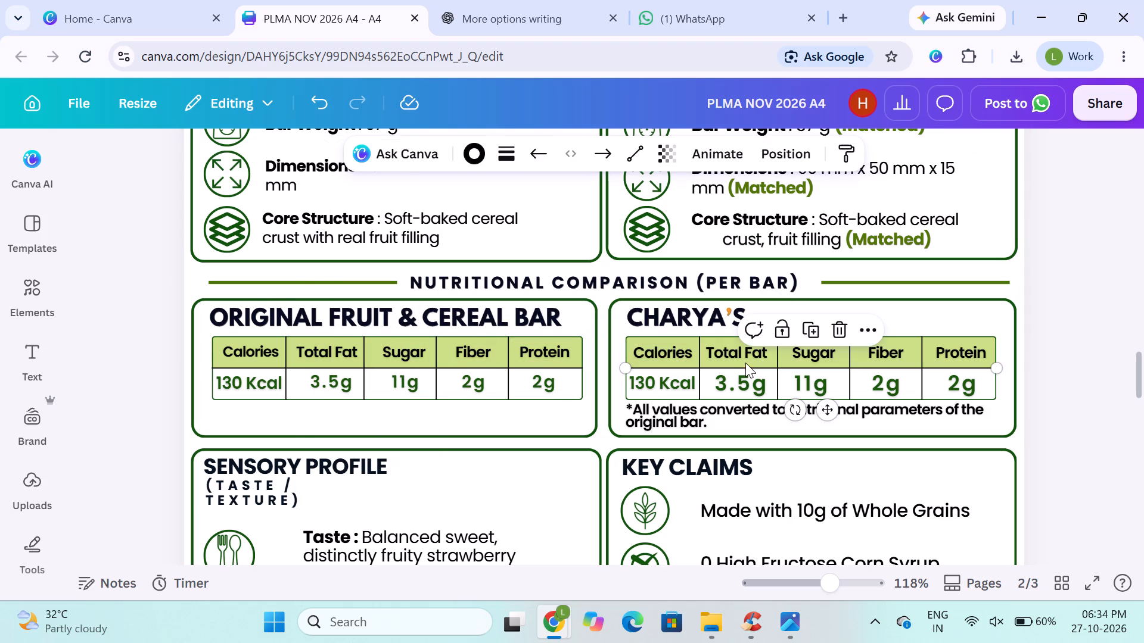
Set the Fiber and Sugar values in the CHARYA'S nutrition table to font size 12.
left_click(869, 359)
left_click(874, 383)
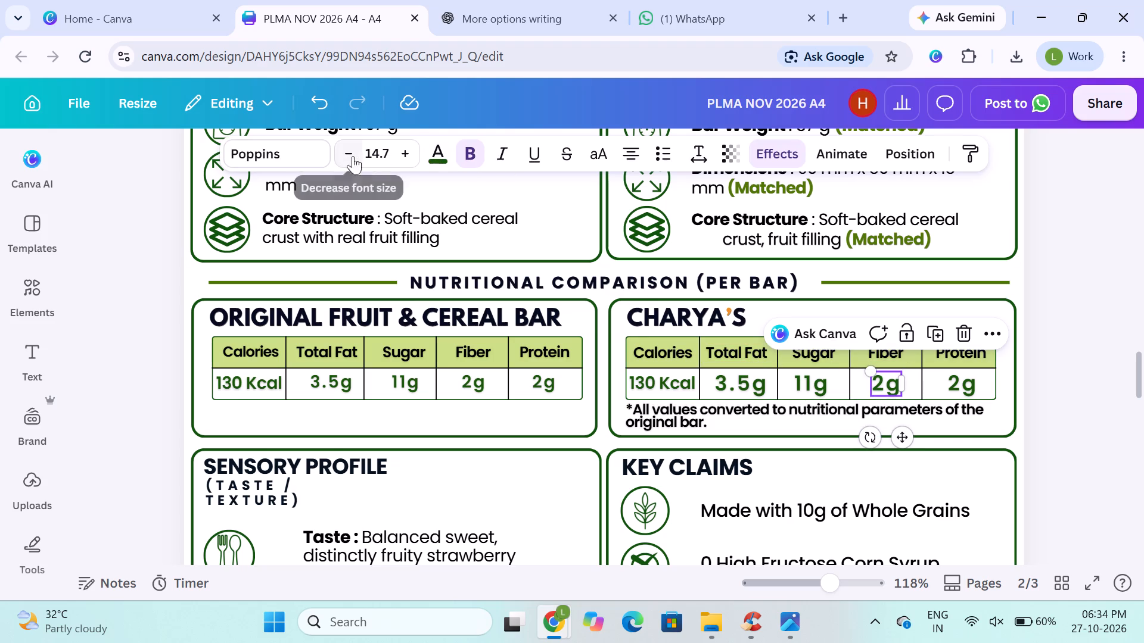
left_click(372, 155)
key("1")
key("2")
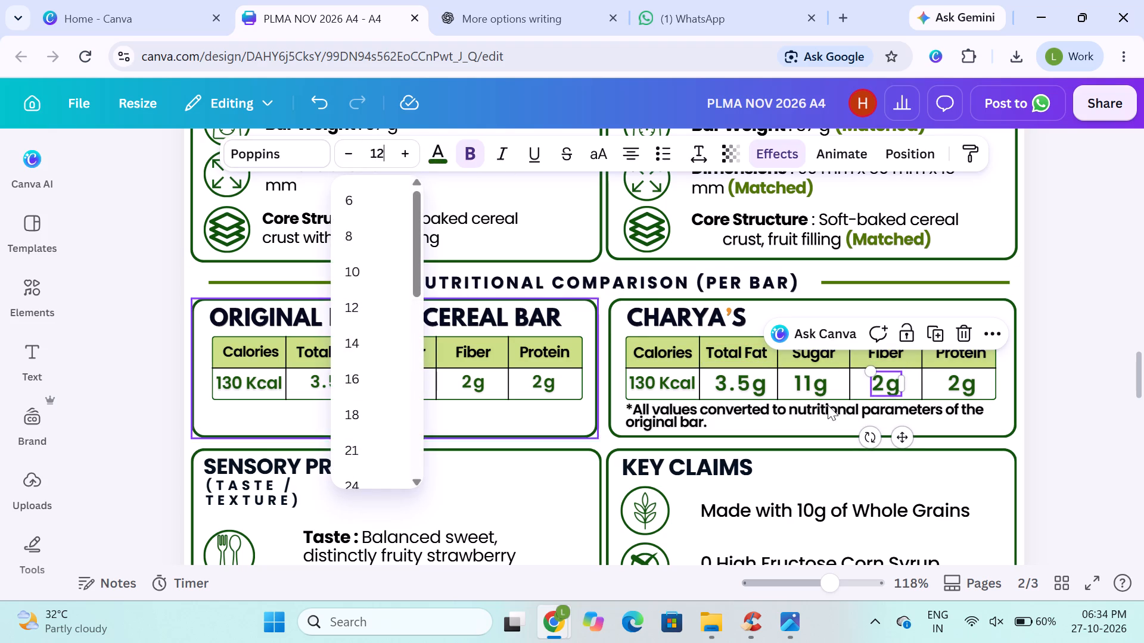
left_click(820, 385)
left_click(382, 158)
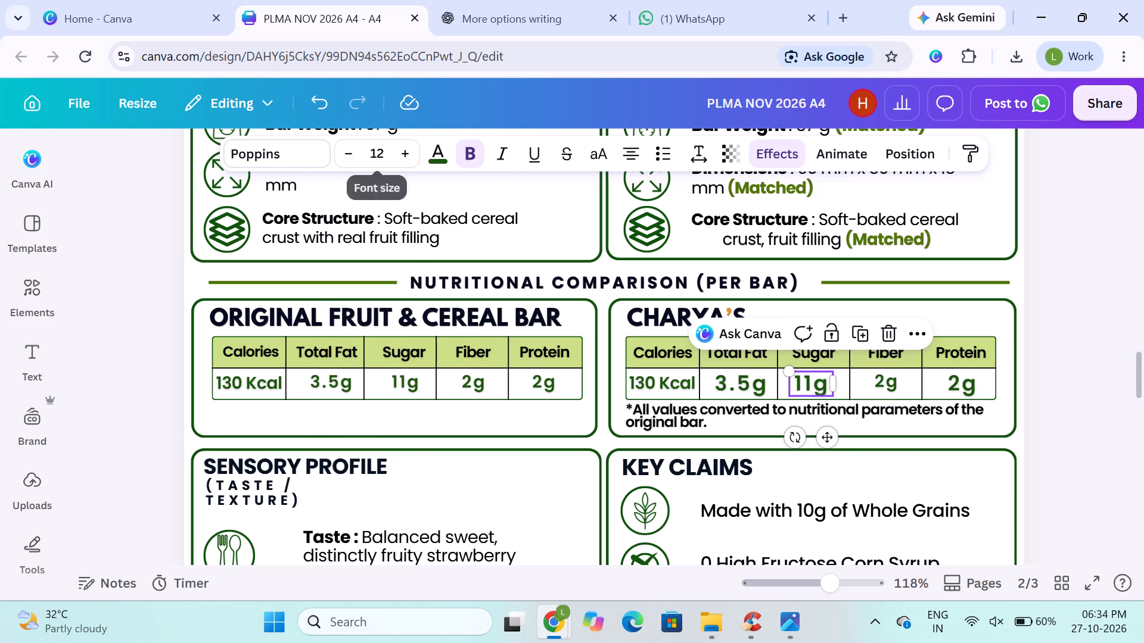
left_click(750, 389)
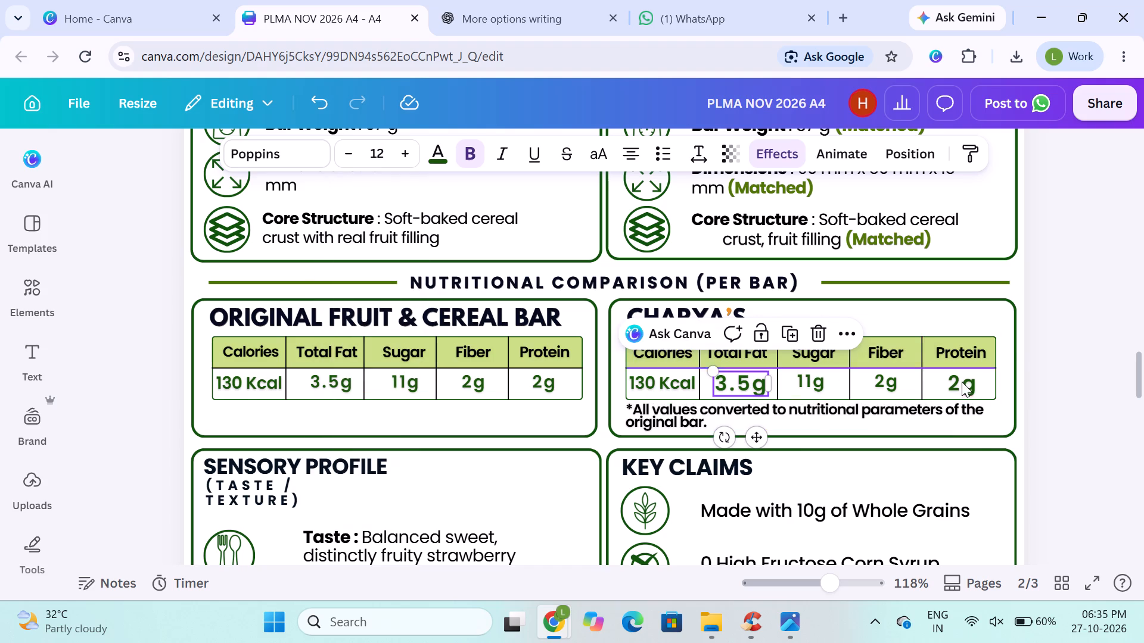
left_click(962, 382)
left_click(1102, 449)
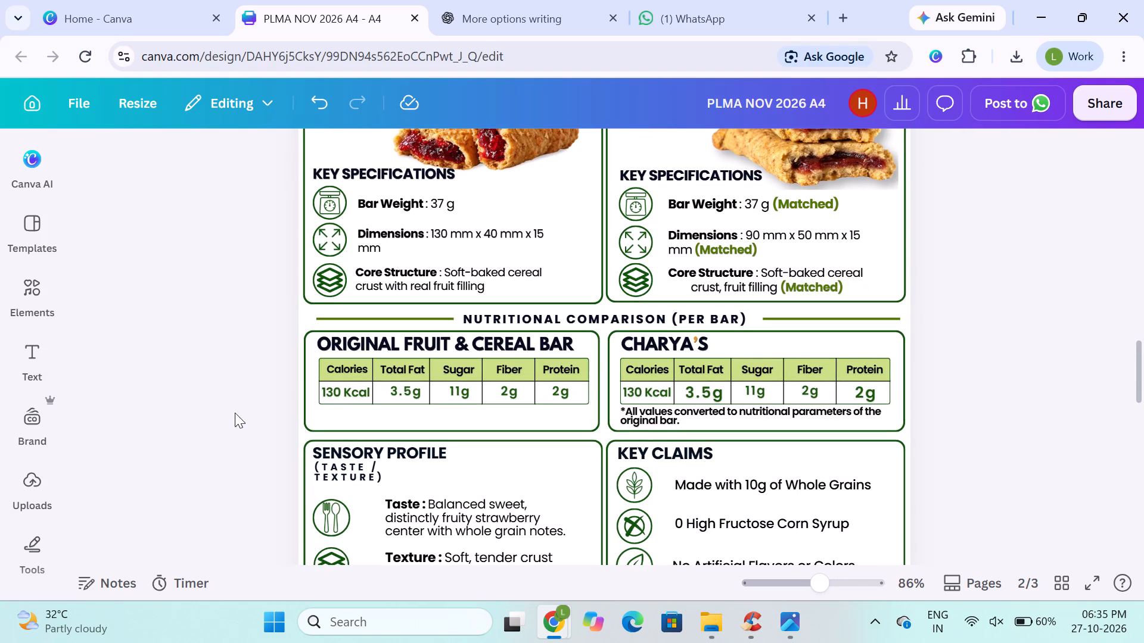
left_click(170, 422)
Set the Protein and Total Fat values in the CHARYA'S nutrition table to font size 12.
left_click(866, 395)
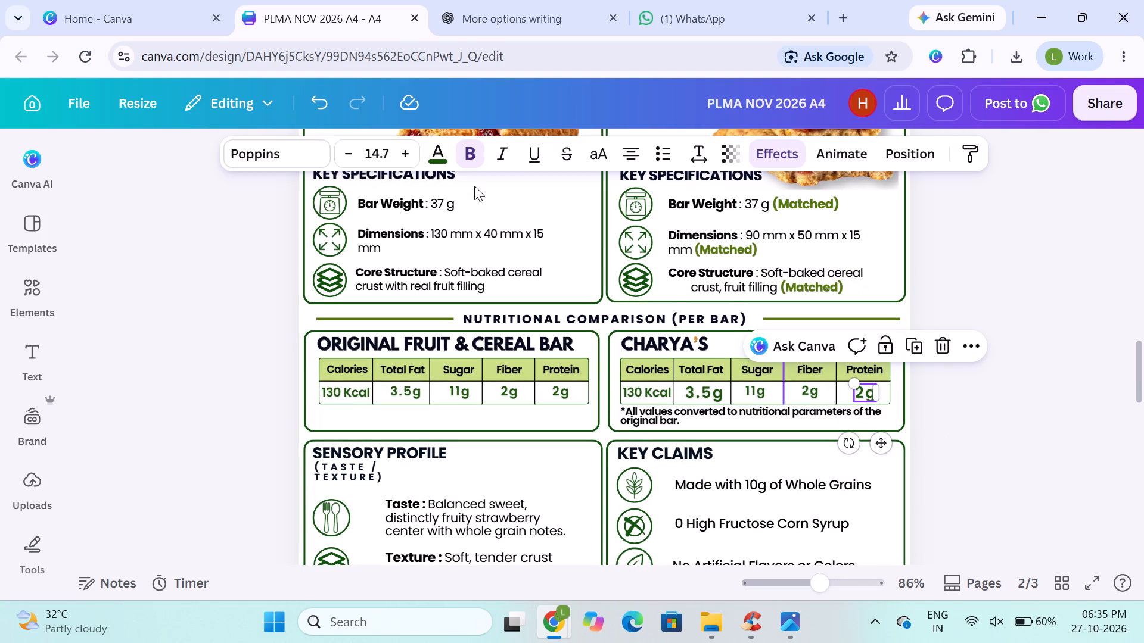
left_click(366, 154)
key("1")
key("2")
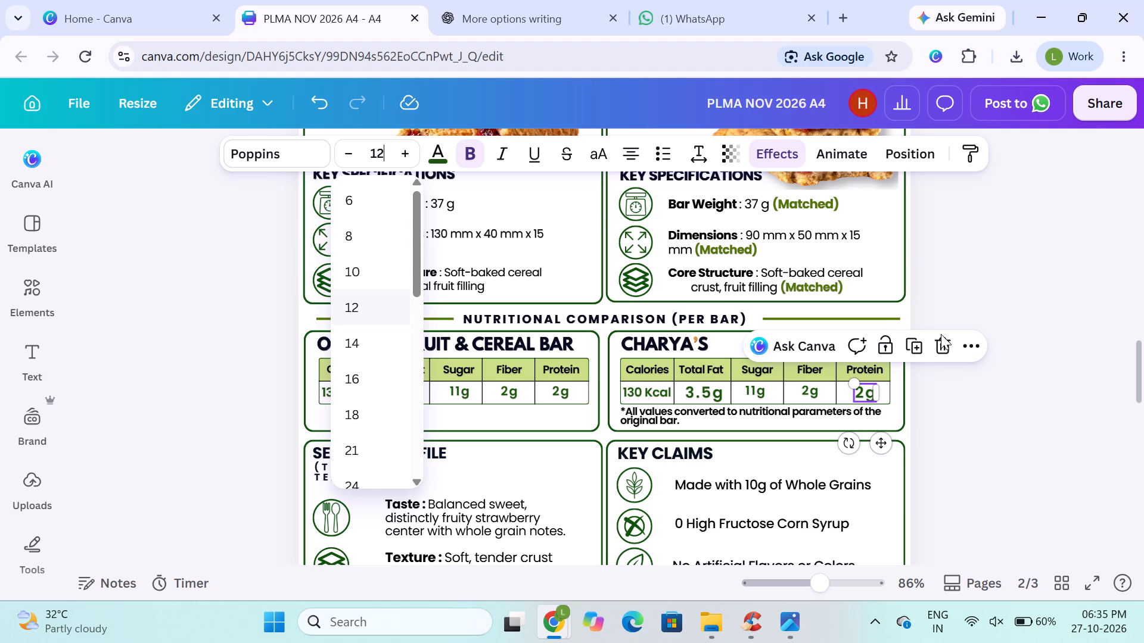
left_click(1025, 423)
left_click(697, 392)
left_click(374, 155)
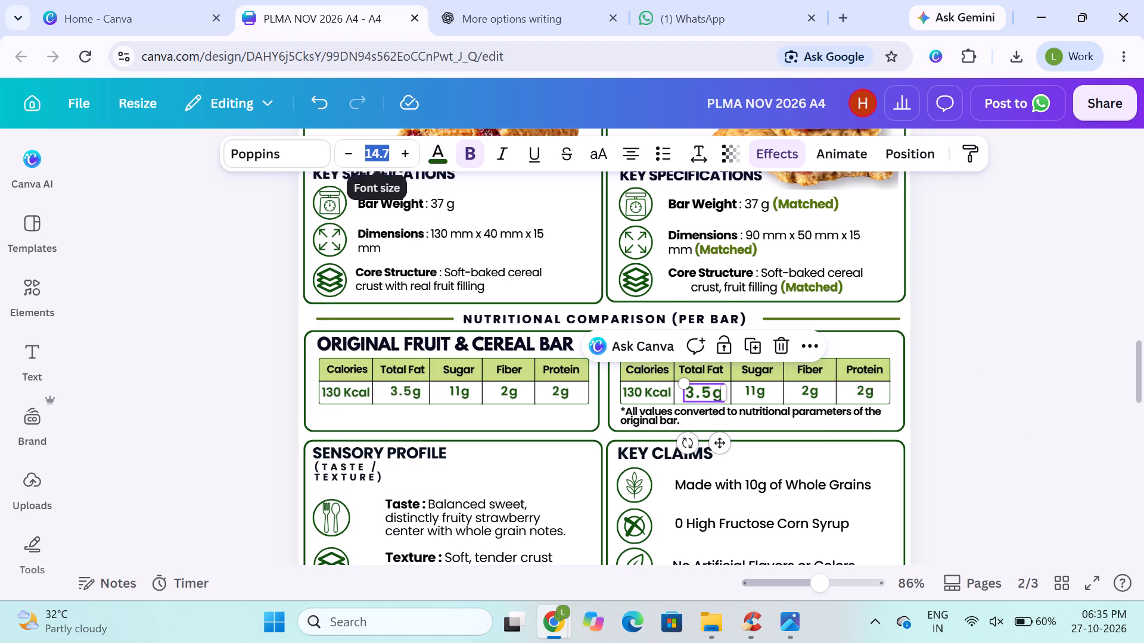
type("12")
left_click(1027, 353)
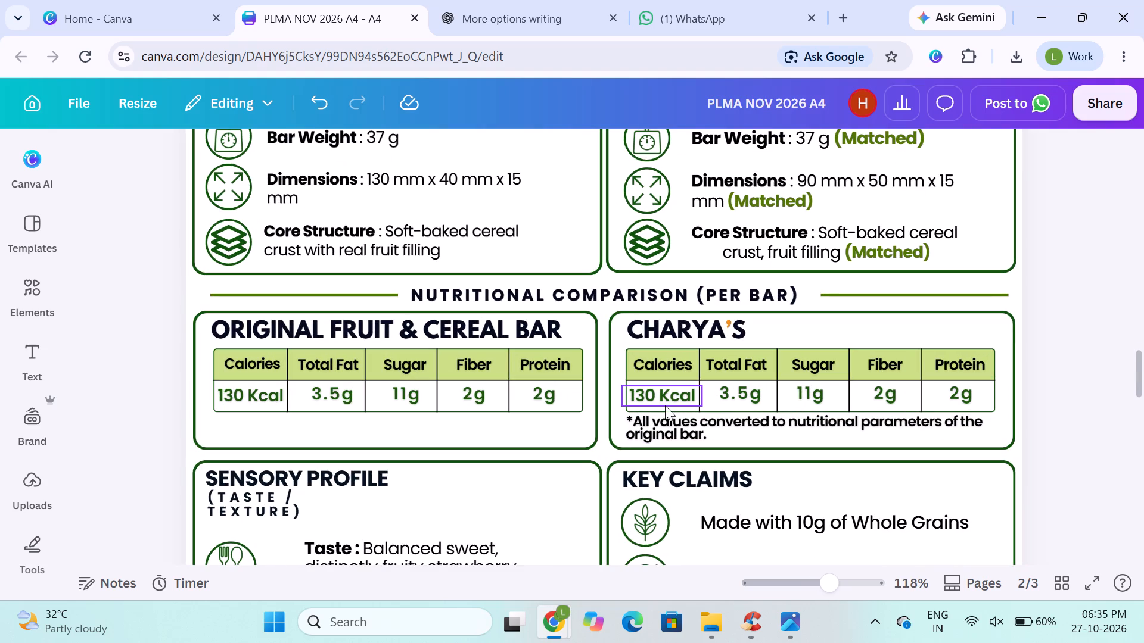
Align all ten nutrition values across the ORIGINAL FRUIT & CEREAL BAR and CHARYA'S tables to their common vertical middle.
left_click(252, 390, "shift")
left_click(323, 398, "shift")
left_click(420, 400, "shift")
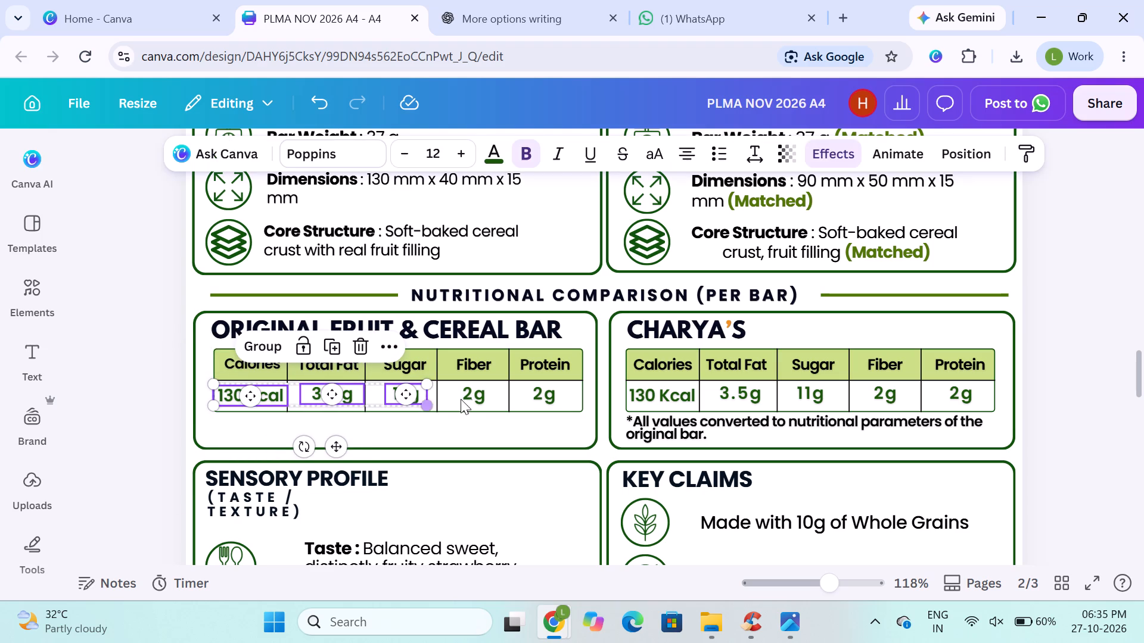
left_click(472, 399, "shift")
left_click(551, 396, "shift")
left_click(659, 394, "shift")
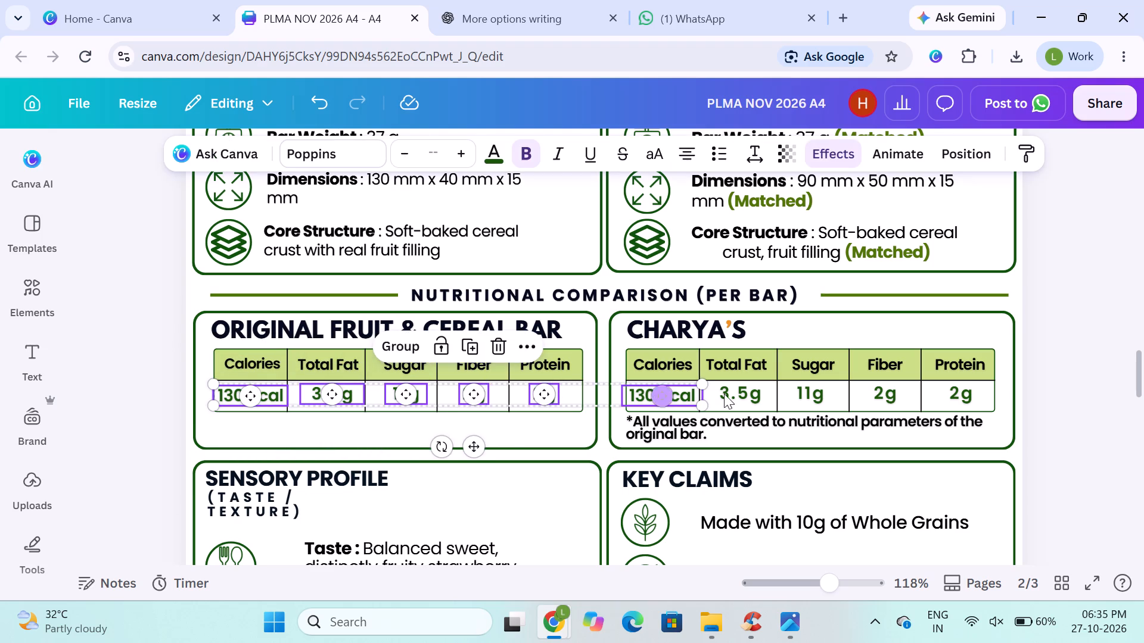
left_click(733, 394, "shift")
left_click(815, 400, "shift")
left_click(890, 400, "shift")
left_click(965, 398, "shift")
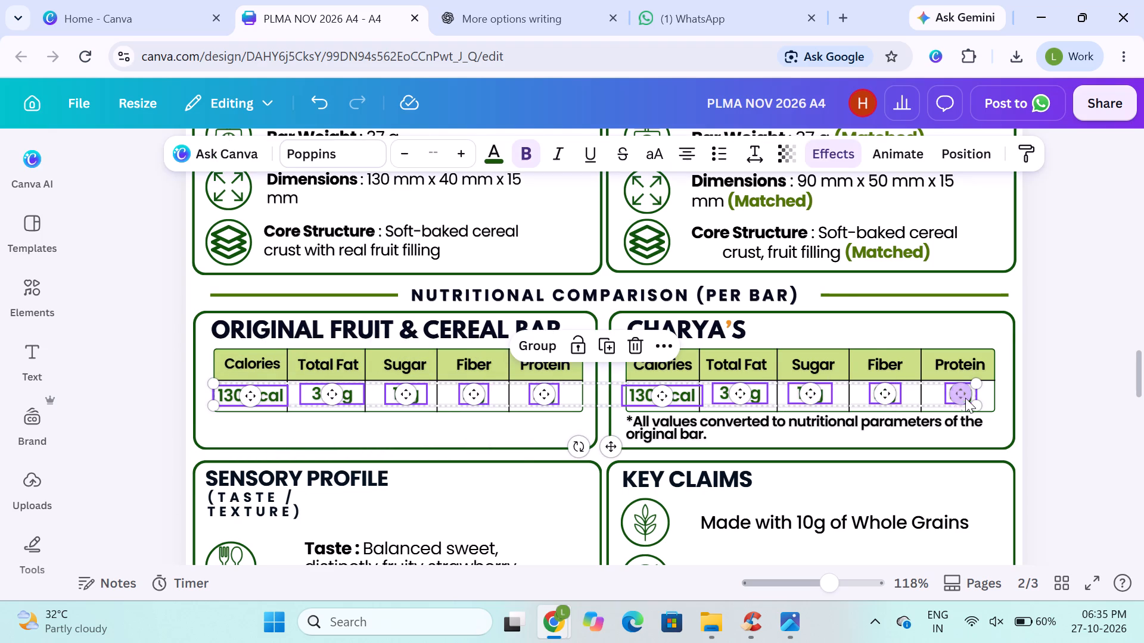
left_click(968, 162)
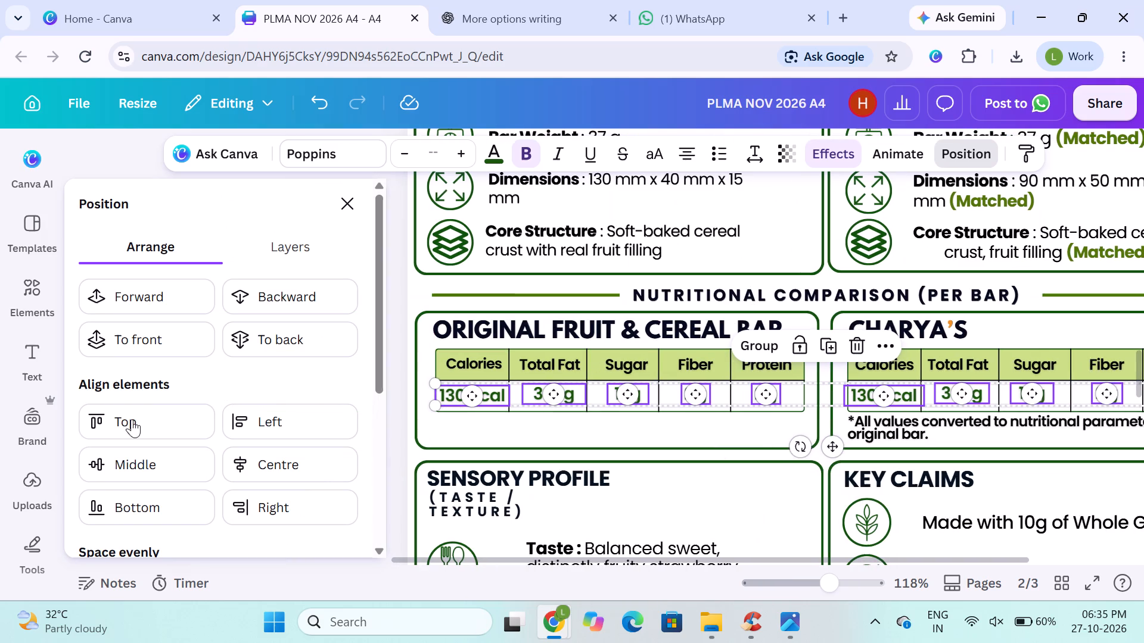
left_click(123, 457)
left_click(351, 210)
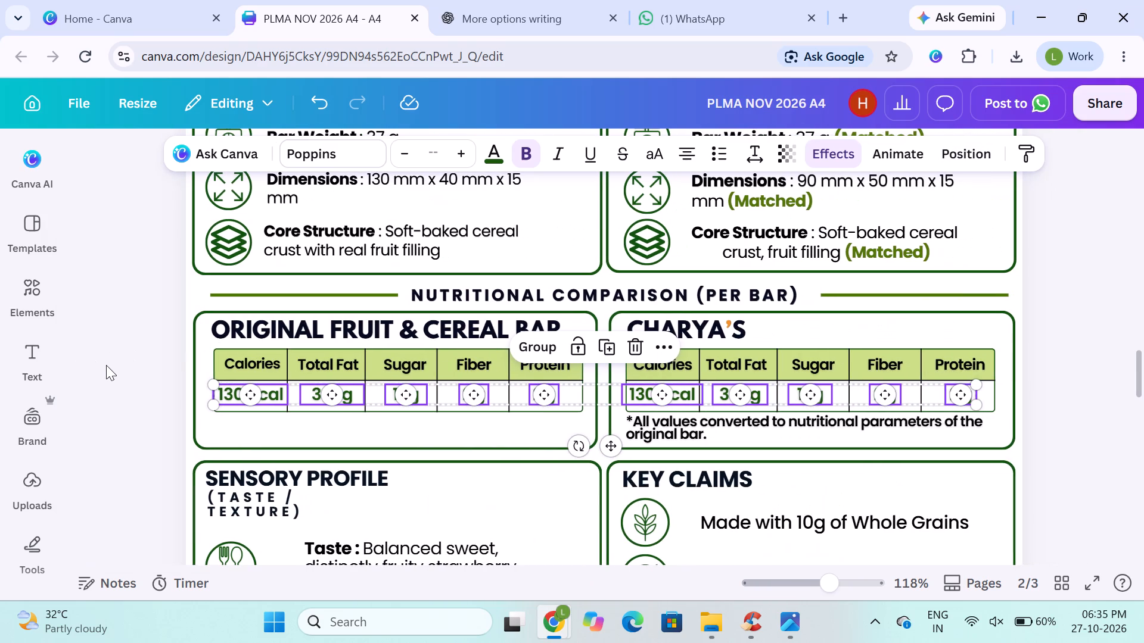
left_click(107, 364)
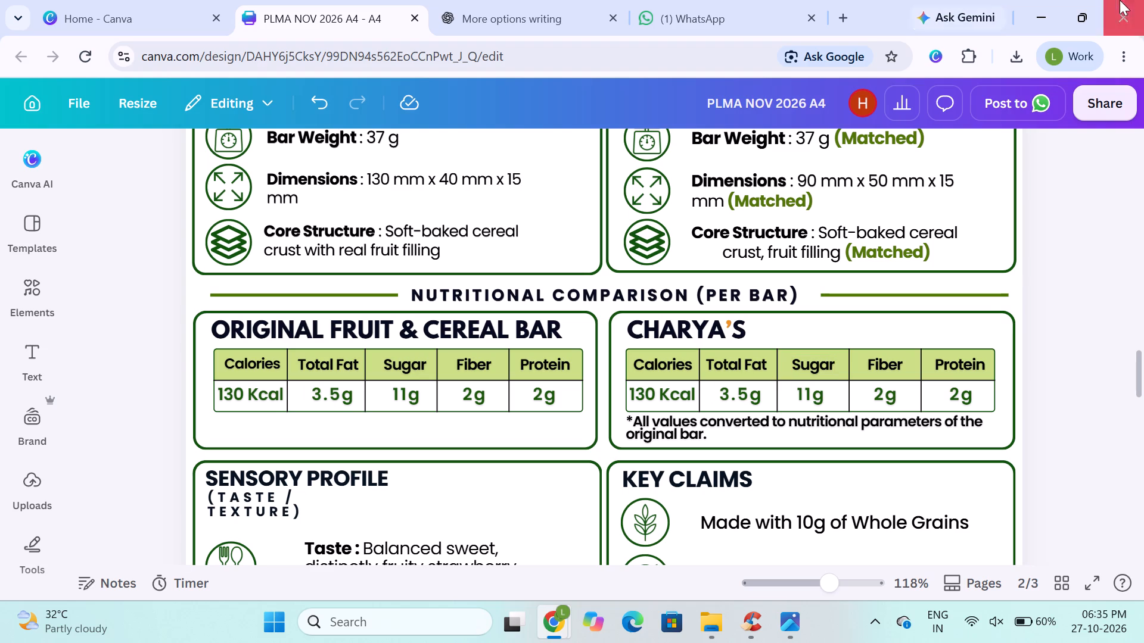
Nudge the "*All values converted" footnote under the CHARYA'S nutrition table down slightly, by one small increment.
left_click(1041, 355)
scroll(953, 329, "down", 1)
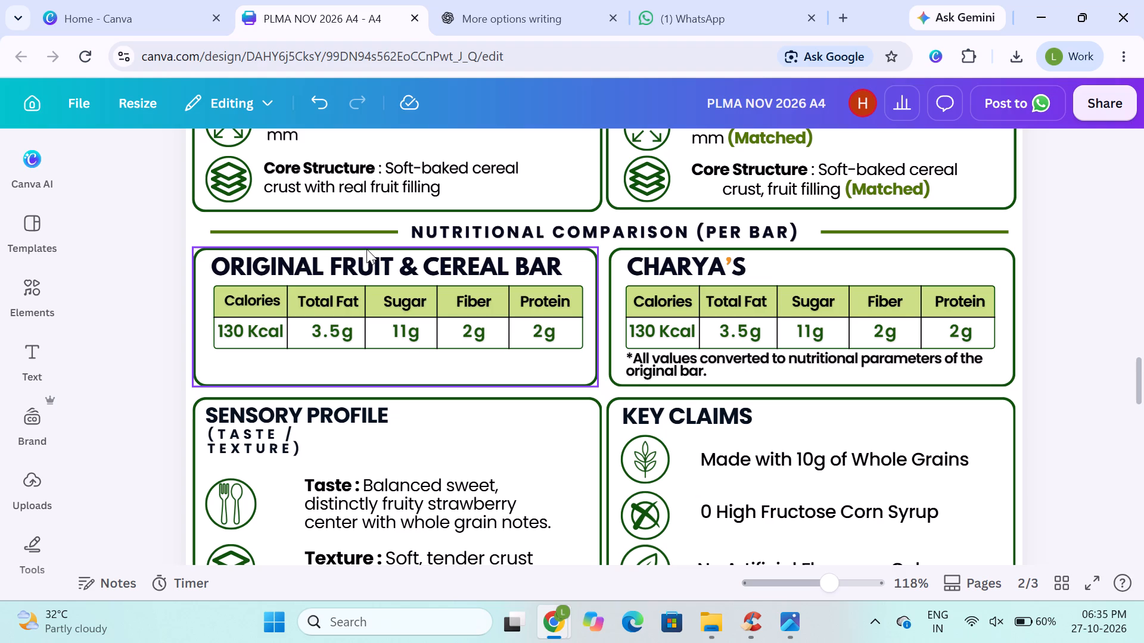
left_click(673, 354)
scroll(689, 380, "up", 1)
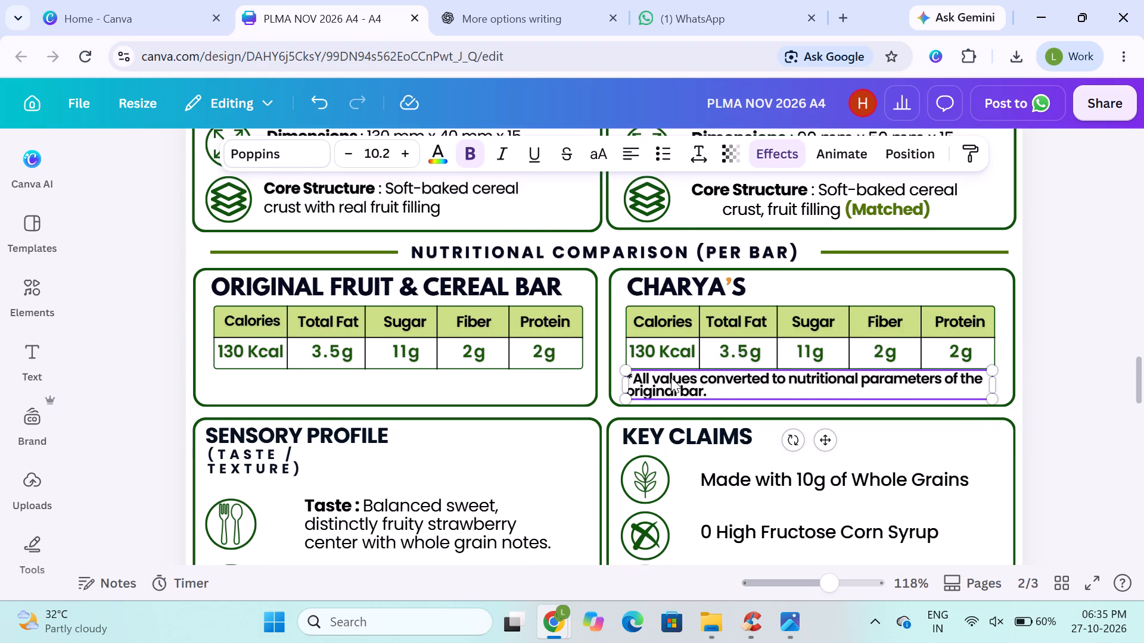
left_click(1056, 372)
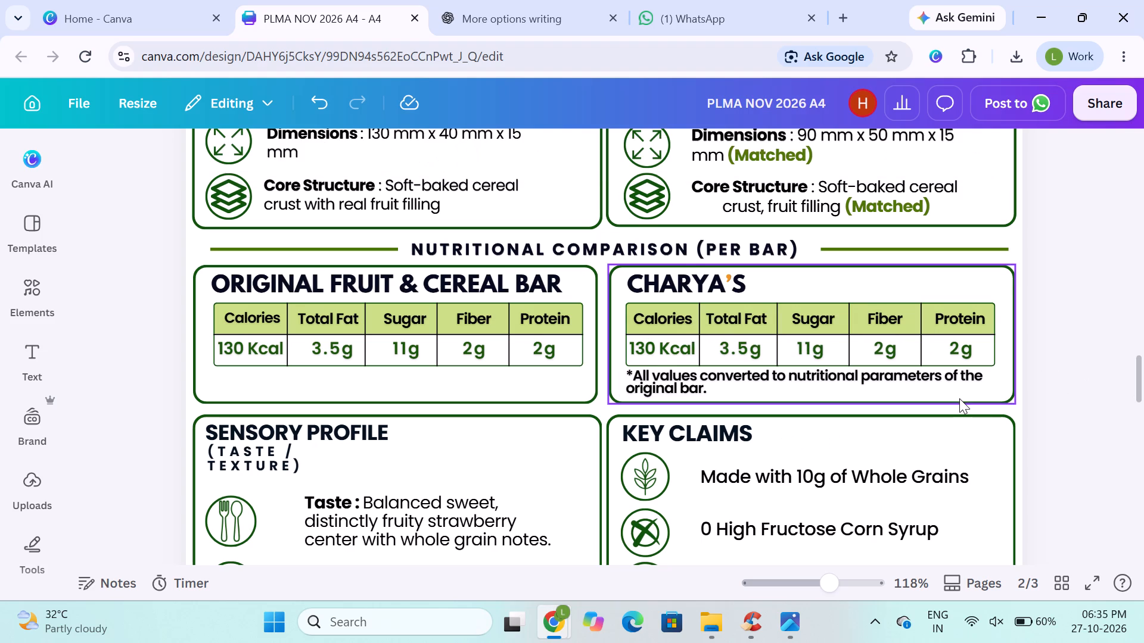
left_click(958, 377)
key("Down")
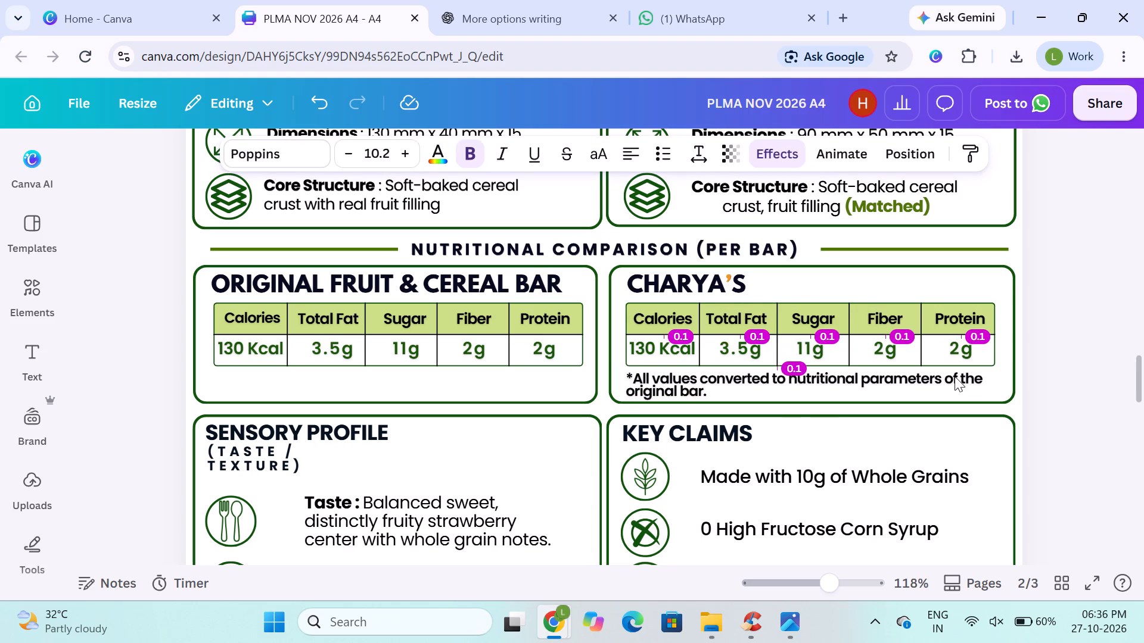
left_click(1062, 368)
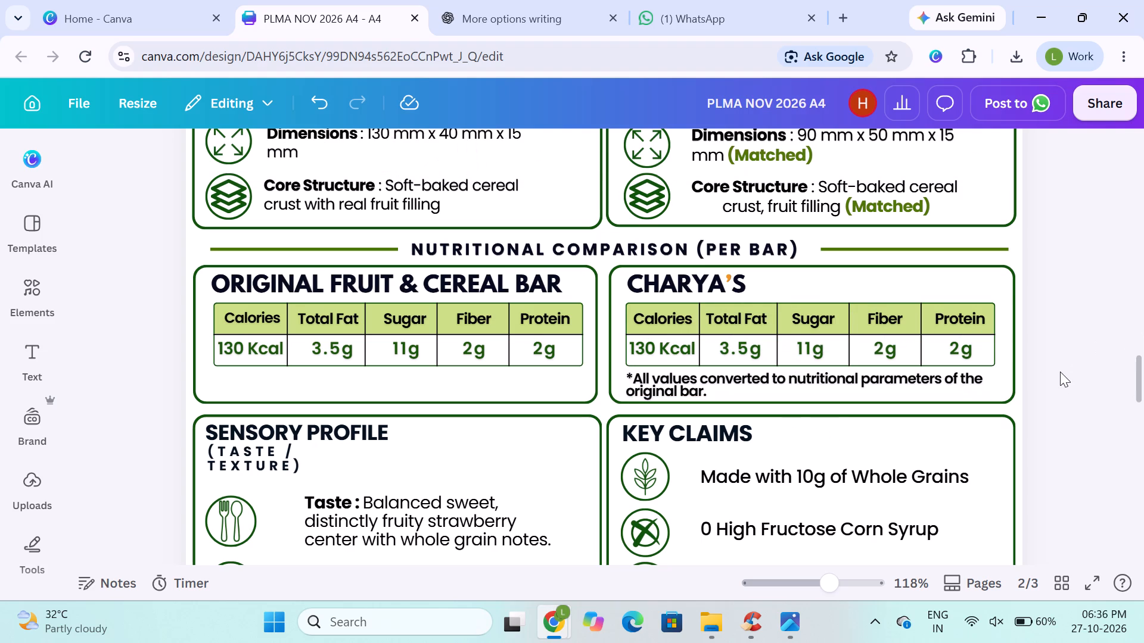
Fit the CHARYA'S footnote's box to its text at about 9 wide, and scale it up slightly to the nutrition table's width.
left_click(957, 379)
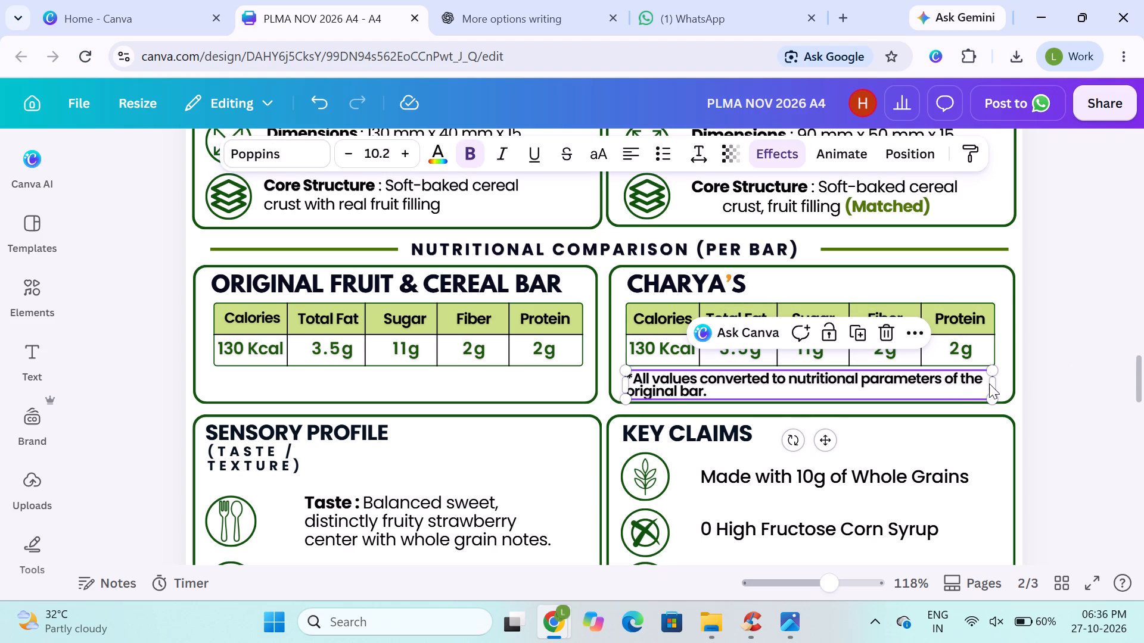
left_click_drag(993, 385, 1000, 386)
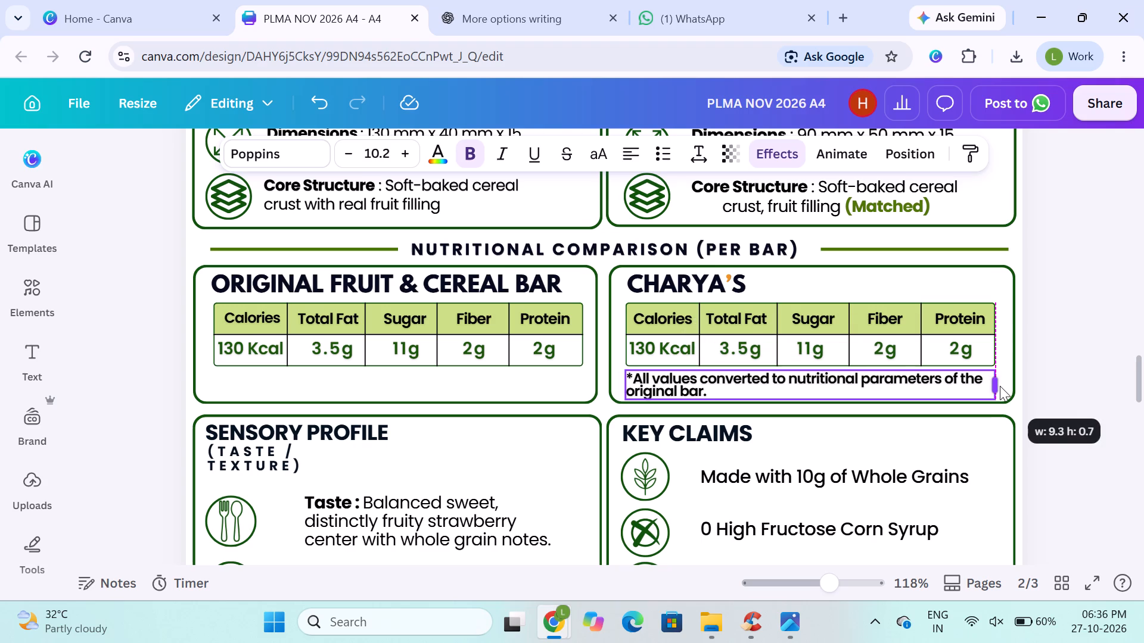
left_click_drag(1000, 386, 986, 385)
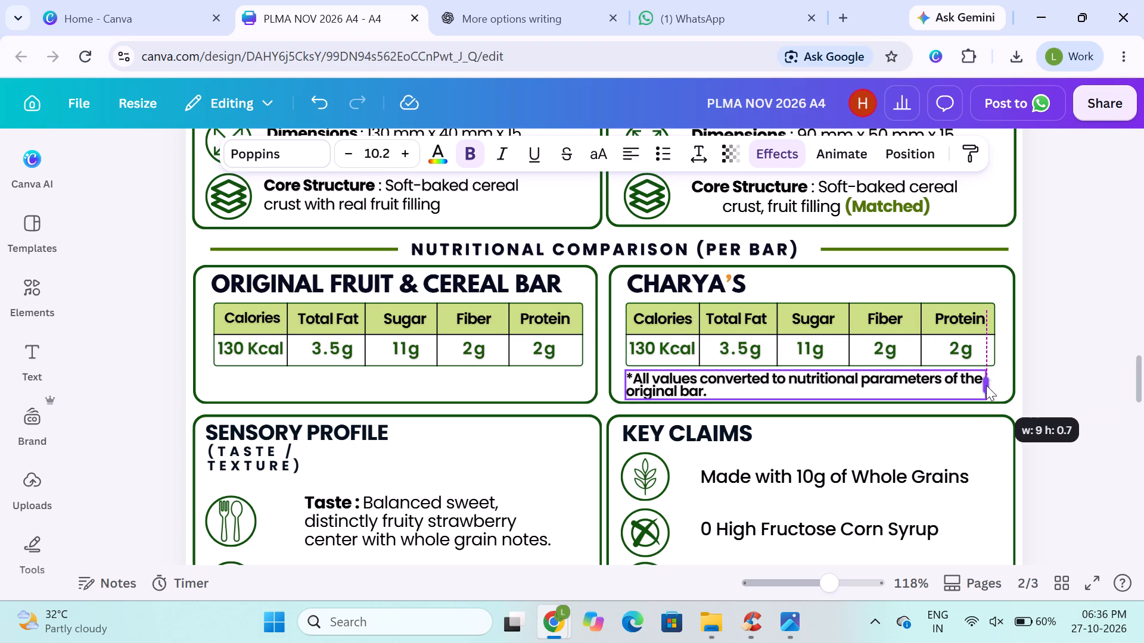
left_click(1074, 384)
left_click(971, 393)
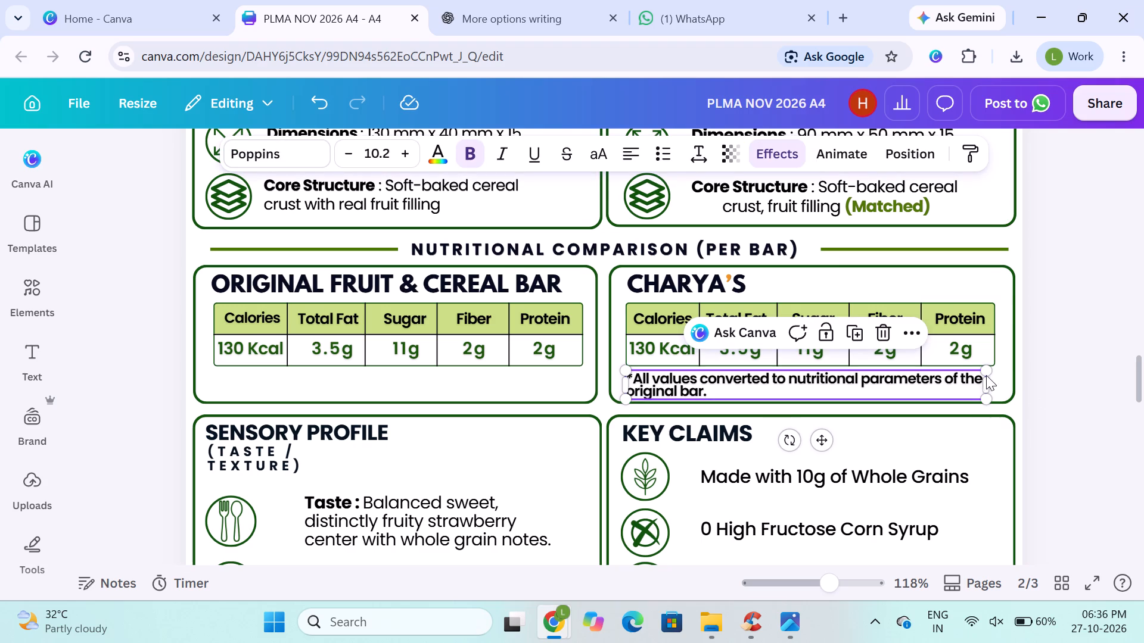
left_click_drag(986, 373, 993, 370)
left_click(1082, 373)
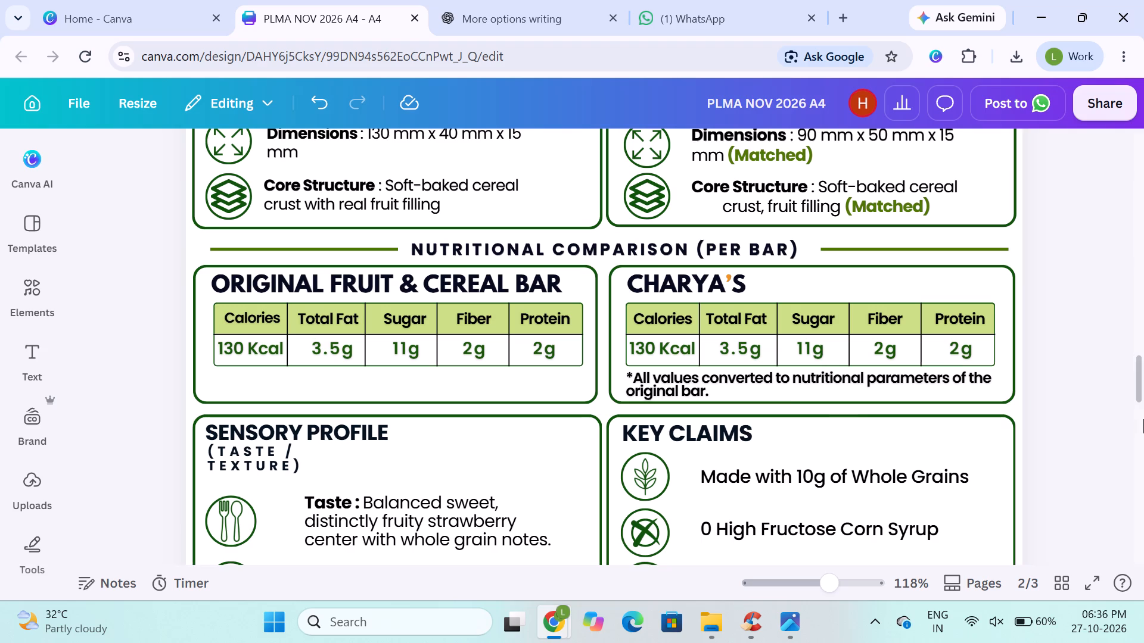
Ungroup the combined SENSORY PROFILE and KEY CLAIMS boxes at the foot of page 2.
left_click(1018, 436)
left_click(1062, 435)
scroll(1062, 433, "down", 2)
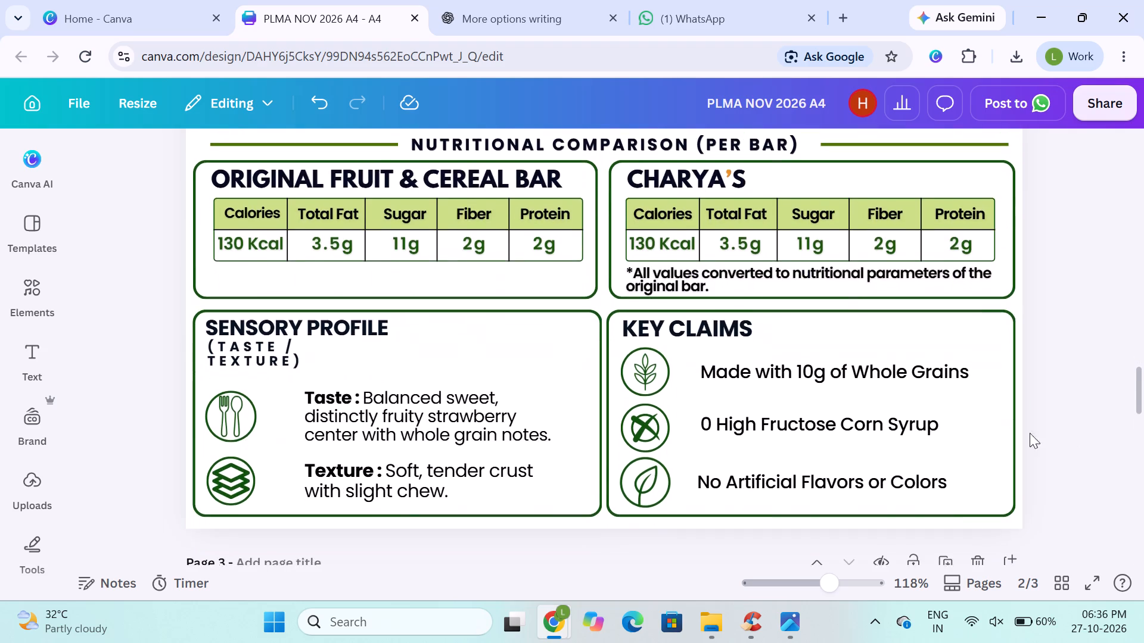
left_click(653, 348)
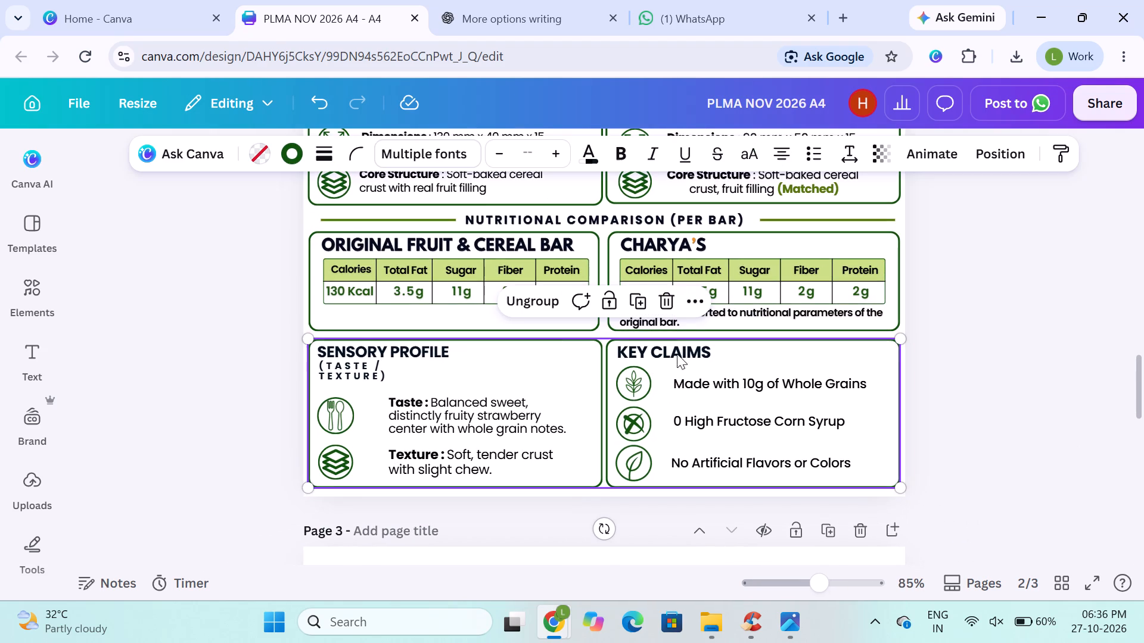
left_click(520, 302)
left_click(182, 361)
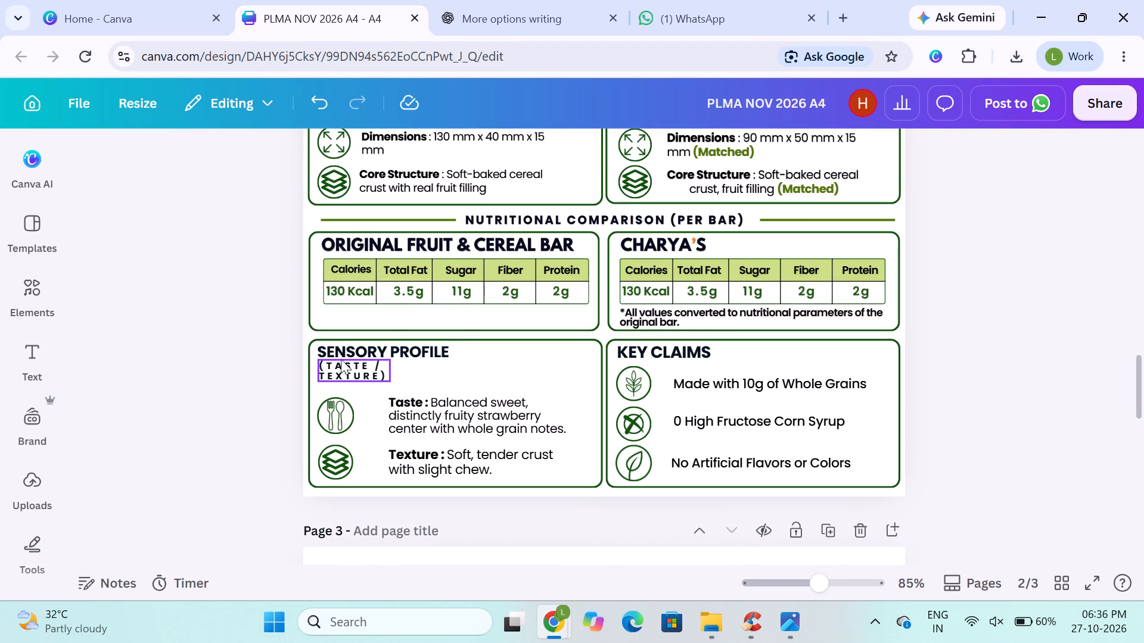
Set the KEY CLAIMS heading to font size 15.4, matching the SENSORY PROFILE heading.
left_click(348, 354)
left_click(677, 357)
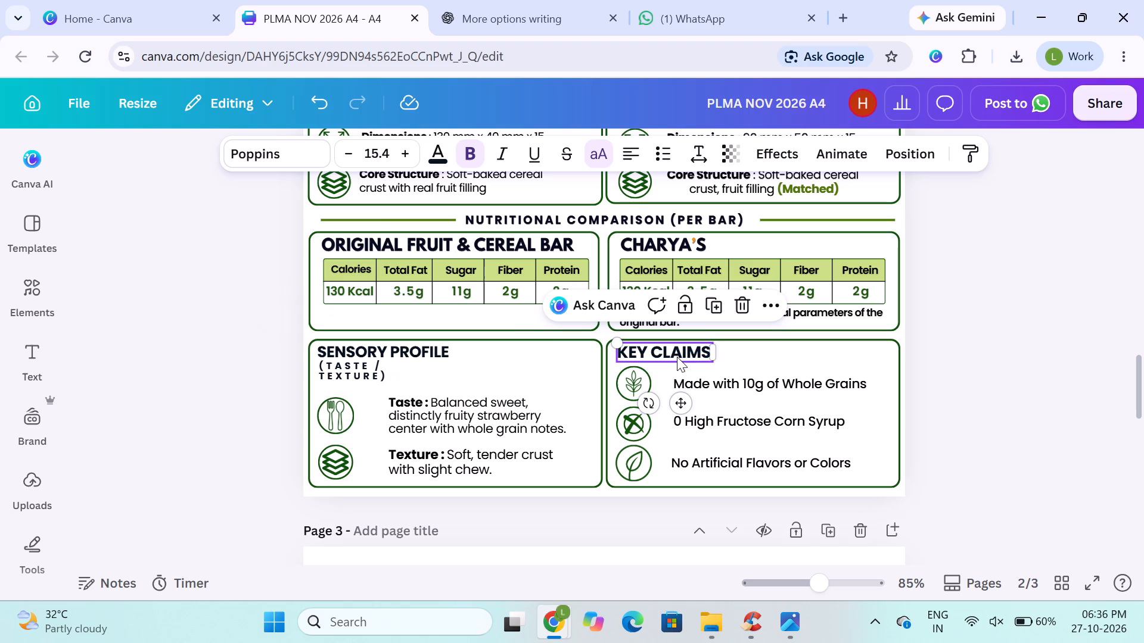
left_click(388, 151)
type("15.4")
left_click(128, 342)
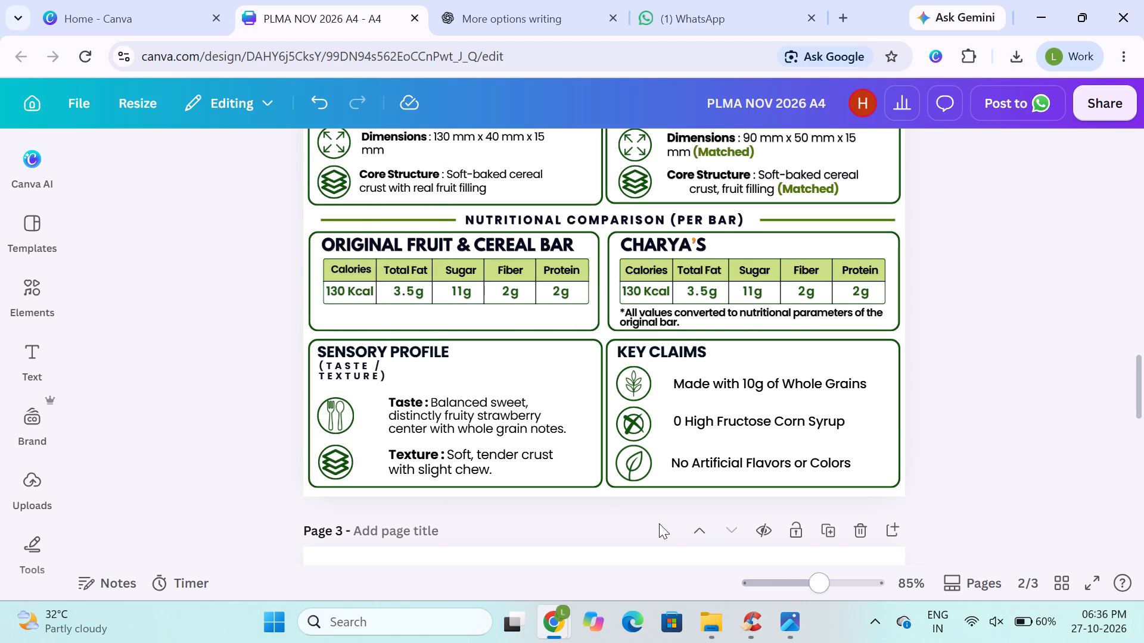
Delete the slash and the spaces between TASTE and TEXTURE in the SENSORY PROFILE subtitle.
left_click(315, 367)
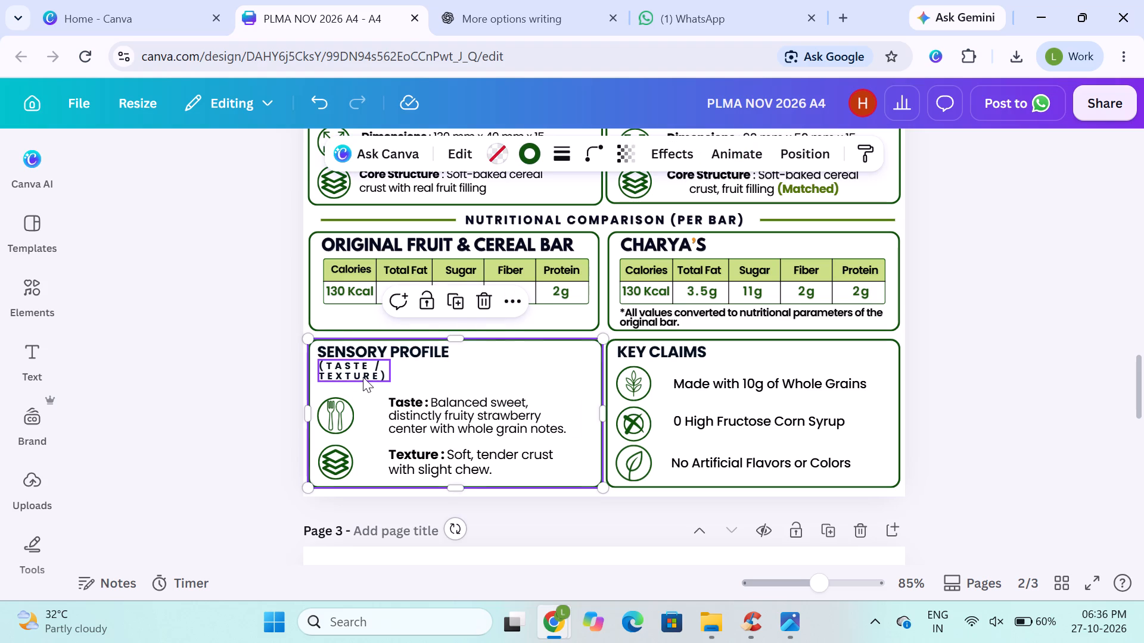
left_click(363, 377)
left_click(394, 370)
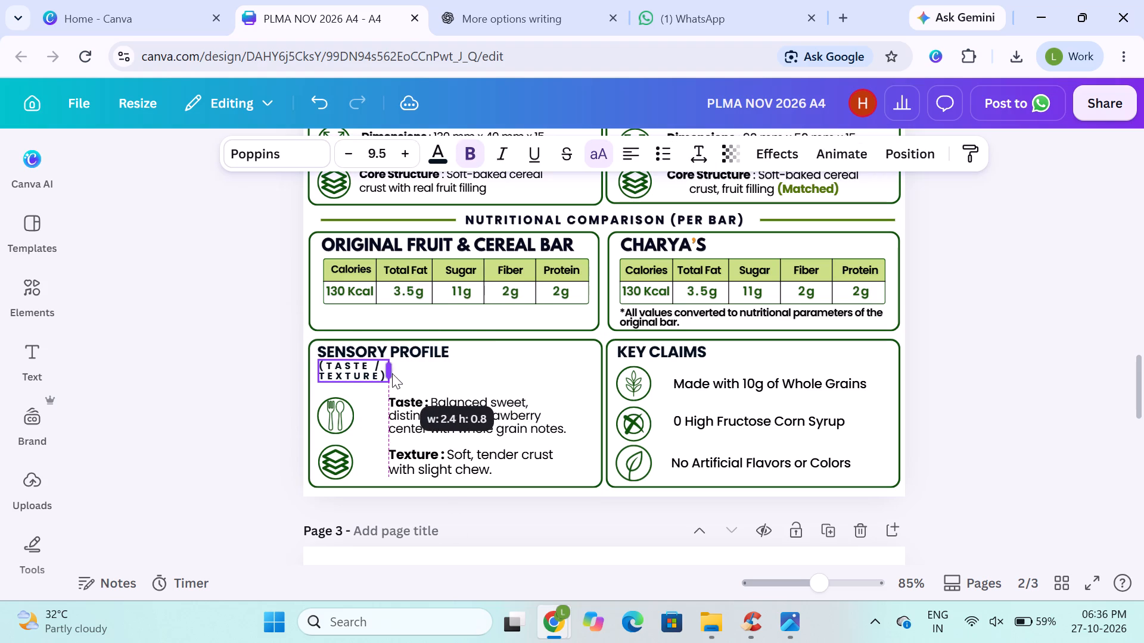
left_click(325, 375)
left_click(325, 375)
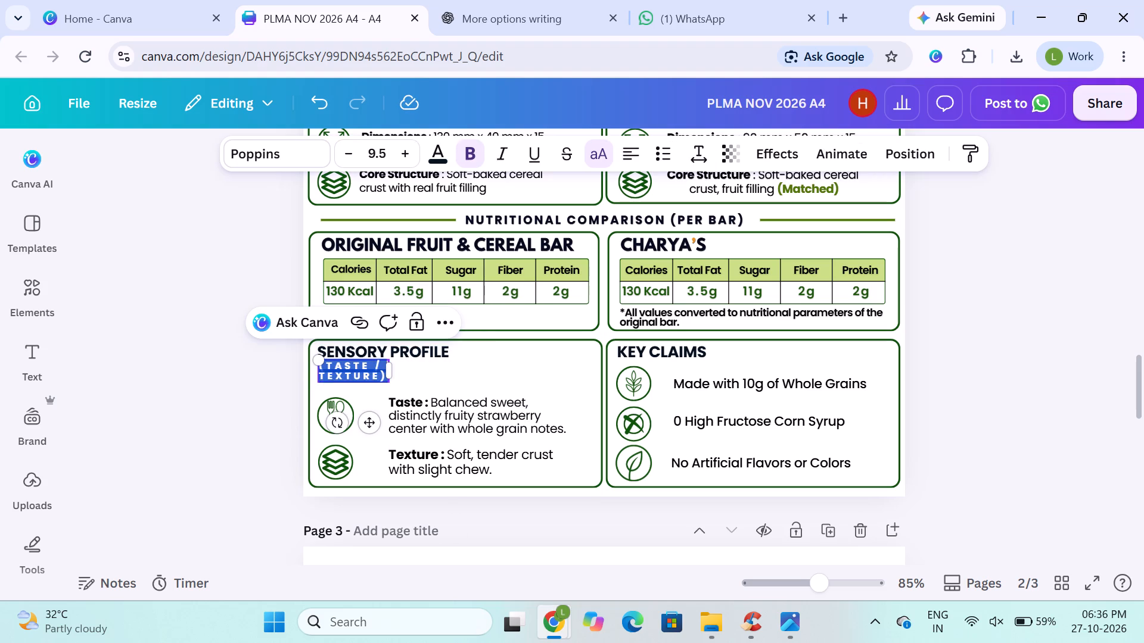
key("Left")
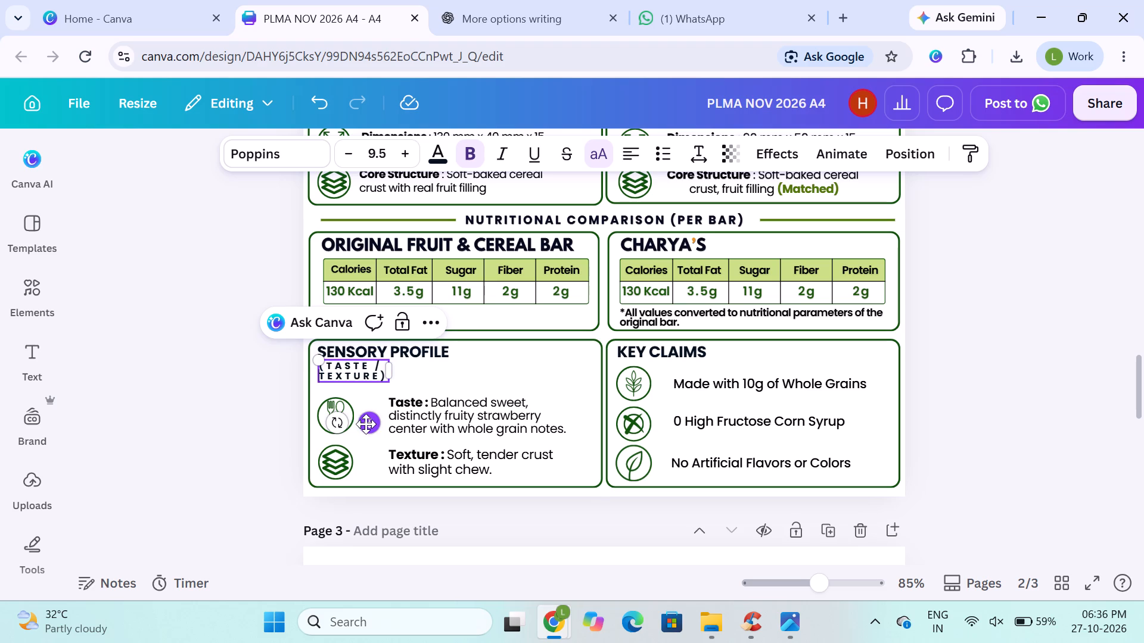
key("BackSpace")
key("BackSpace")
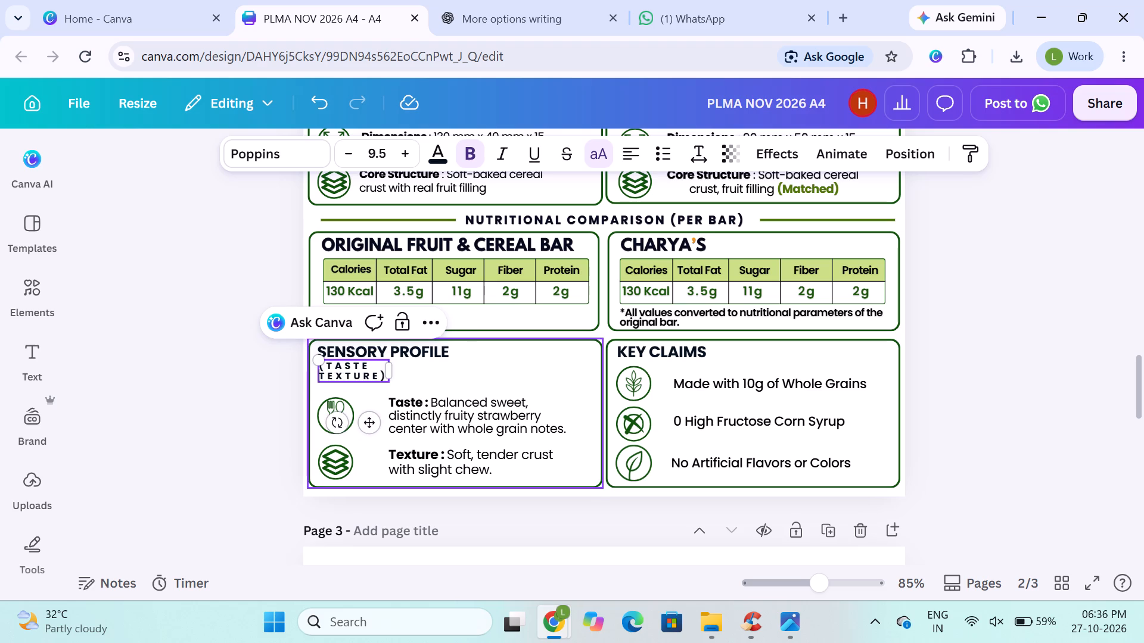
key("BackSpace")
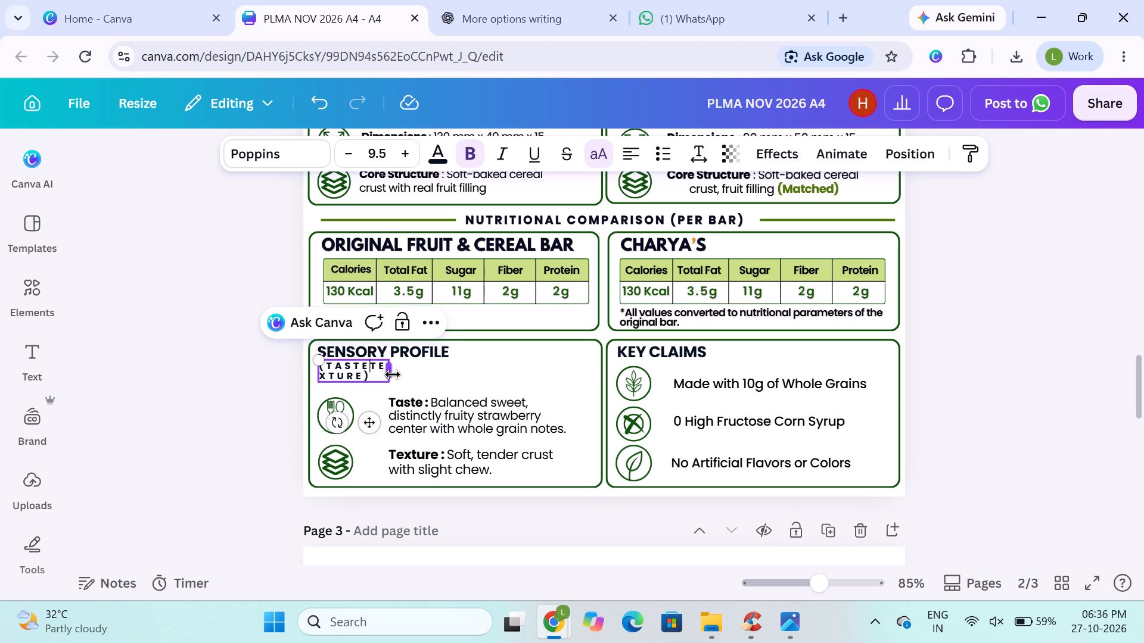
Widen the SENSORY PROFILE subtitle's text box to about 4.5, so the subtitle fits on one line beneath its heading.
left_click_drag(393, 374, 452, 367)
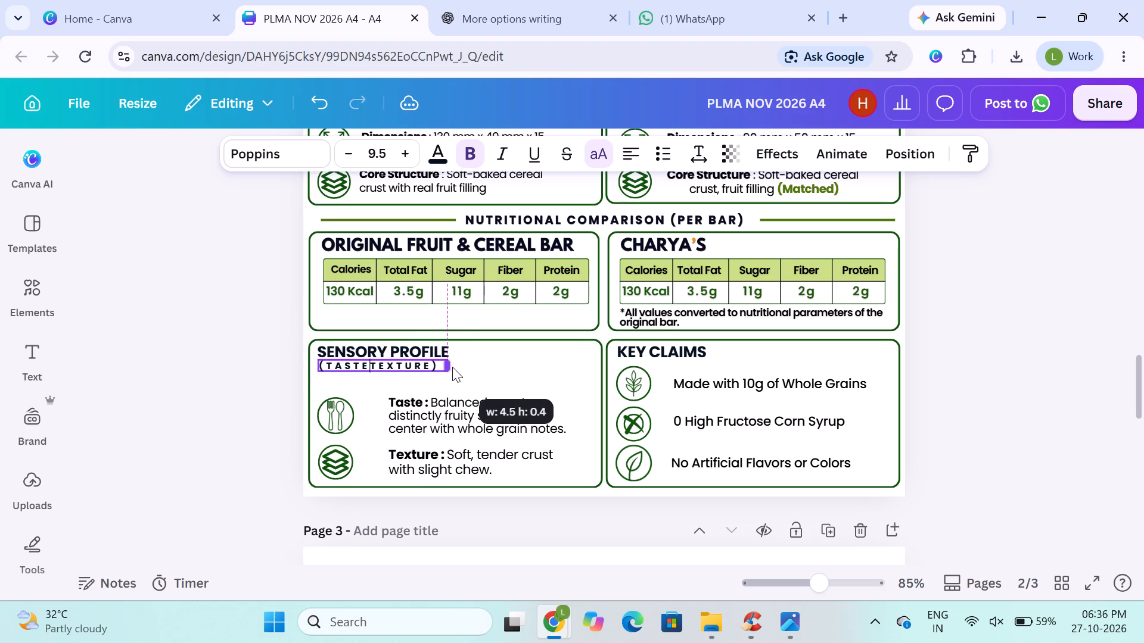
left_click_drag(452, 367, 446, 367)
left_click(463, 366)
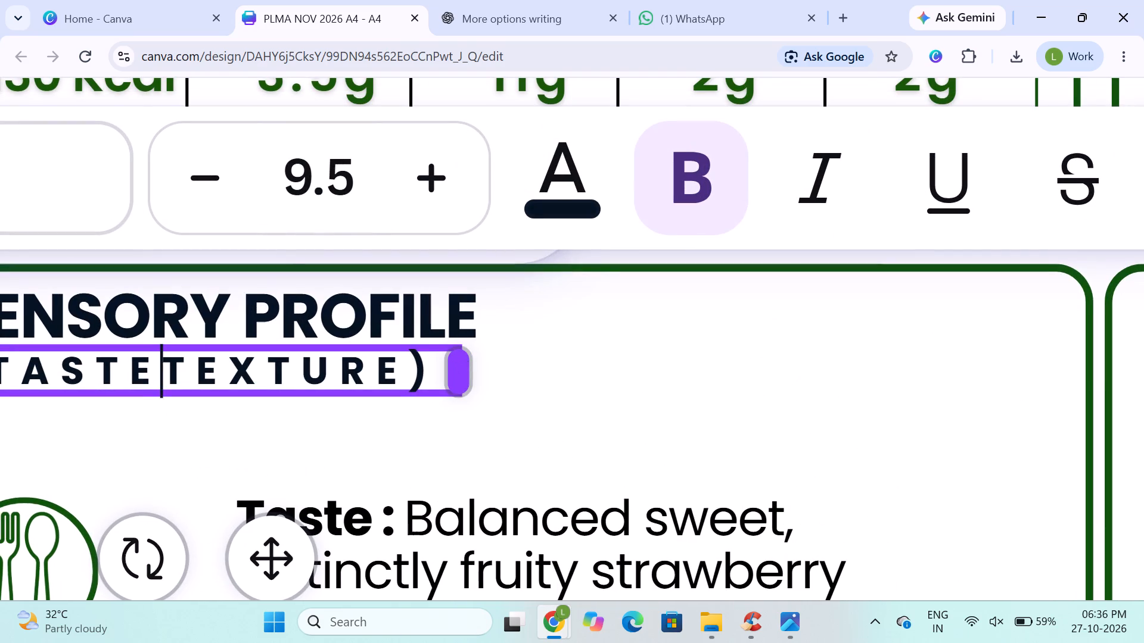
Insert a slash between TASTE and TEXTURE in the SENSORY PROFILE subtitle on page 2.
scroll(371, 413, "right", 3)
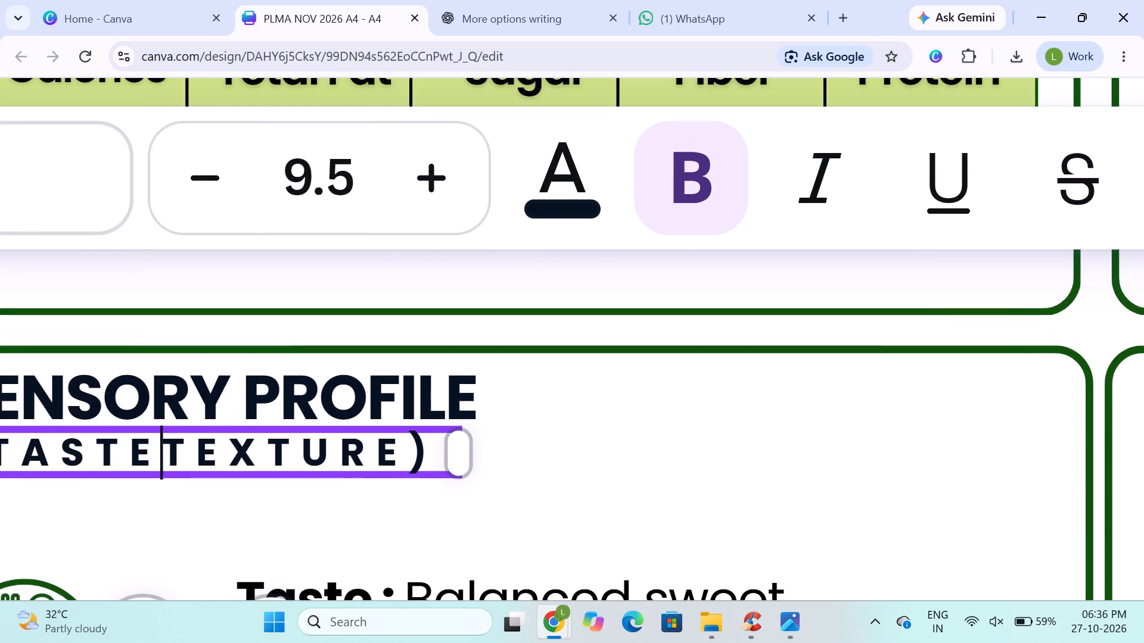
left_click(60, 494)
left_click(254, 467)
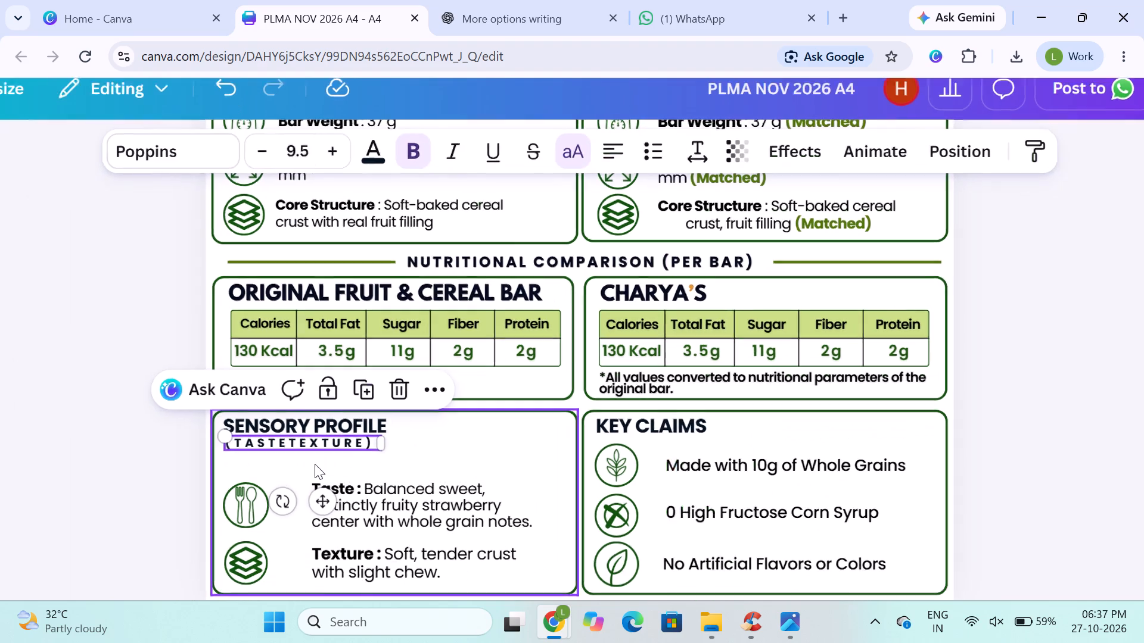
left_click(287, 423)
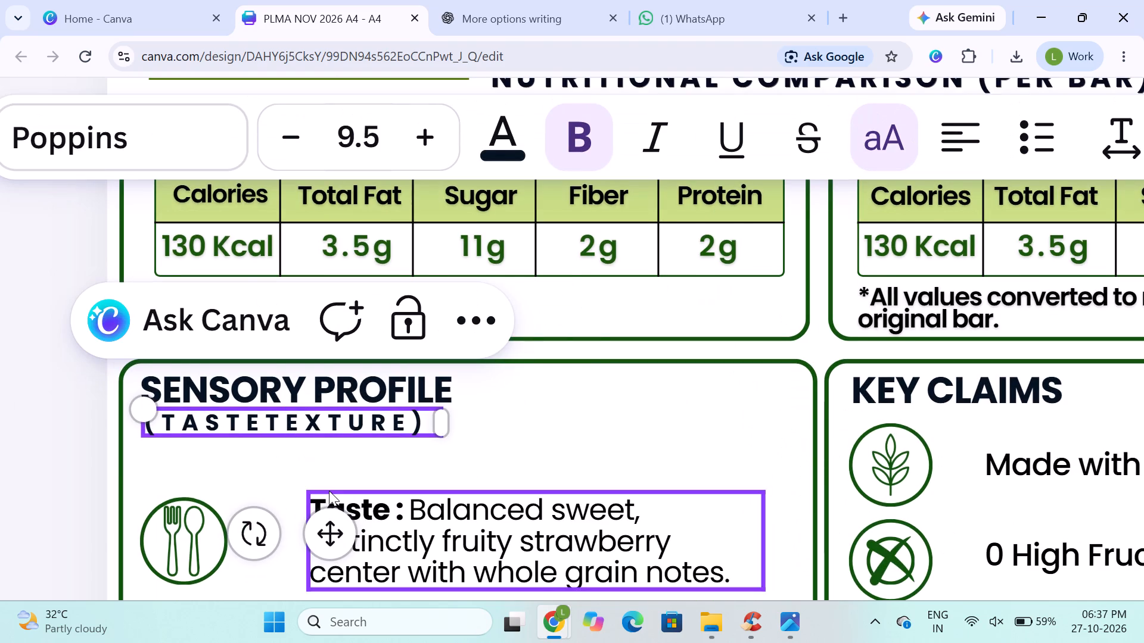
key("Right")
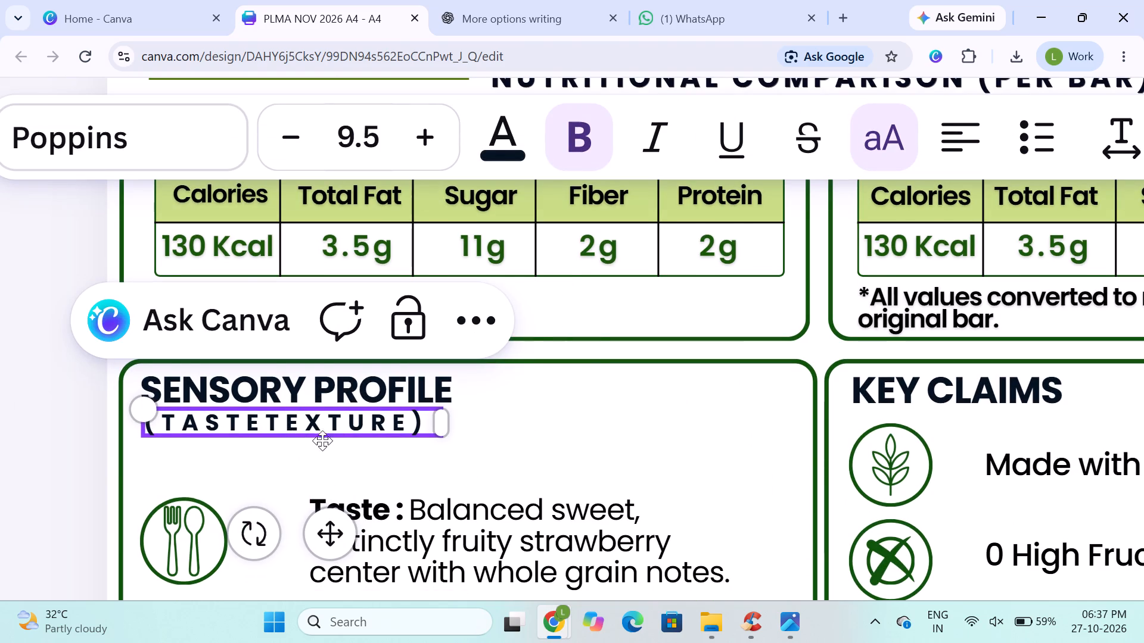
key("Left")
key("Left")
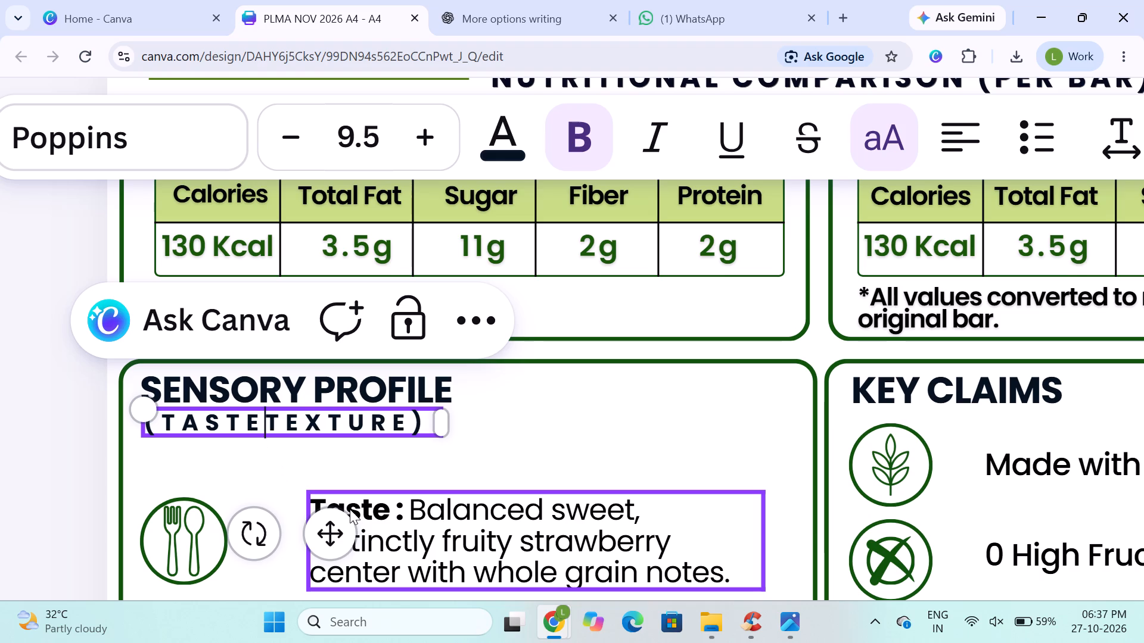
key("comma")
key("BackSpace")
key("minus")
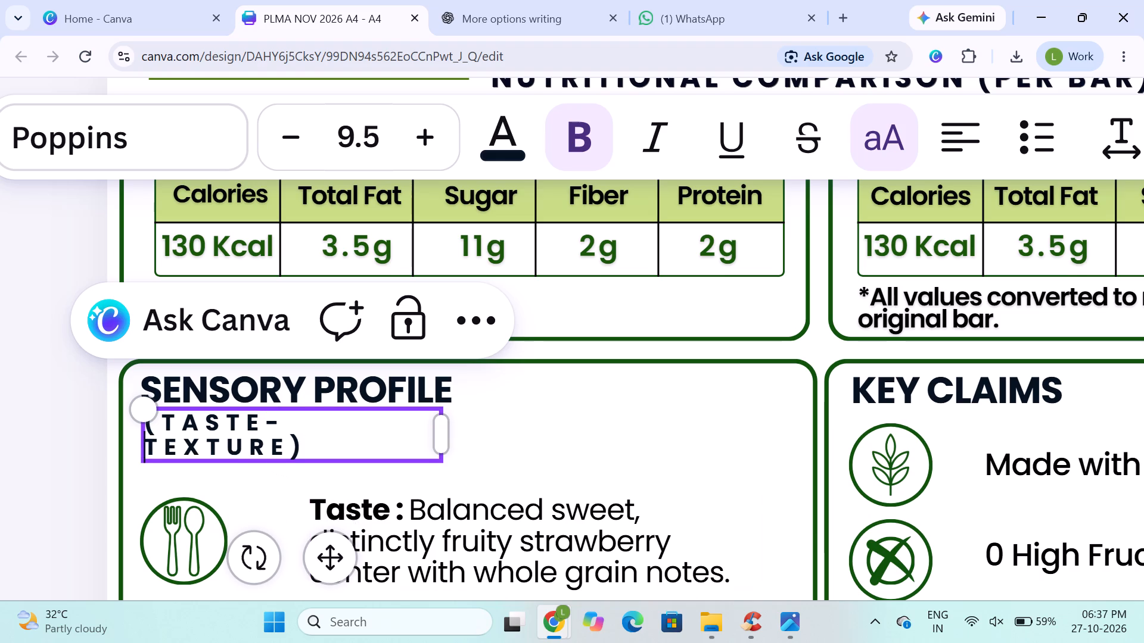
key("BackSpace")
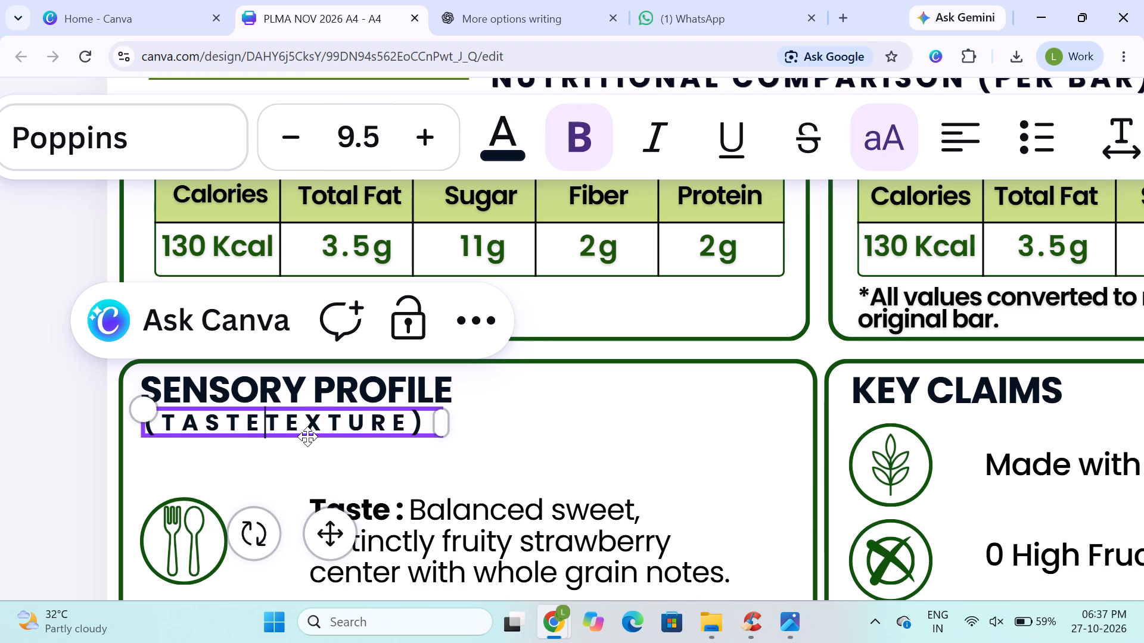
key("slash")
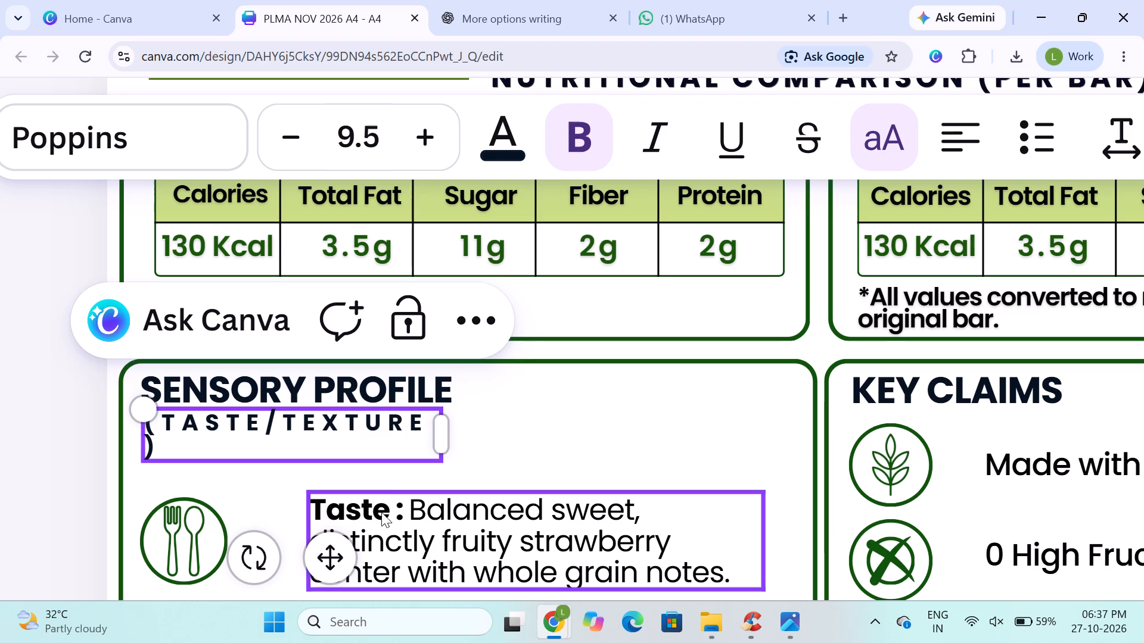
Widen the SENSORY PROFILE subtitle's text box slightly so that (TASTE/TEXTURE) fits on one line.
left_click_drag(443, 439, 461, 435)
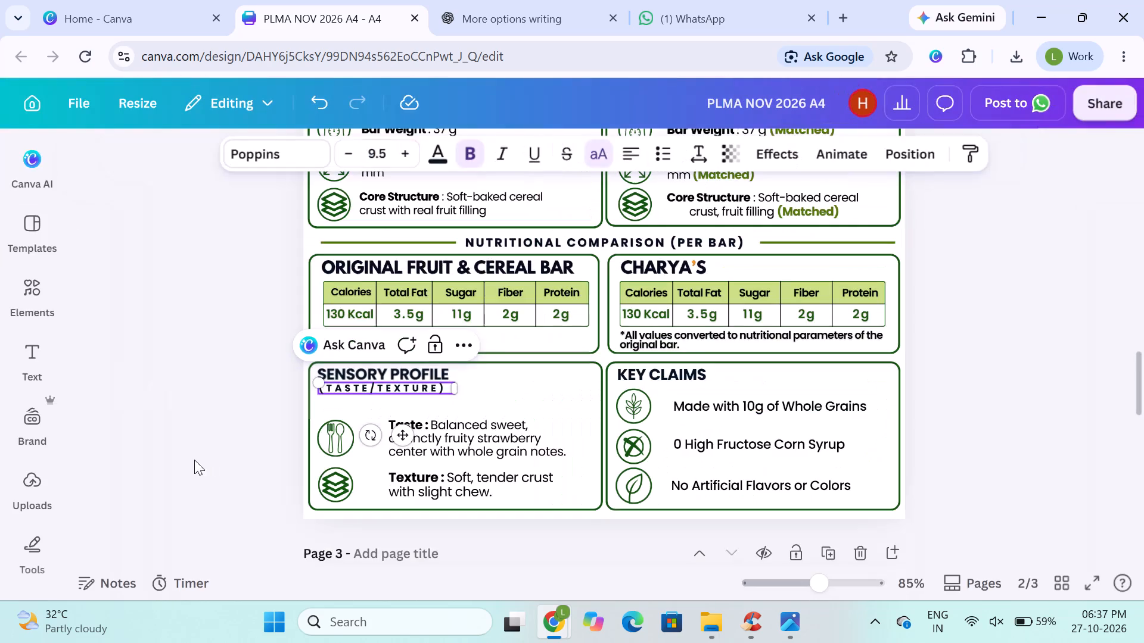
left_click(166, 457)
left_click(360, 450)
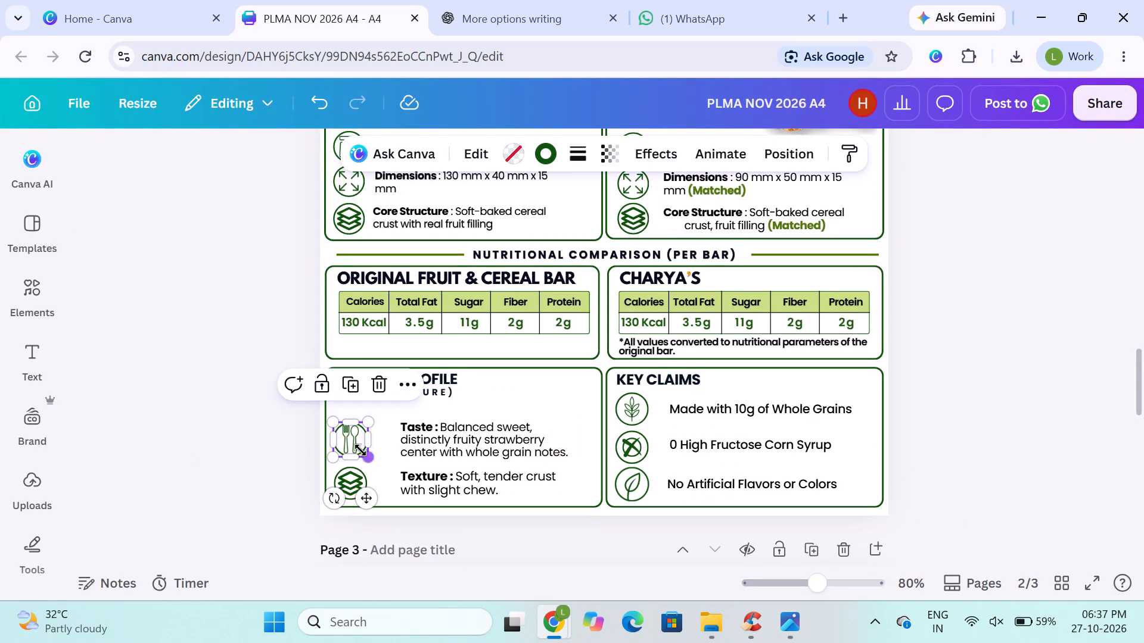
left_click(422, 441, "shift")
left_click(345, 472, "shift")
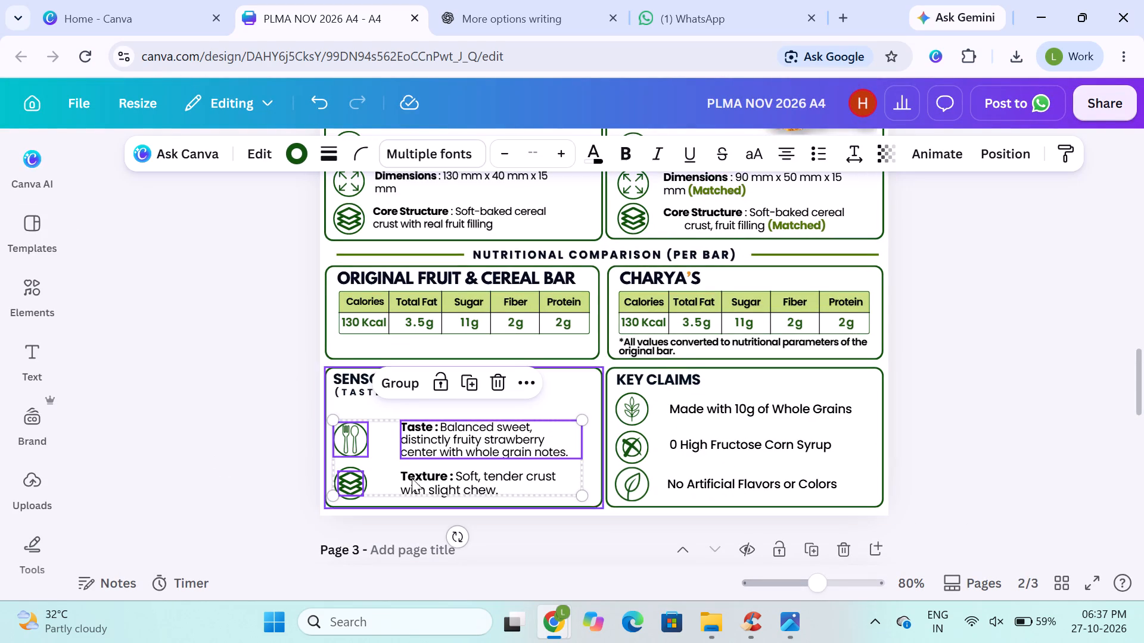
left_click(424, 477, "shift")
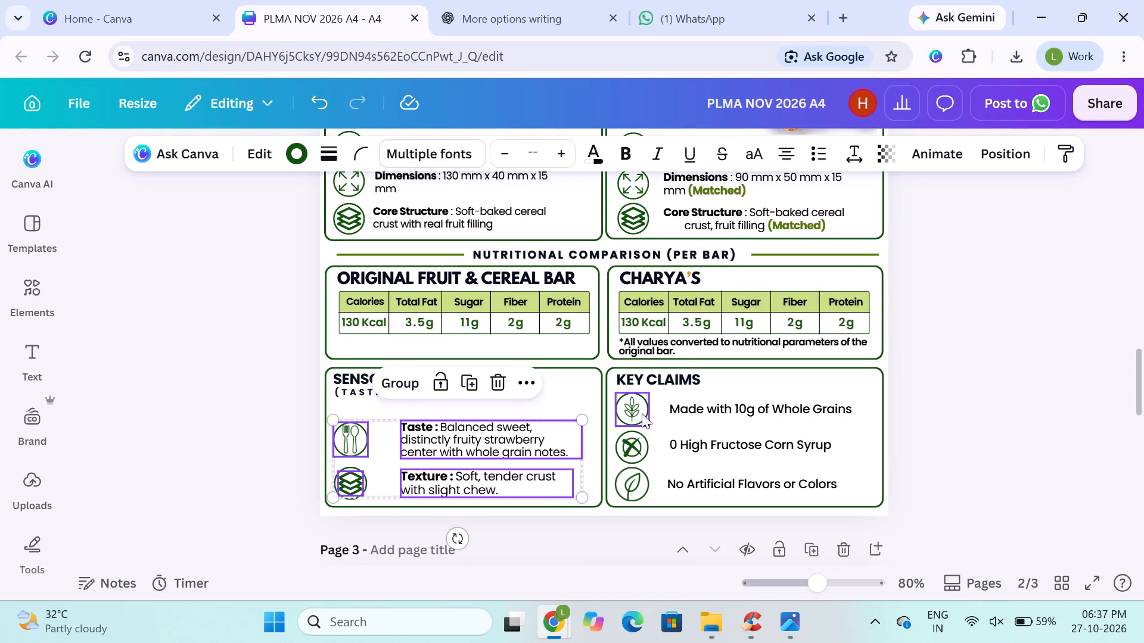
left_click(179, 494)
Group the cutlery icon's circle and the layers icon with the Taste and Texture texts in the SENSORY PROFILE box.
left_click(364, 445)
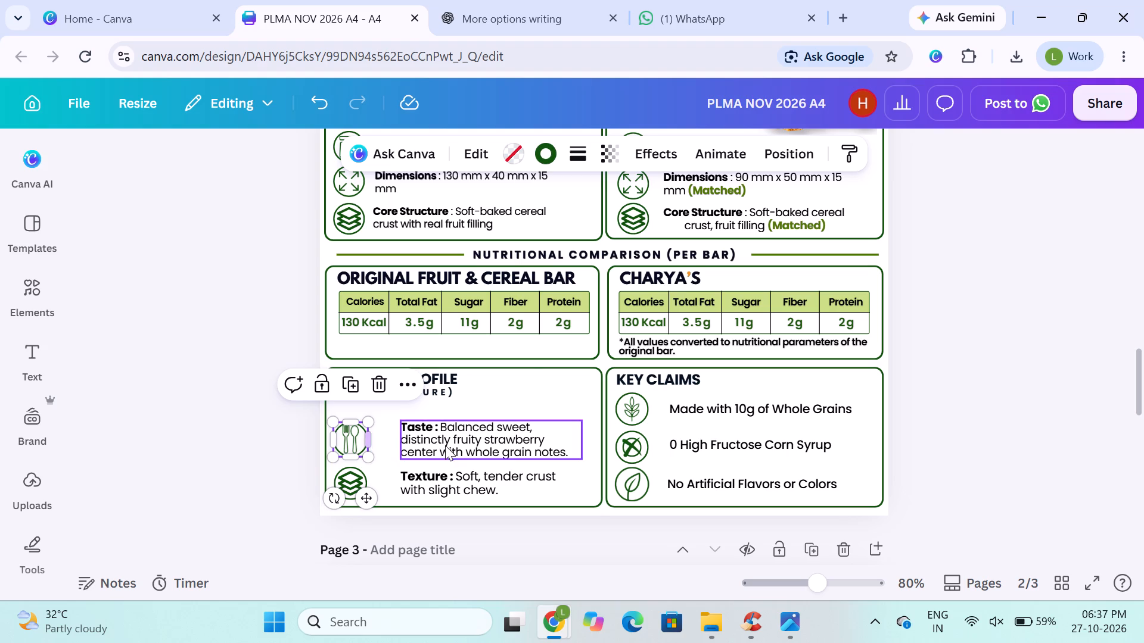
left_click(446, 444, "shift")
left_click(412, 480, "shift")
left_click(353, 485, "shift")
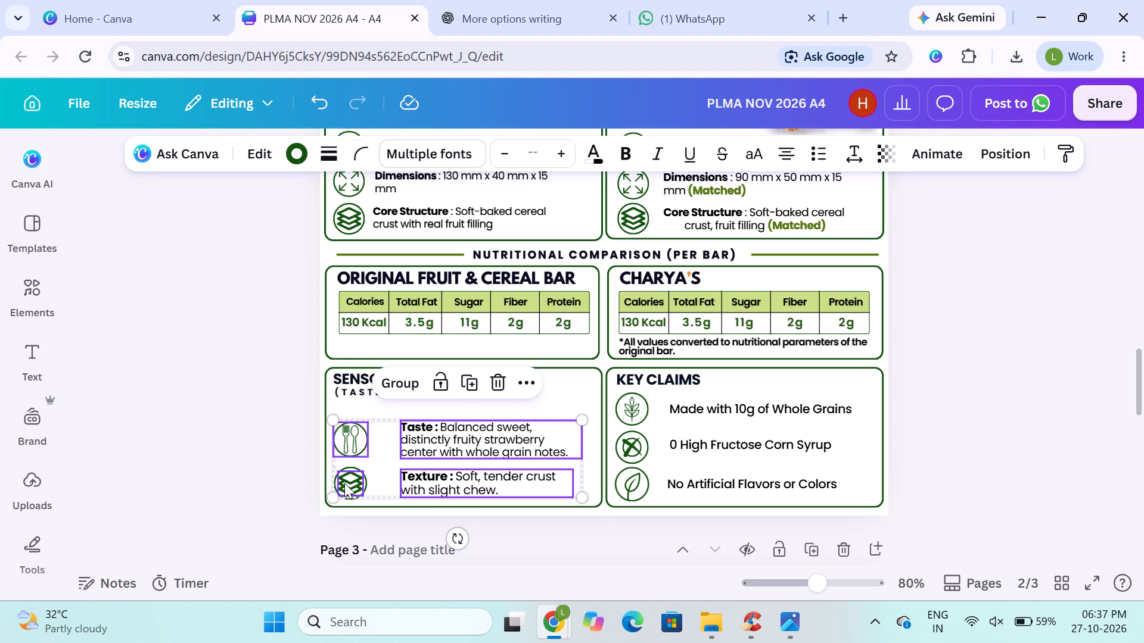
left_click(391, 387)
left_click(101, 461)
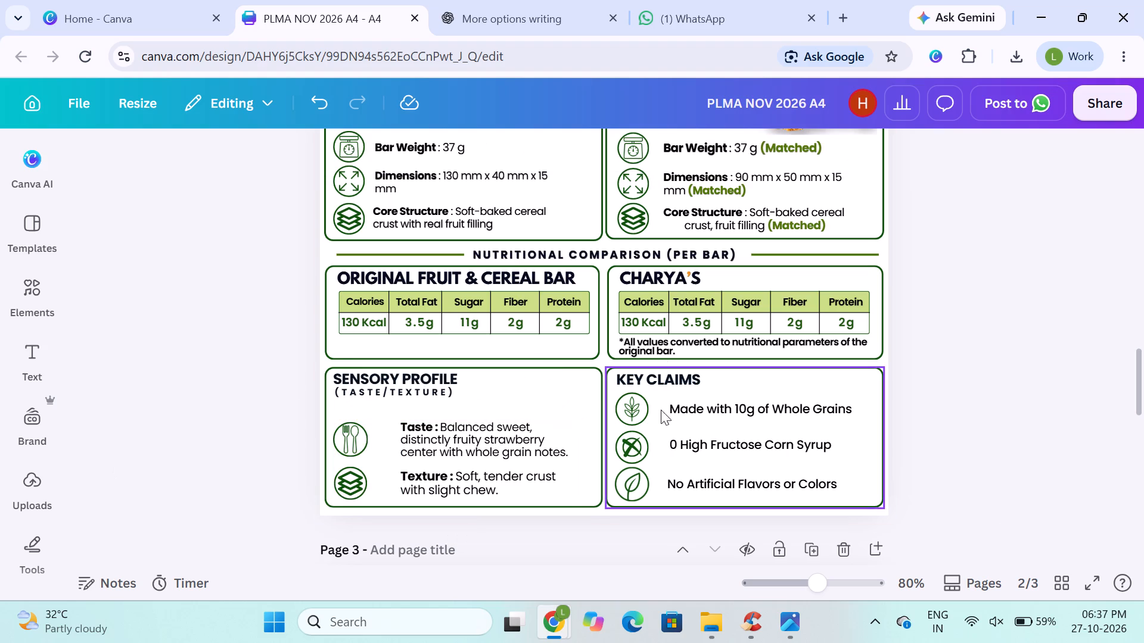
Group the three KEY CLAIMS icons and their circles with the three claim texts beside them.
left_click(630, 416)
left_click(648, 411, "shift")
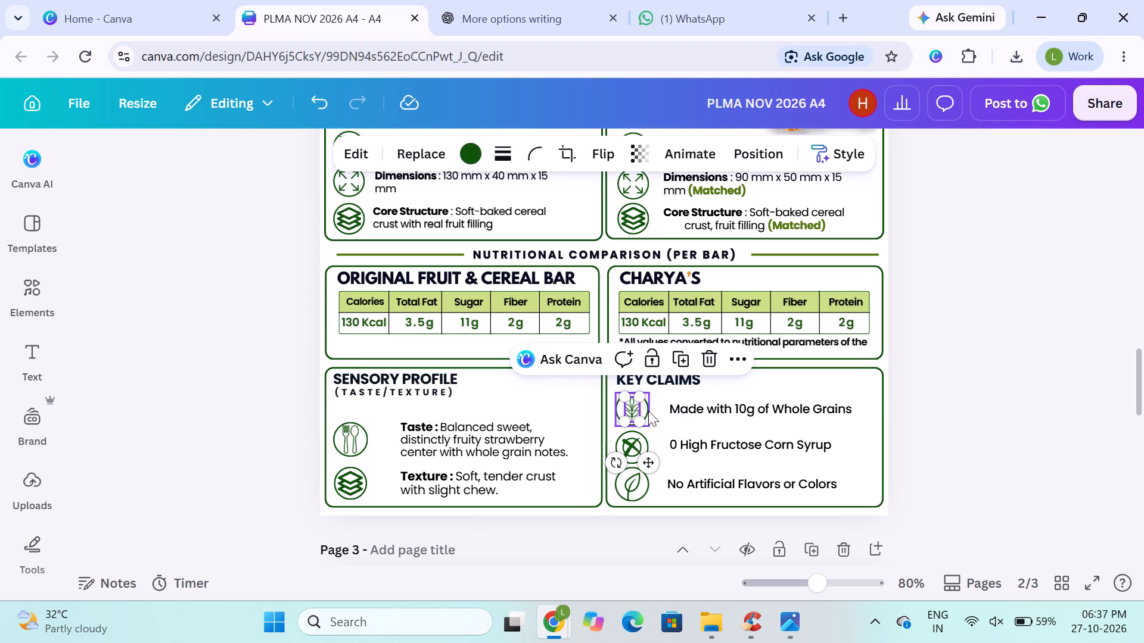
left_click(682, 407, "shift")
left_click(629, 439, "shift")
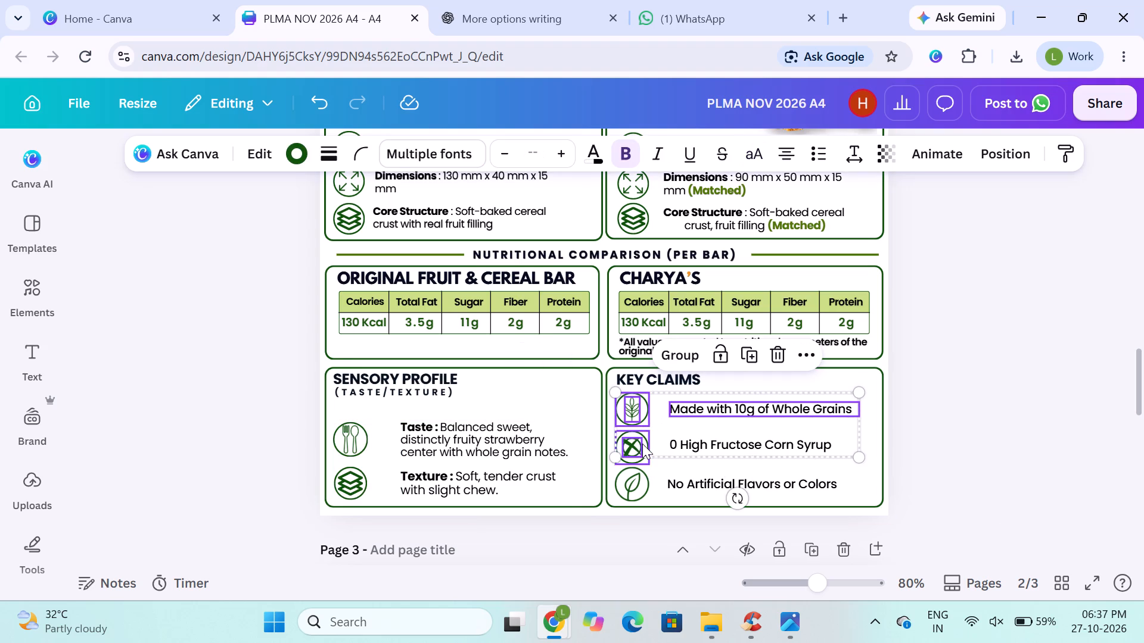
left_click(644, 444, "shift")
left_click(678, 444, "shift")
left_click(626, 482, "shift")
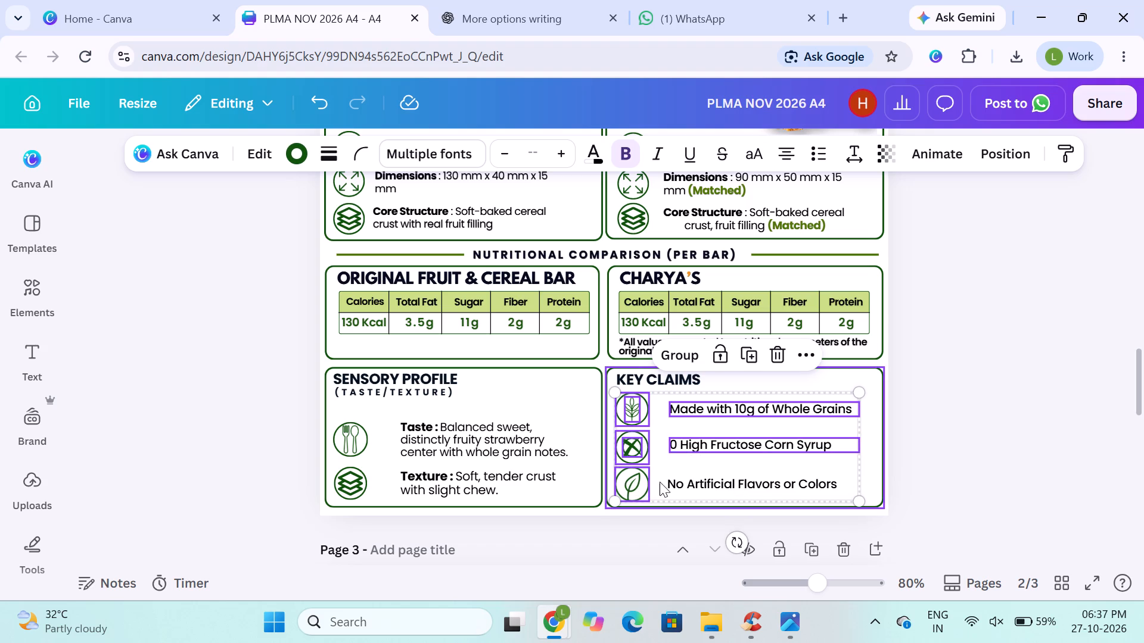
left_click(685, 486, "shift")
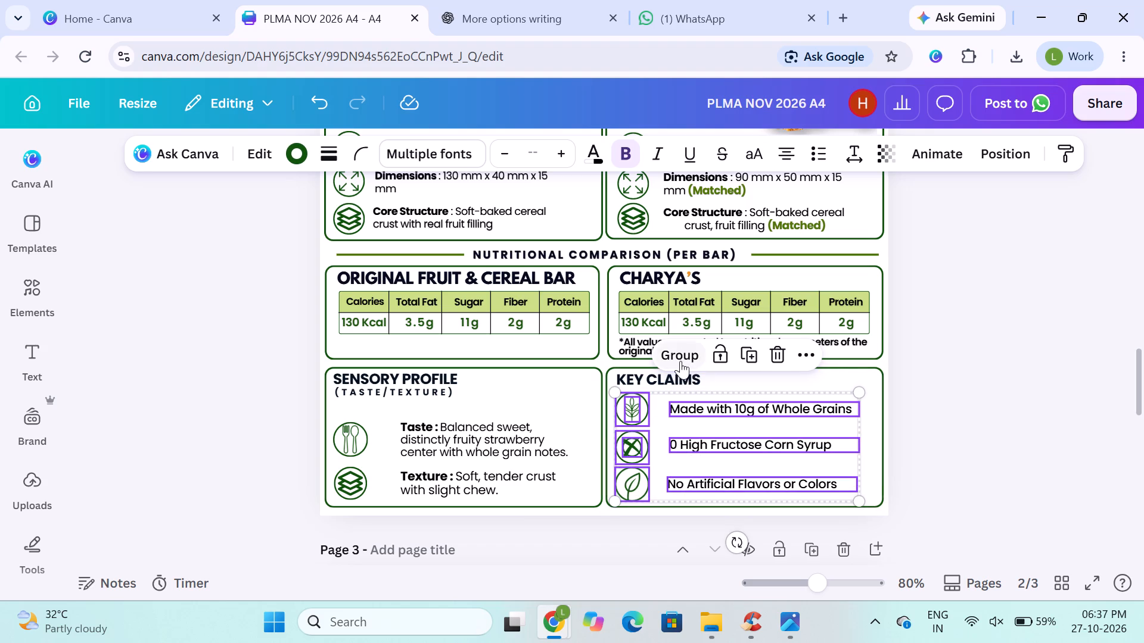
left_click(680, 361)
left_click(236, 485)
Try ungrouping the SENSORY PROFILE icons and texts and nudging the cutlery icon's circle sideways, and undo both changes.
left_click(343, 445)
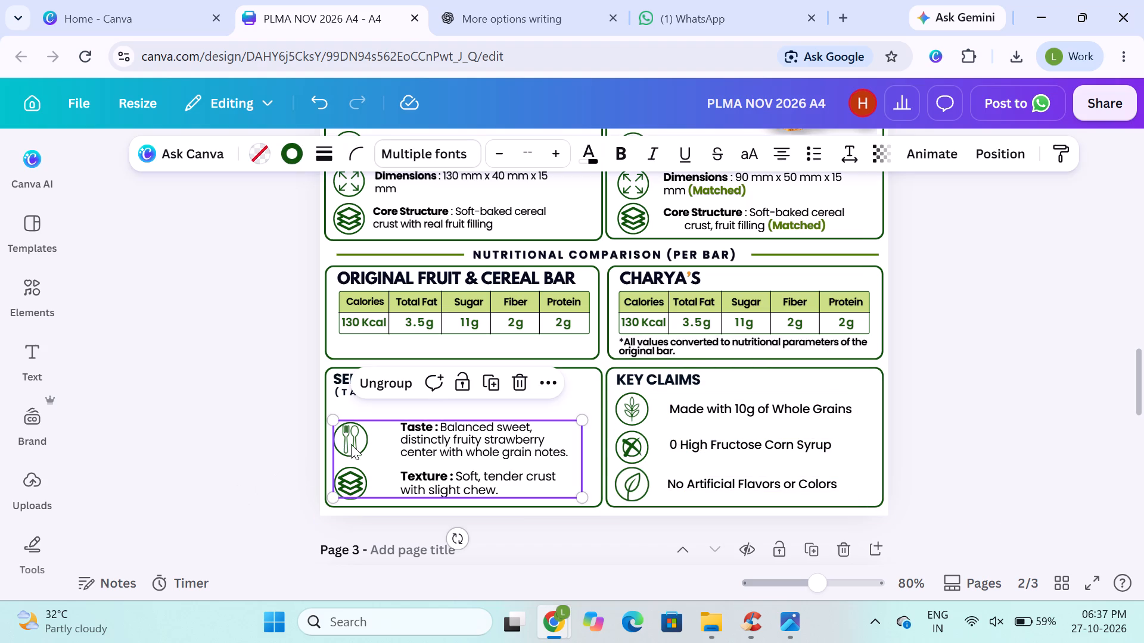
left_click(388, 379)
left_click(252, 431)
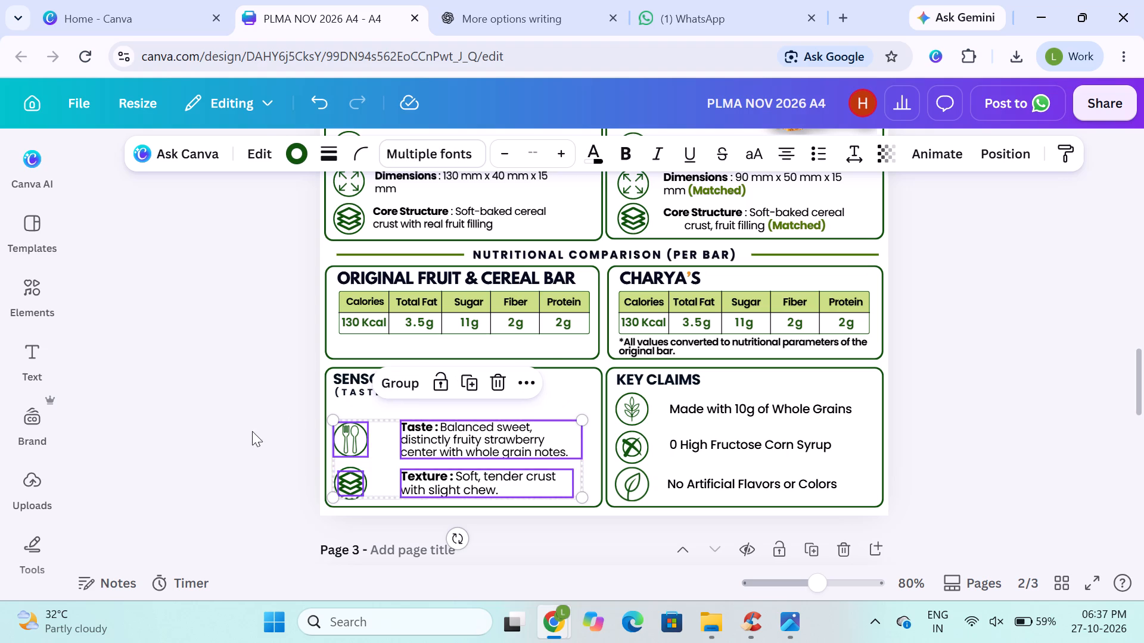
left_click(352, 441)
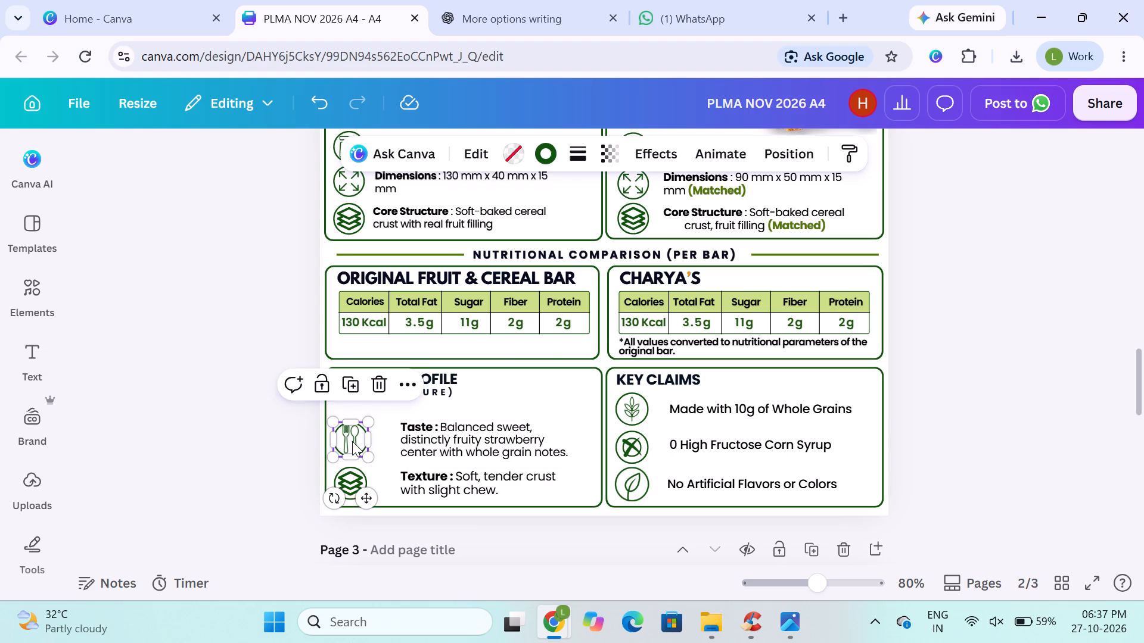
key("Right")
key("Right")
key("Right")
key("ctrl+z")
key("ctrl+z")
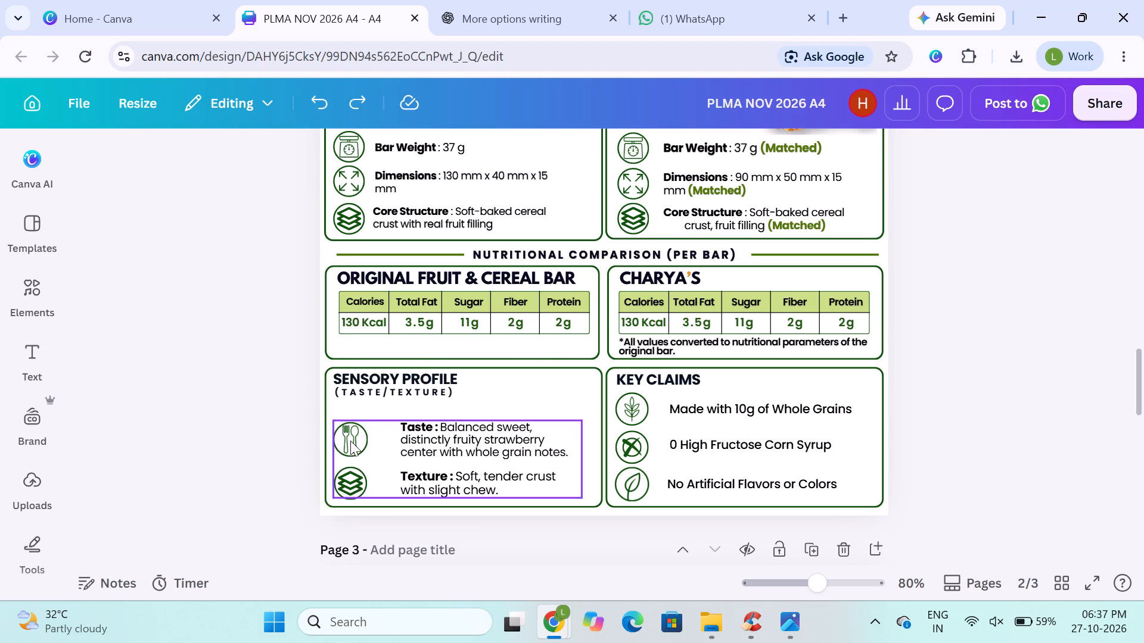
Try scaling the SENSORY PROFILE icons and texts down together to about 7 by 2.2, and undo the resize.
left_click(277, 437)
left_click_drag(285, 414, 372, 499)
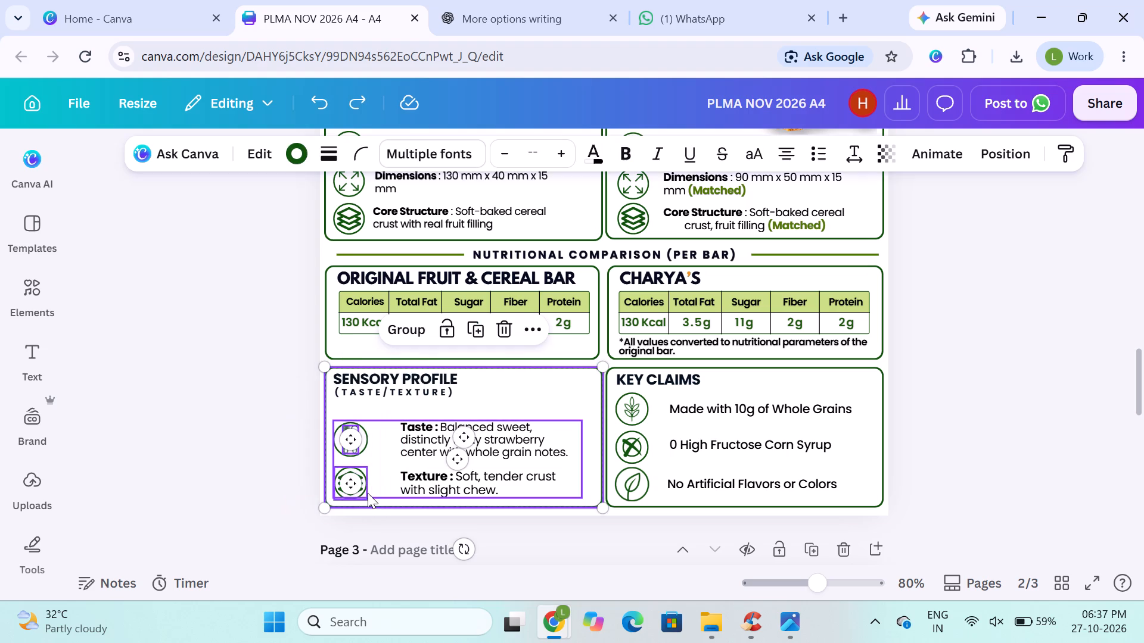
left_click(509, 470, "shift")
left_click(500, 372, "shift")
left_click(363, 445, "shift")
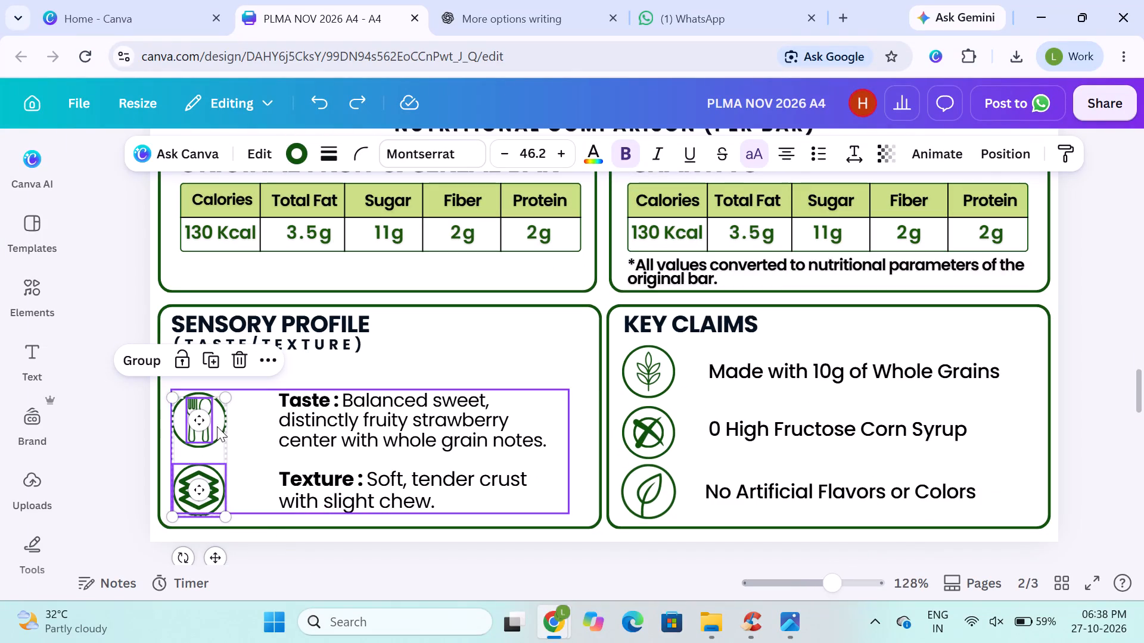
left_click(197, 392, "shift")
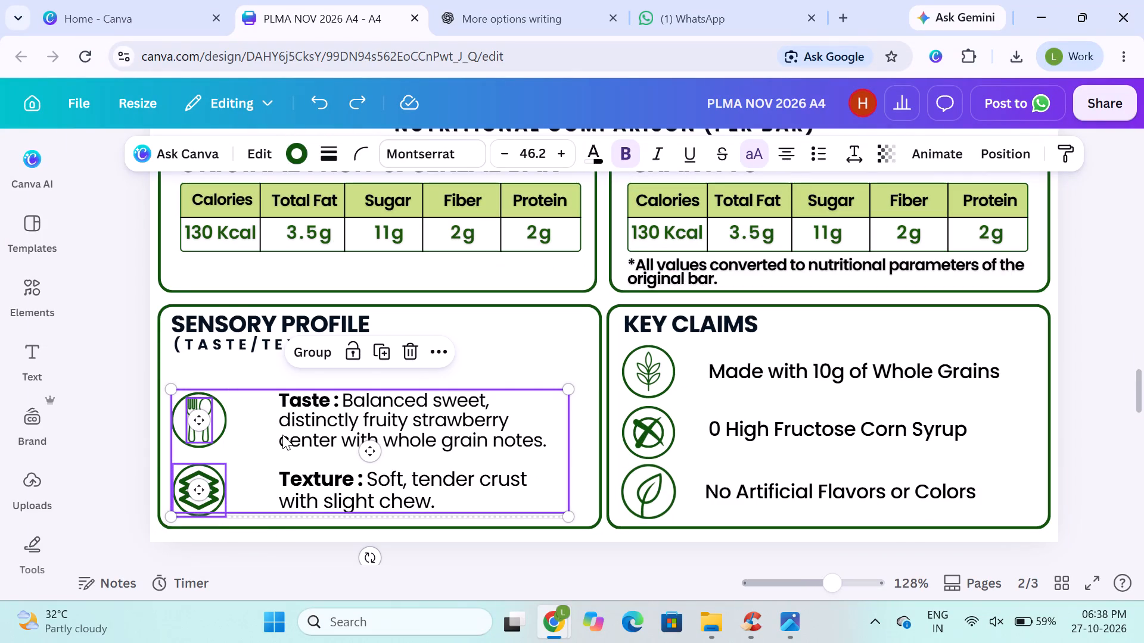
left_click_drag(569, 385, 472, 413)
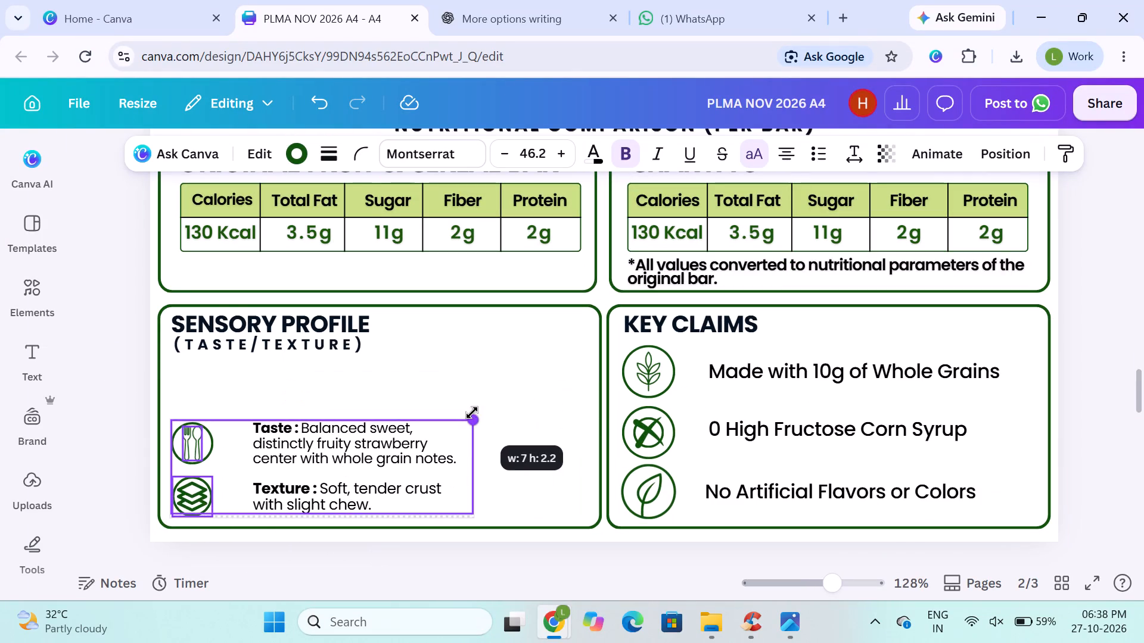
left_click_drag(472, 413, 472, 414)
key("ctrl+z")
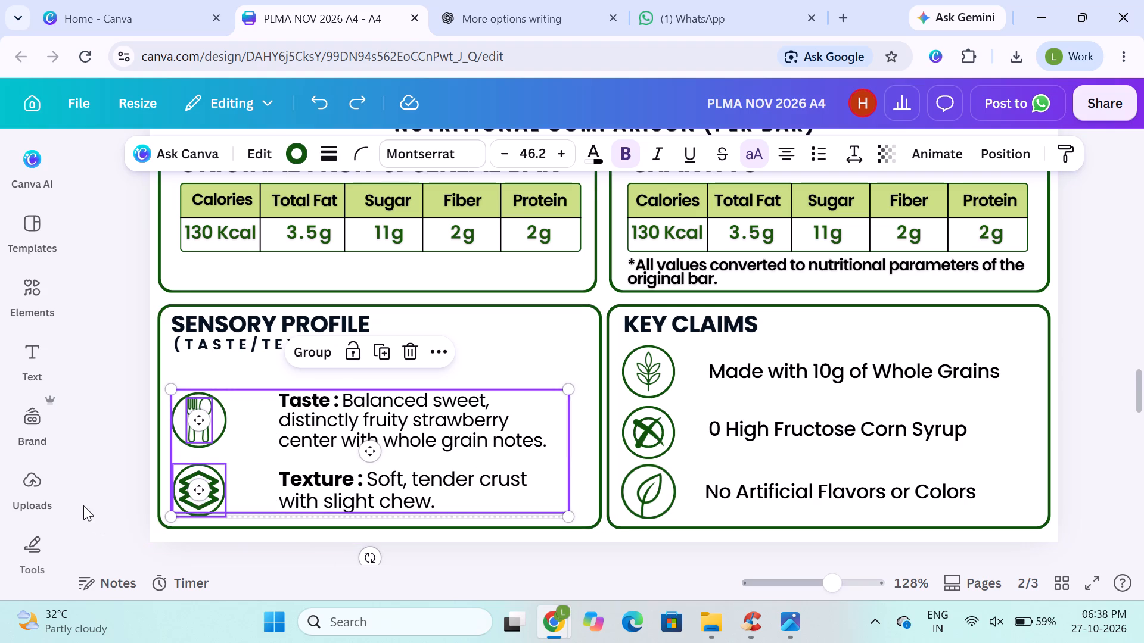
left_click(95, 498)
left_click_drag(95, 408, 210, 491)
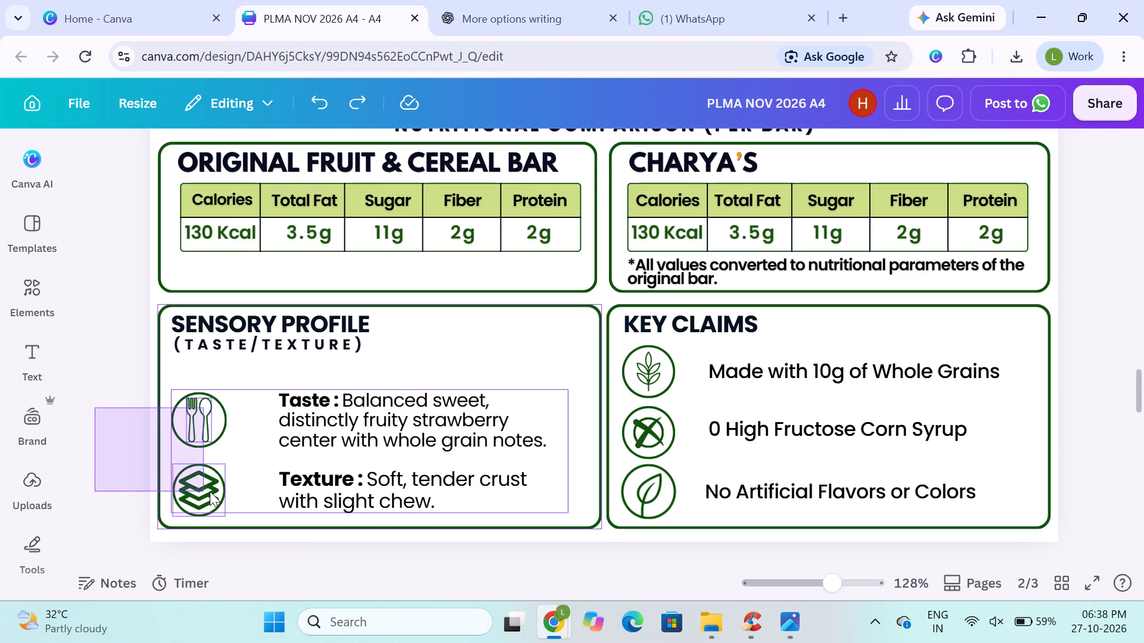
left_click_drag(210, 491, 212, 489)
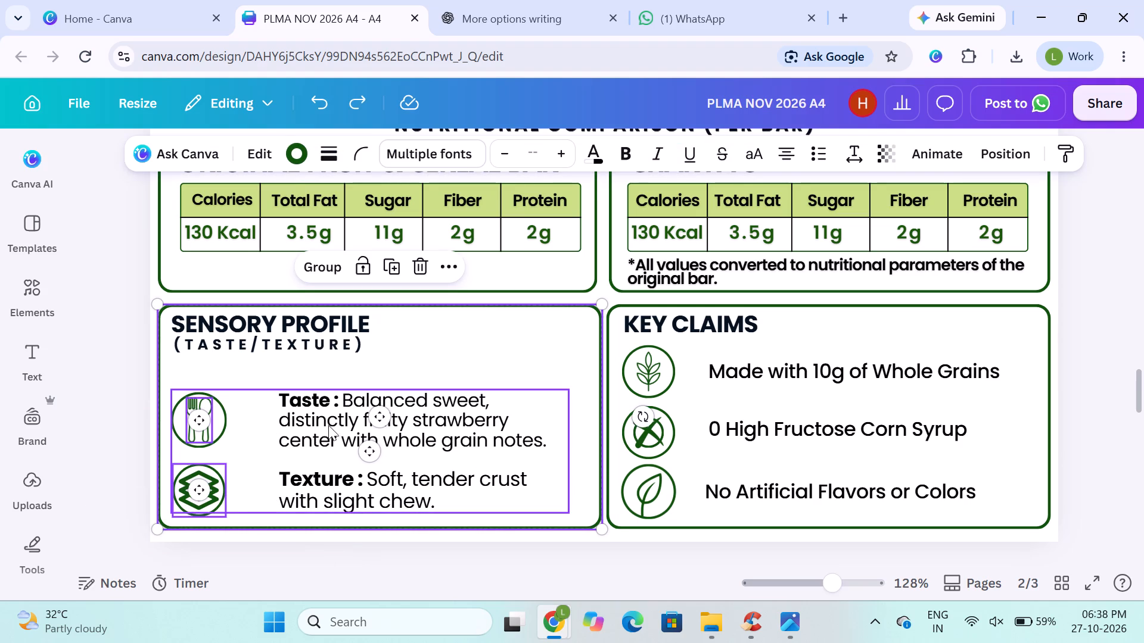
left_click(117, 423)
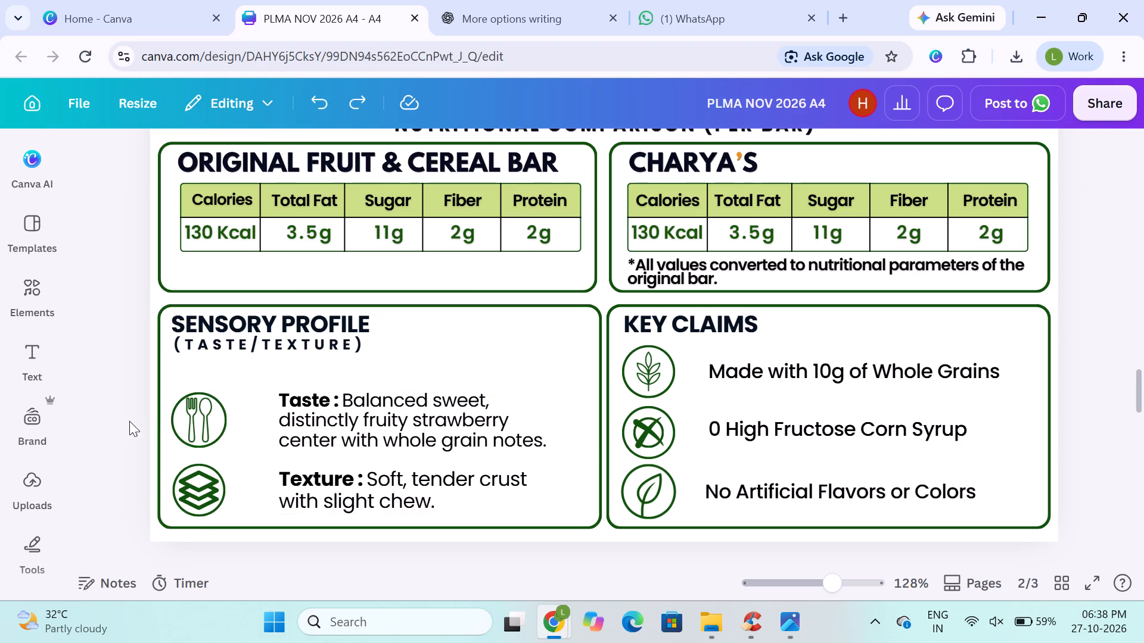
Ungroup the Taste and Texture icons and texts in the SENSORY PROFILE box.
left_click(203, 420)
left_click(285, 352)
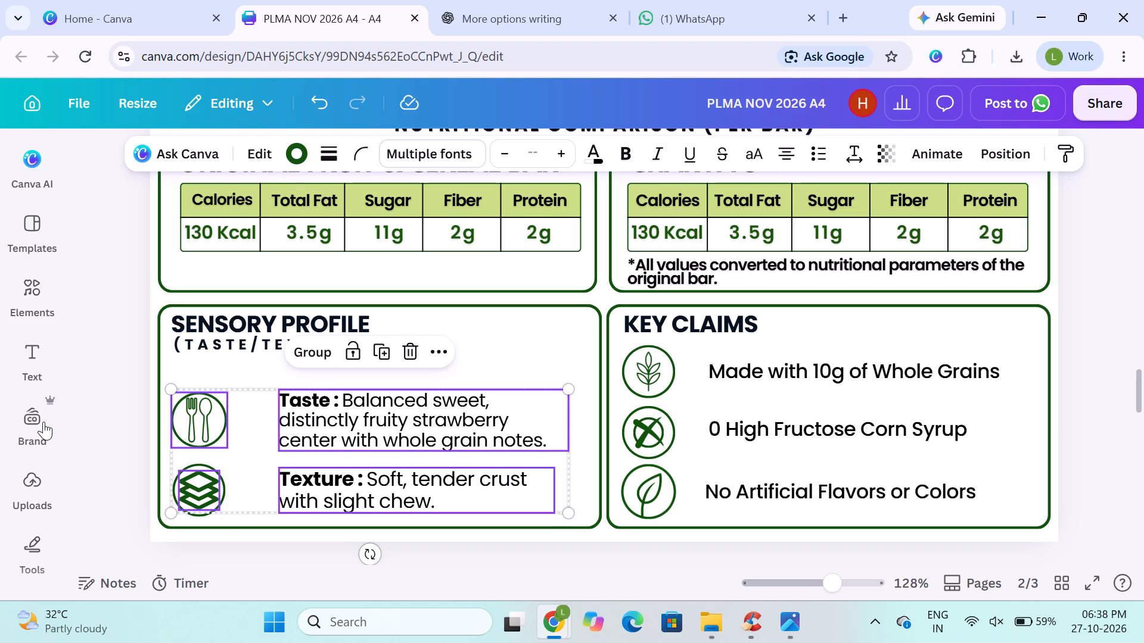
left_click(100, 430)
Send the circle around the cutlery icon in the SENSORY PROFILE box behind the icon, to the back.
left_click(207, 416)
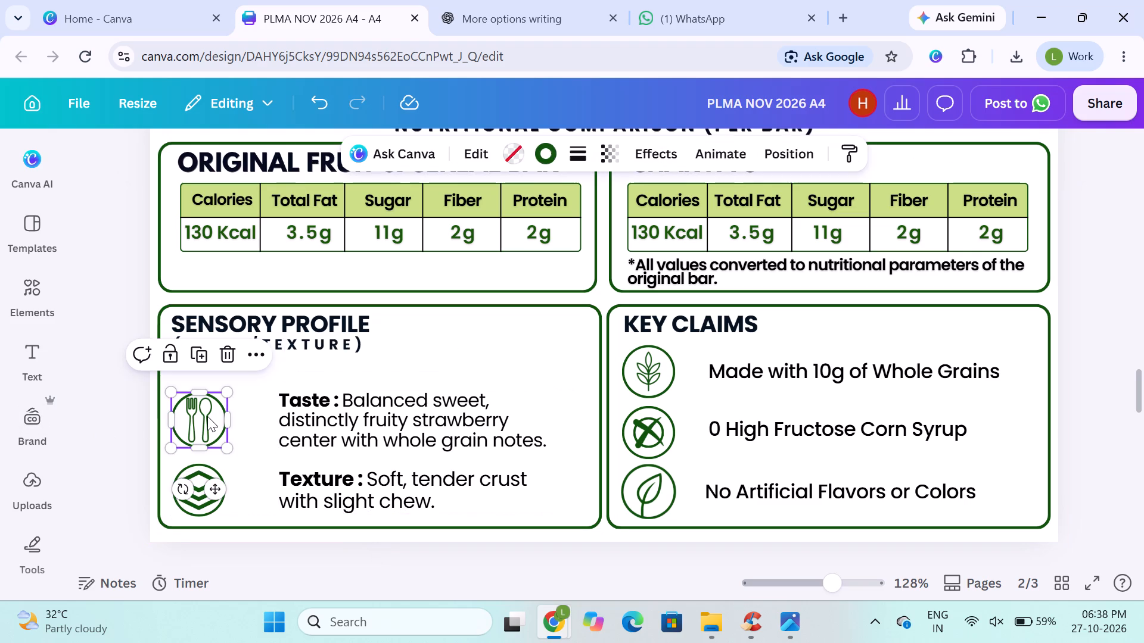
left_click(798, 157)
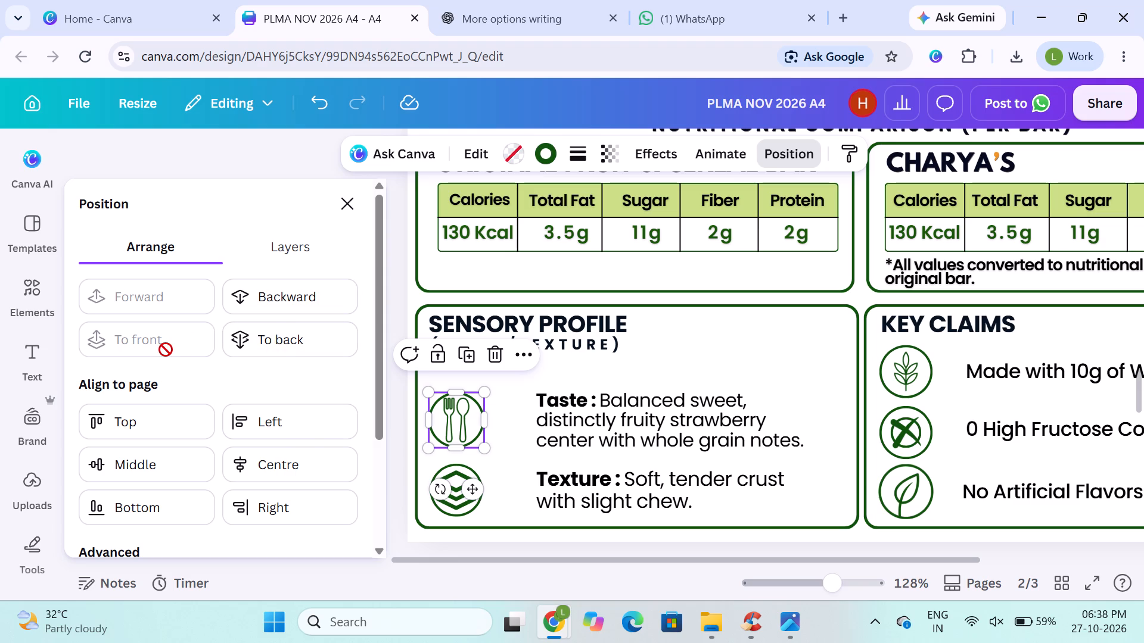
left_click(292, 338)
left_click(453, 414)
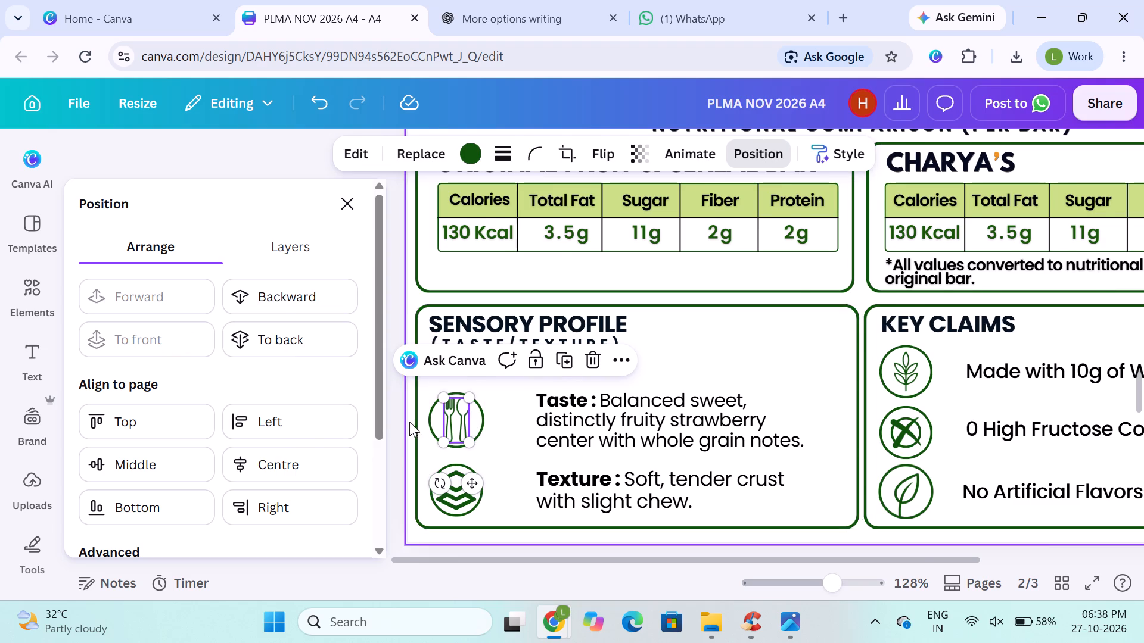
Group the cutlery and layers icons with their circles in the SENSORY PROFILE box, leaving the box frame out.
scroll(409, 437, "right", 1)
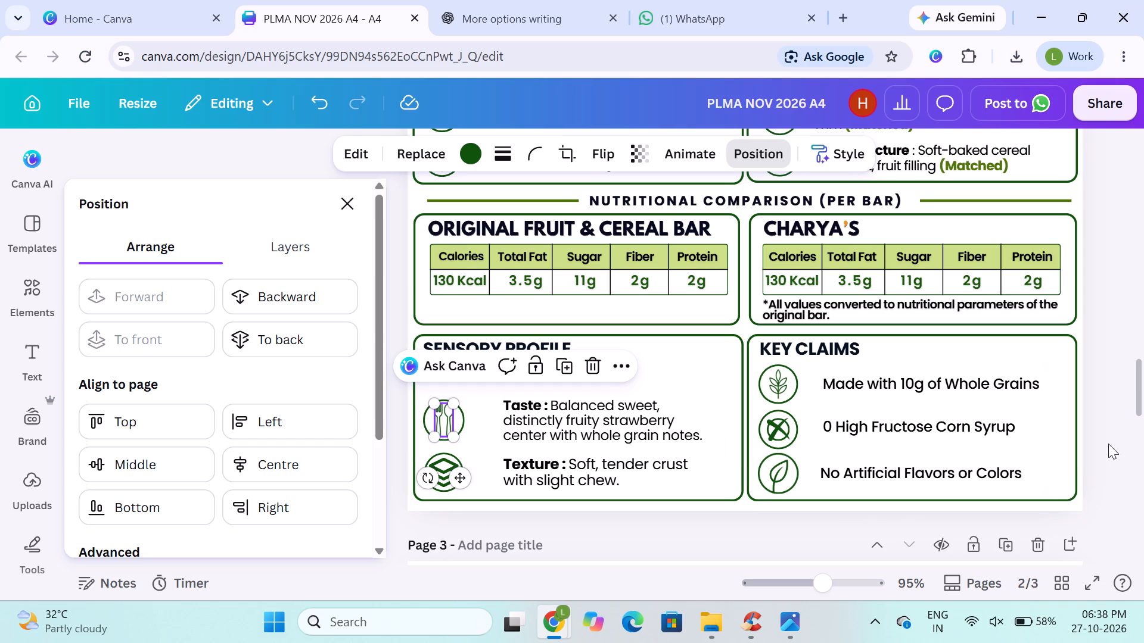
left_click(1108, 444)
left_click(229, 426)
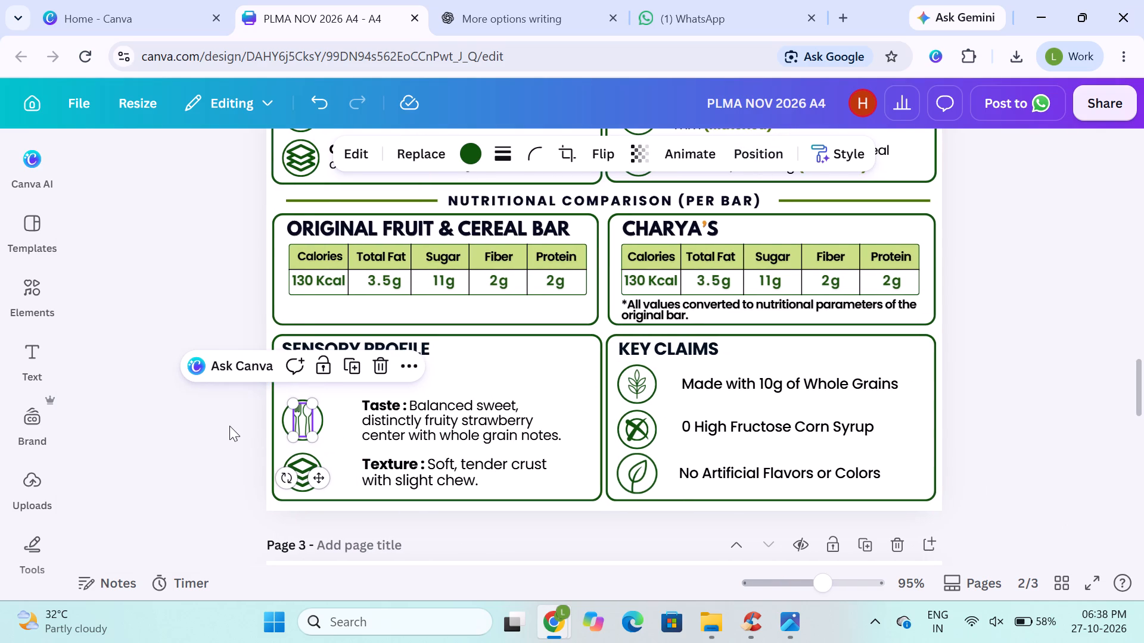
left_click_drag(229, 411, 317, 480)
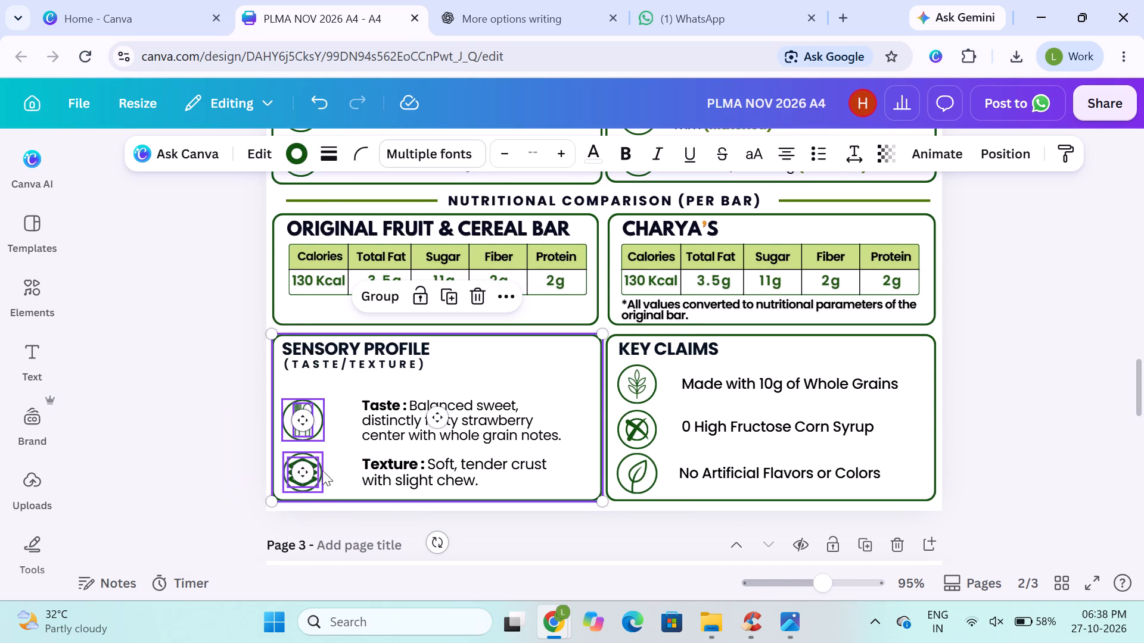
left_click(350, 452, "shift")
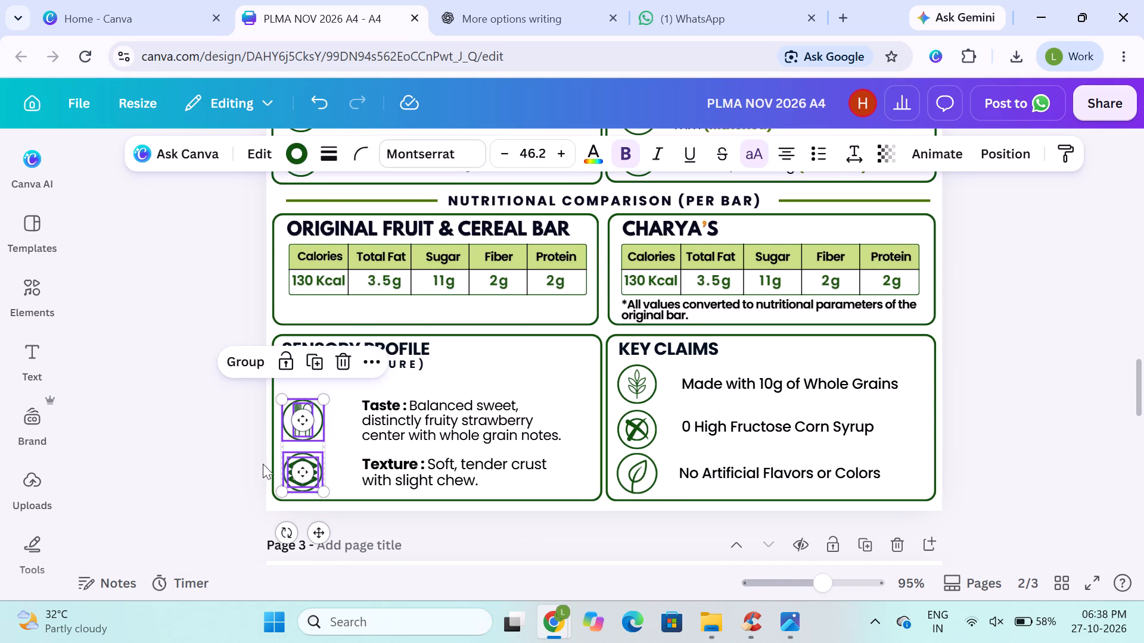
left_click(248, 357)
left_click(171, 443)
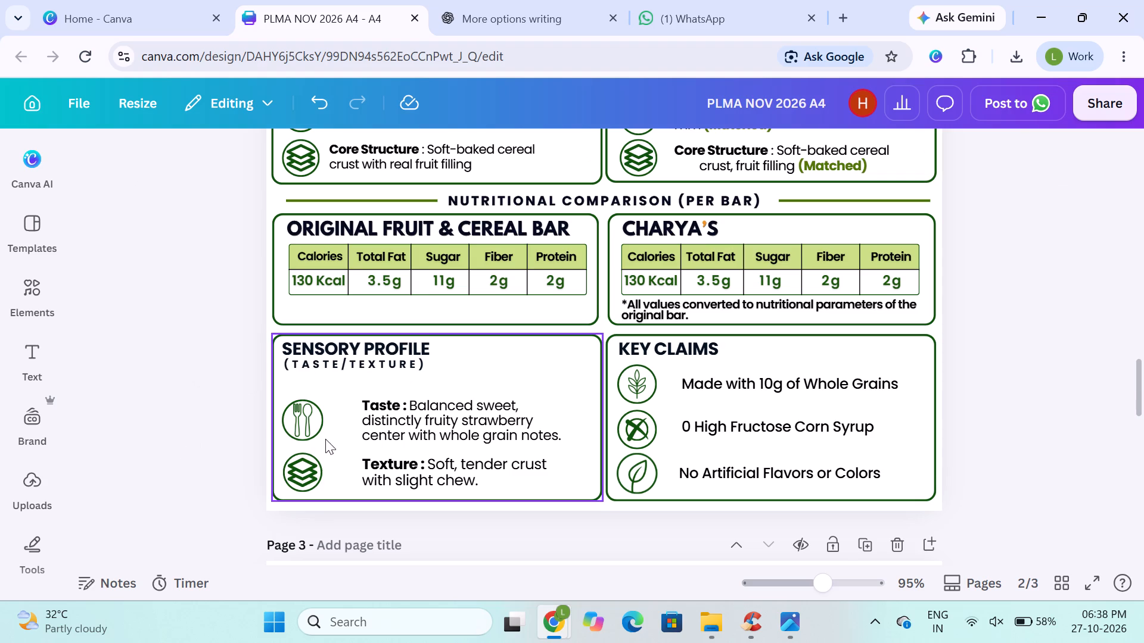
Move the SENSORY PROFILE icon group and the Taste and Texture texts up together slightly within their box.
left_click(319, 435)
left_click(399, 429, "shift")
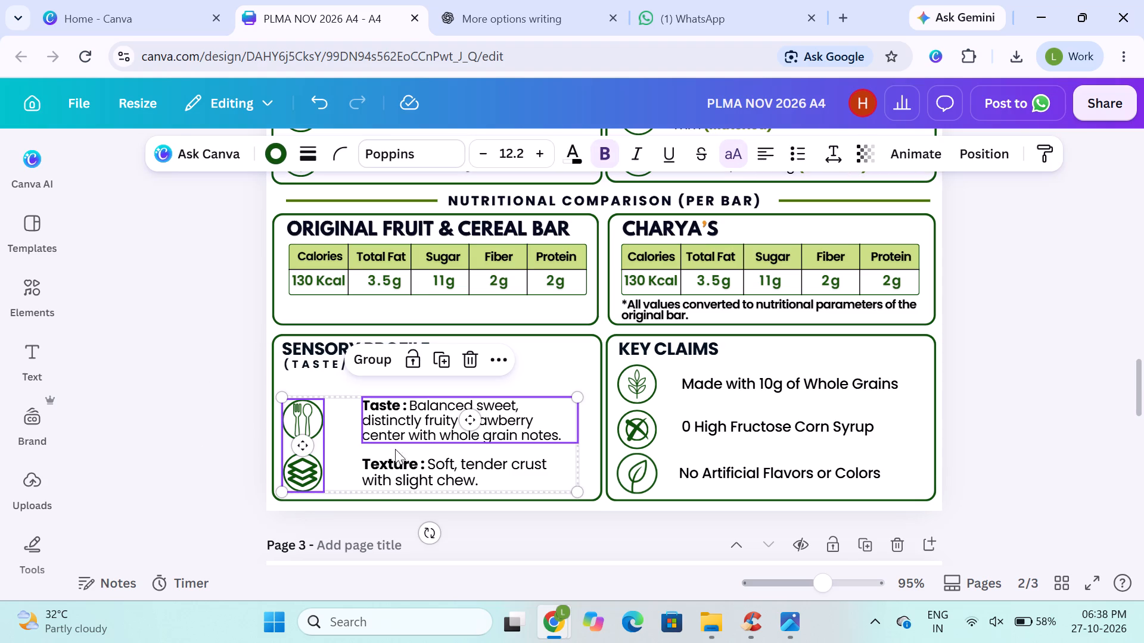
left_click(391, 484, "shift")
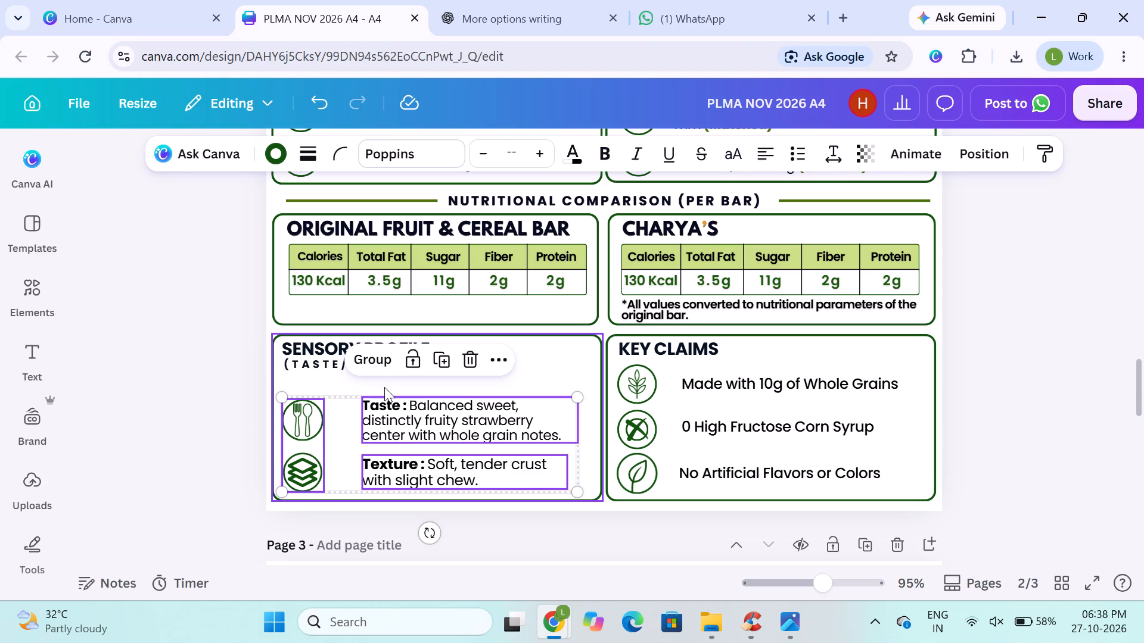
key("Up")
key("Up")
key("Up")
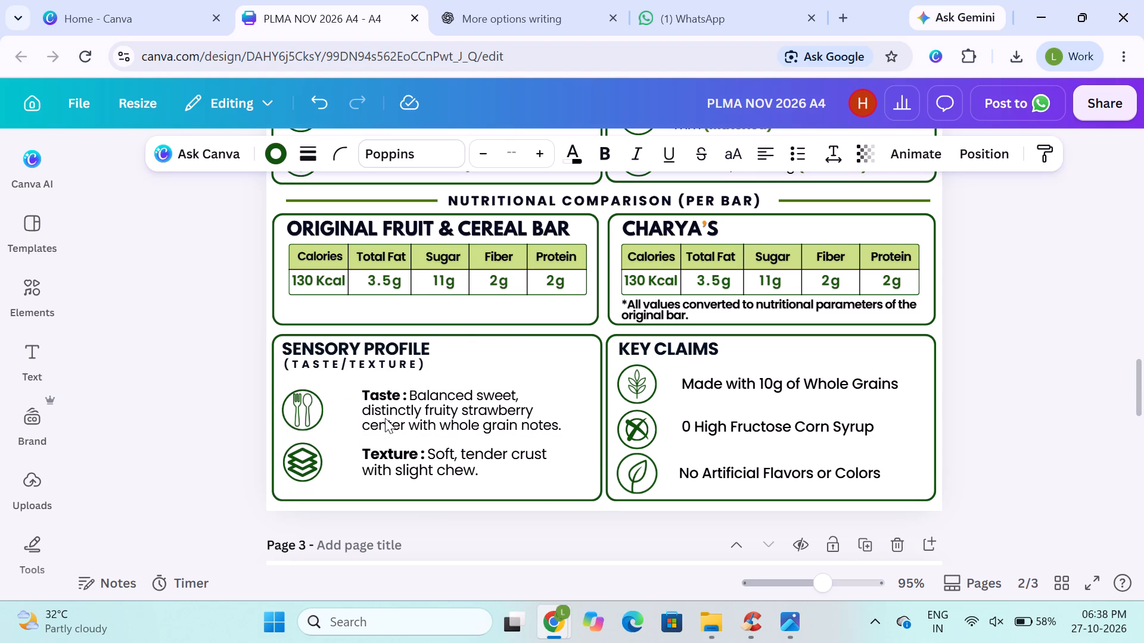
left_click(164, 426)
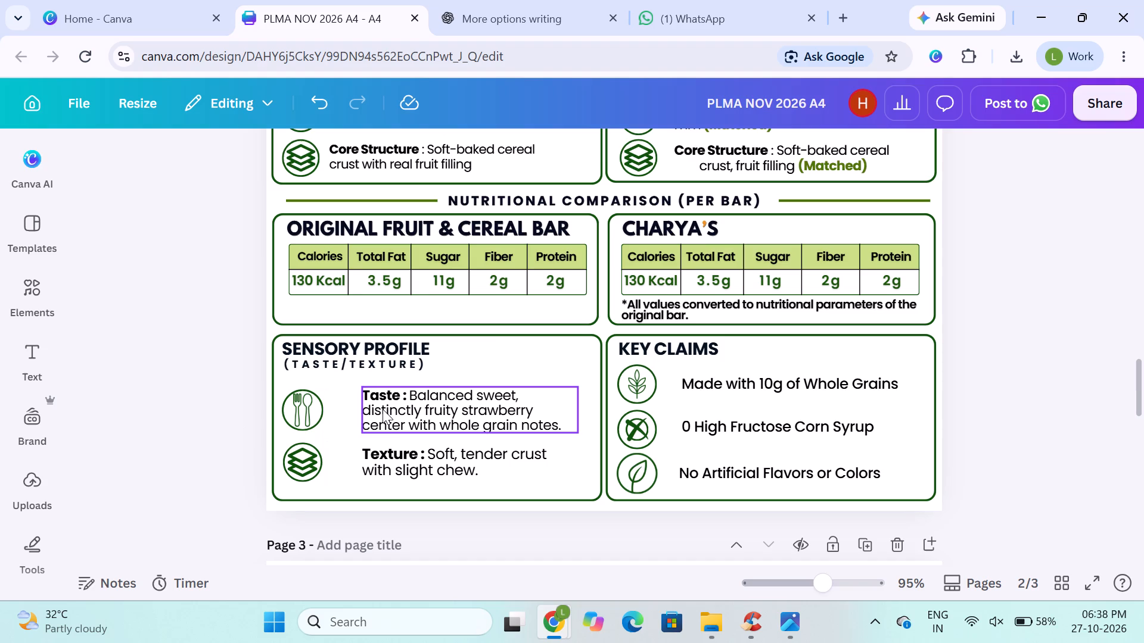
Move the Taste and Texture texts together horizontally, closer to their icons.
left_click(383, 409)
left_click(387, 458, "shift")
key("Left")
key("Left")
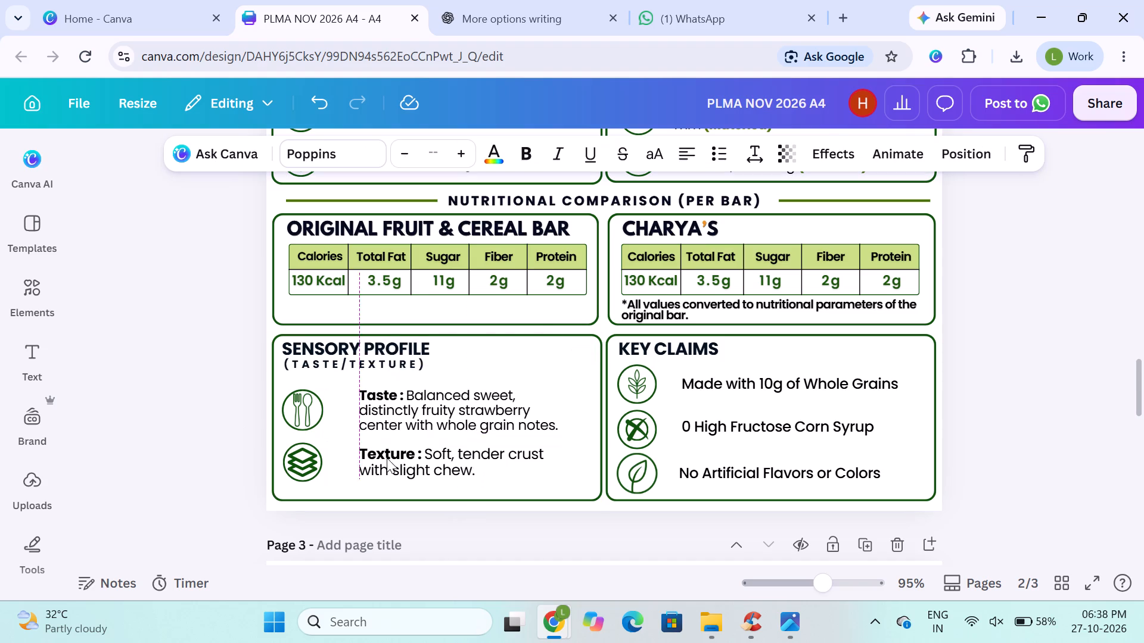
key("Left")
key("Left")
key("Left")
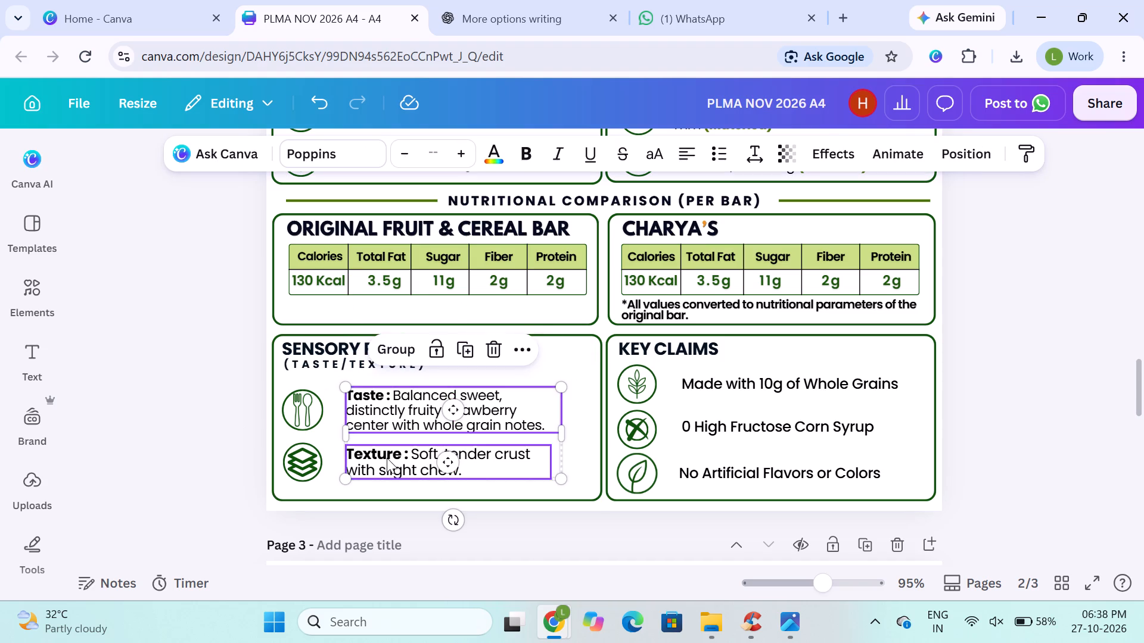
key("Right")
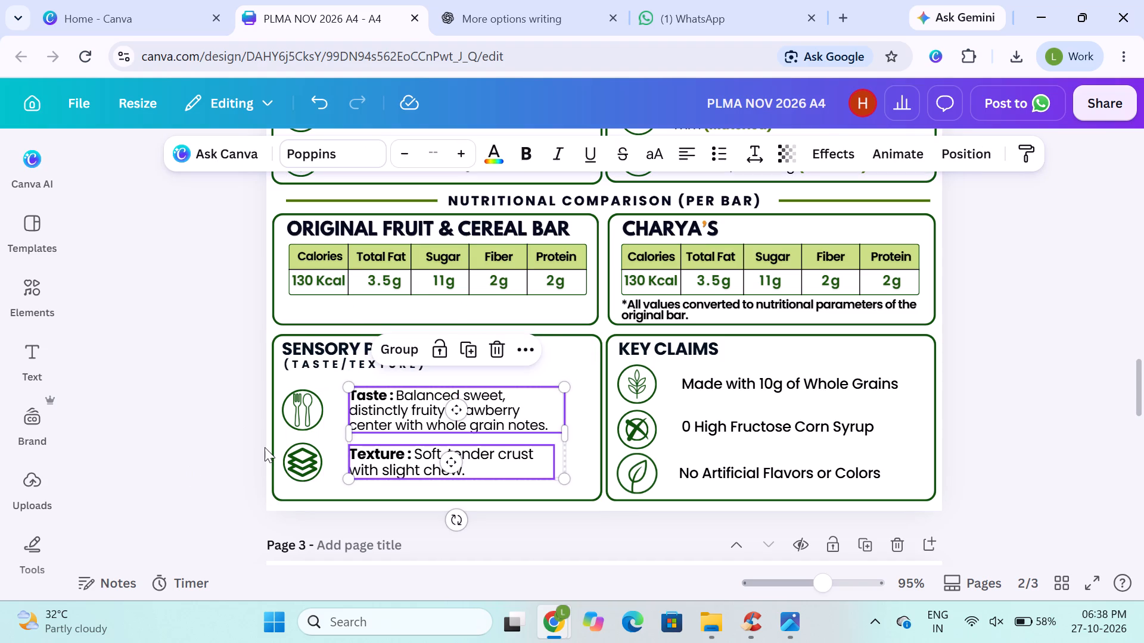
key("Left")
key("Left")
key("Right")
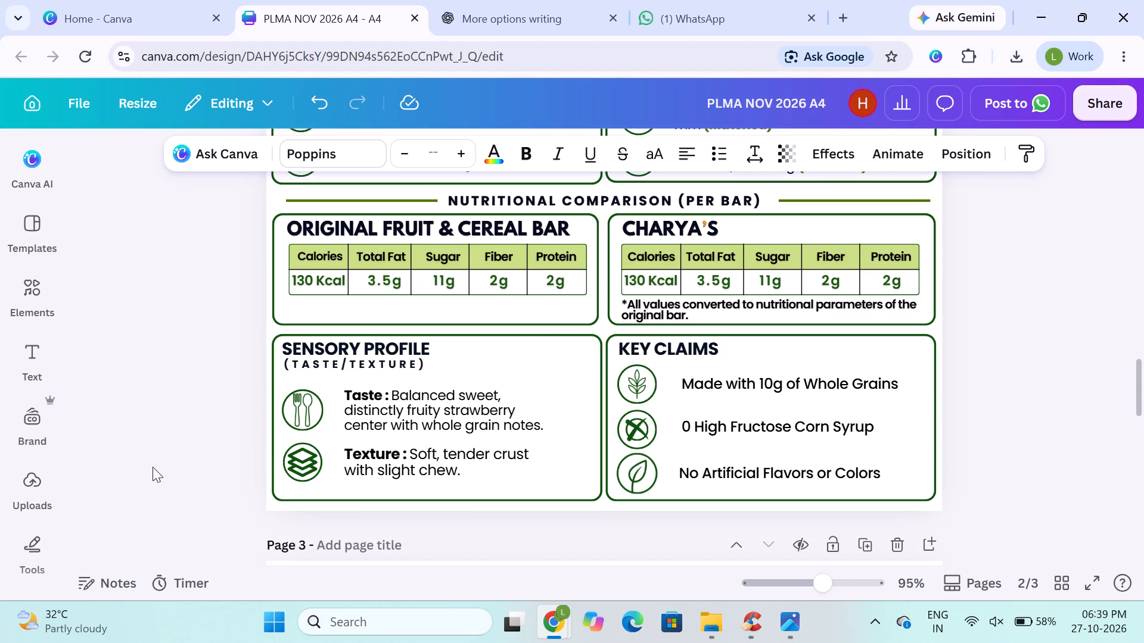
left_click(170, 452)
Widen the Taste and Texture text boxes toward the right border of the SENSORY PROFILE box.
left_click(306, 405)
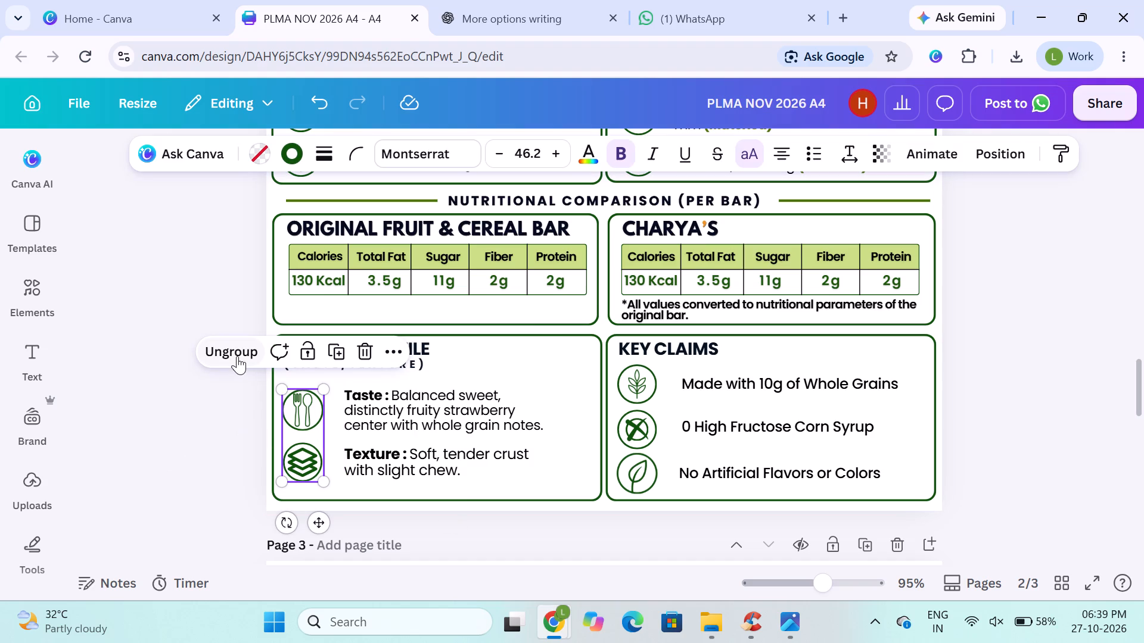
left_click(167, 429)
left_click(407, 395)
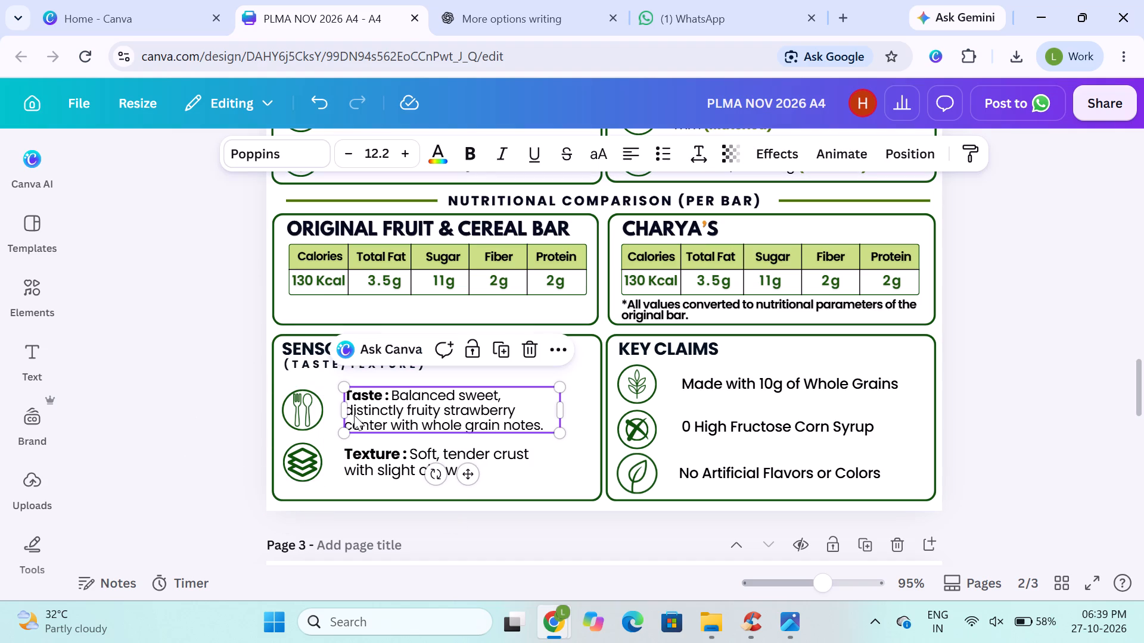
left_click(210, 422)
left_click(393, 413)
left_click_drag(564, 408, 588, 411)
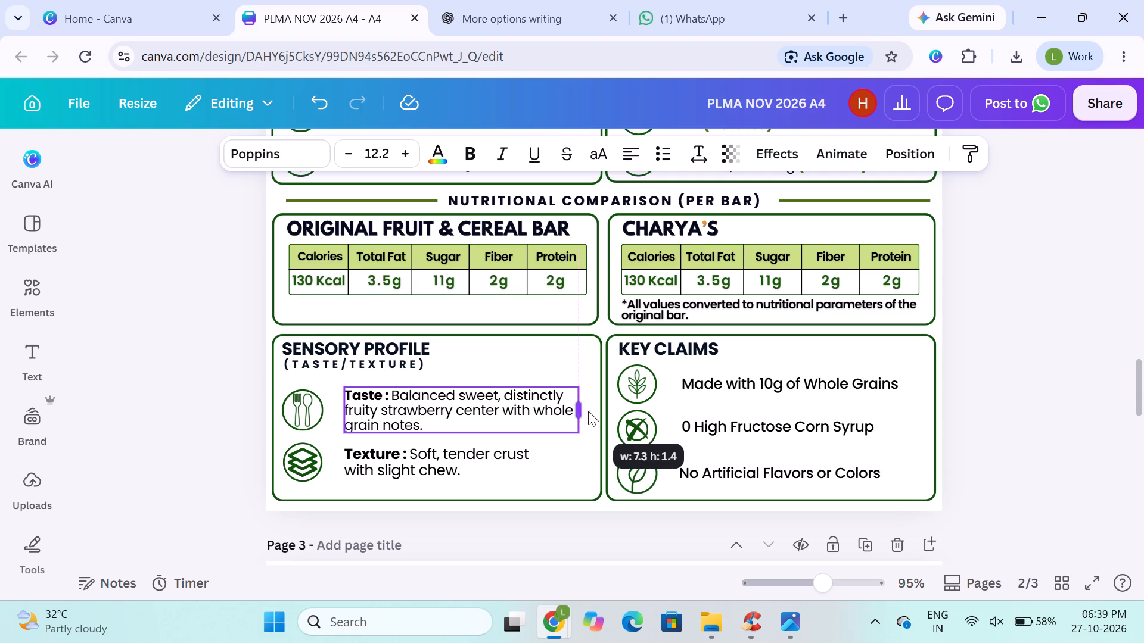
left_click_drag(588, 411, 591, 411)
left_click(443, 463)
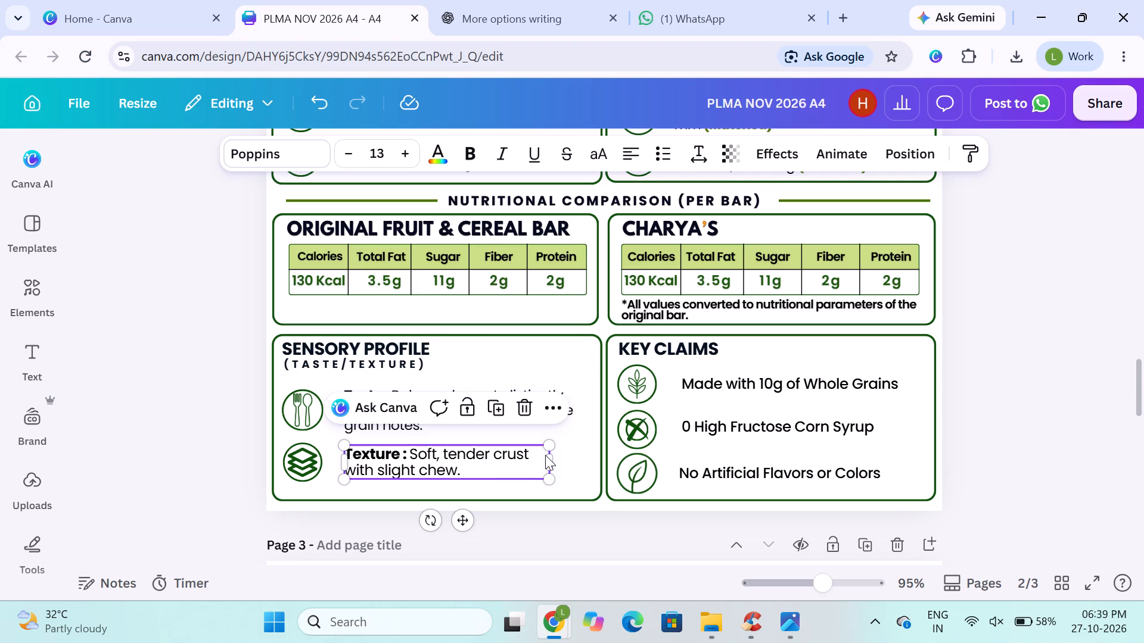
left_click_drag(553, 458, 577, 458)
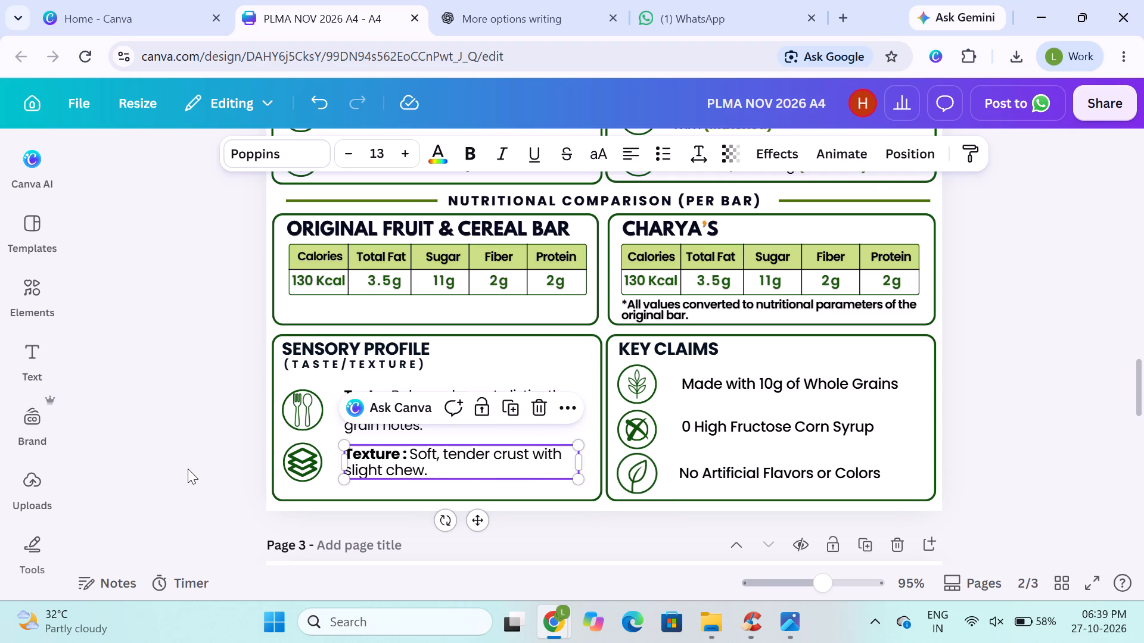
left_click(185, 469)
Group the Taste and Texture texts with the SENSORY PROFILE icon group.
left_click(428, 429)
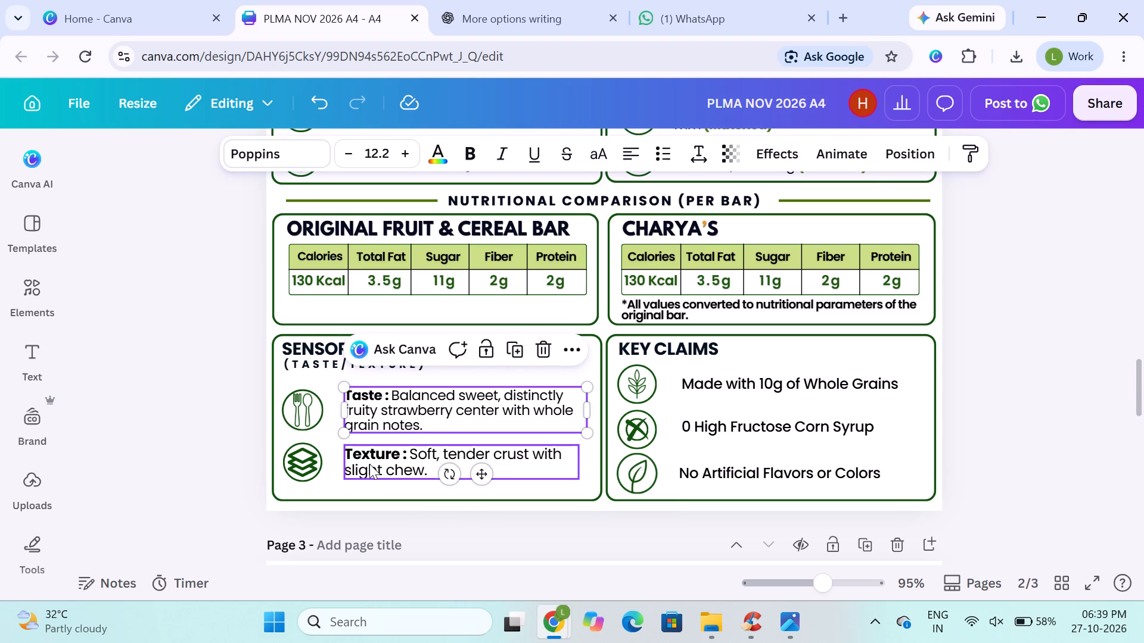
left_click(369, 464, "shift")
left_click(295, 414, "shift")
left_click(370, 354)
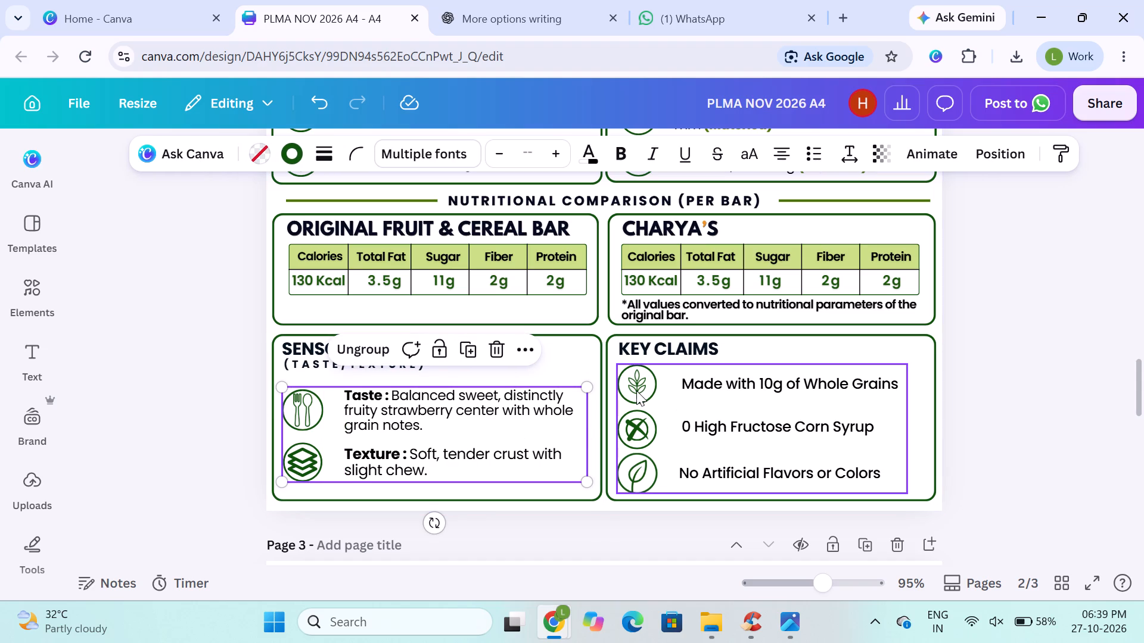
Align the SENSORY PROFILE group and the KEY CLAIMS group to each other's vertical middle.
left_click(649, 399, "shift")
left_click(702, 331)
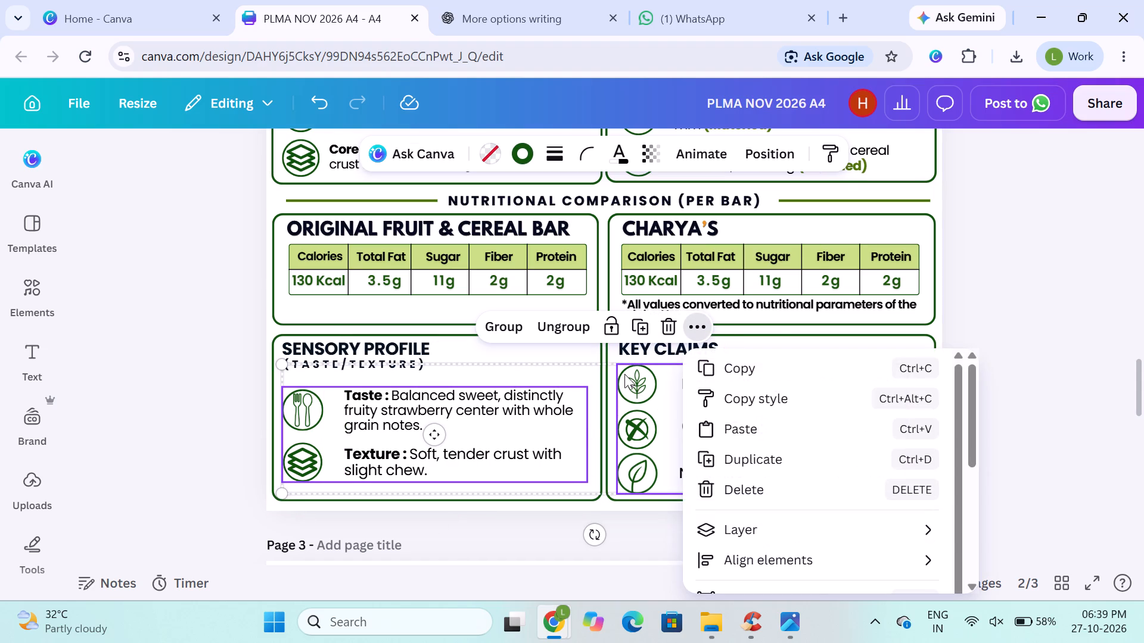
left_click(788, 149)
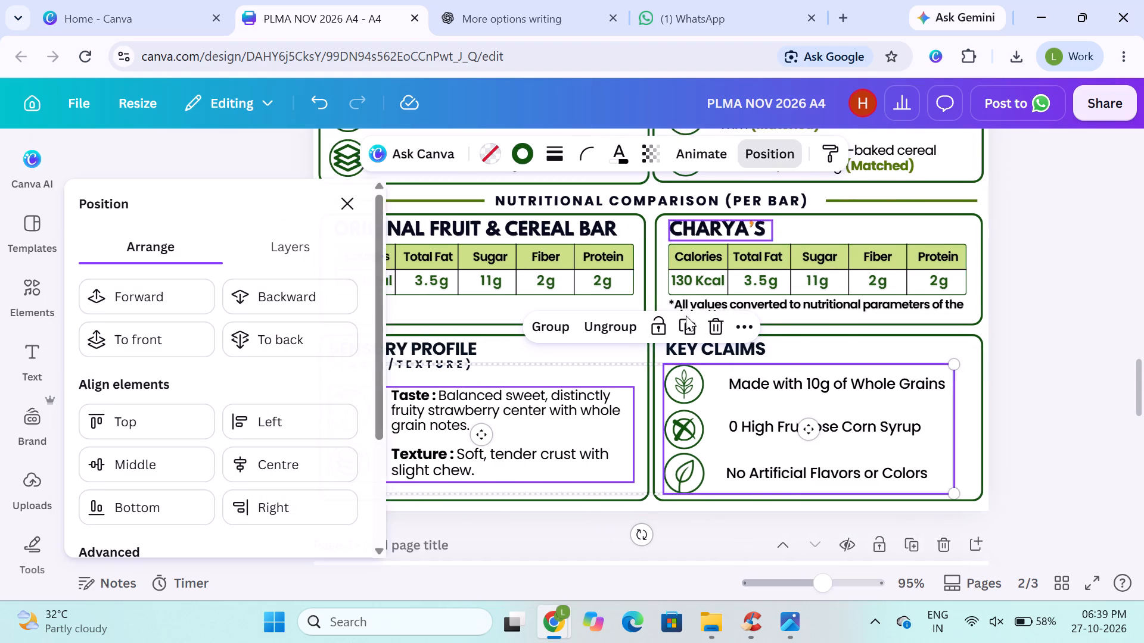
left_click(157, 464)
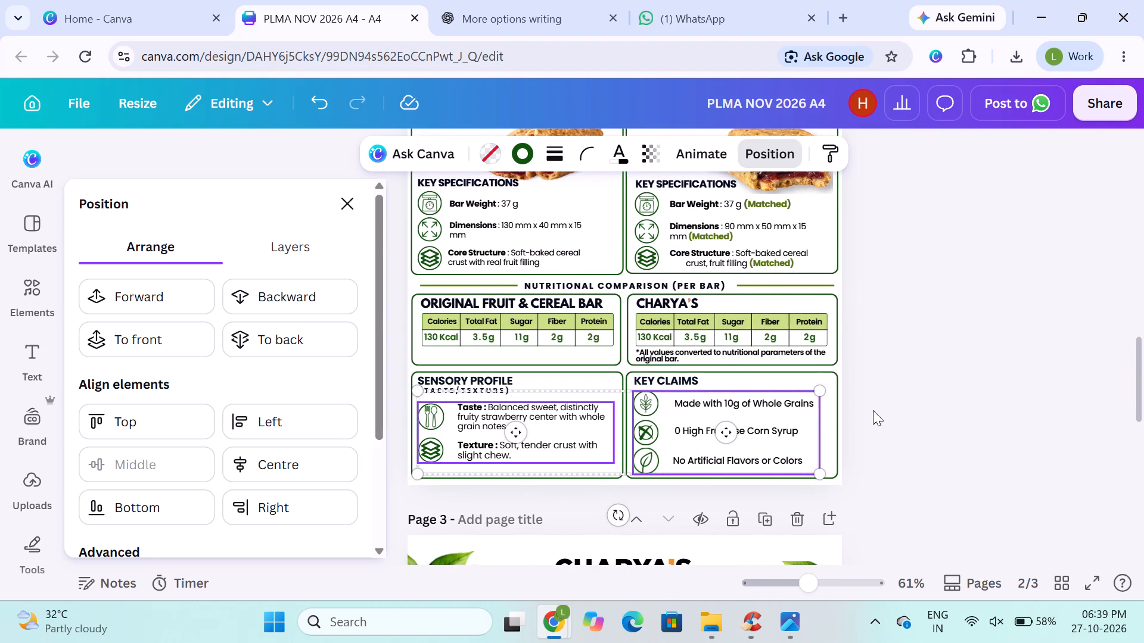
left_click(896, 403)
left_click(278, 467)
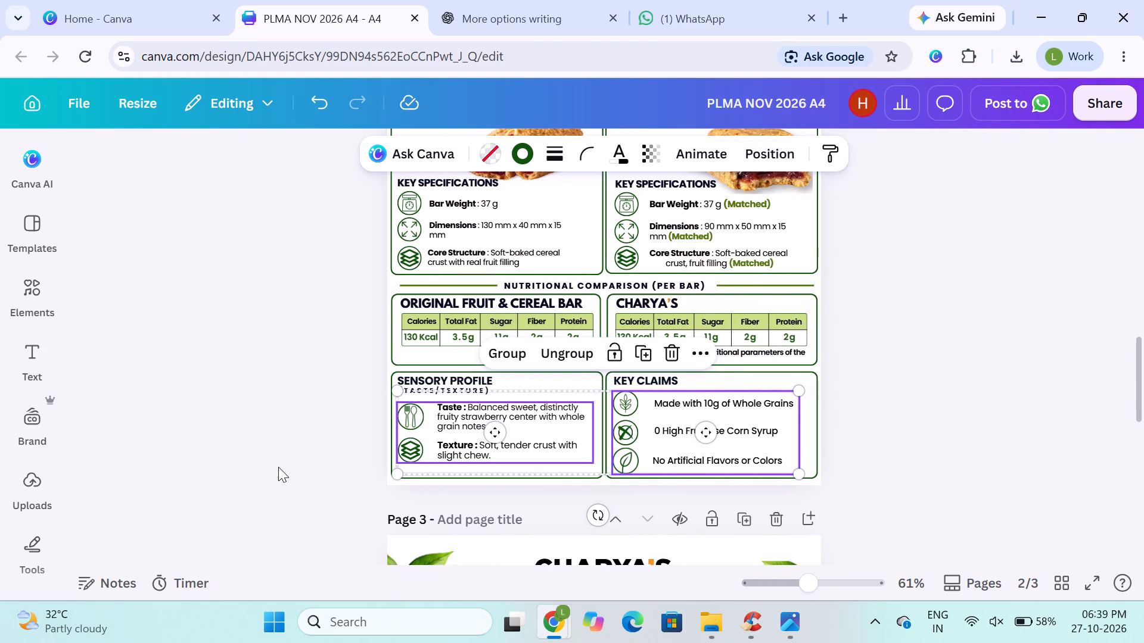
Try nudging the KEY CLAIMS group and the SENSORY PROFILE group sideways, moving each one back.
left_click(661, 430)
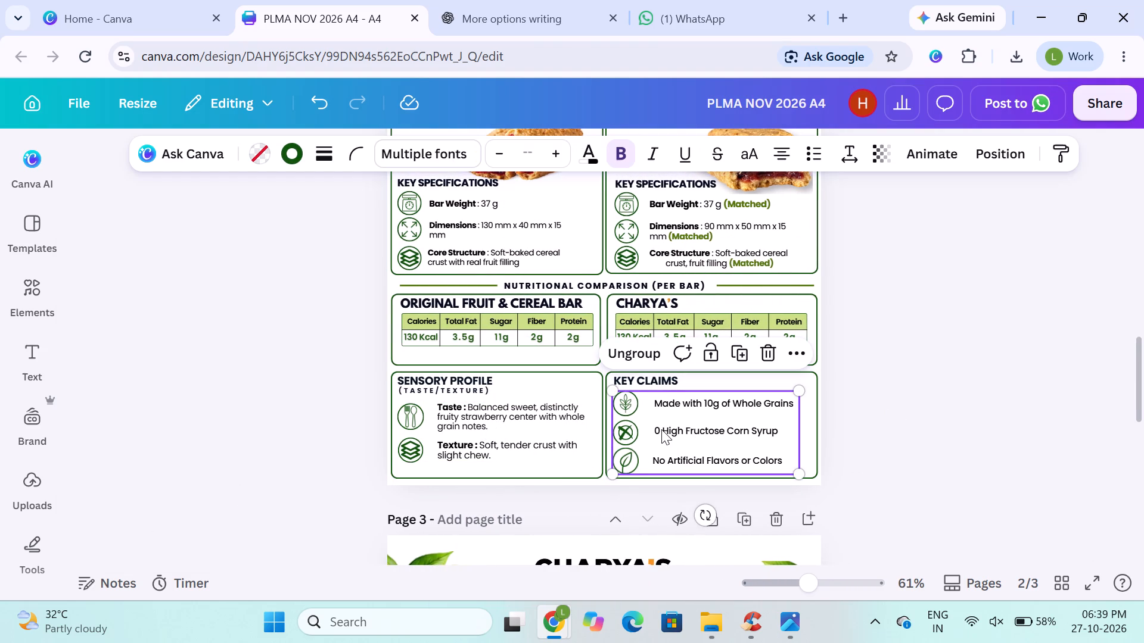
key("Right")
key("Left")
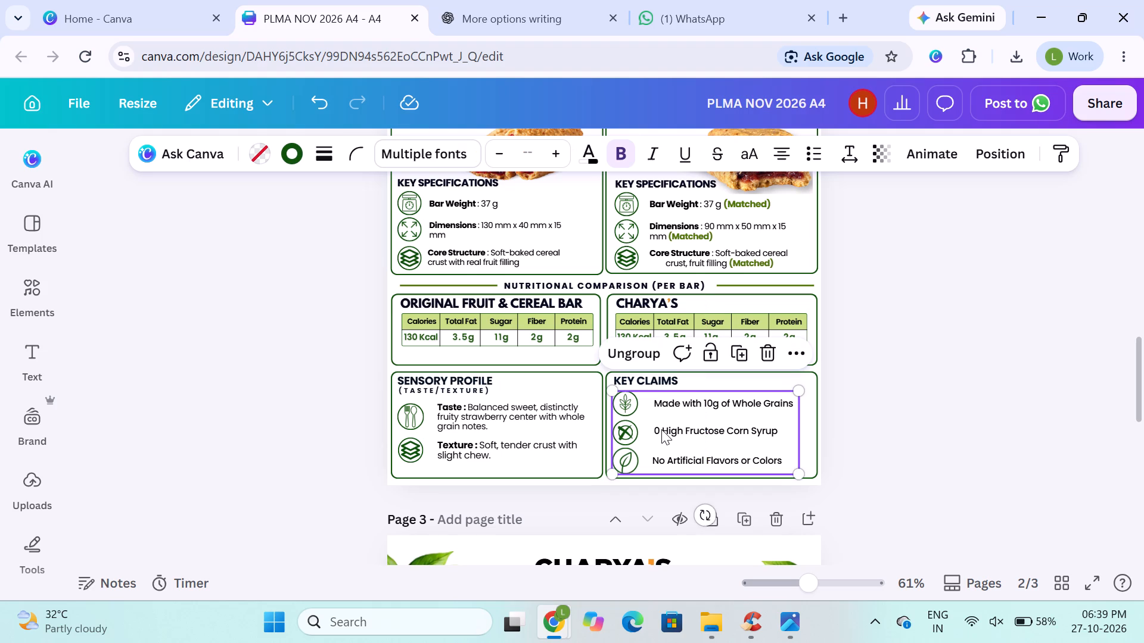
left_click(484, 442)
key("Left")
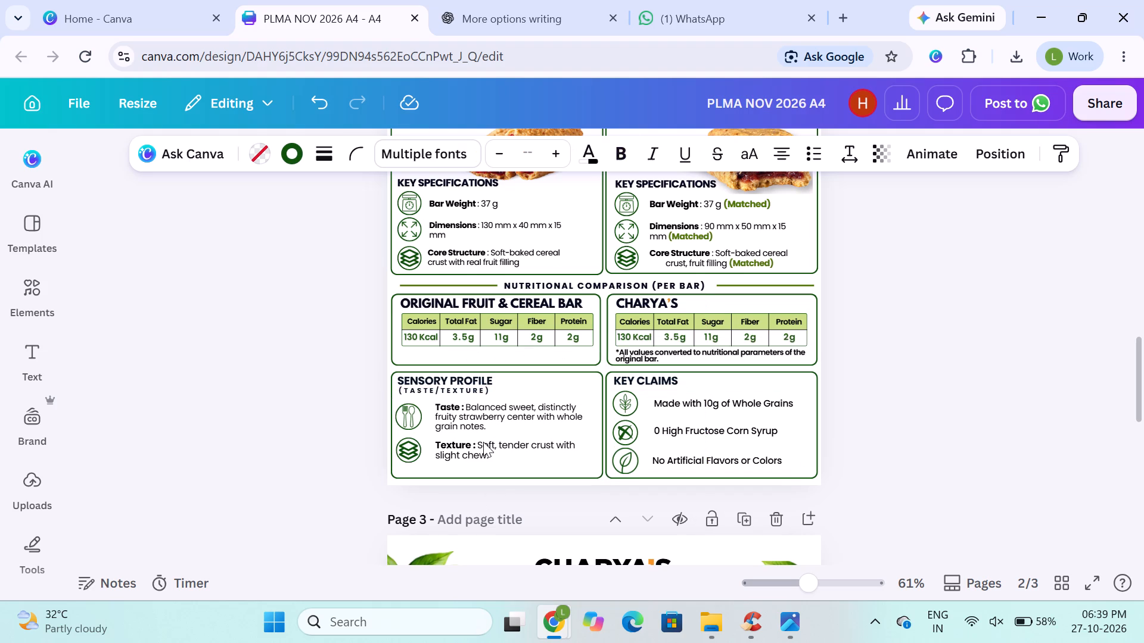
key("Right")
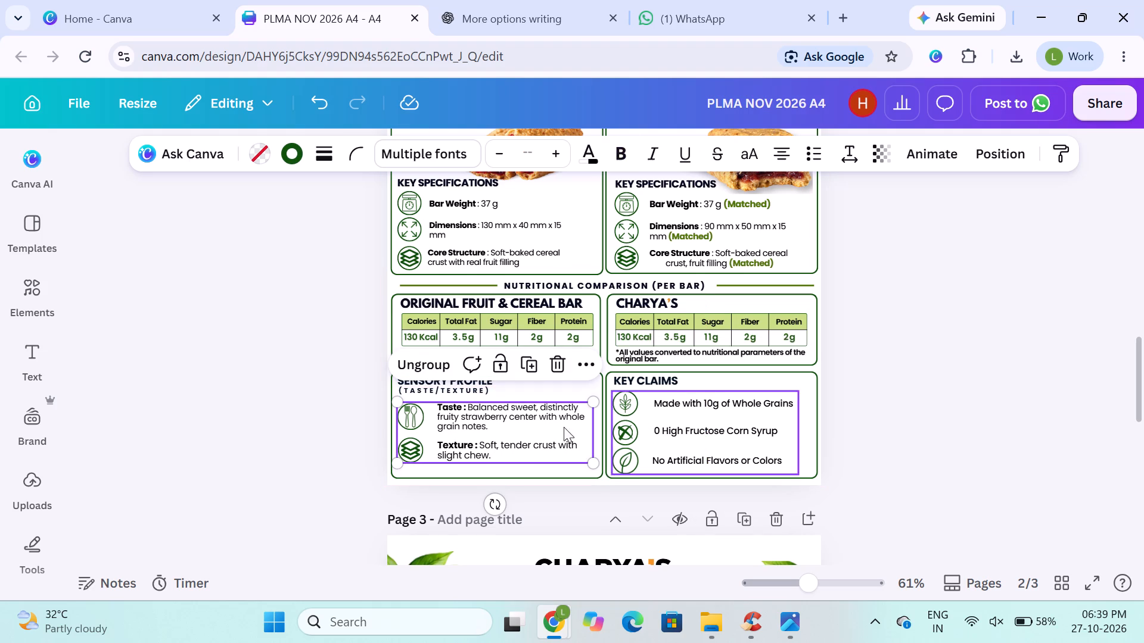
Align the SENSORY PROFILE icon-and-text group to the vertical middle of its box frame.
left_click(562, 386, "shift")
left_click(991, 162)
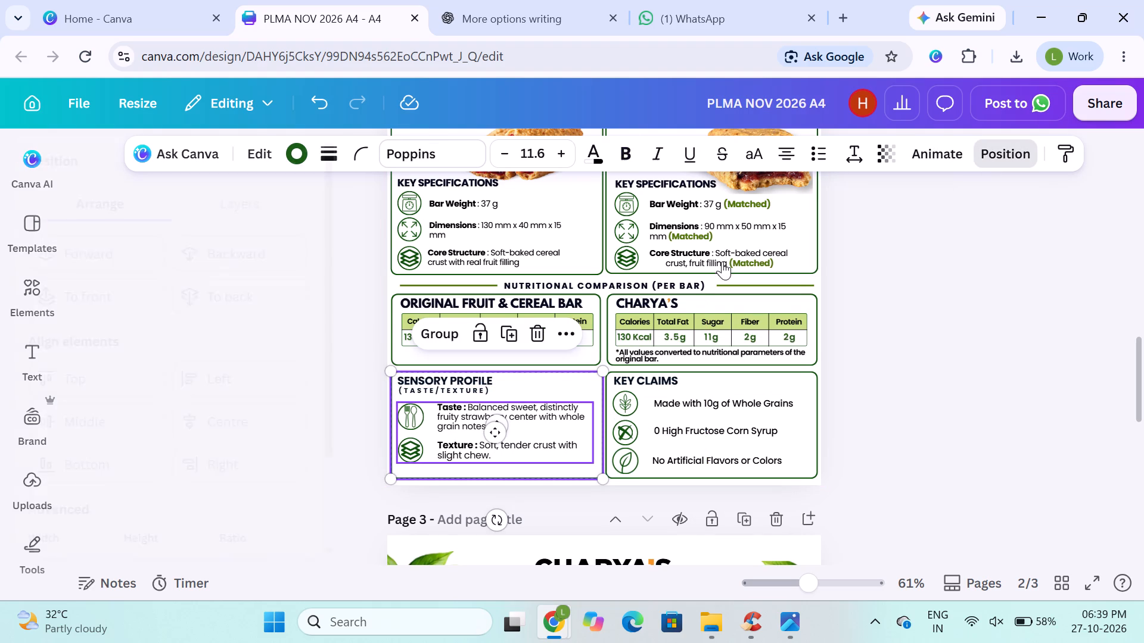
left_click(153, 467)
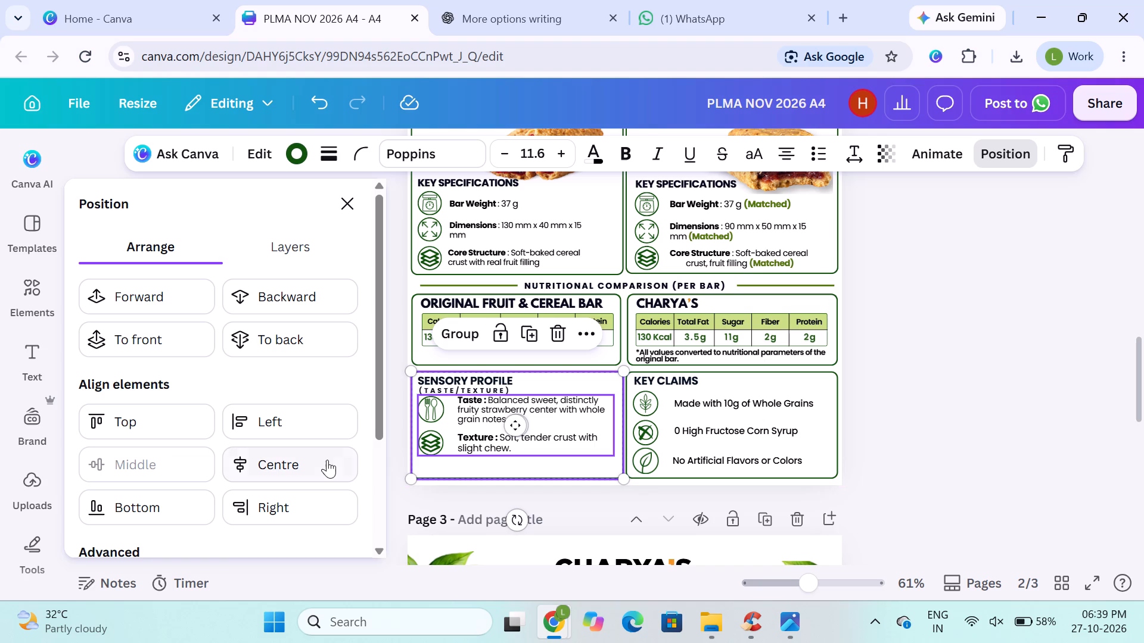
Undo the vertical middle alignment and centre the SENSORY PROFILE icon-and-text group horizontally within its box frame.
key("ctrl+z")
left_click(282, 477)
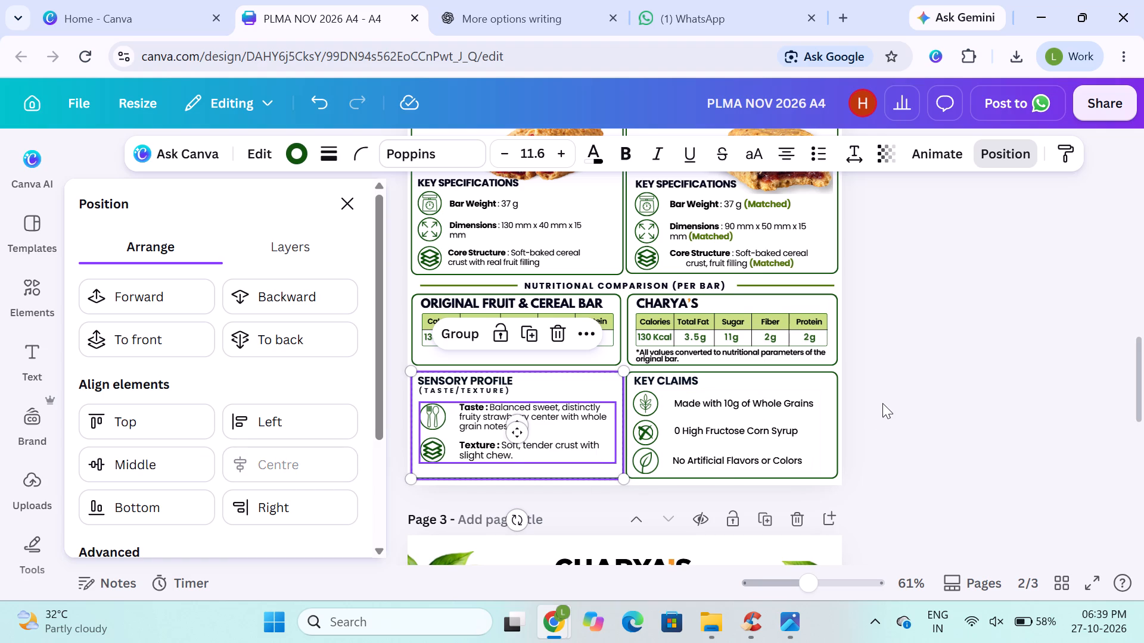
left_click(882, 403)
left_click(203, 464)
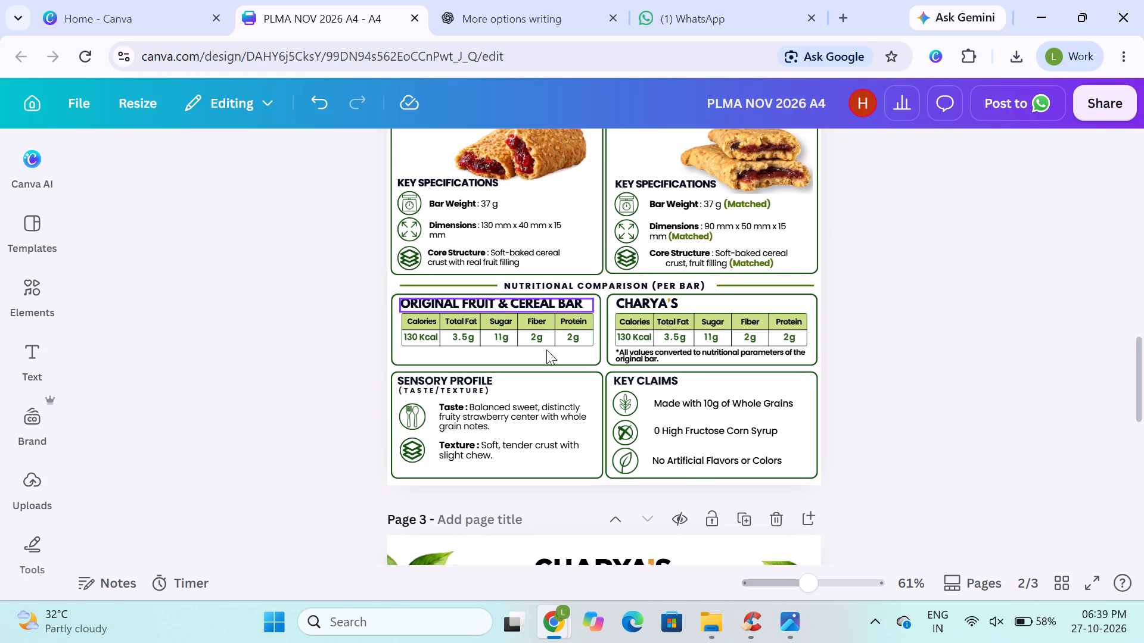
left_click(346, 355)
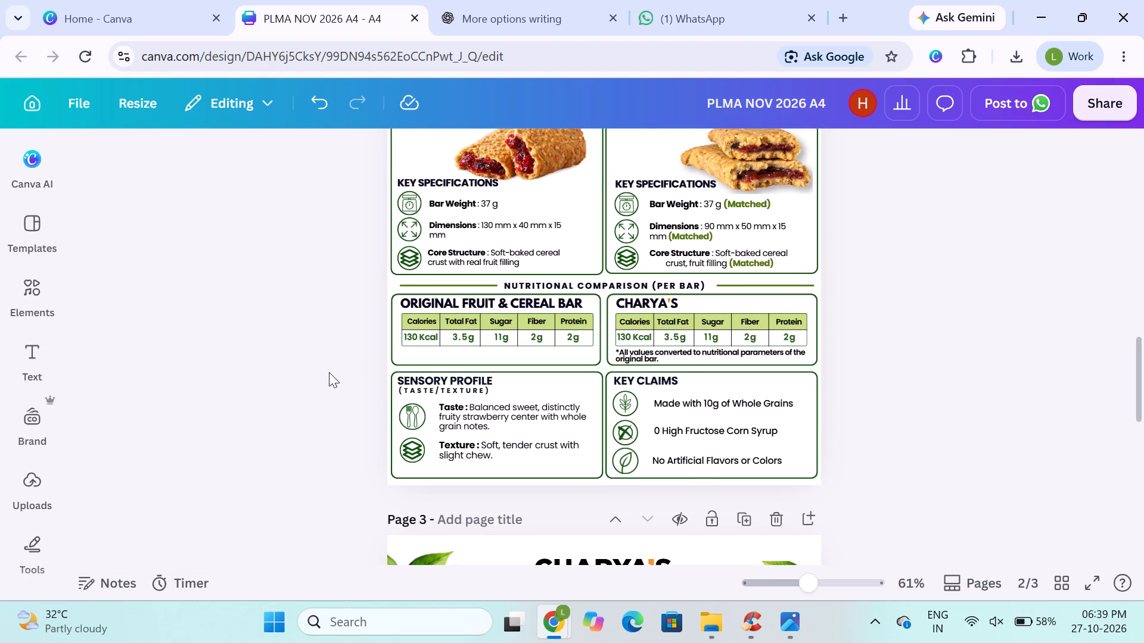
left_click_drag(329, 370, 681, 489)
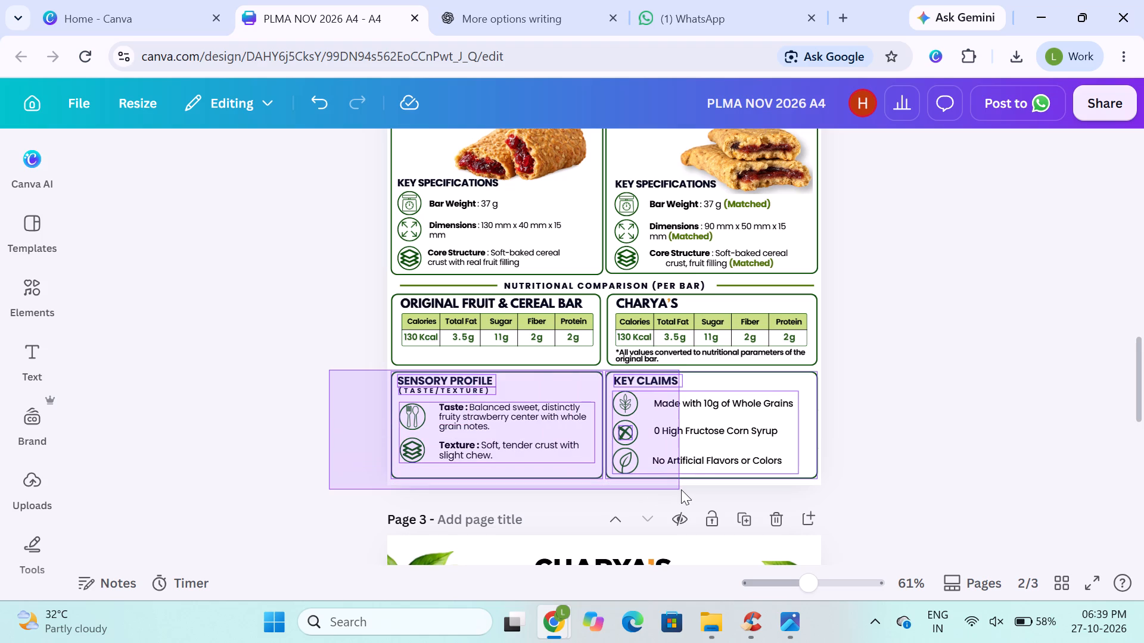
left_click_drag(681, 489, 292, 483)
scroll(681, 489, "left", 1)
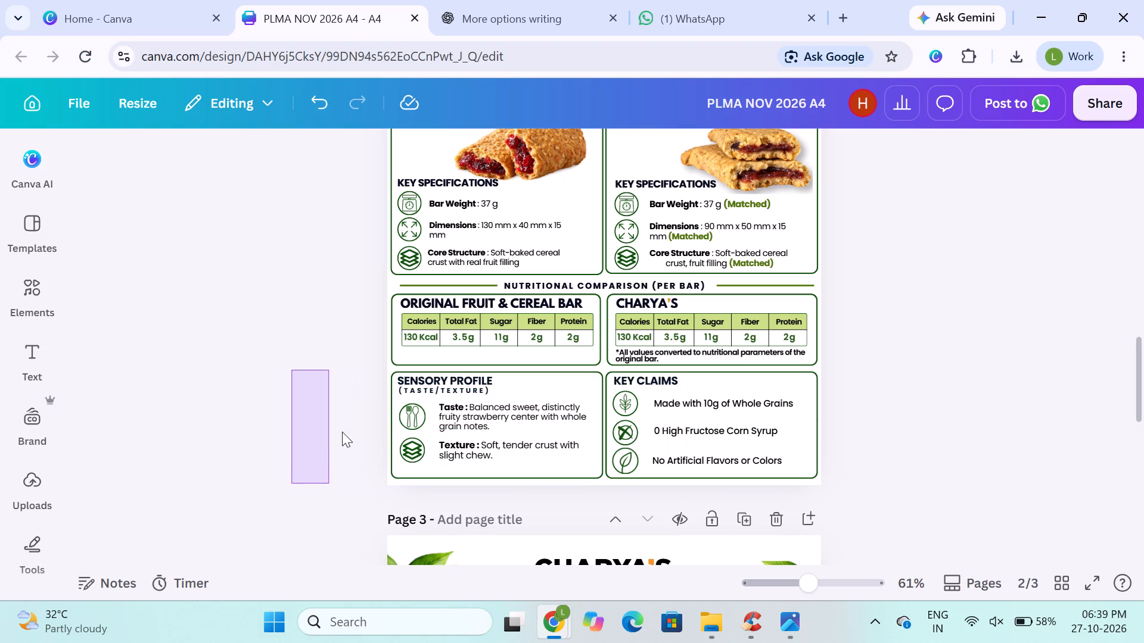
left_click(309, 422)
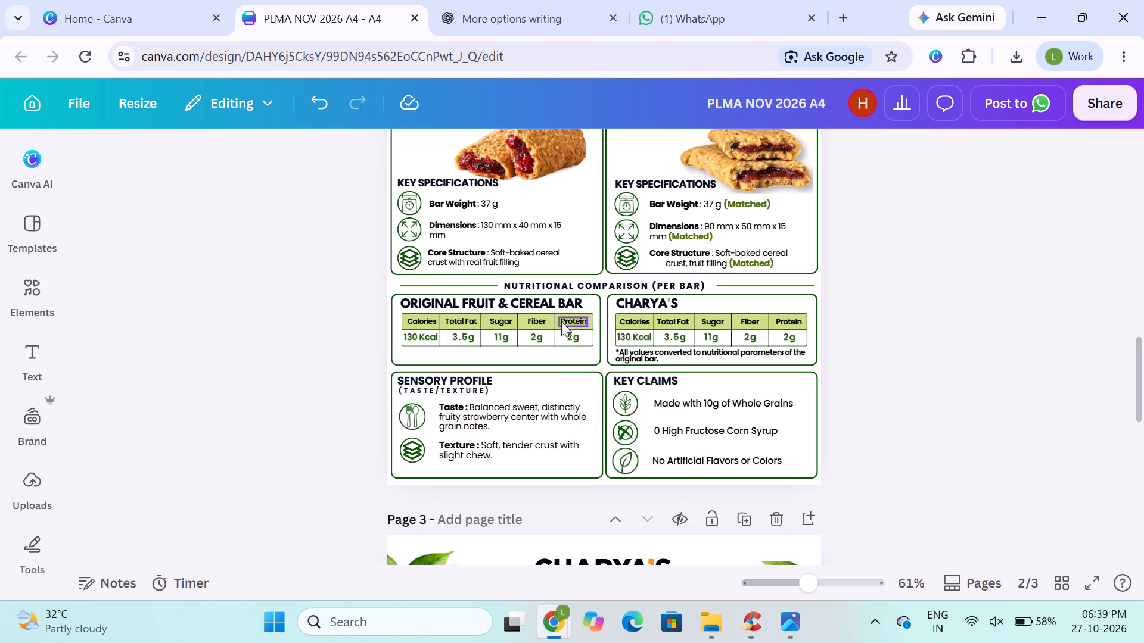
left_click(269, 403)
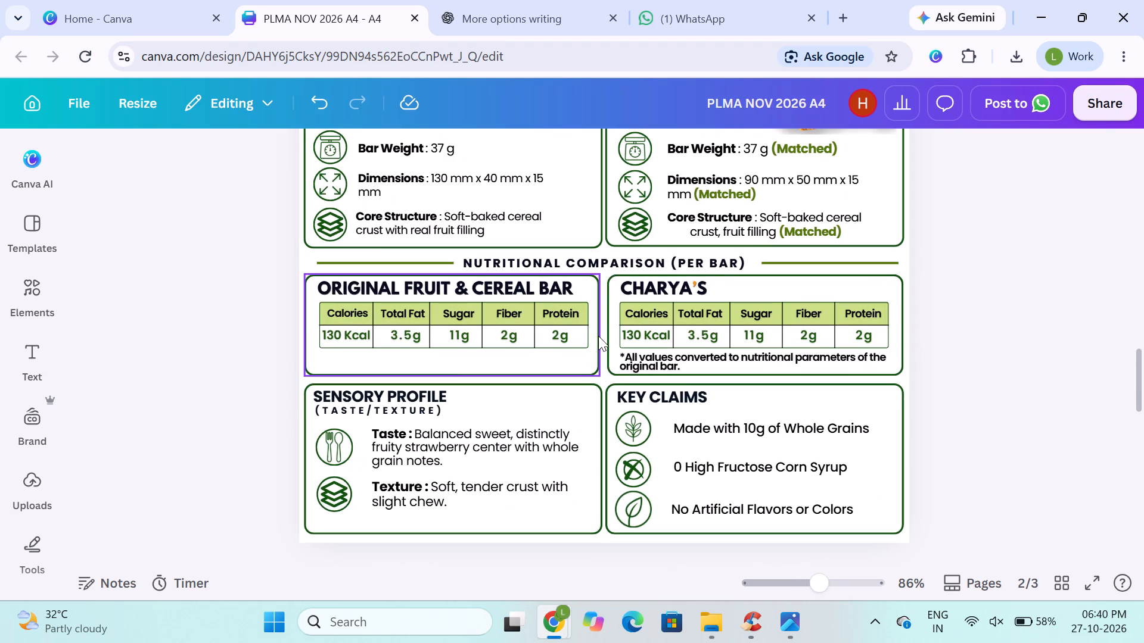
Widen the CHARYA'S nutrition box to about 10.3 and the ORIGINAL FRUIT & CEREAL BAR nutrition box to about 10.2, narrowing the gap between them.
left_click(598, 336)
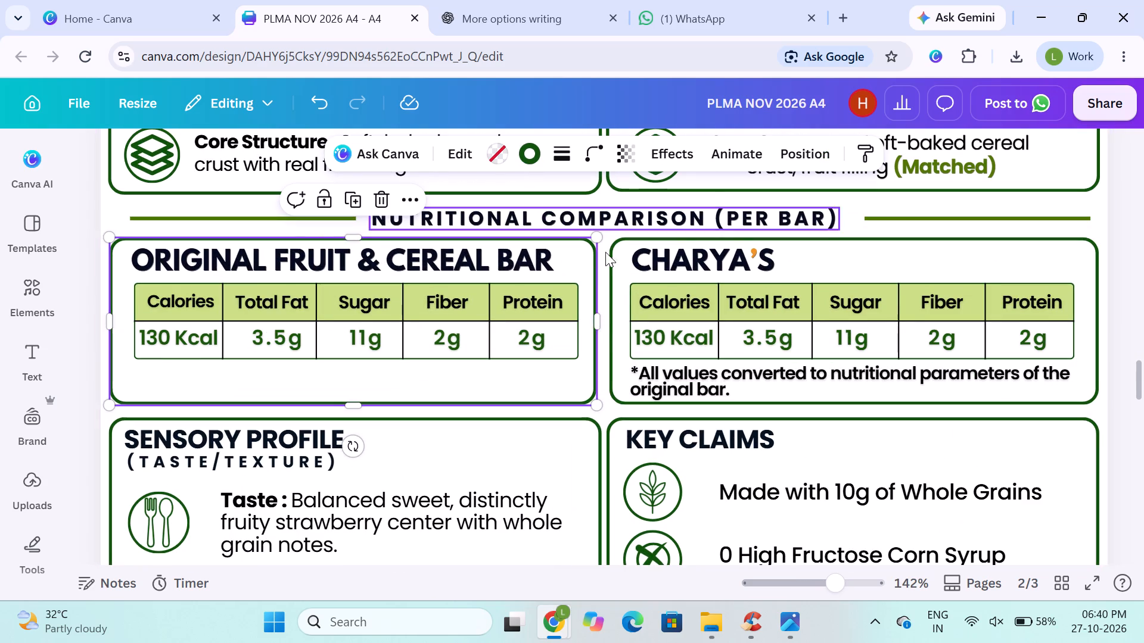
left_click(614, 316)
left_click_drag(612, 317, 607, 317)
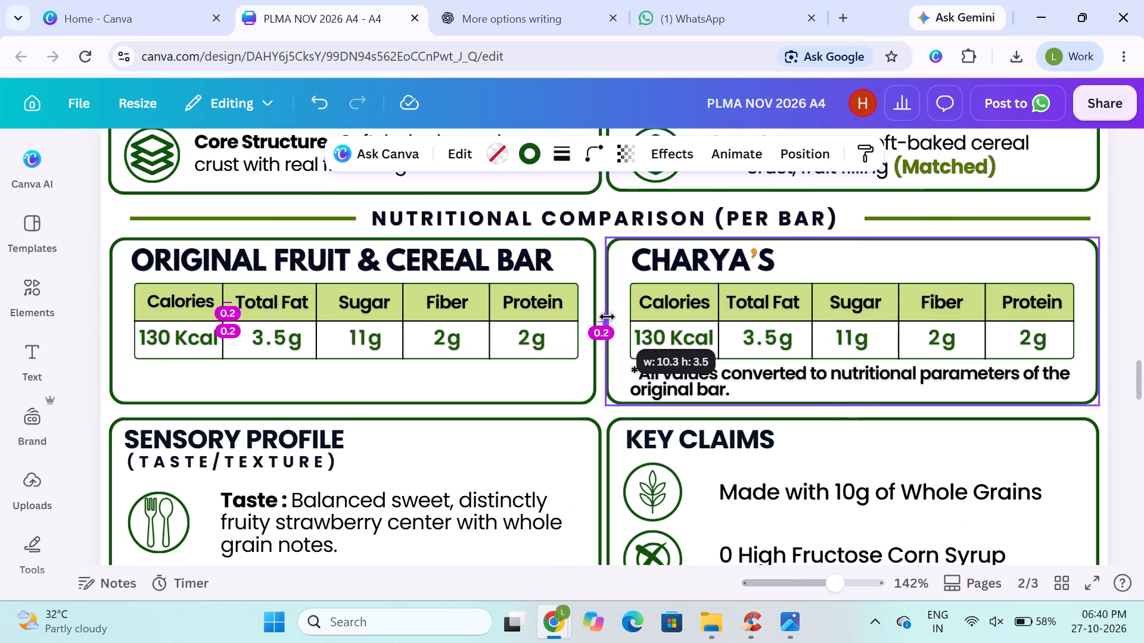
left_click_drag(607, 317, 606, 317)
left_click(588, 317)
left_click(594, 318)
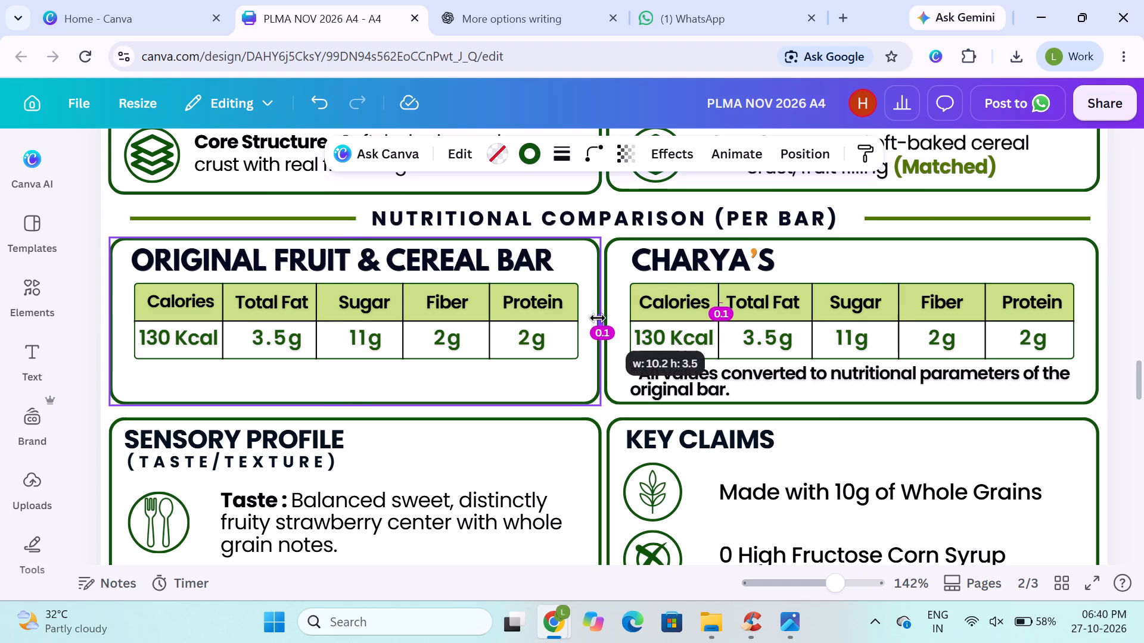
left_click(102, 370)
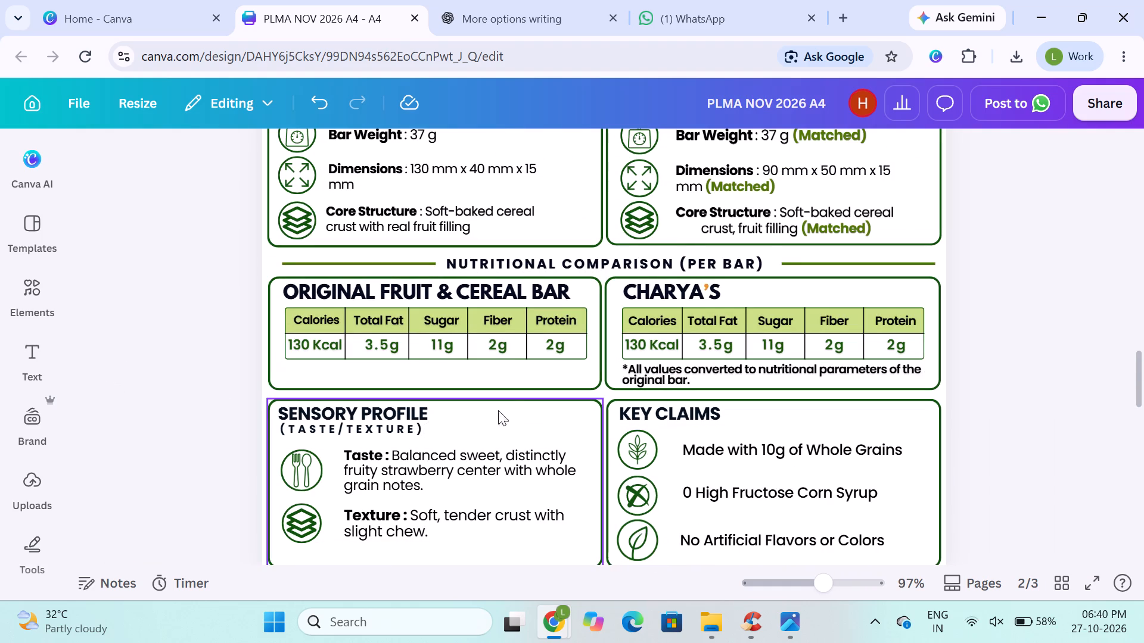
left_click(158, 448)
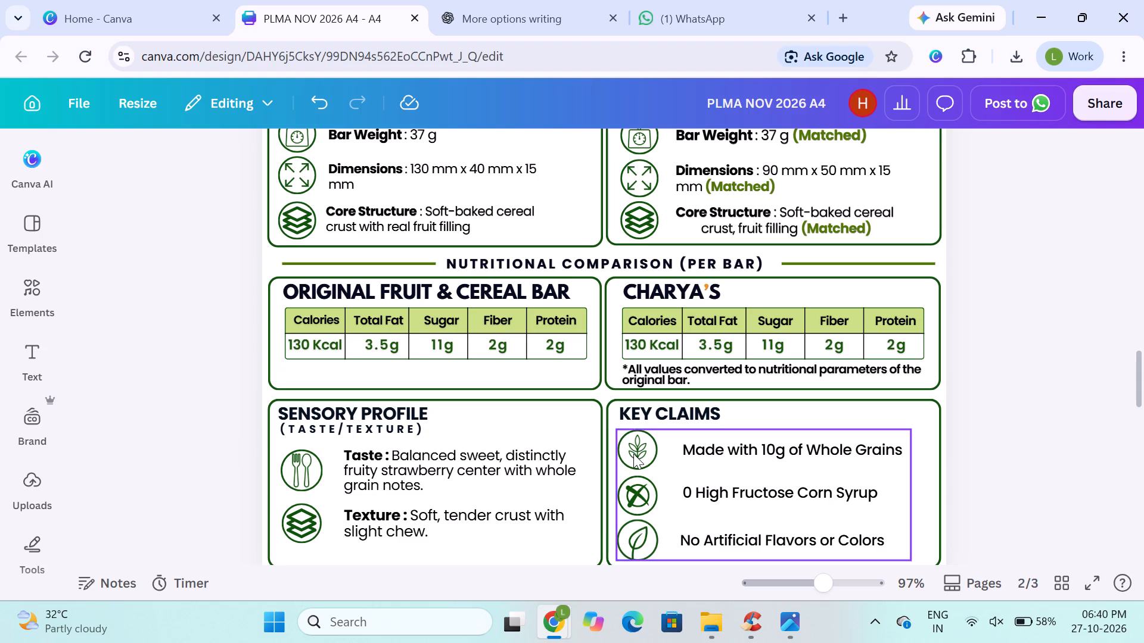
left_click(119, 358)
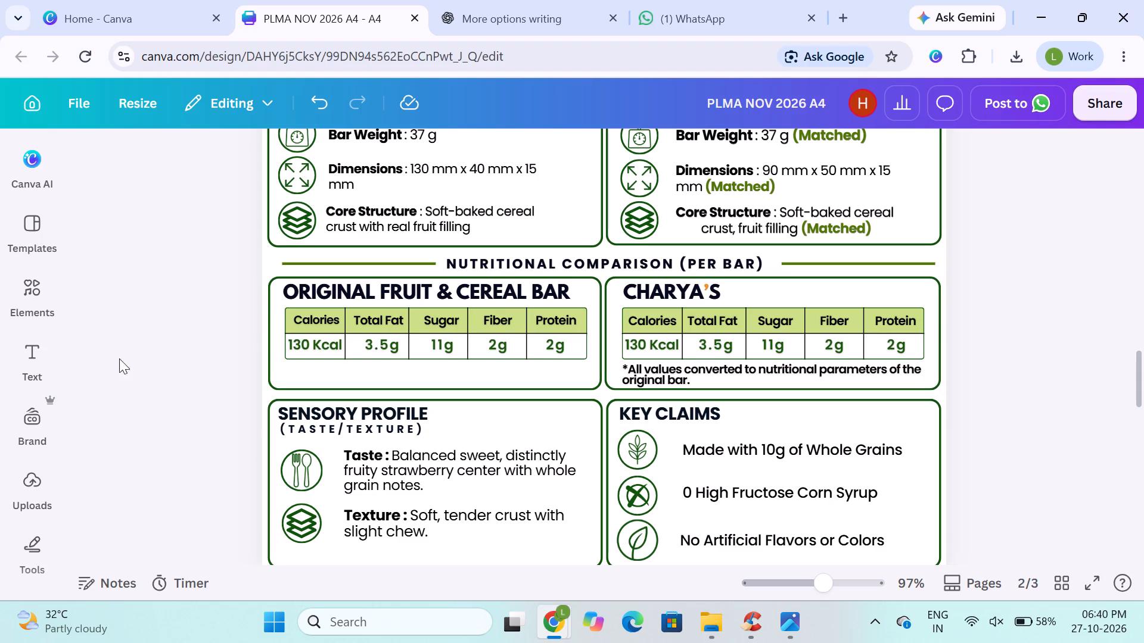
Ungroup the ORIGINAL FRUIT & CEREAL BAR product picture from the PRODUCT COMPARISON group so it can be moved independently.
scroll(147, 350, "down", 3)
scroll(335, 242, "up", 1)
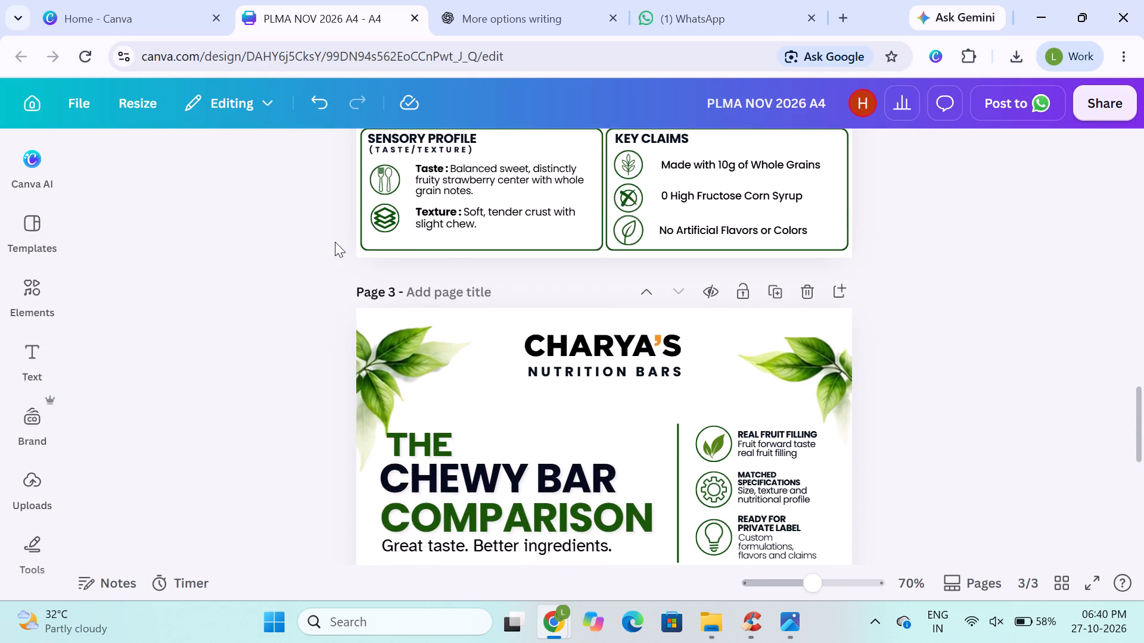
scroll(335, 242, "up", 4)
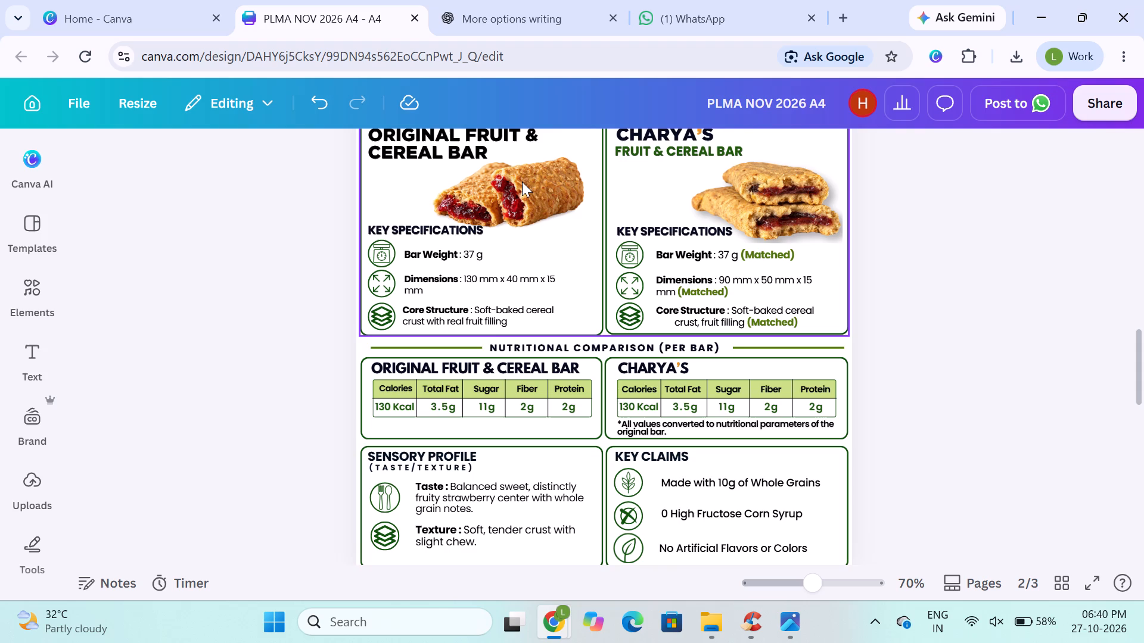
scroll(522, 182, "up", 1)
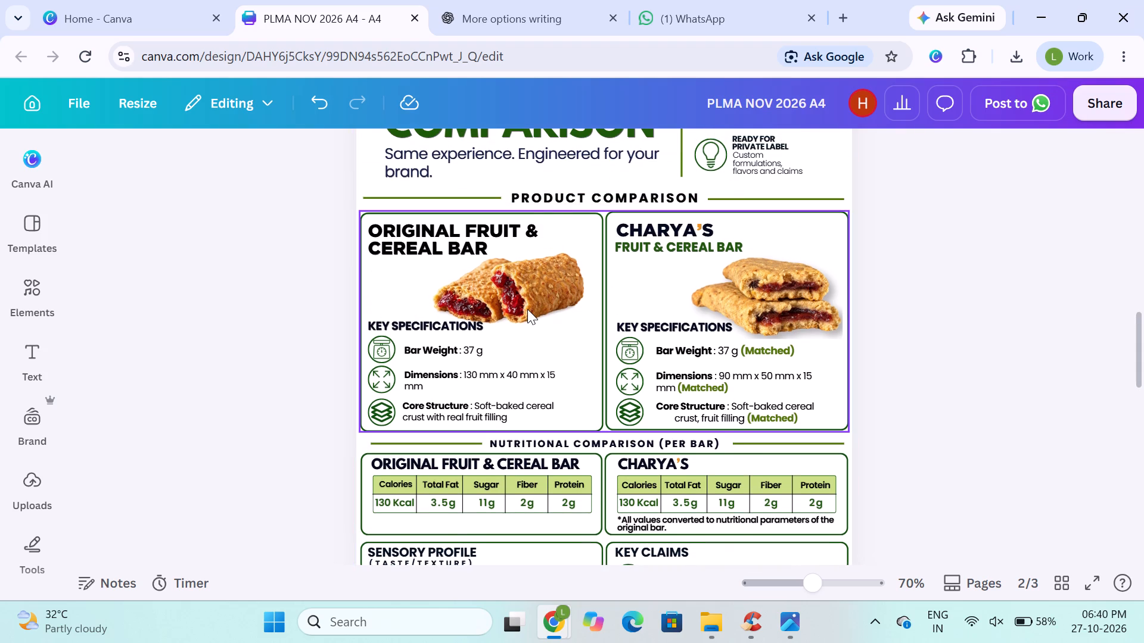
scroll(527, 309, "up", 1)
left_click(516, 407)
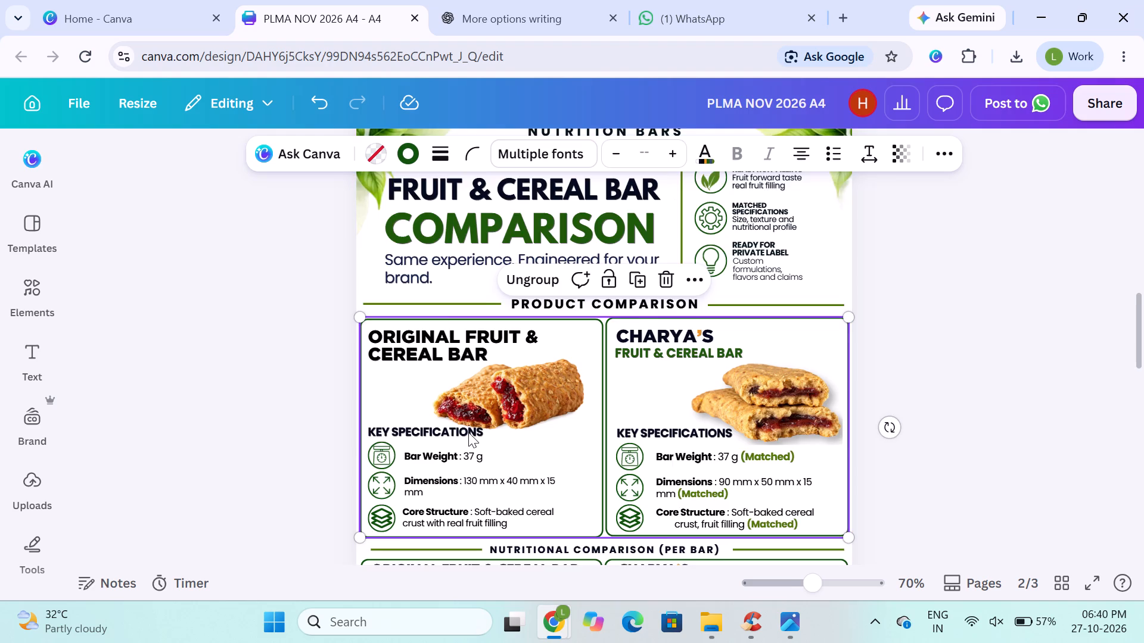
left_click(509, 407)
left_click(372, 273)
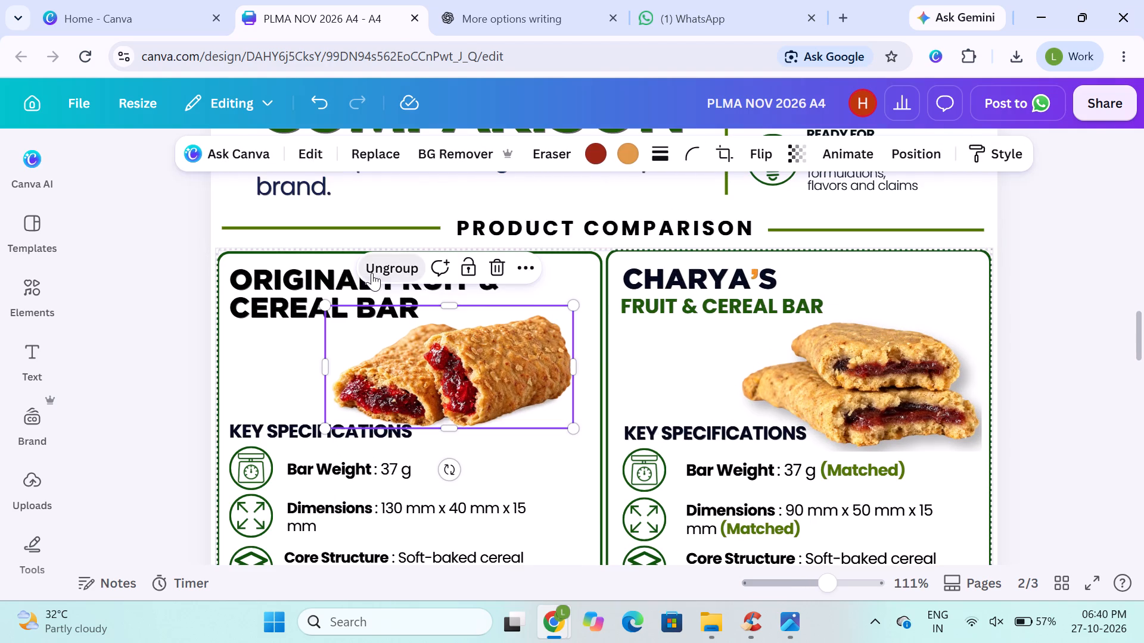
Nudge the ORIGINAL FRUIT & CEREAL BAR product picture slightly up and toward the card's right edge, and slightly back down.
left_click(139, 373)
left_click(380, 387)
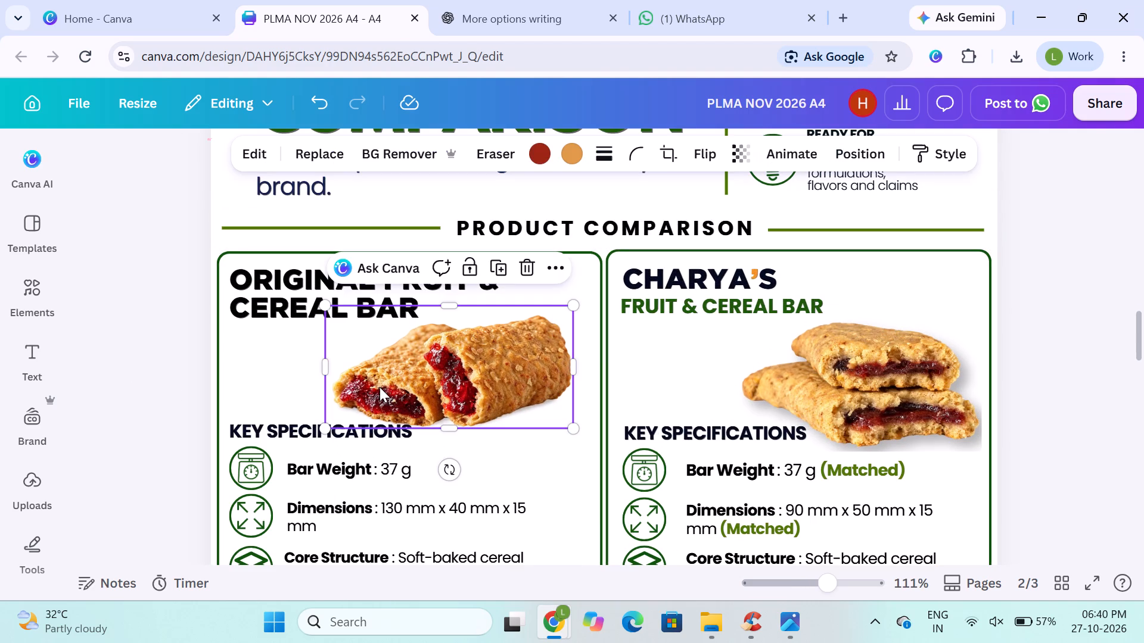
key("Up")
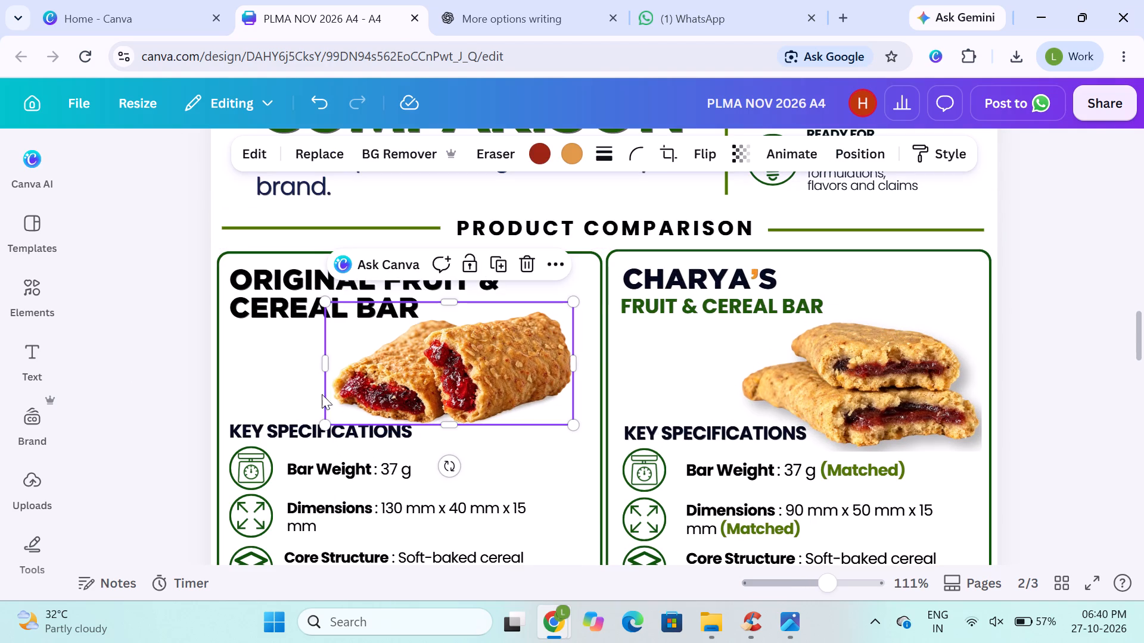
left_click(169, 400)
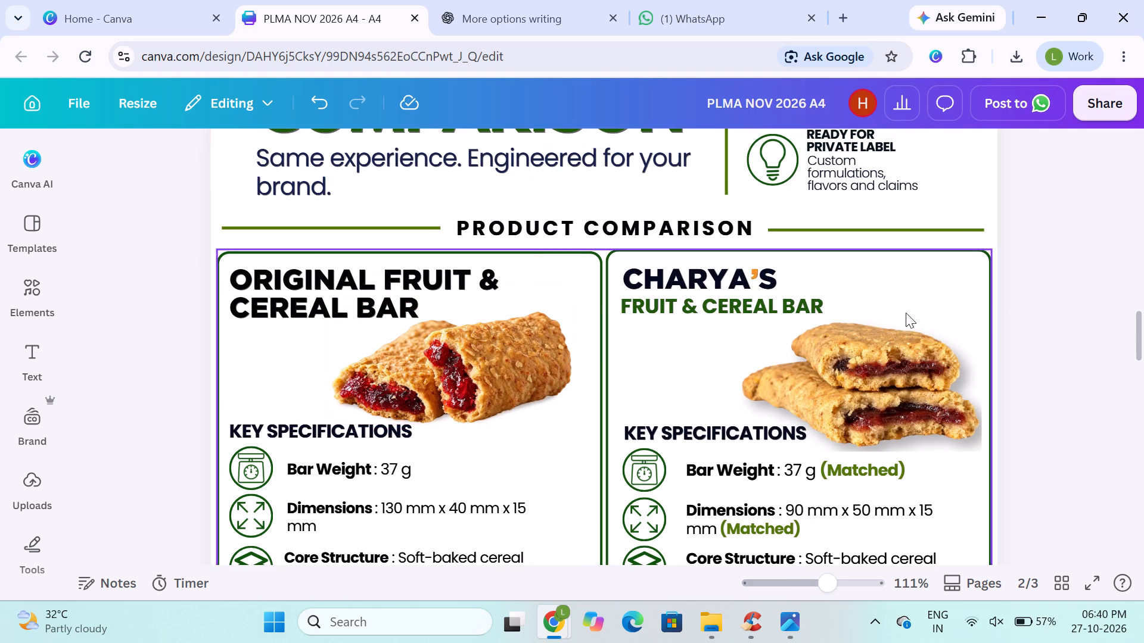
left_click(857, 357)
left_click(487, 381)
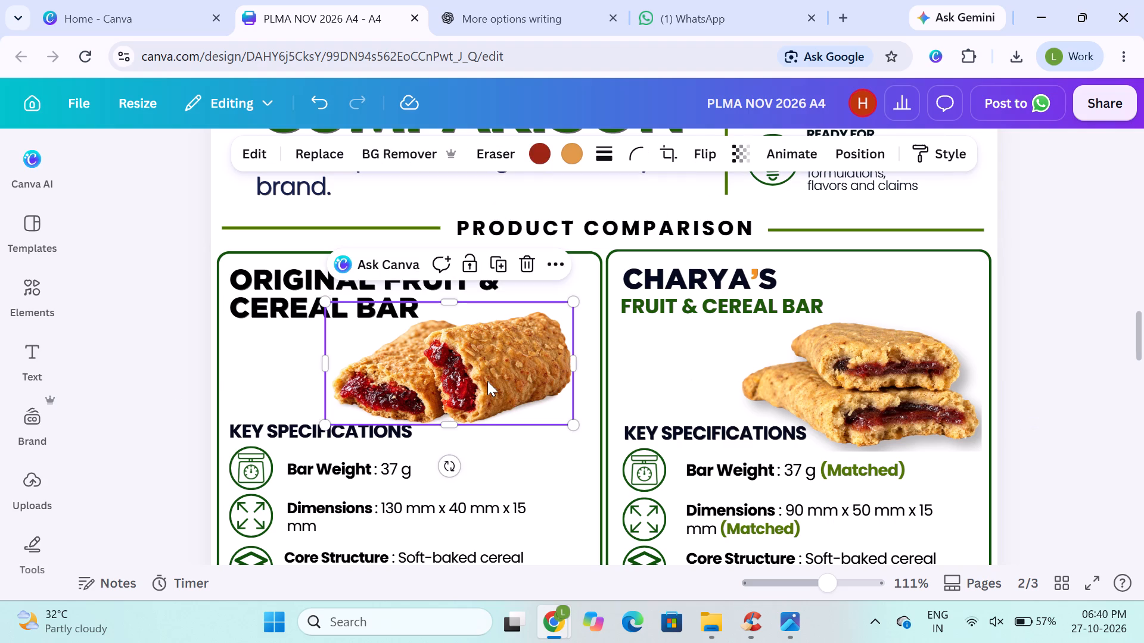
key("Right")
key("Right")
key("Up")
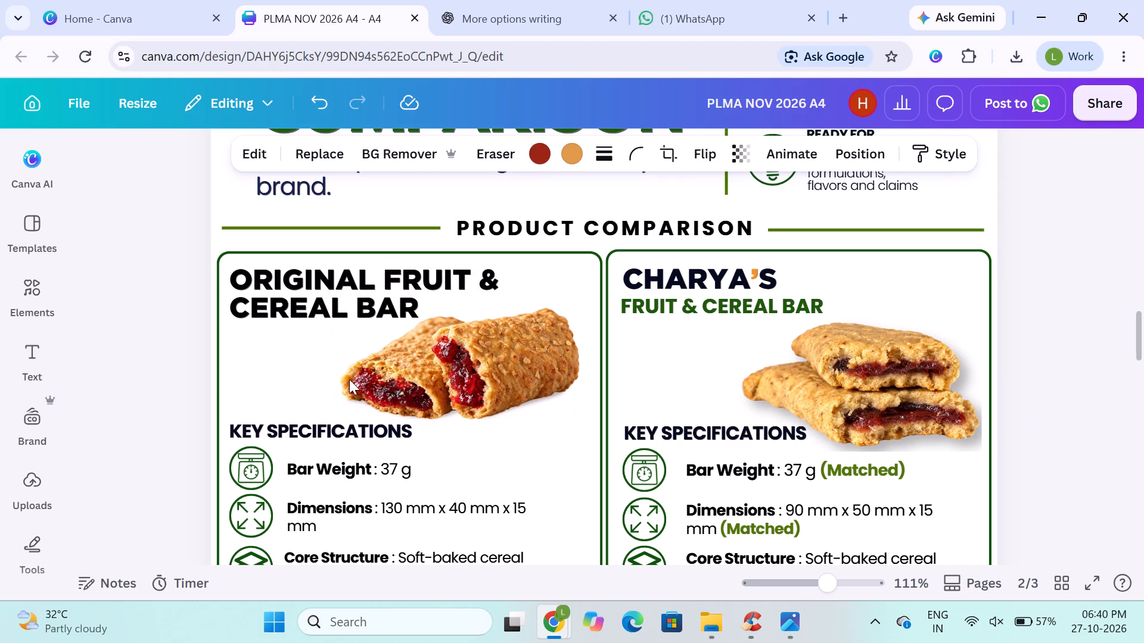
left_click(173, 360)
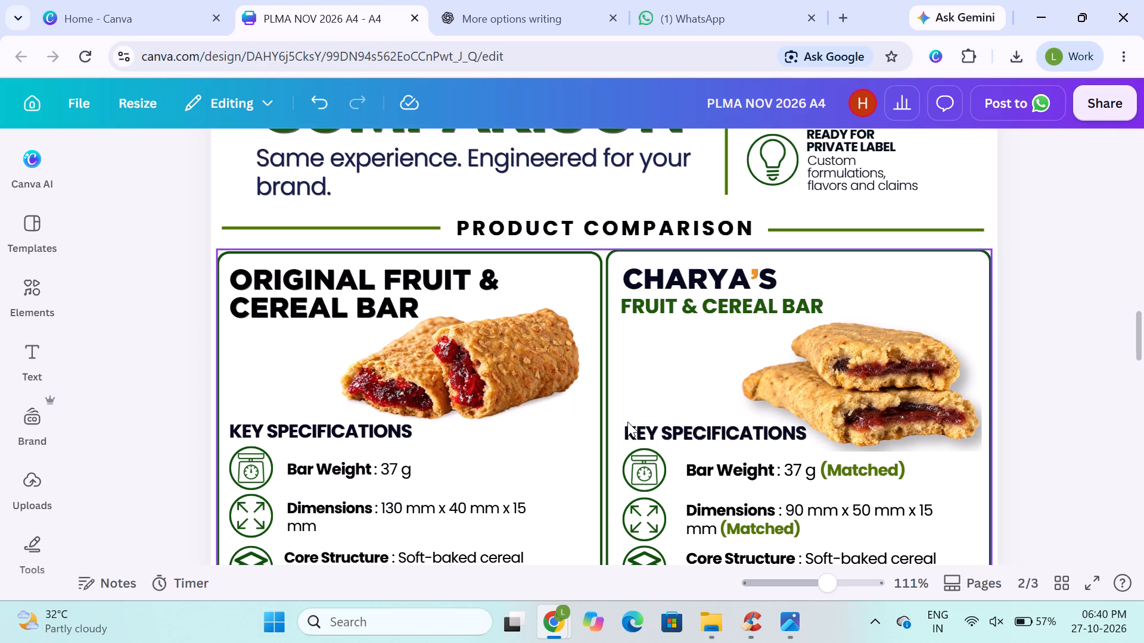
key("Down")
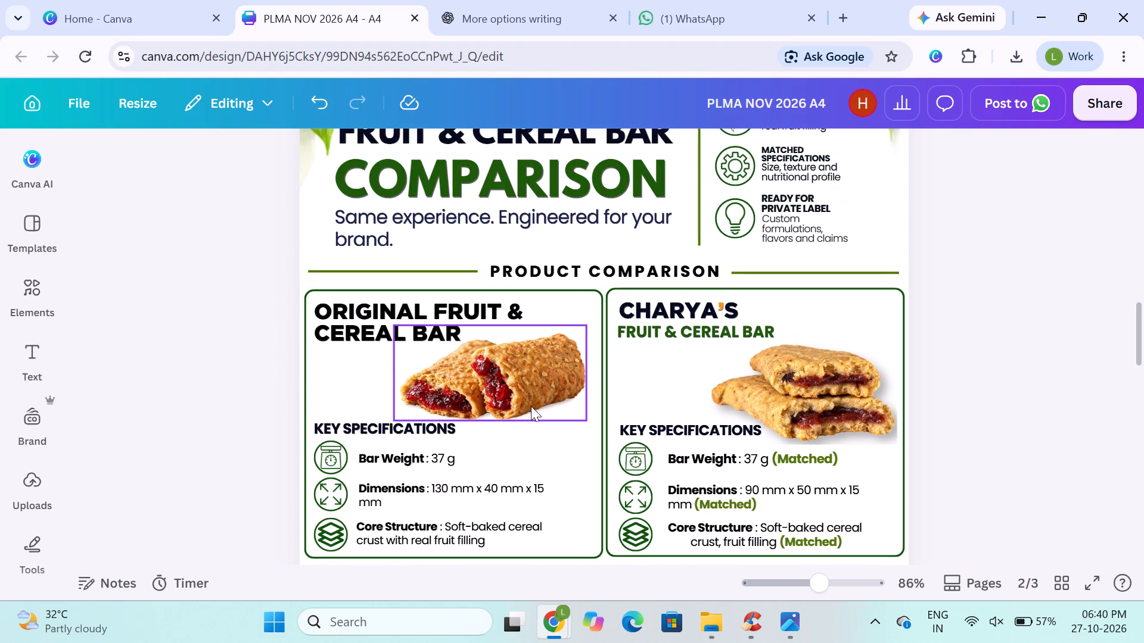
key("Down")
left_click(530, 401)
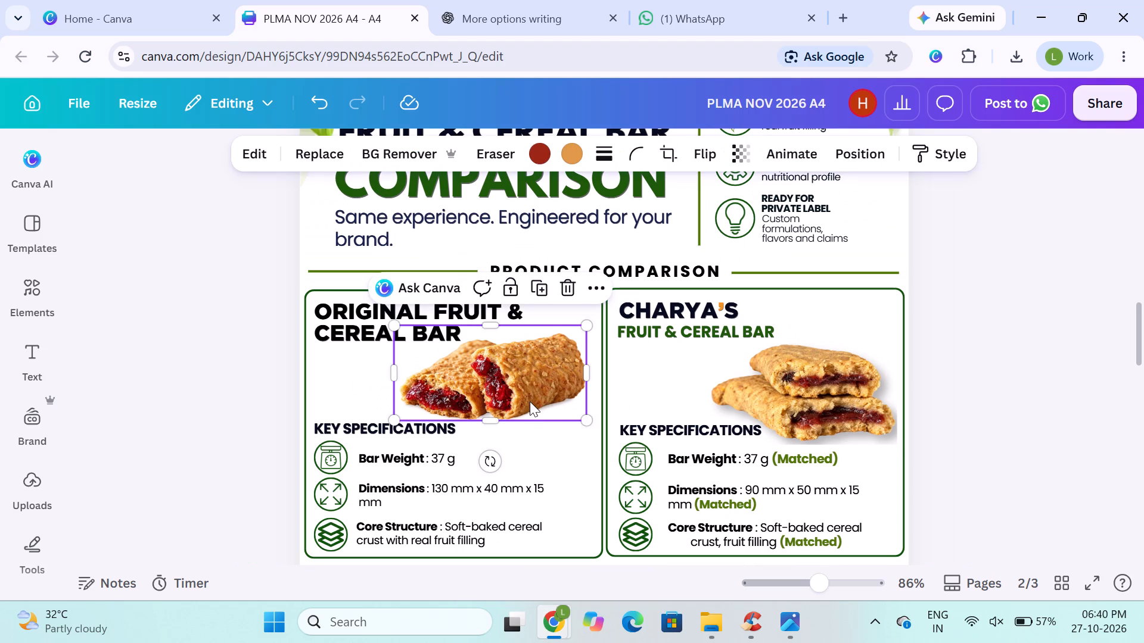
key("Down")
Ungroup the remaining elements of the two PRODUCT COMPARISON cards.
left_click(737, 380)
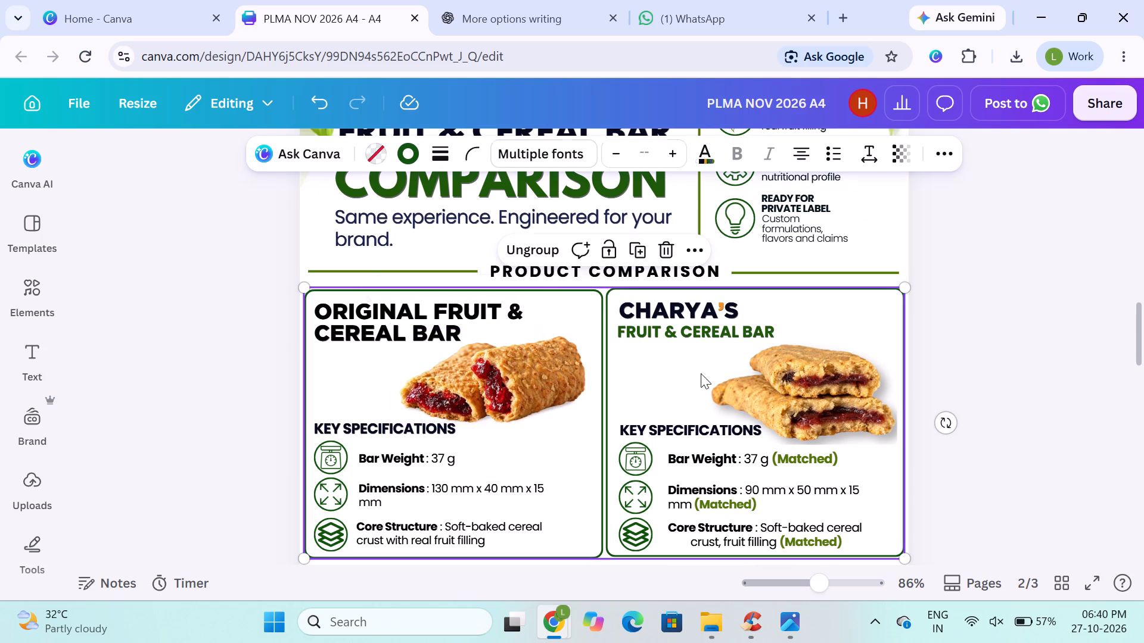
left_click(521, 260)
left_click(1067, 330)
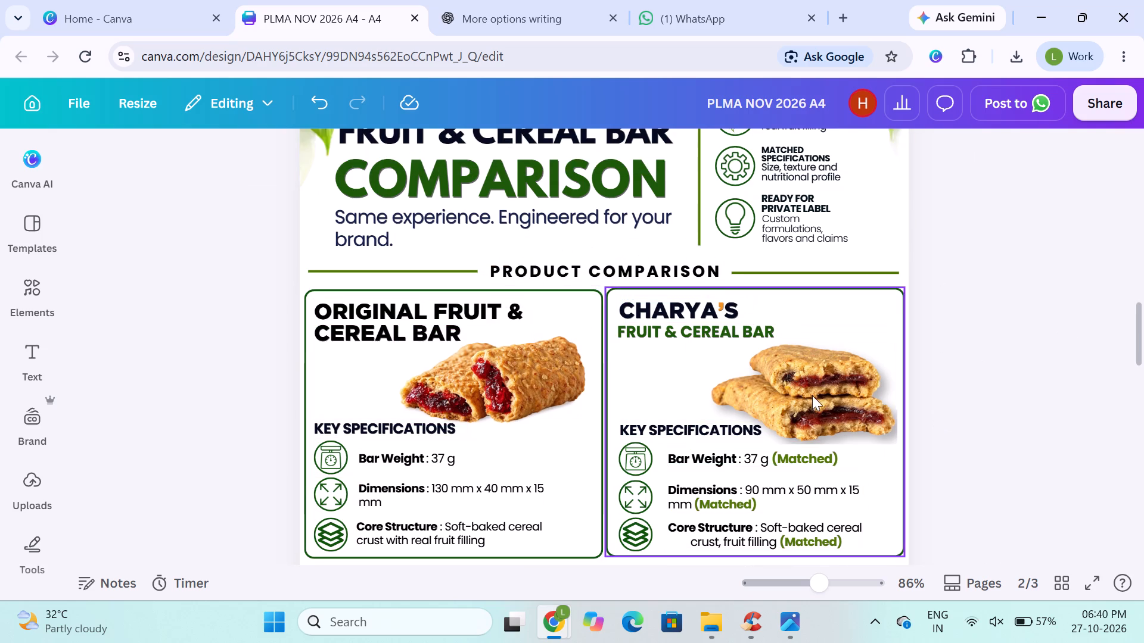
Align the ORIGINAL FRUIT & CEREAL BAR and CHARYA'S product pictures to each other's vertical middle.
left_click(804, 388)
left_click(520, 379, "shift")
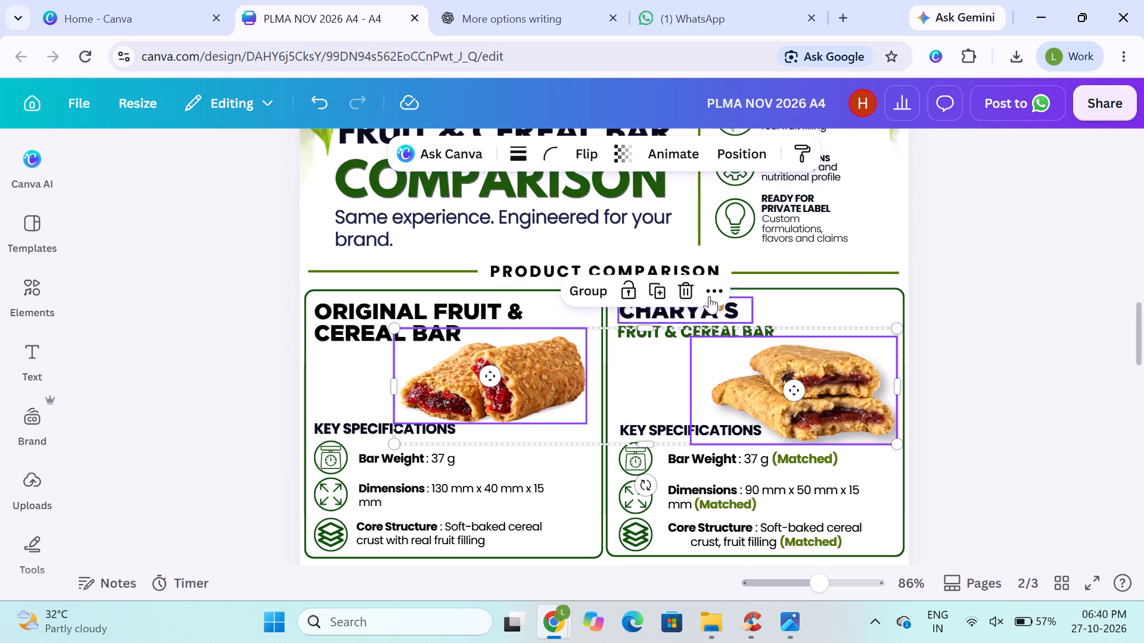
left_click(744, 149)
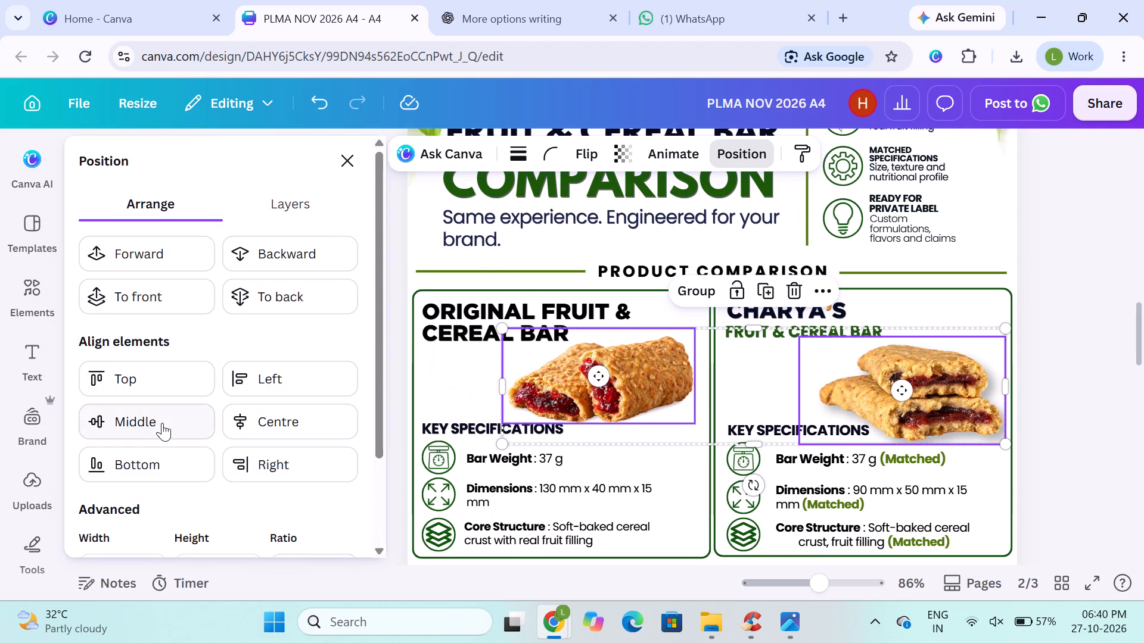
left_click(162, 423)
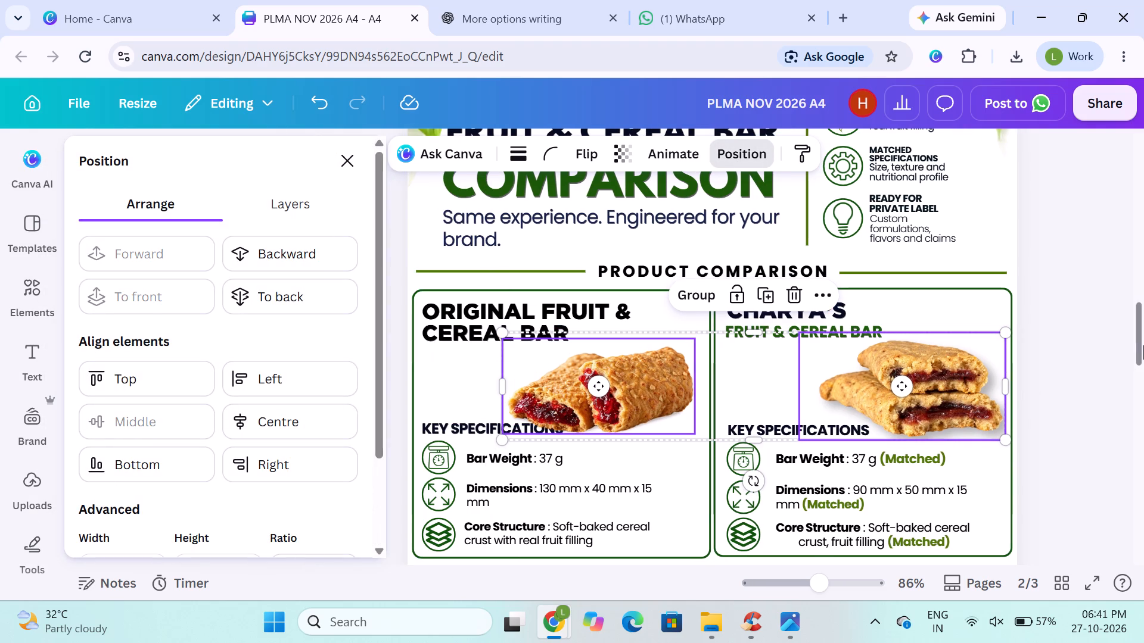
left_click(1061, 350)
left_click(986, 366)
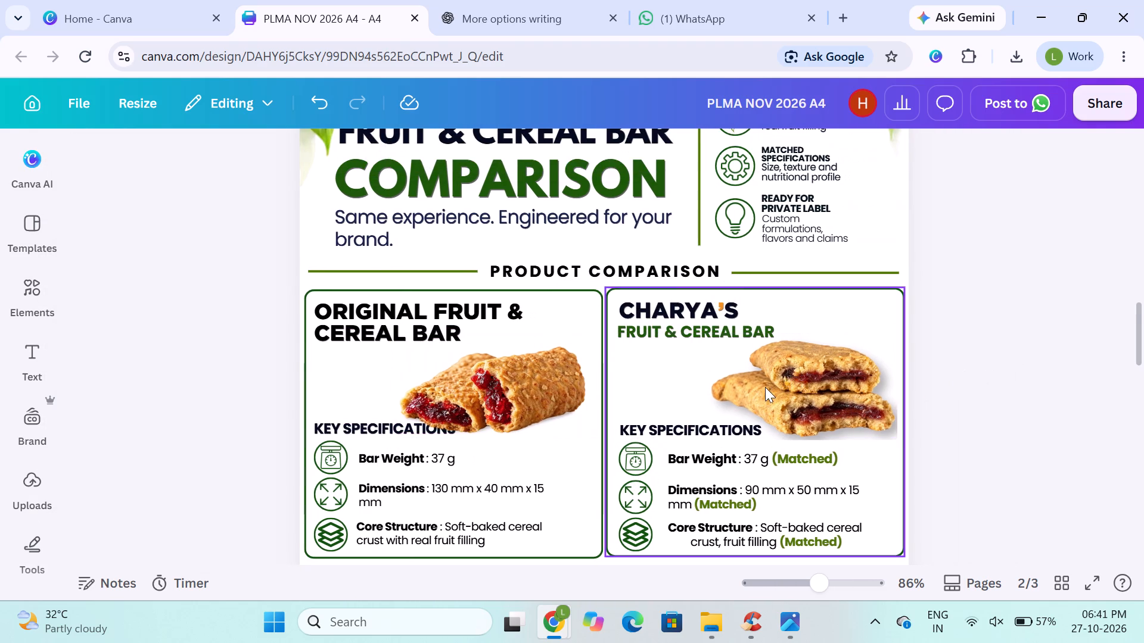
Nudge both product pictures up one step, and the ORIGINAL FRUIT & CEREAL BAR picture two more steps above its KEY SPECIFICATIONS heading.
left_click(765, 387)
left_click(498, 395, "shift")
key("Up")
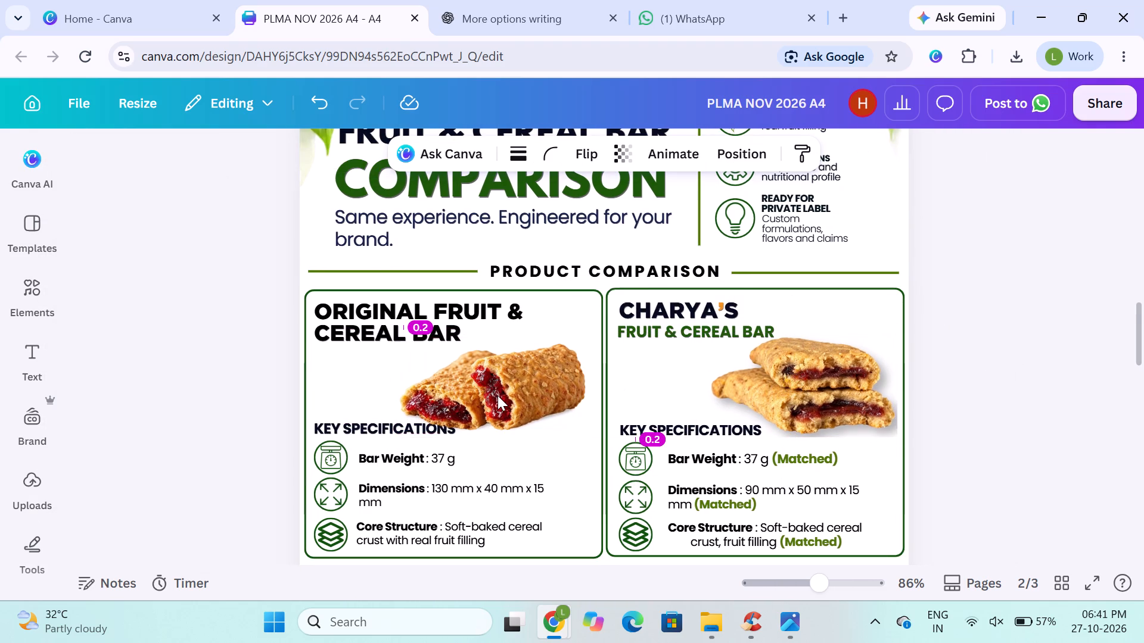
left_click(989, 373)
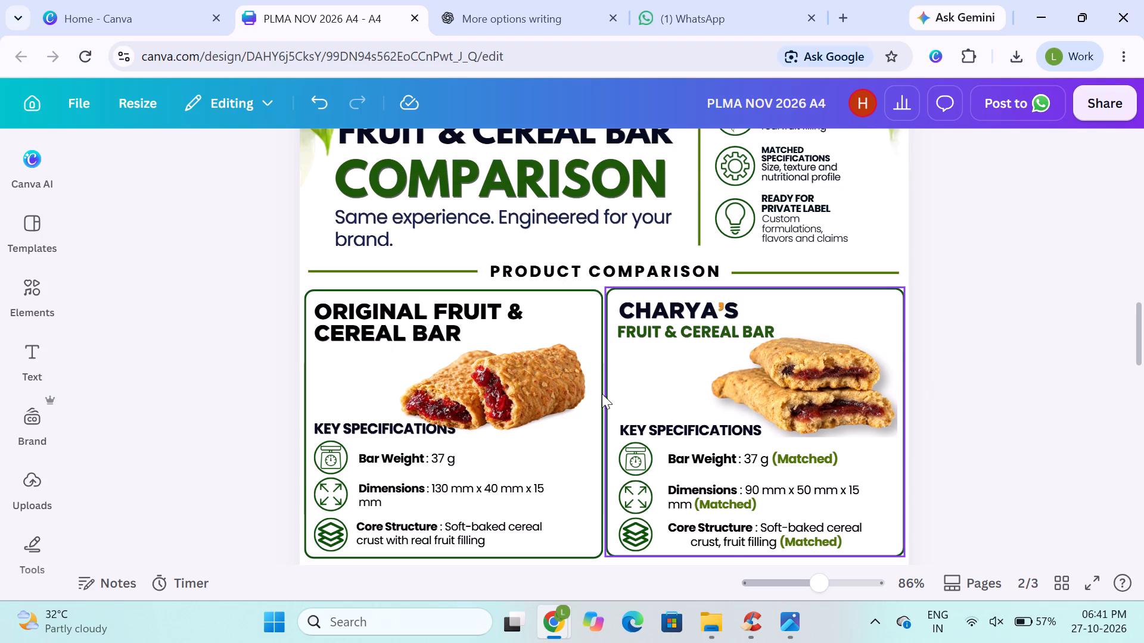
left_click(506, 391)
key("Up")
key("Up")
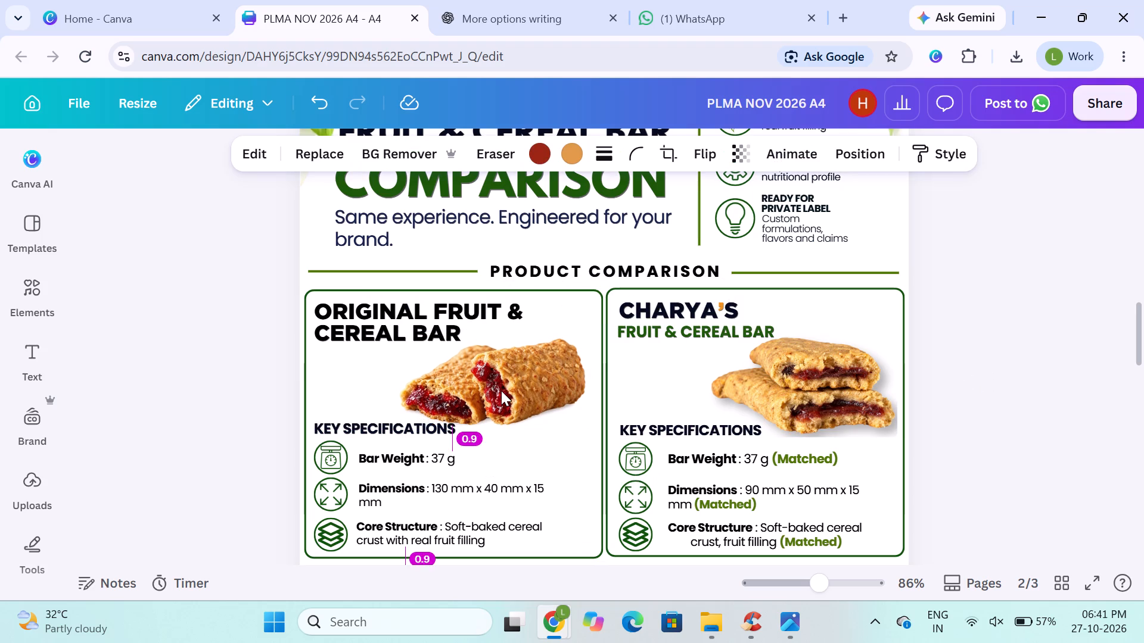
Nudge the ORIGINAL FRUIT & CEREAL BAR product picture two steps toward the card's right edge, two steps up and one step back down.
key("Right")
key("Right")
key("Up")
key("Up")
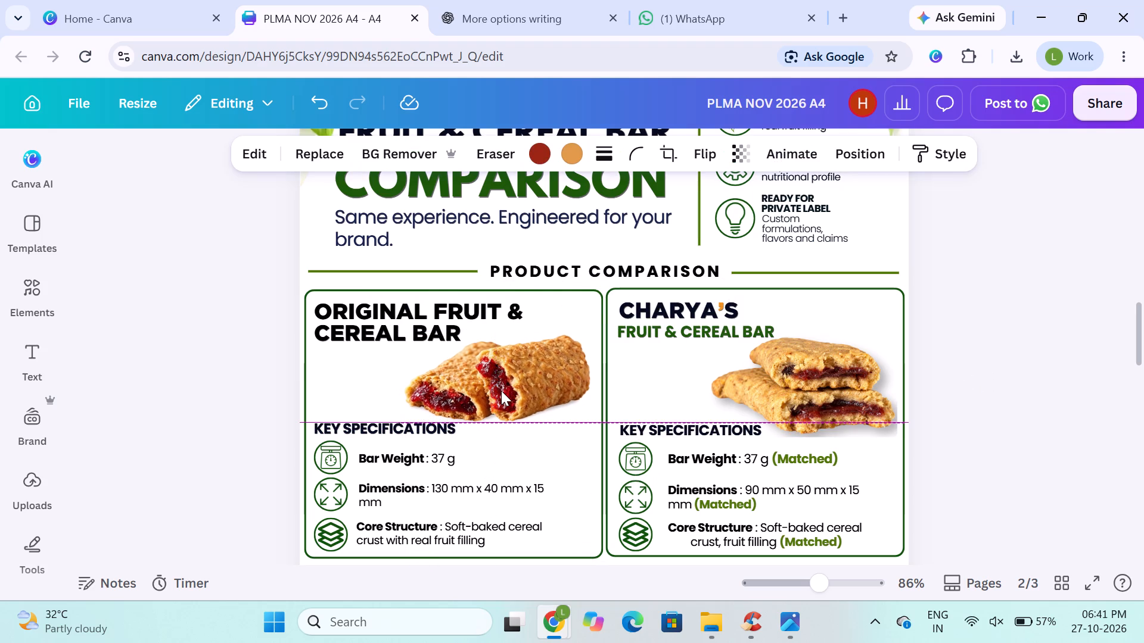
key("Down")
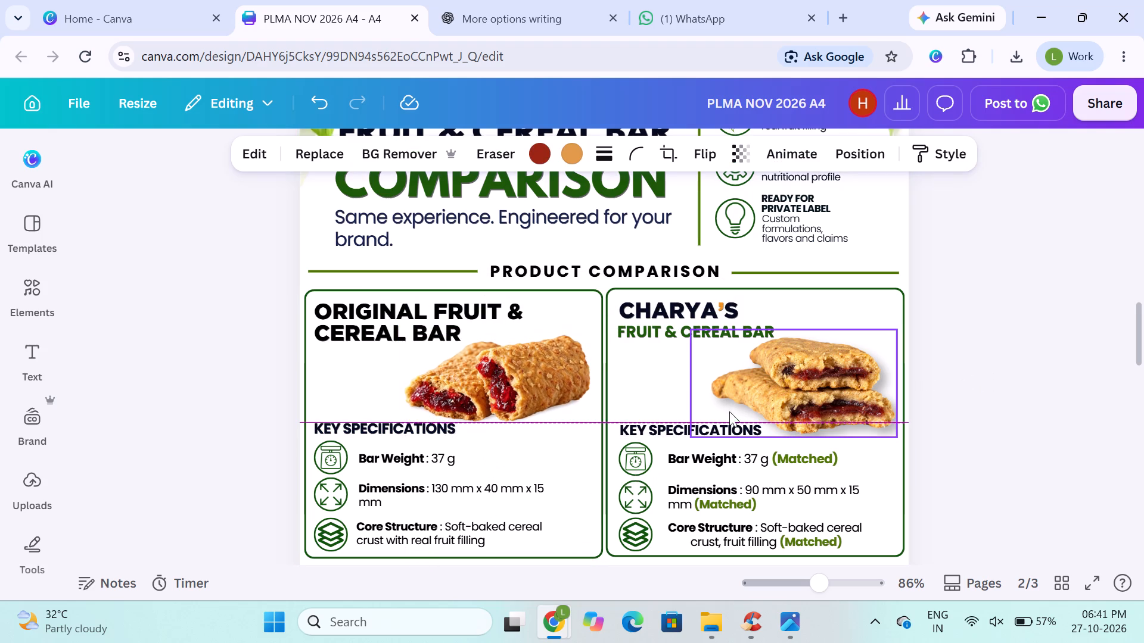
left_click(215, 442)
Nudge the KEY SPECIFICATIONS heading in the ORIGINAL FRUIT & CEREAL BAR card down one step.
left_click(332, 430)
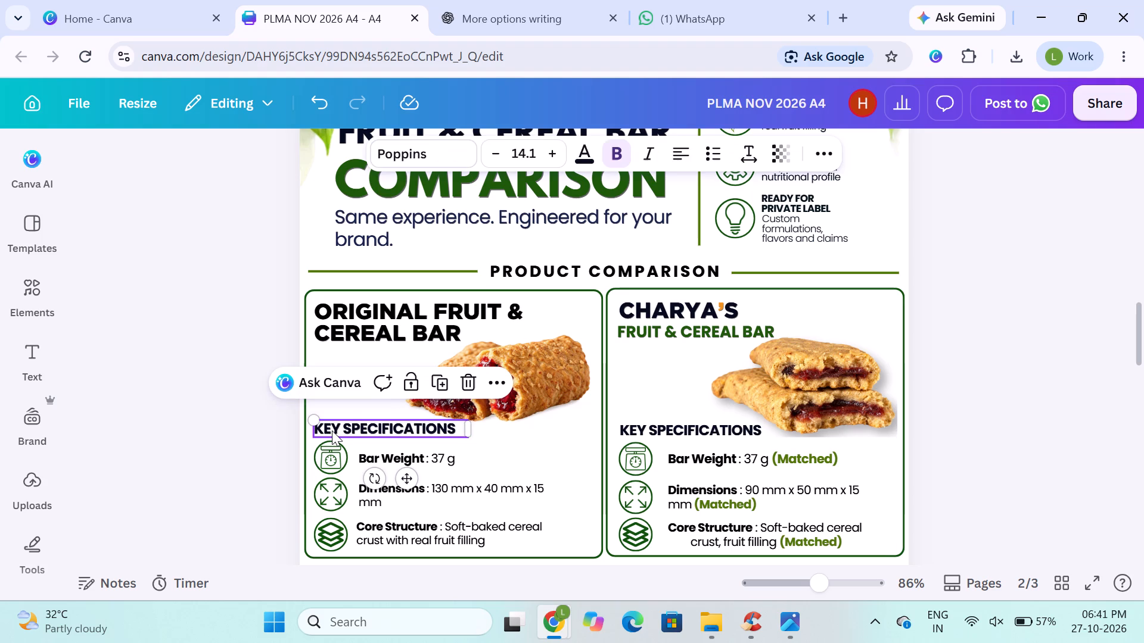
key("Down")
left_click(270, 430)
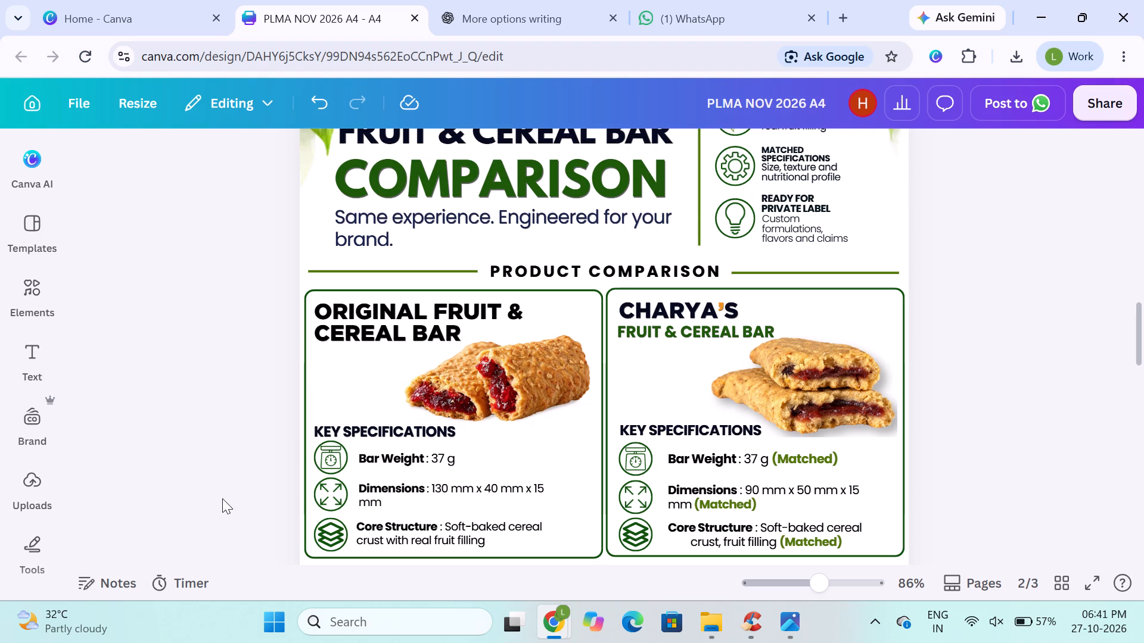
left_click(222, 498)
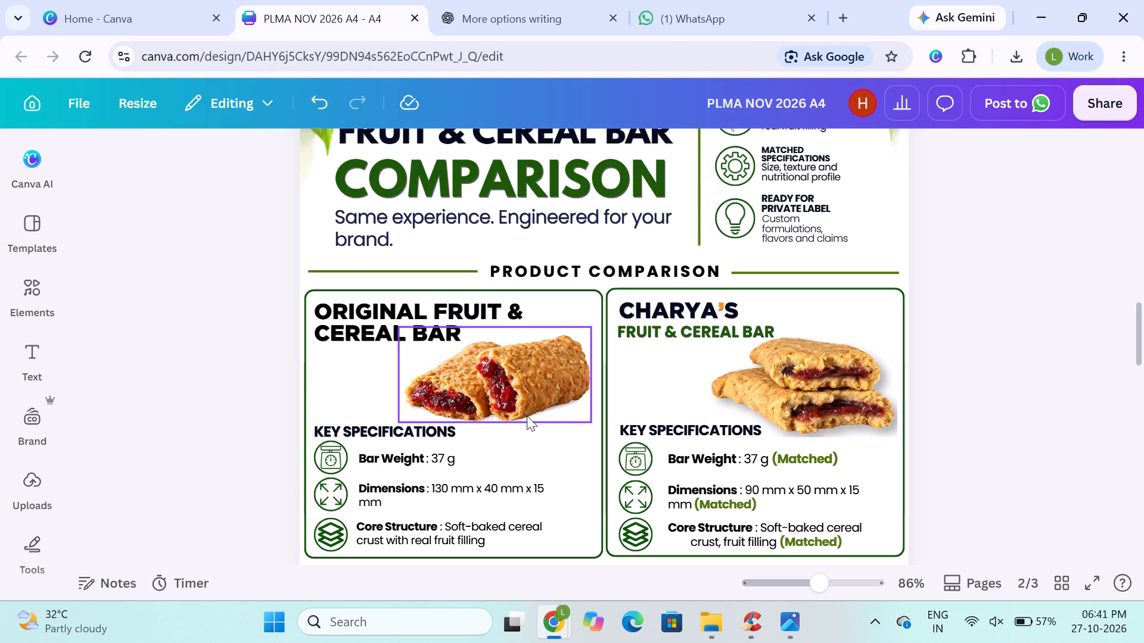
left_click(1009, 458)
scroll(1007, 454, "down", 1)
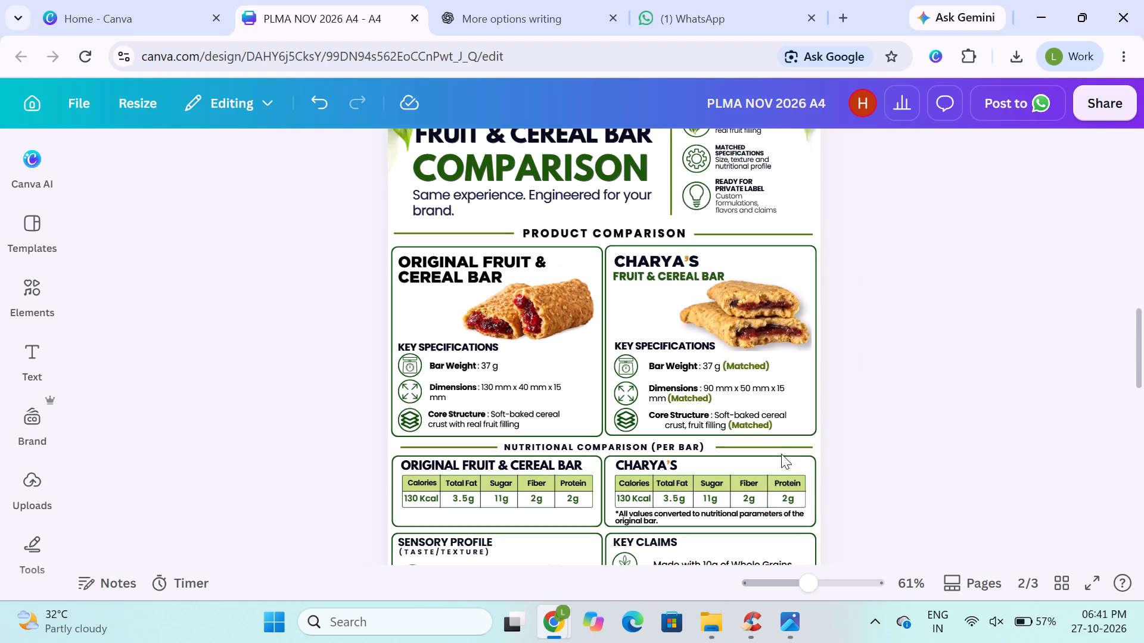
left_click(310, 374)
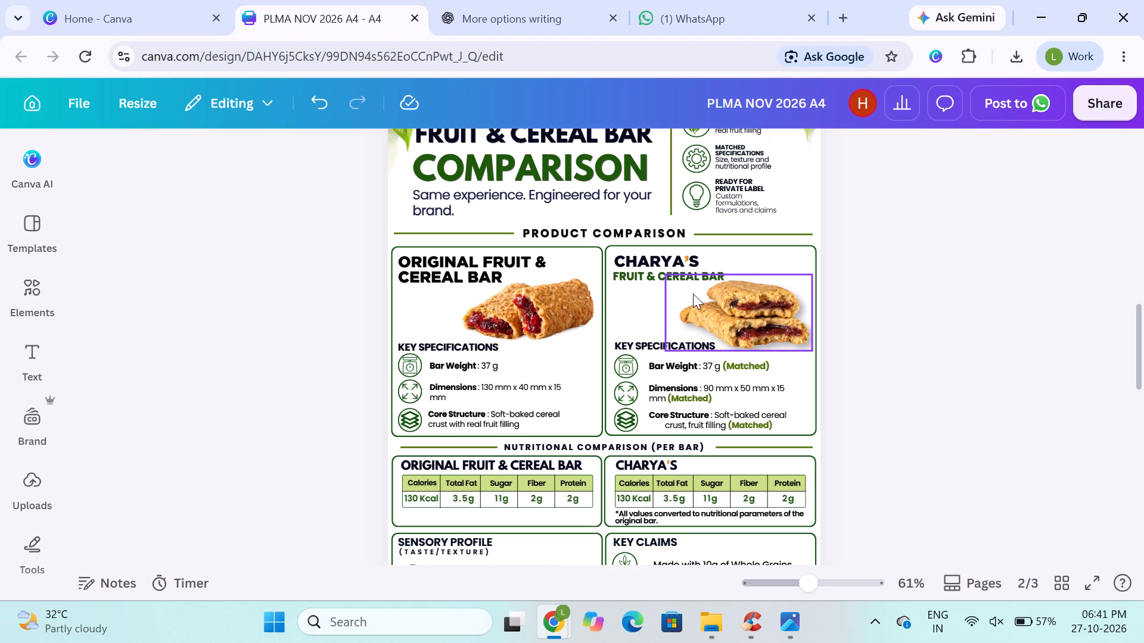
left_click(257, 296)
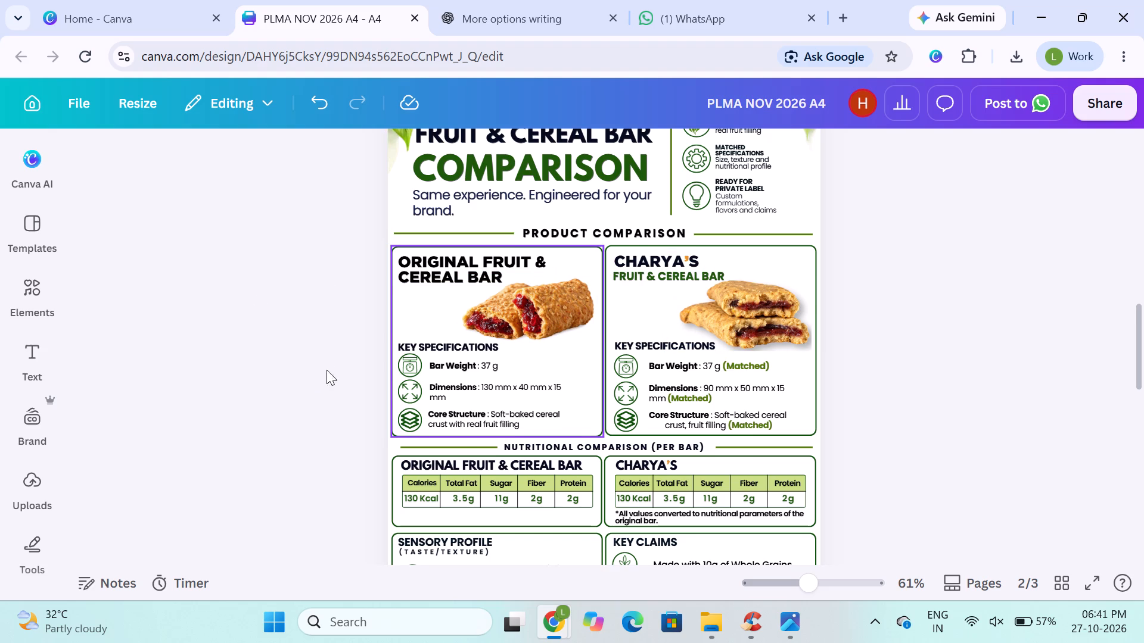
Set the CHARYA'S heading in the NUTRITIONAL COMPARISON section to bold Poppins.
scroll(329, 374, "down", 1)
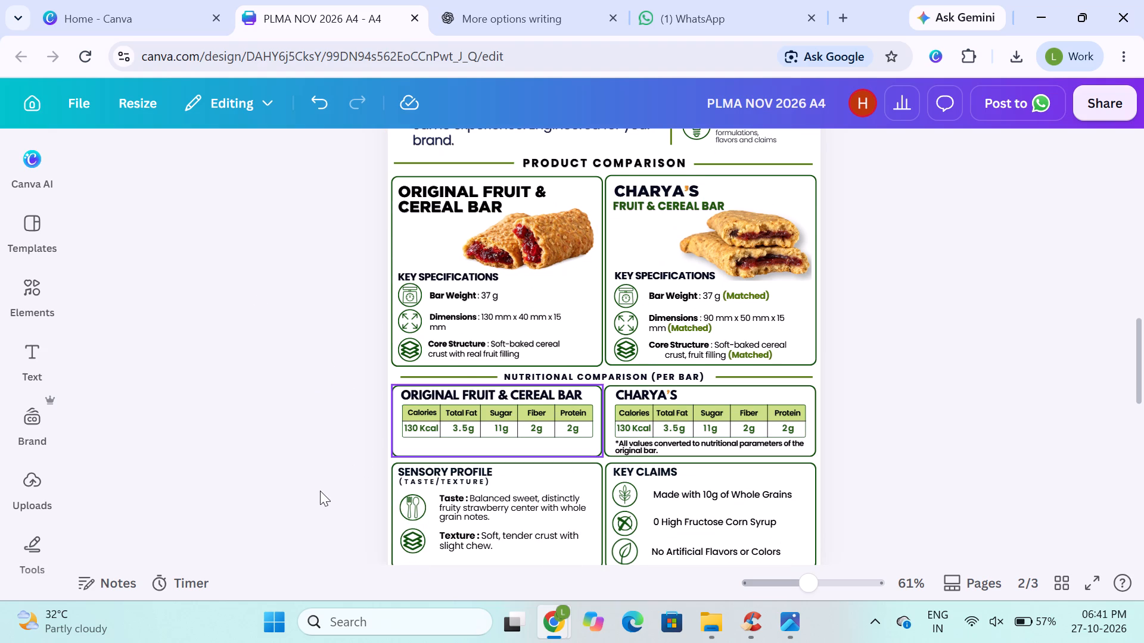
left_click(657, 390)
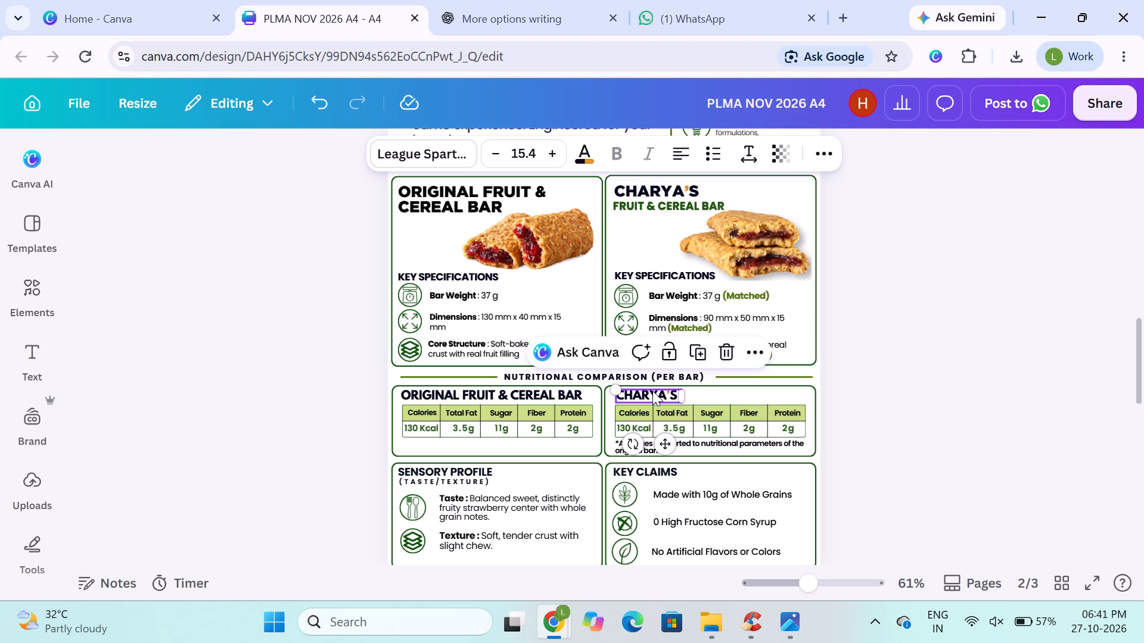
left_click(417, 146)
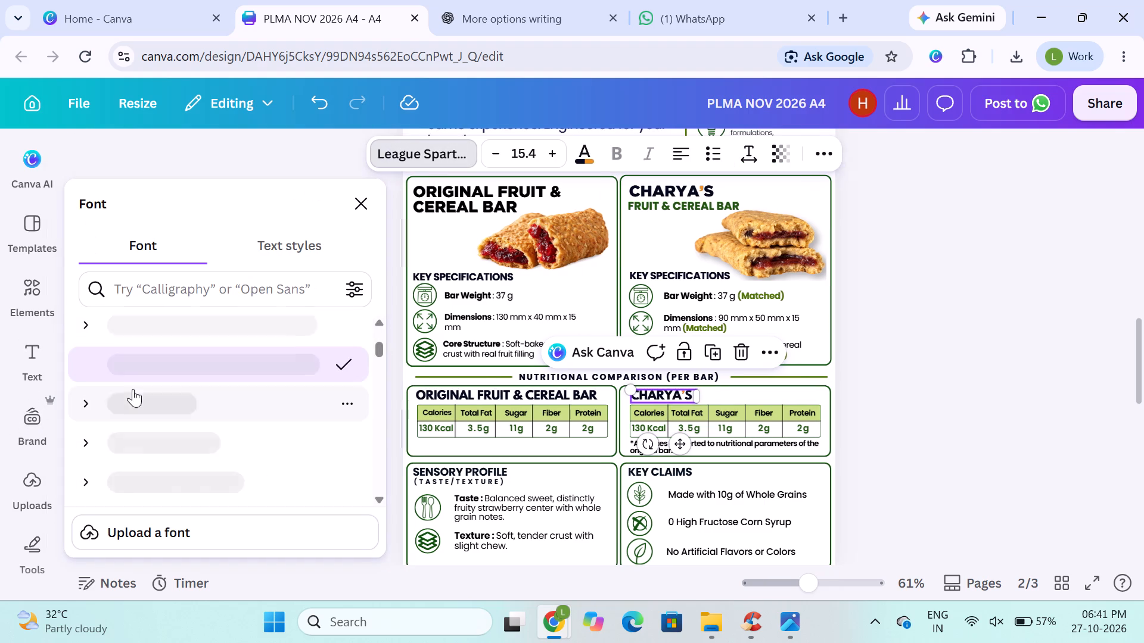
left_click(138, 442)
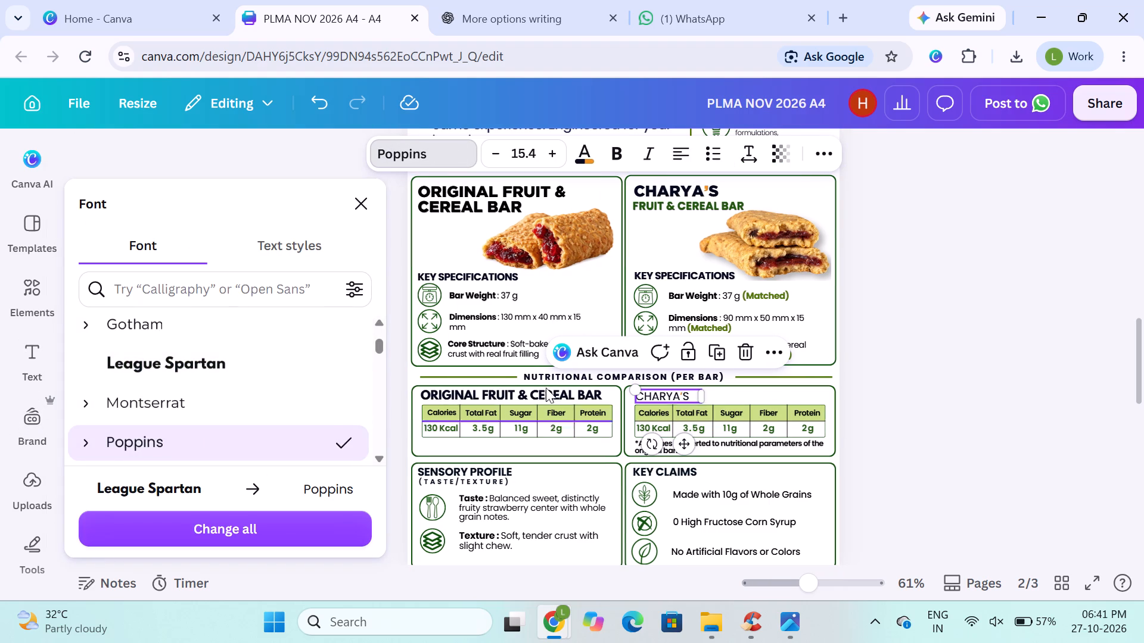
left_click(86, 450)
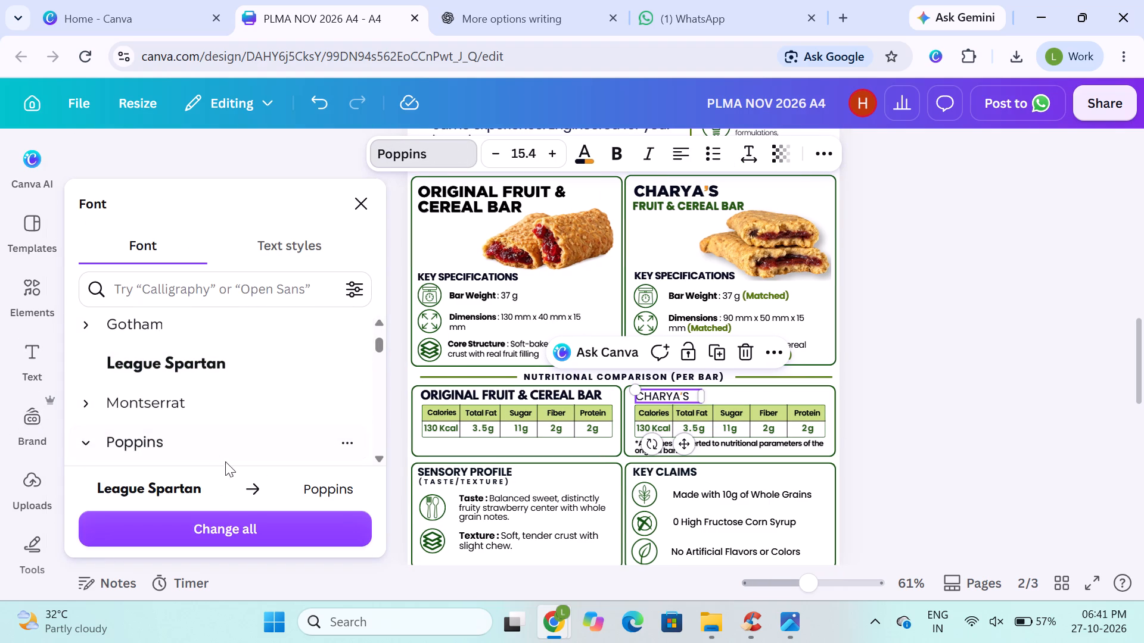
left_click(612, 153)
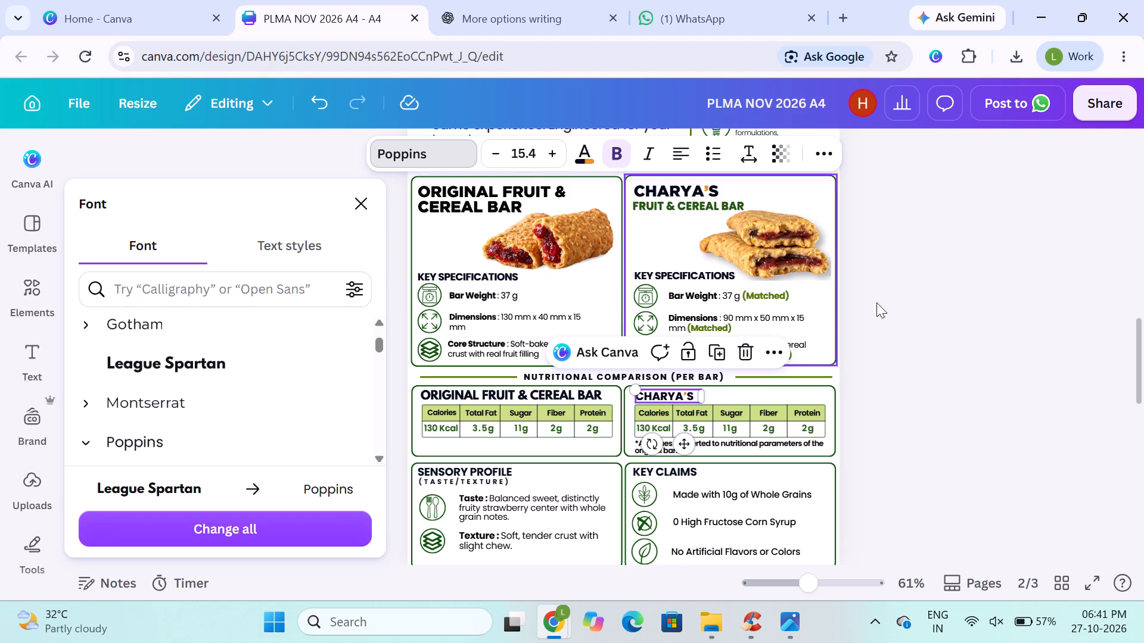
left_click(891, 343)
Check the fonts of the ORIGINAL FRUIT & CEREAL BAR and CHARYA'S headings across the product and nutritional comparison cards.
left_click(440, 397)
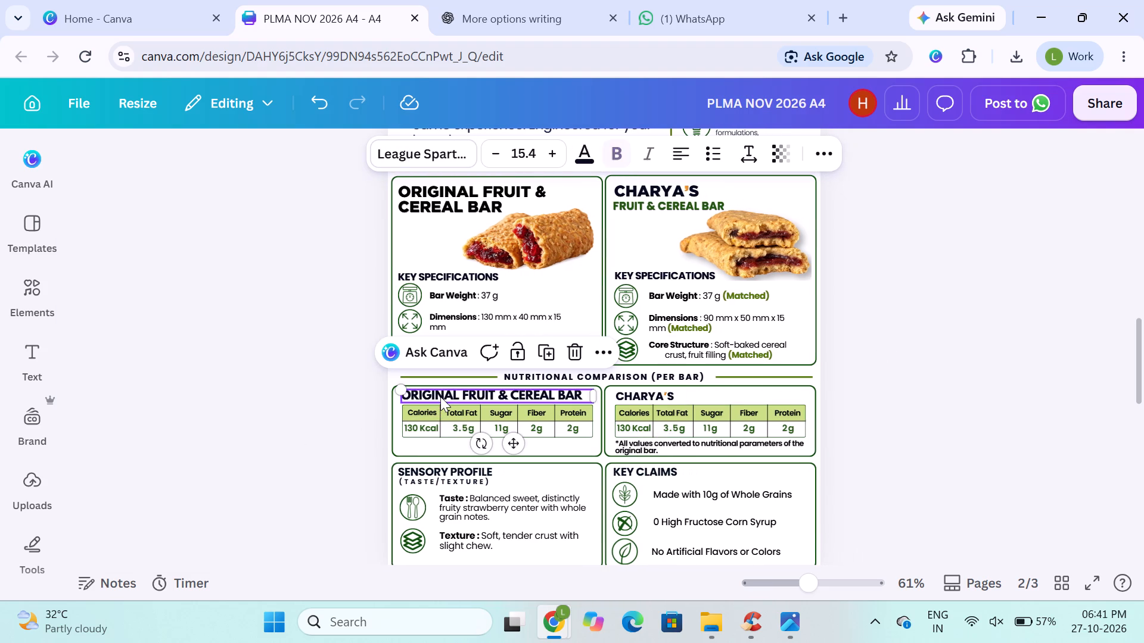
left_click(266, 439)
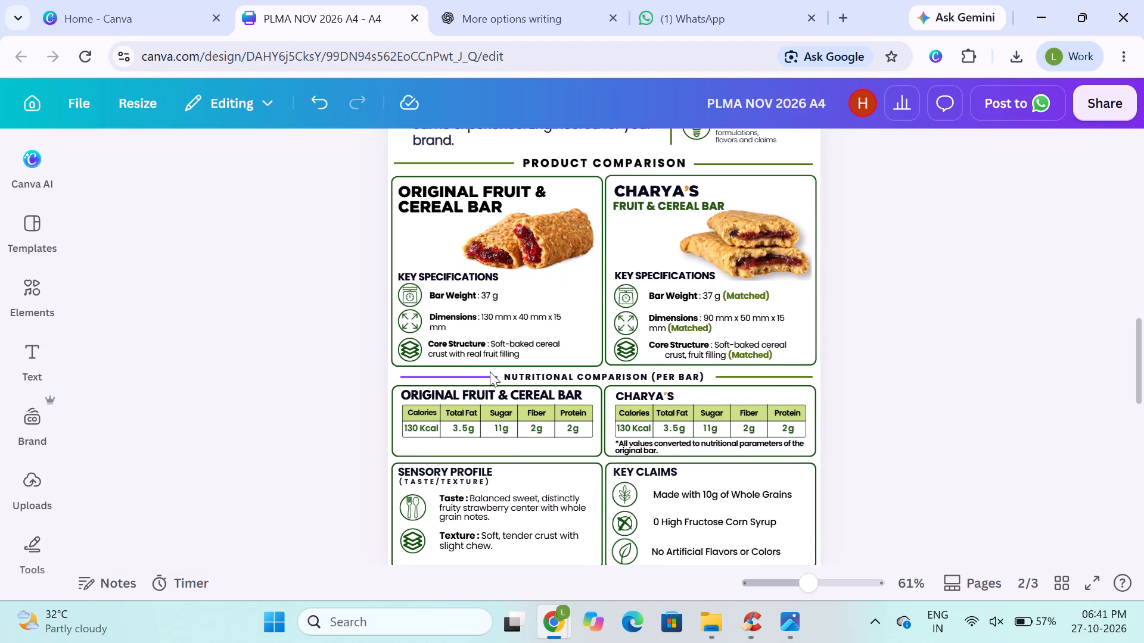
left_click(411, 192)
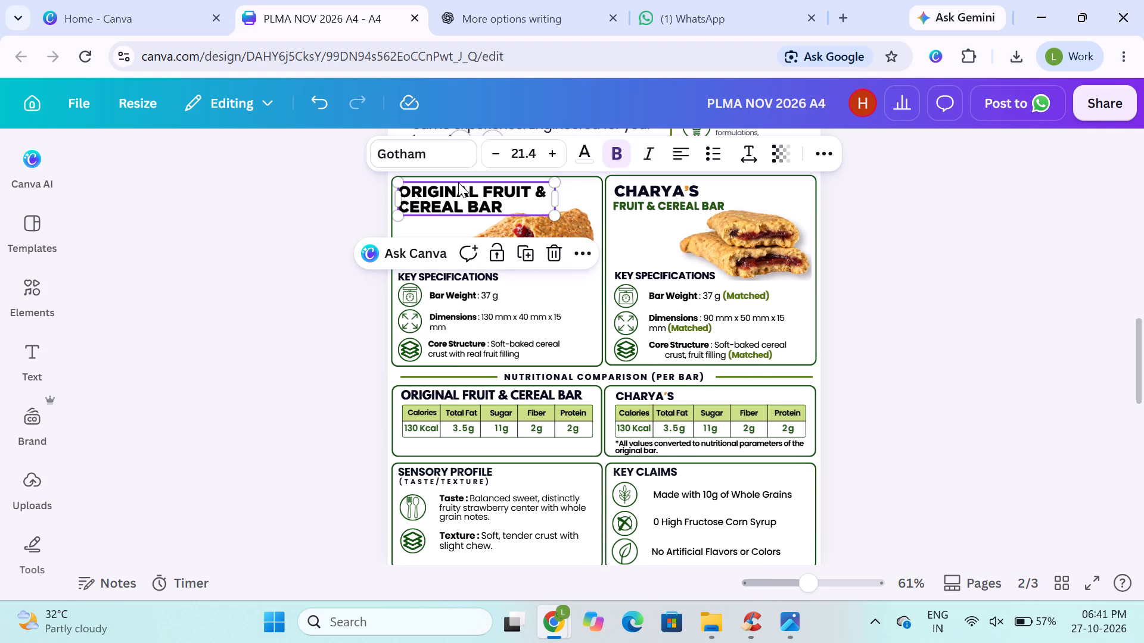
left_click(635, 193)
left_click(638, 207)
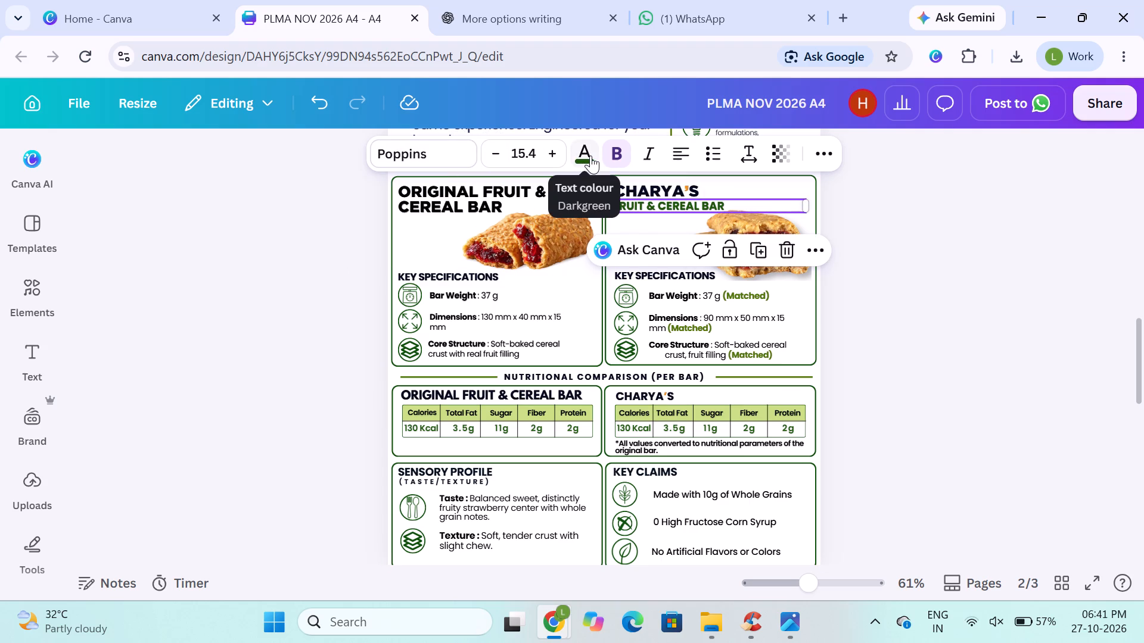
left_click(926, 253)
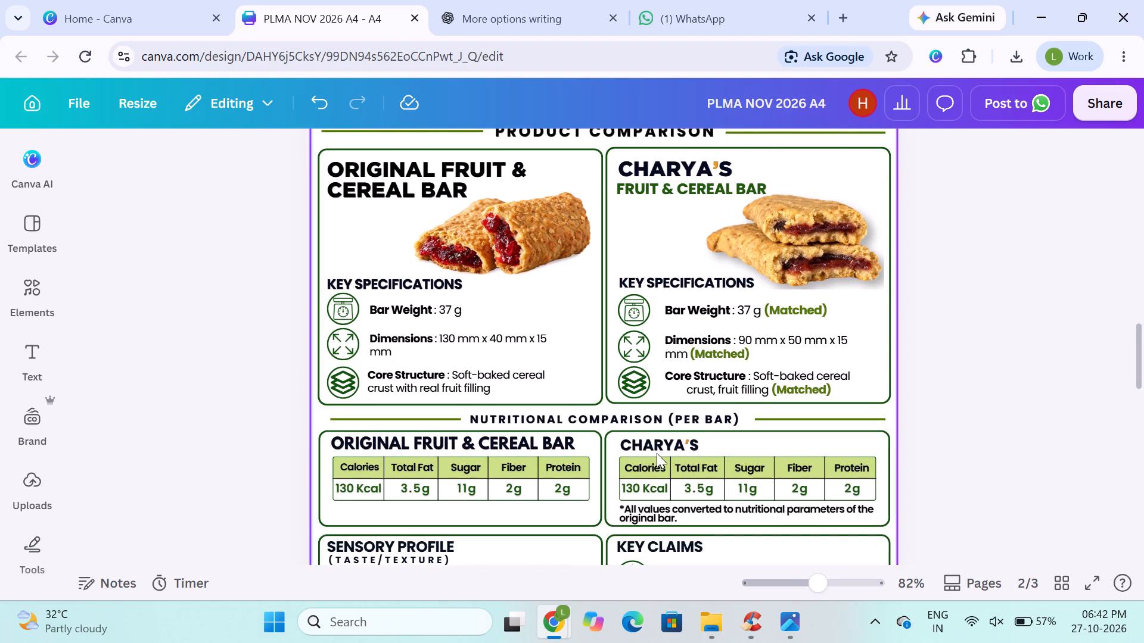
left_click(657, 452)
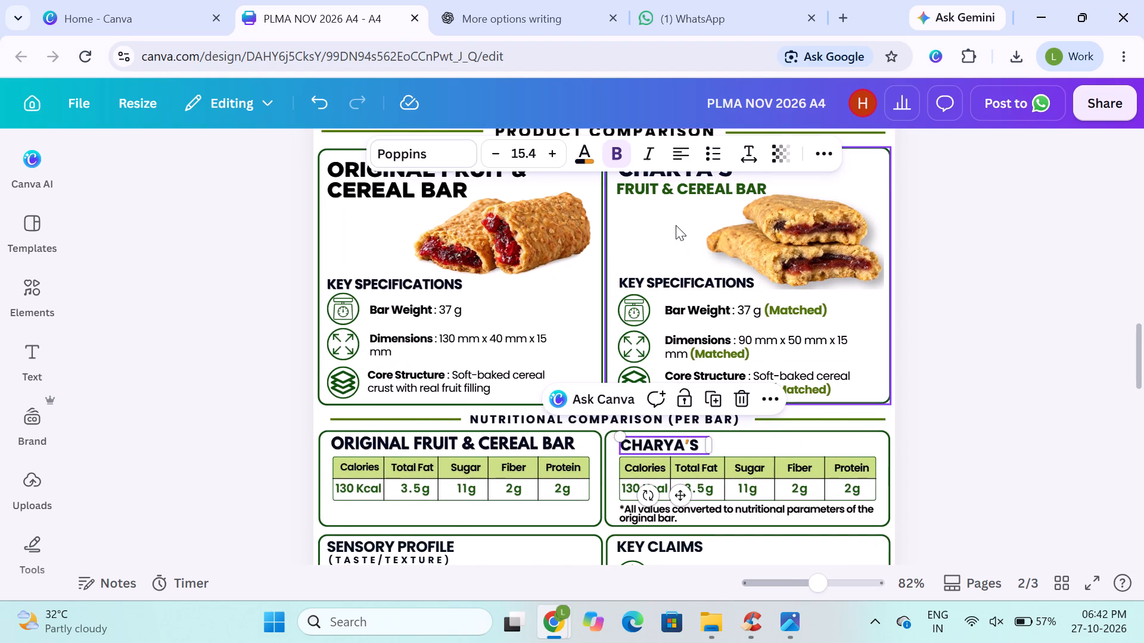
scroll(677, 224, "up", 1)
left_click(689, 214)
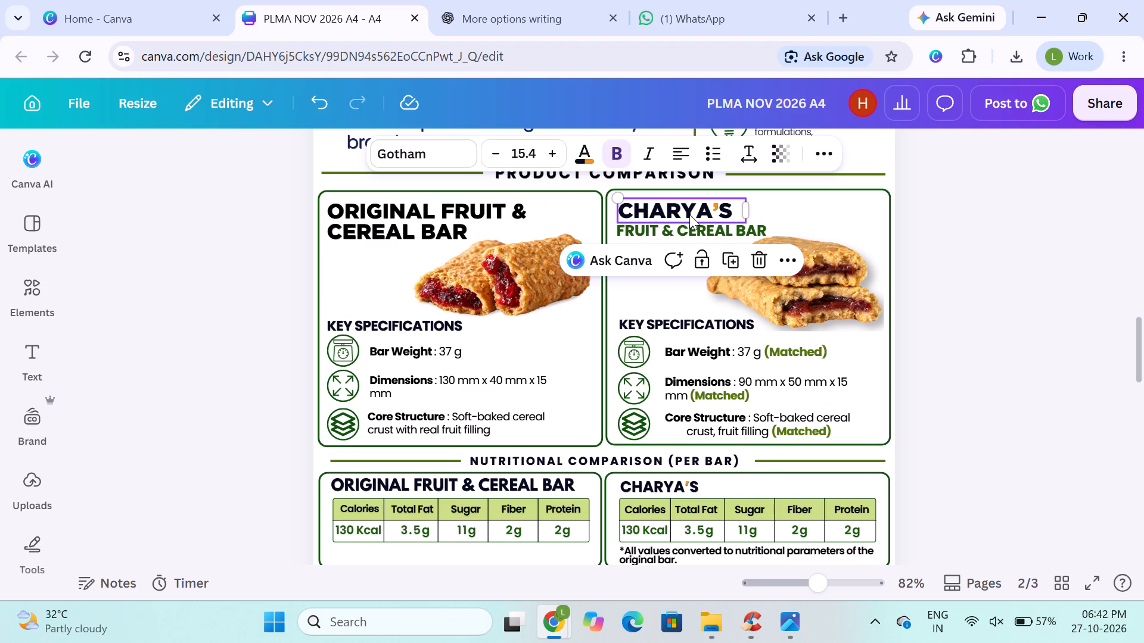
left_click(450, 223)
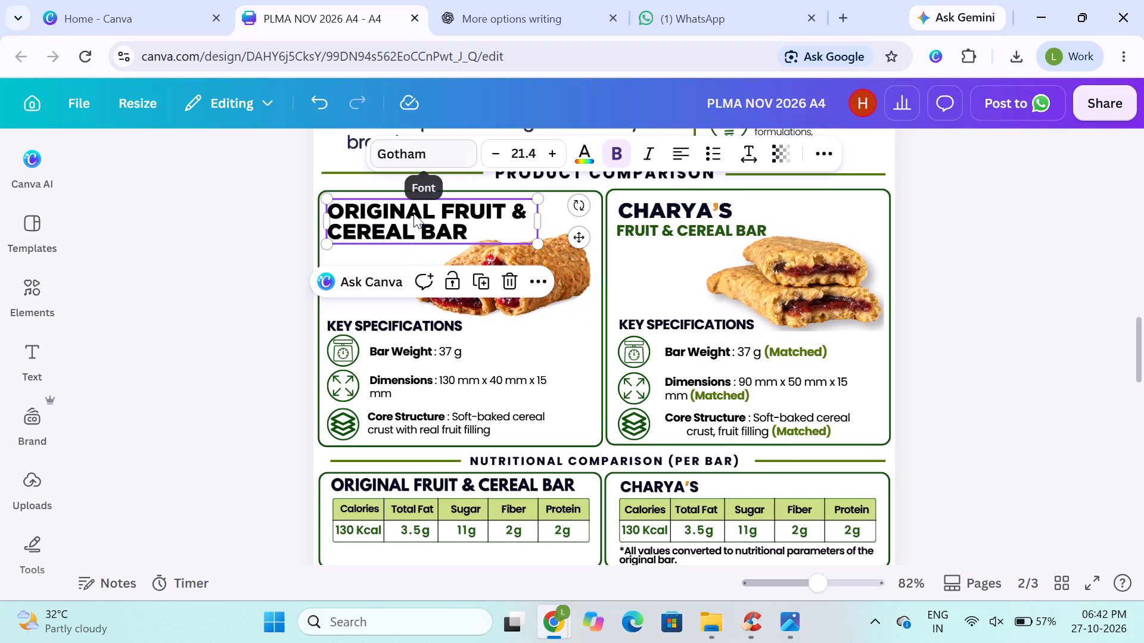
Set the CHARYA'S and ORIGINAL FRUIT & CEREAL BAR headings in the NUTRITIONAL COMPARISON section to Gotham Black.
left_click(670, 488)
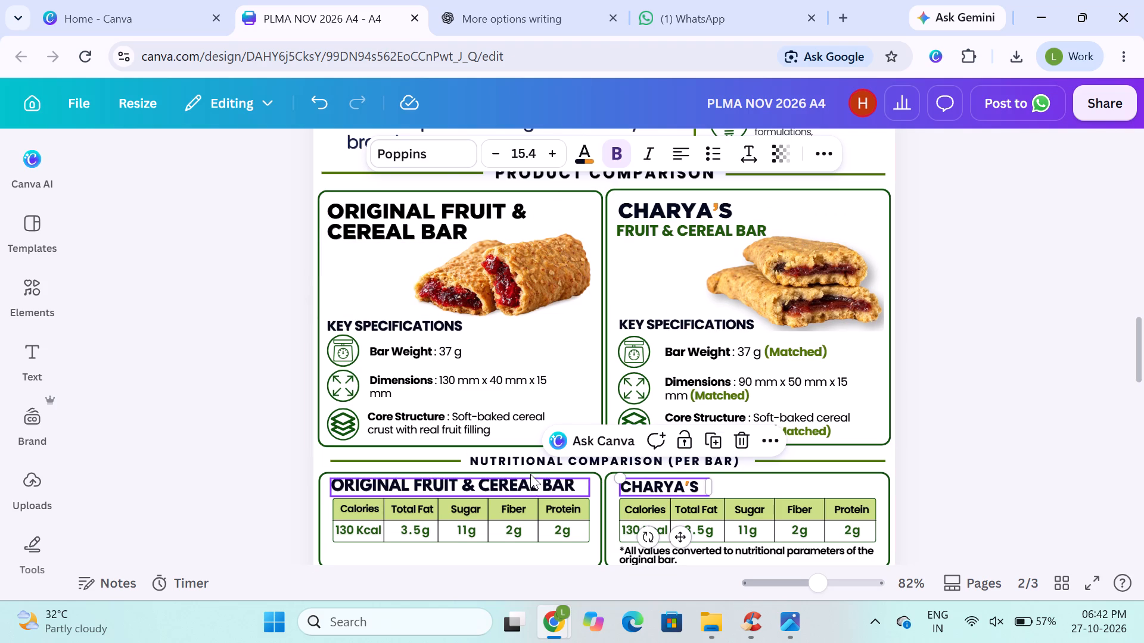
left_click(419, 149)
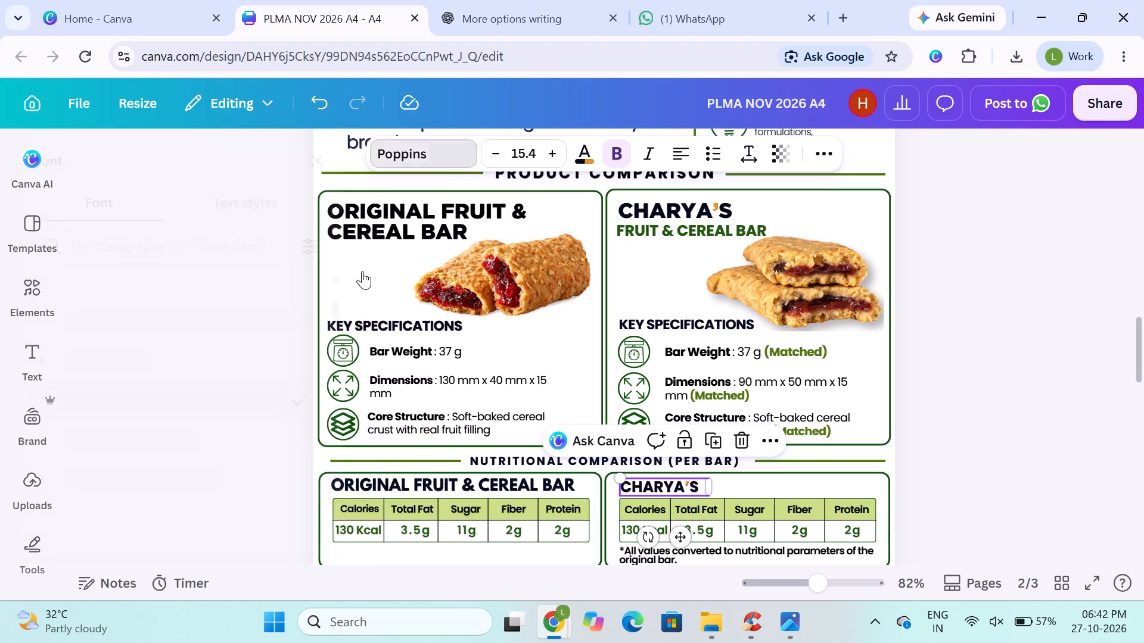
scroll(91, 474, "down", 2)
scroll(121, 367, "up", 2)
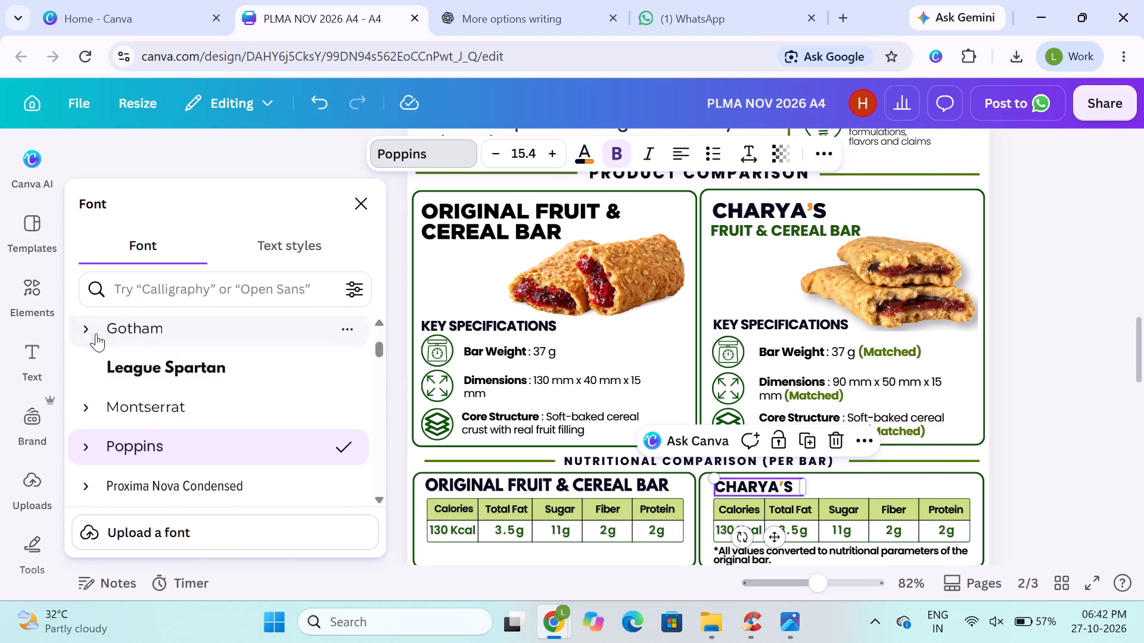
left_click(95, 332)
left_click(157, 479)
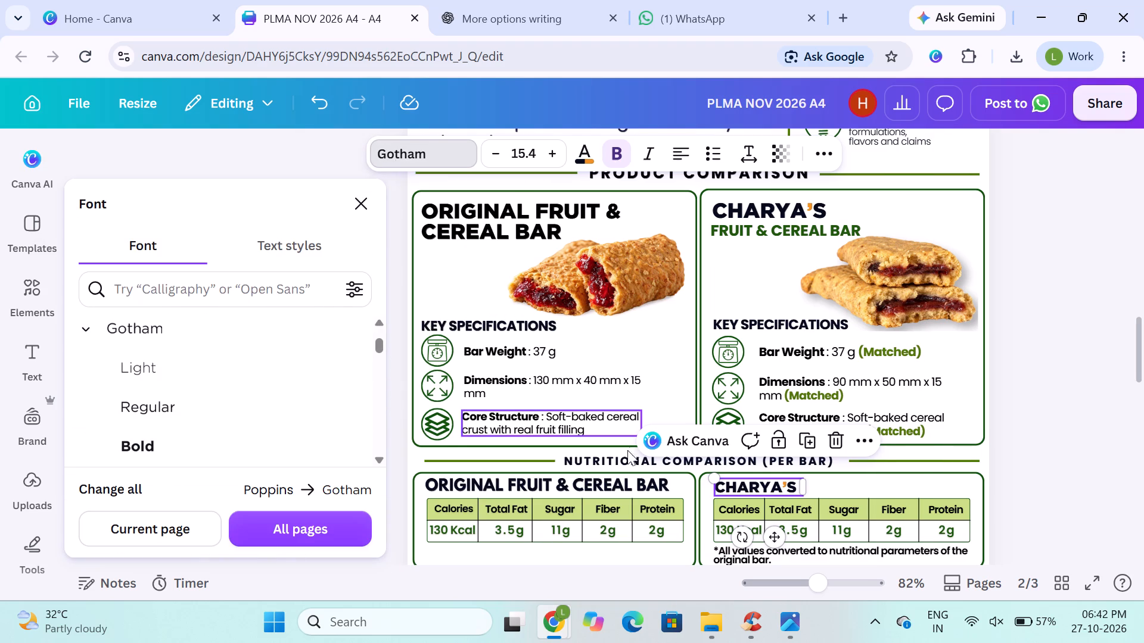
left_click(582, 481)
left_click(175, 483)
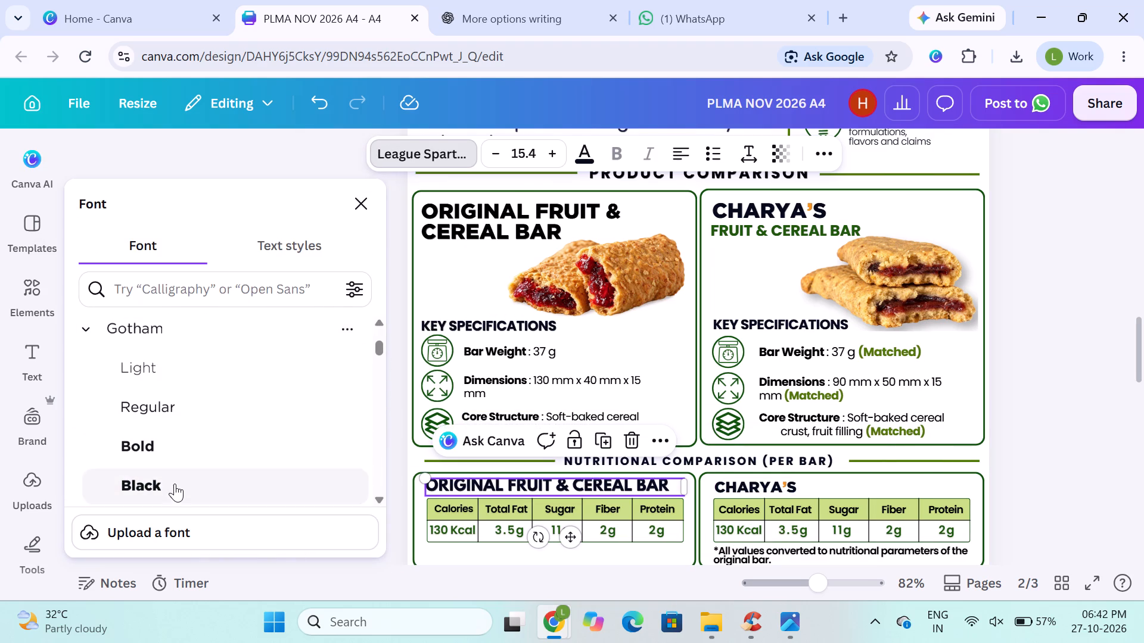
left_click(1047, 402)
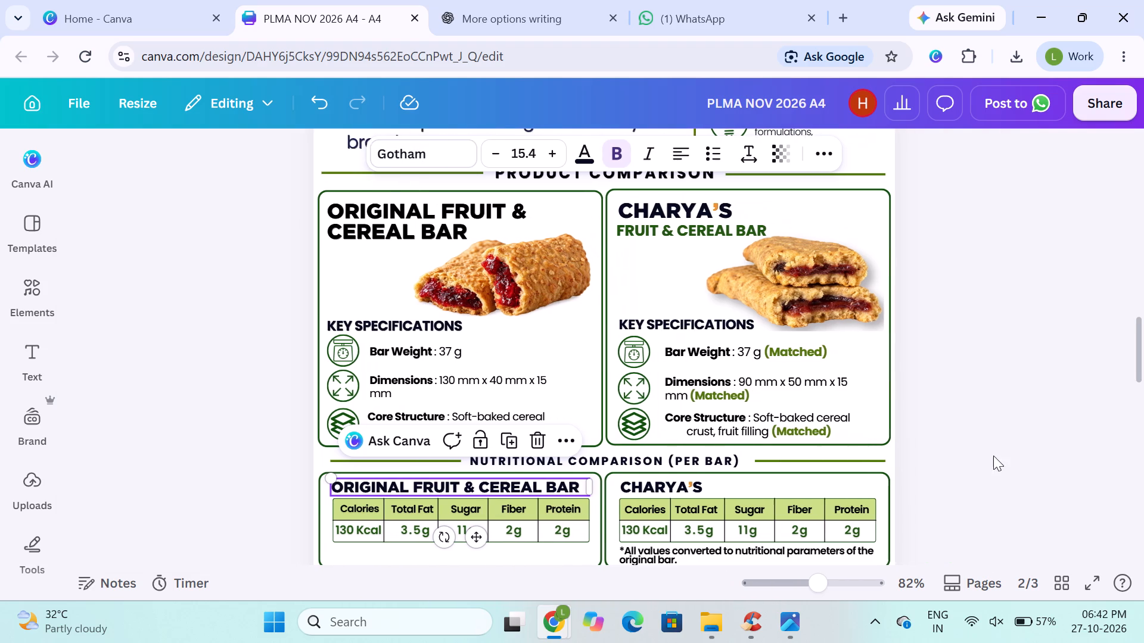
Nudge both NUTRITIONAL COMPARISON card headings together up one step above their tables.
scroll(1009, 443, "down", 1)
left_click(1031, 432)
left_click(638, 408)
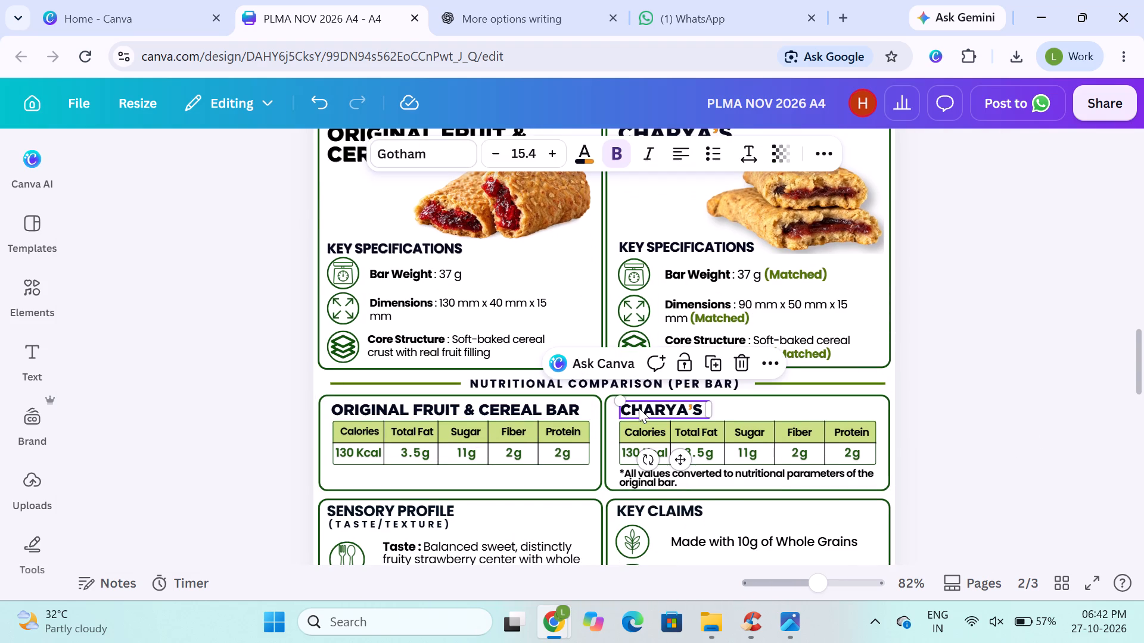
left_click(493, 408, "shift")
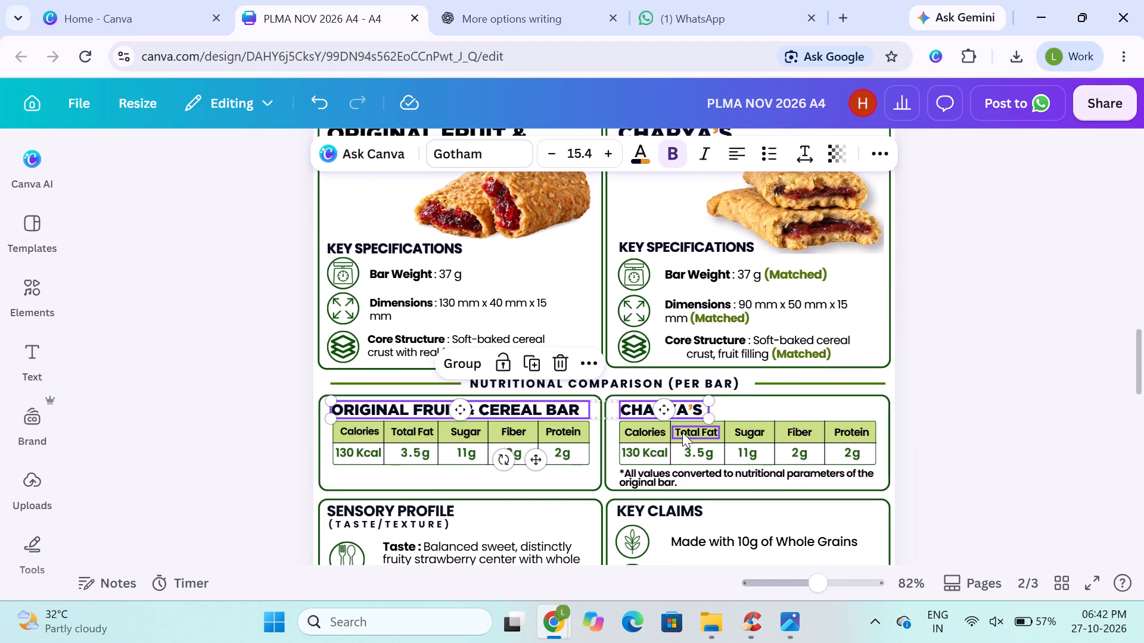
key("Up")
left_click(990, 414)
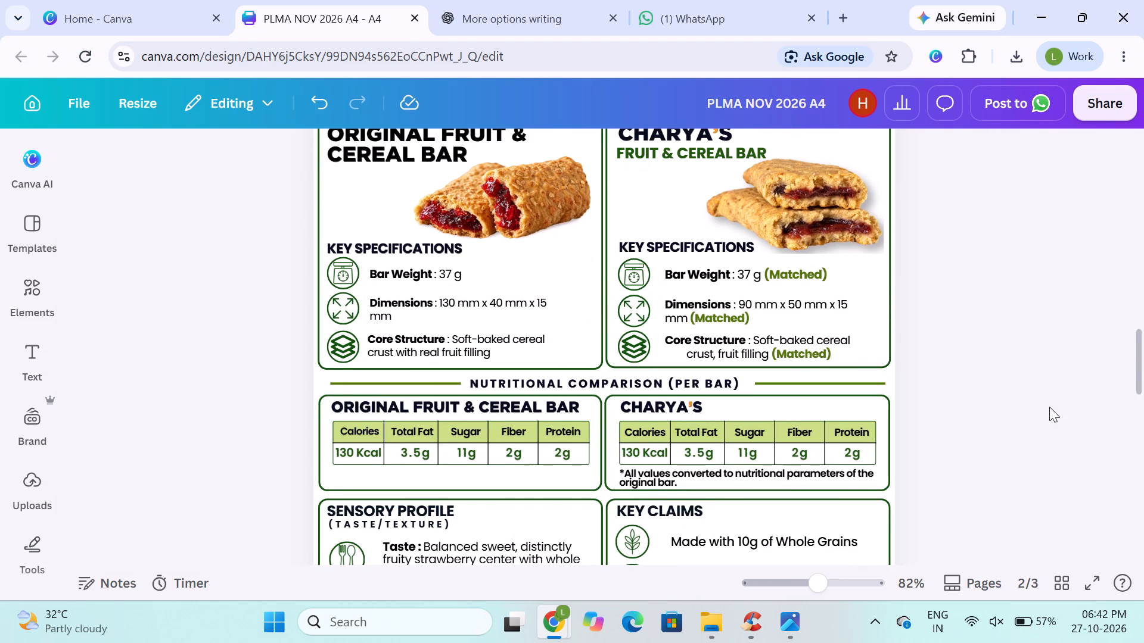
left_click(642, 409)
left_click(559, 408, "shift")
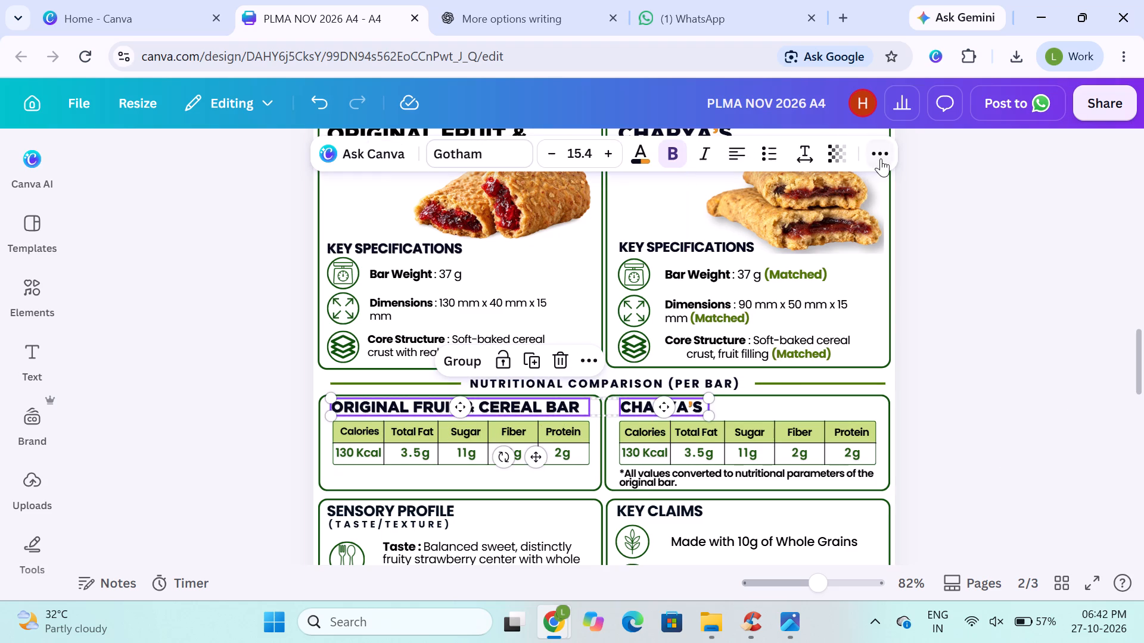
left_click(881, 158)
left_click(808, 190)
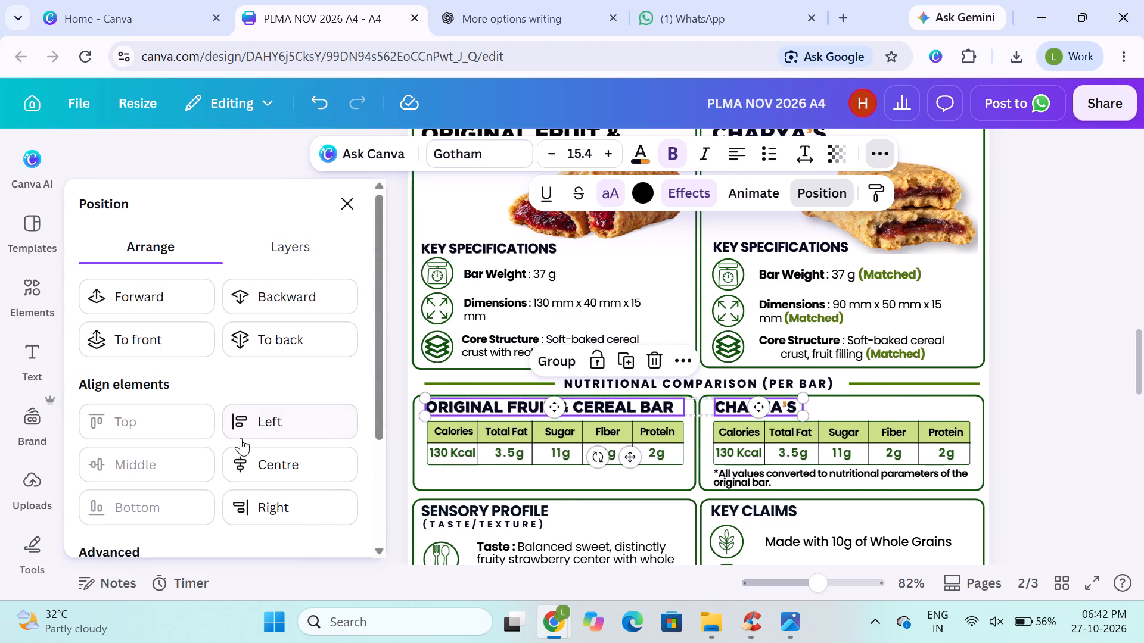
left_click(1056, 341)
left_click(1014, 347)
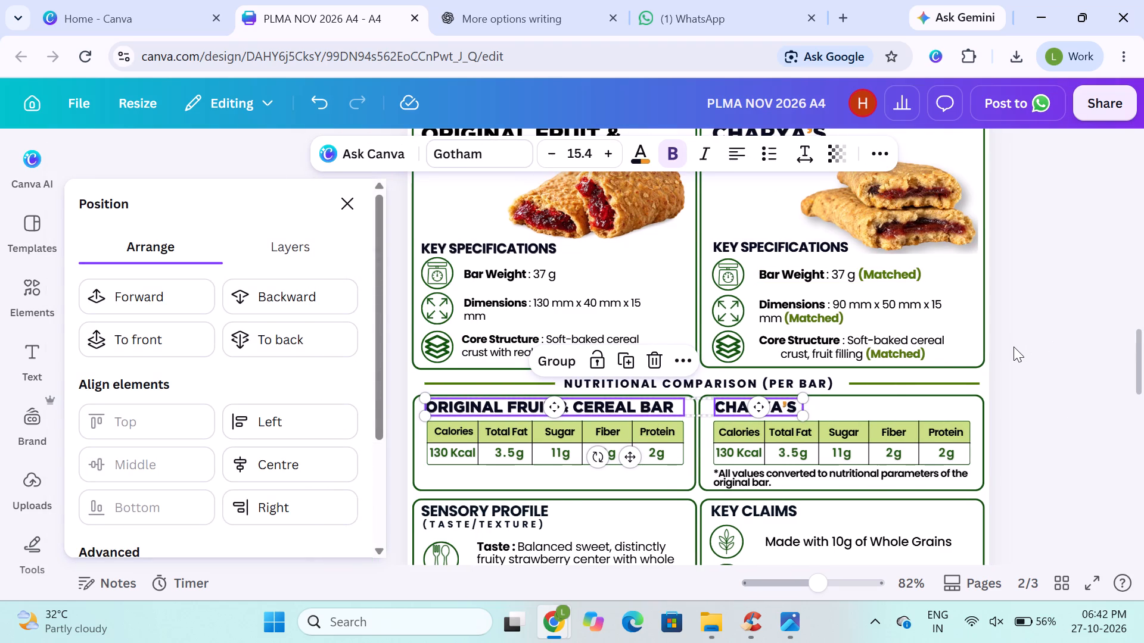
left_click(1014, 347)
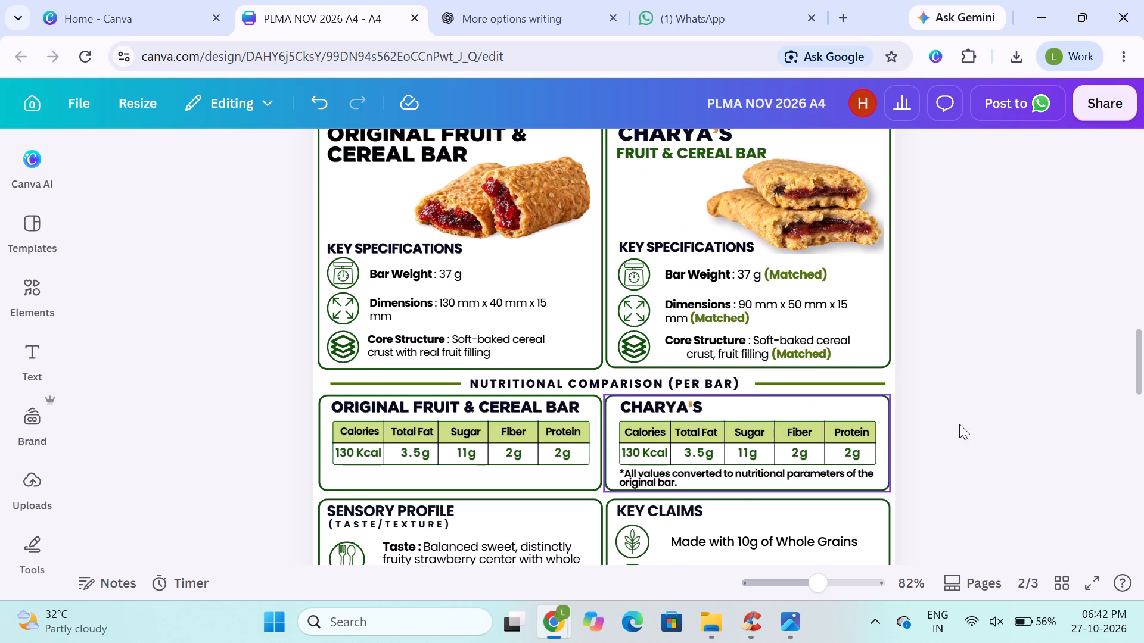
Delete the word THE above the CHEWY BAR COMPARISON title on page 3.
right_click(969, 420)
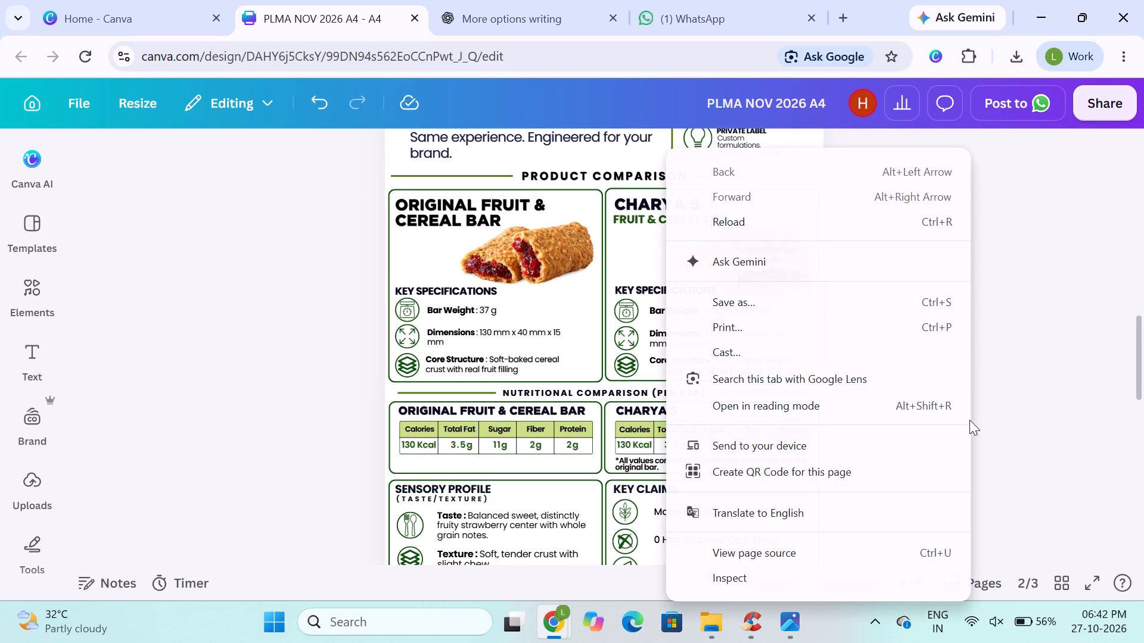
left_click(1063, 377)
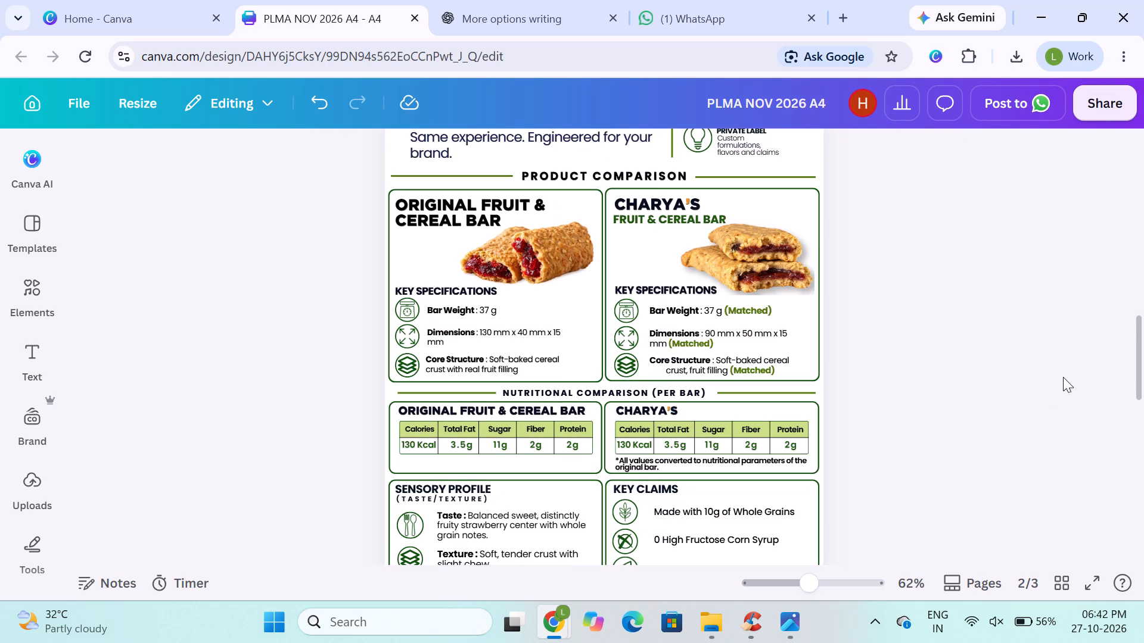
scroll(1063, 377, "down", 2)
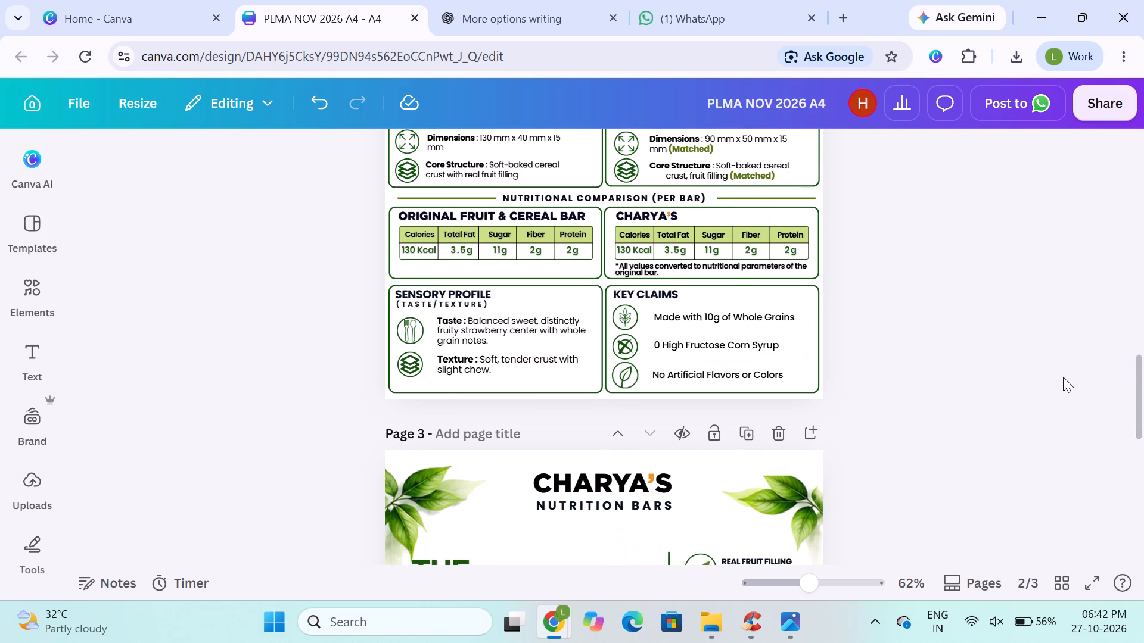
scroll(1063, 377, "down", 4)
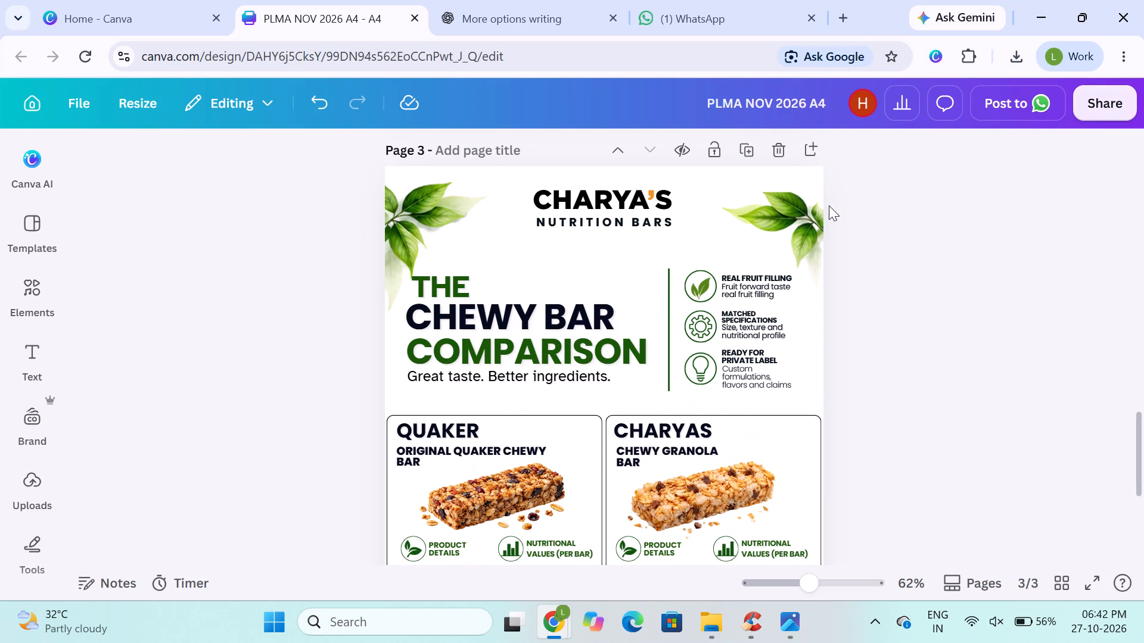
left_click(447, 311)
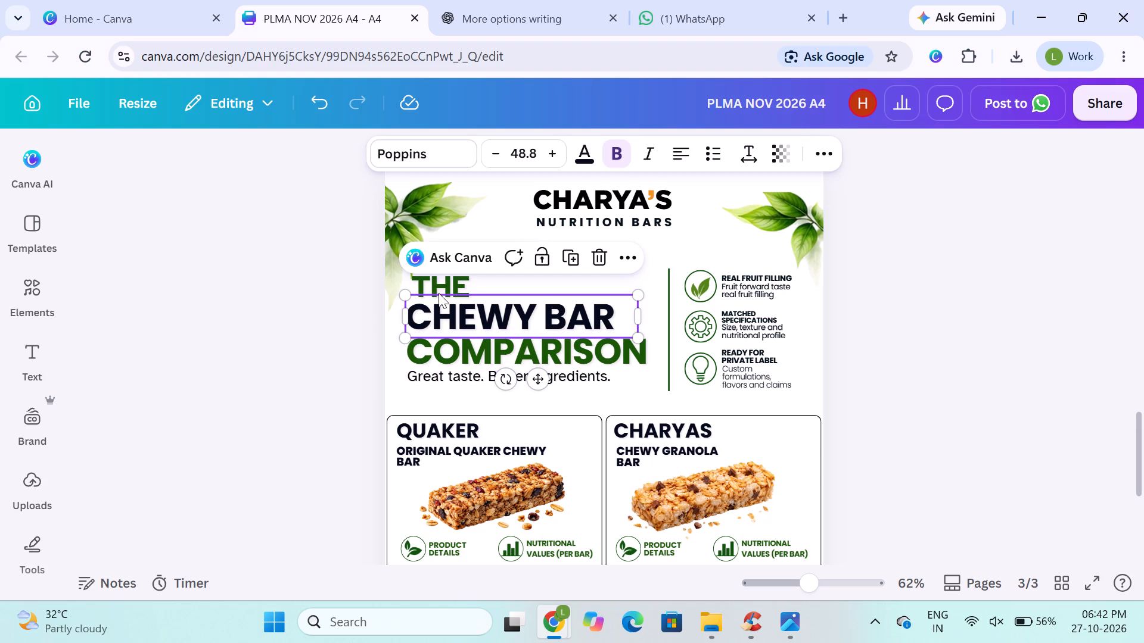
left_click(440, 286)
left_click(294, 377)
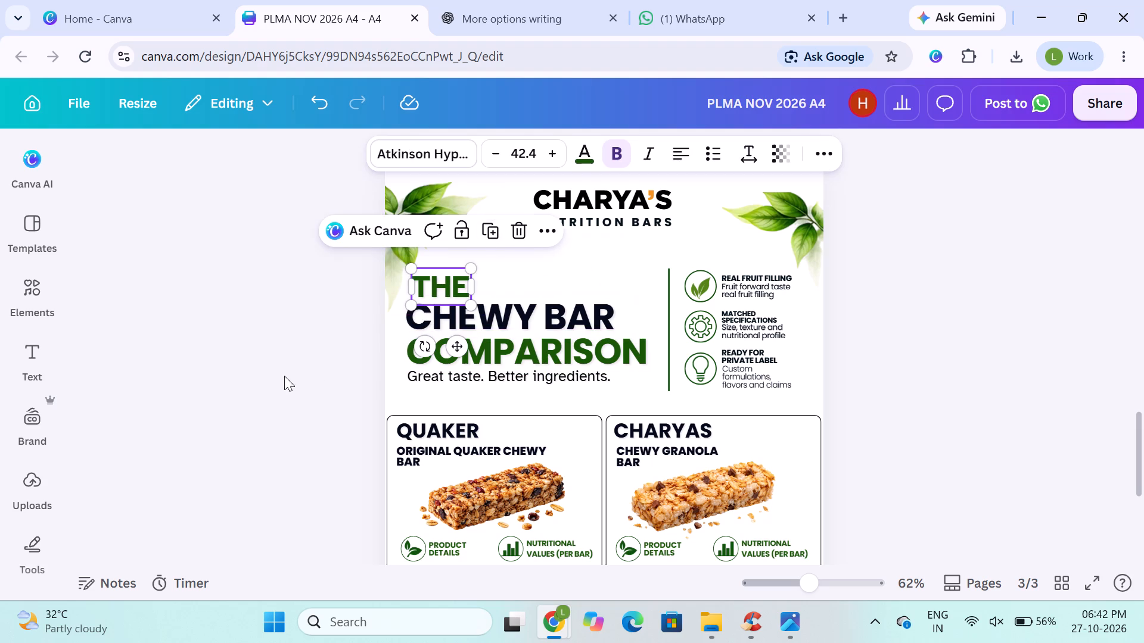
left_click(427, 285)
key("BackSpace")
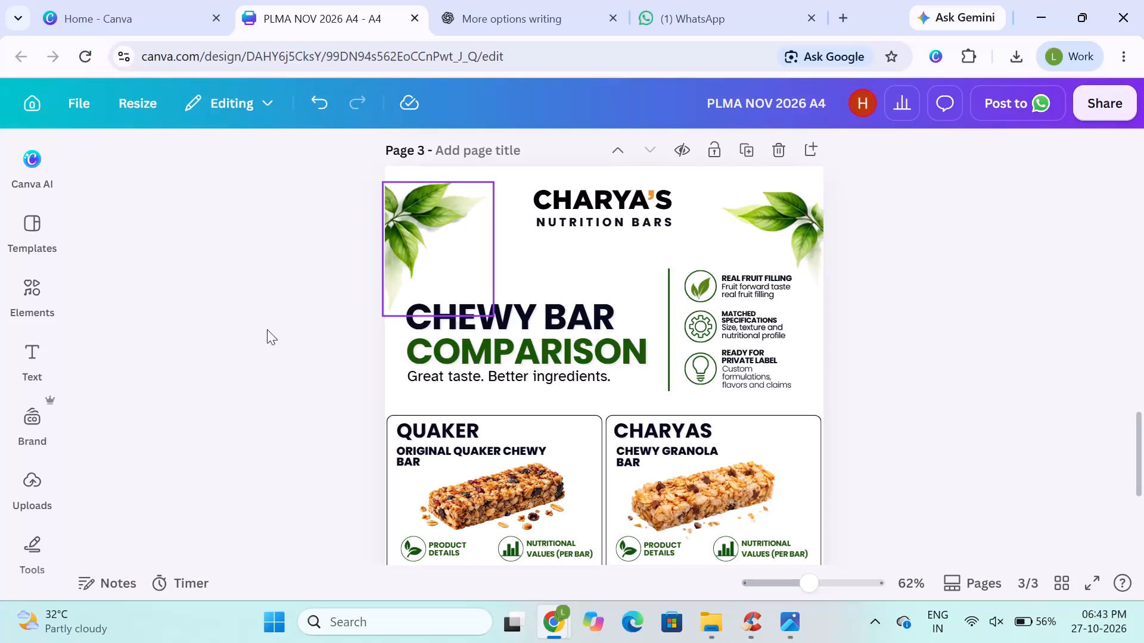
left_click(257, 335)
Nudge the CHEWY BAR and COMPARISON title lines and their tagline up together six steps on page 3.
left_click(493, 317)
left_click(489, 361, "shift")
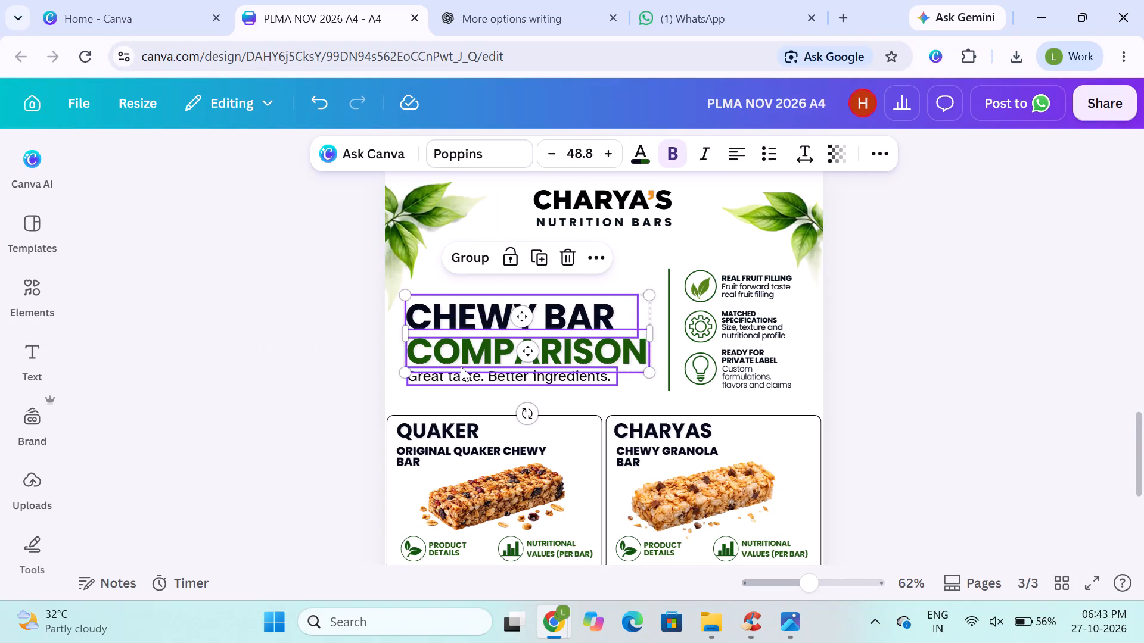
left_click(460, 371, "shift")
key("Up")
key("Up")
key("Up")
key("Up")
key("Up")
key("Up")
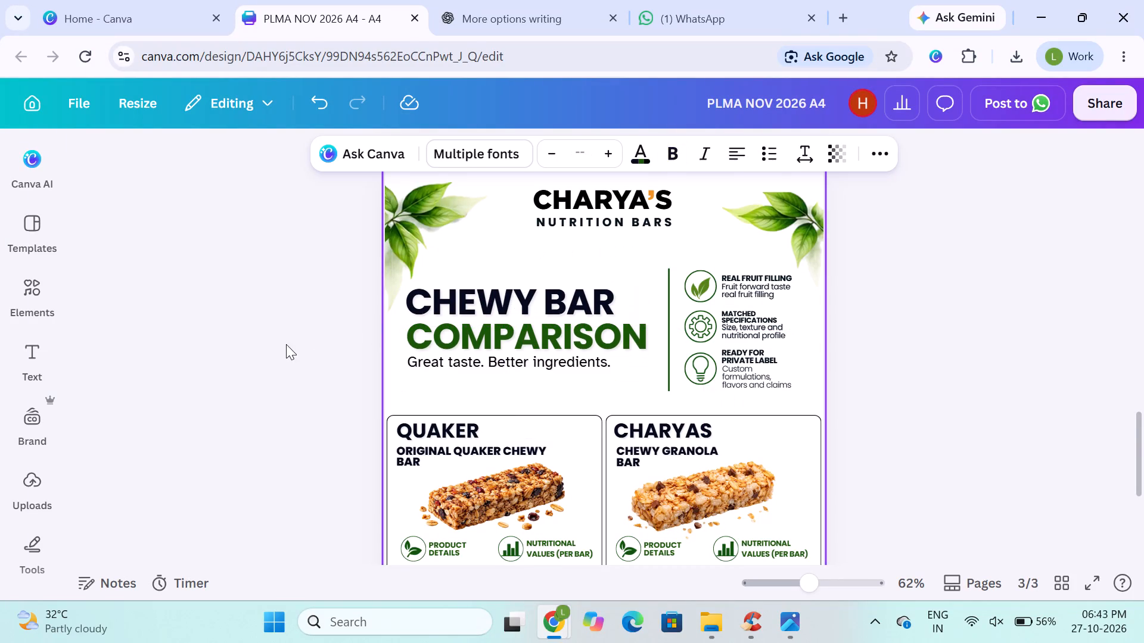
left_click(286, 344)
Change the page 3 title text to CHEWY GRANOLA BAR and widen its text box so GRANOLA BAR fits on one line.
left_click(461, 336)
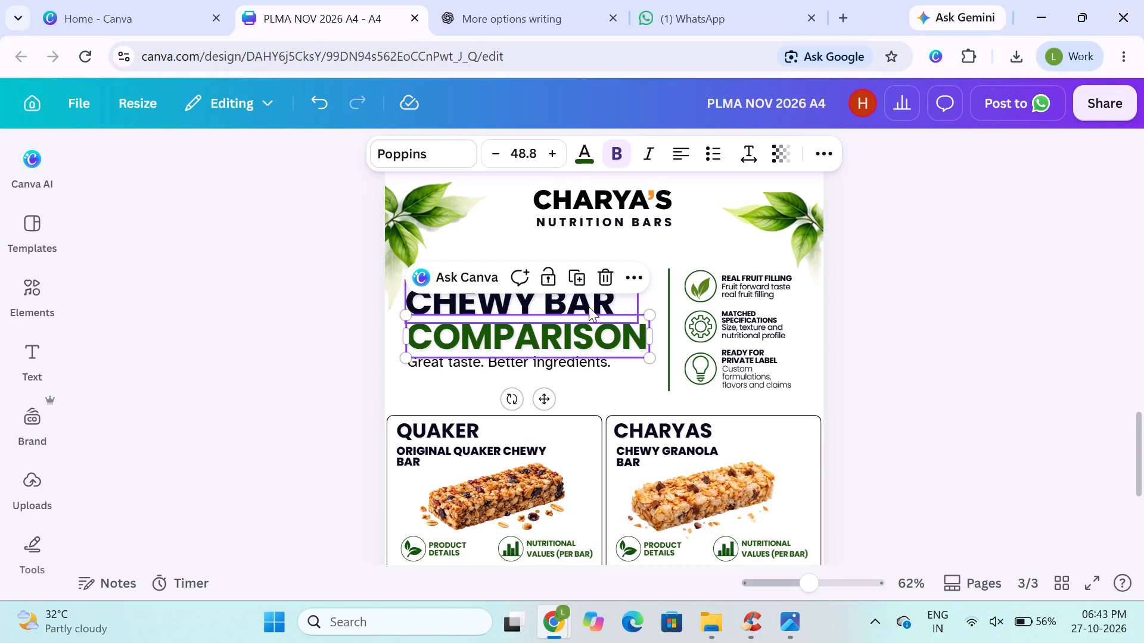
triple_click(542, 305)
left_click(542, 305)
left_click(542, 305)
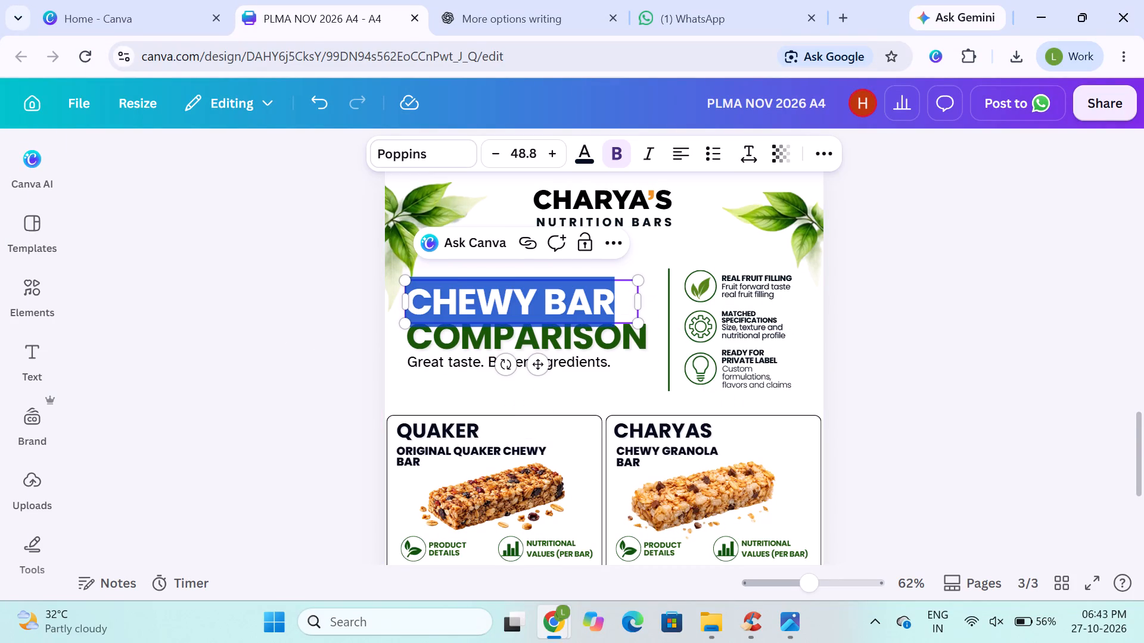
key("g")
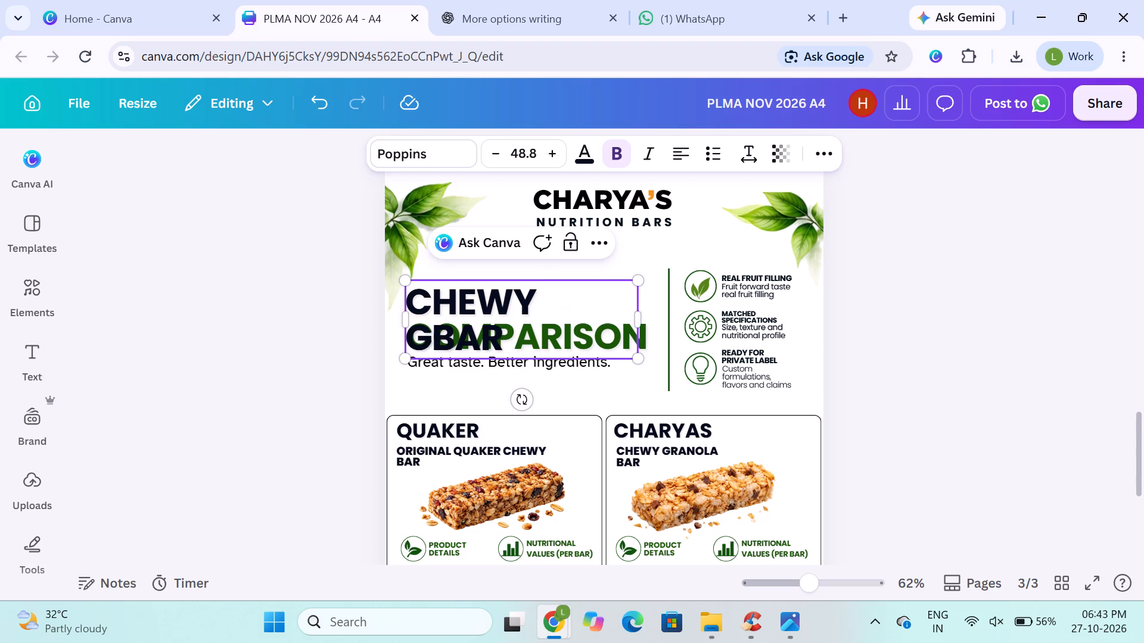
type("ran")
key("BackSpace")
key("BackSpace")
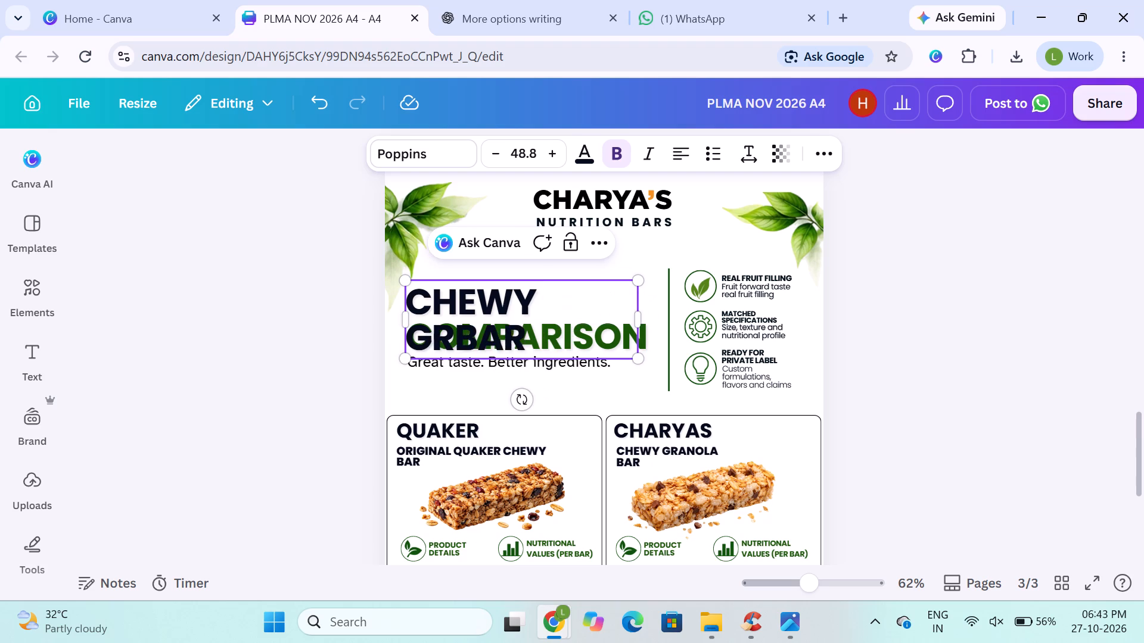
key("BackSpace")
type("ranola")
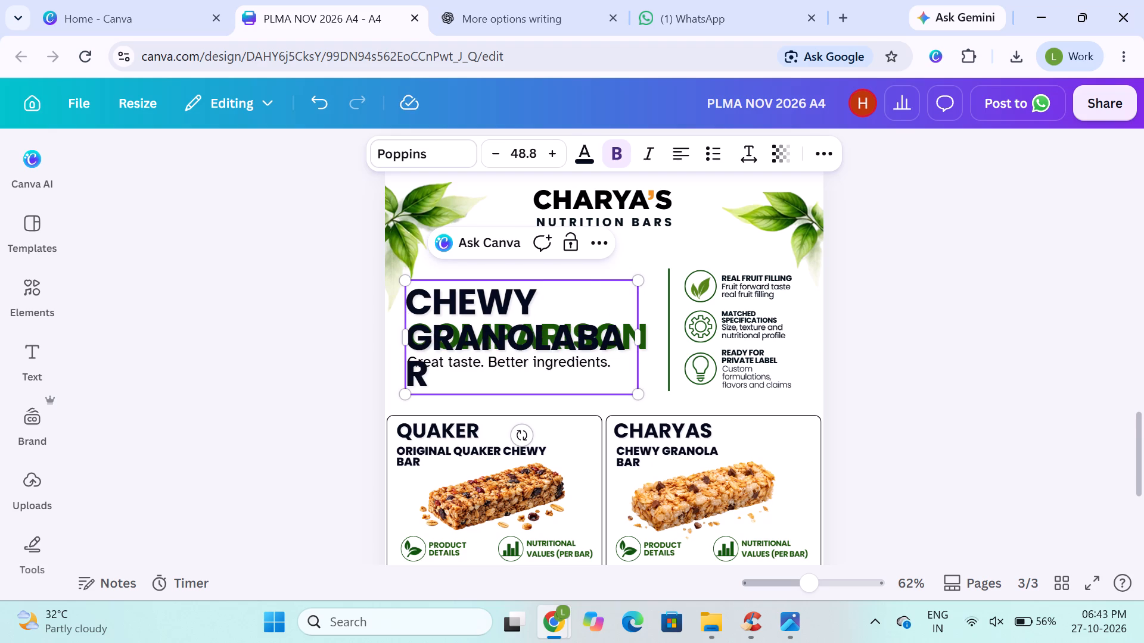
key("space")
left_click_drag(642, 344, 679, 333)
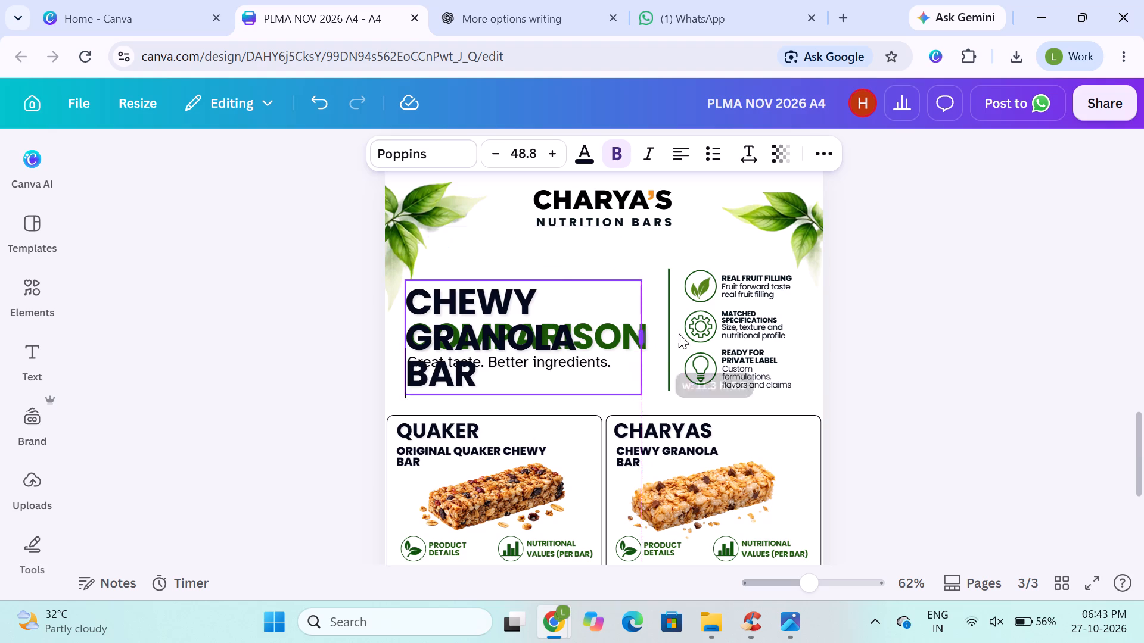
left_click_drag(679, 333, 700, 327)
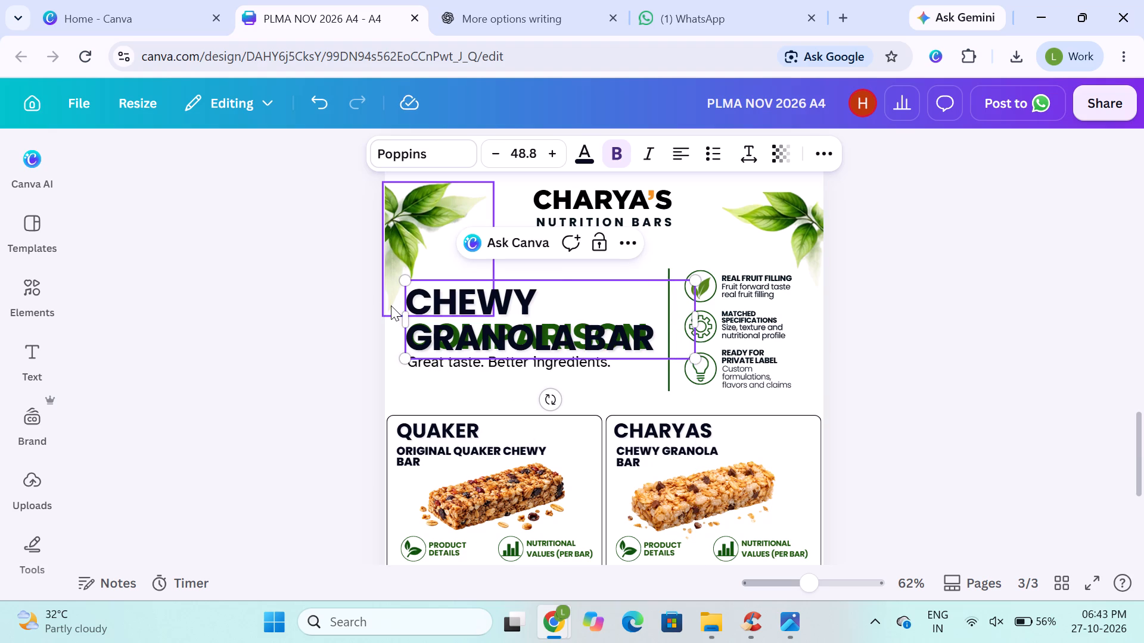
Nudge the green COMPARISON line on page 3 up four steps and back down three.
key("Up")
key("Up")
key("Up")
key("Up")
left_click(328, 304)
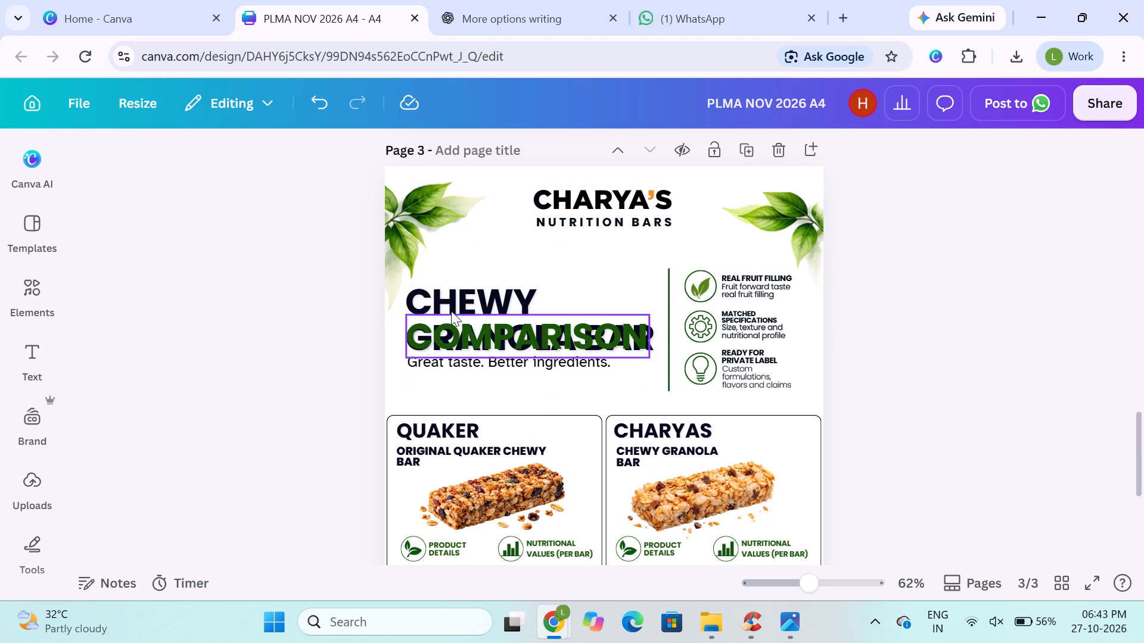
left_click(451, 311)
key("Up")
key("Up")
key("Up")
key("Up")
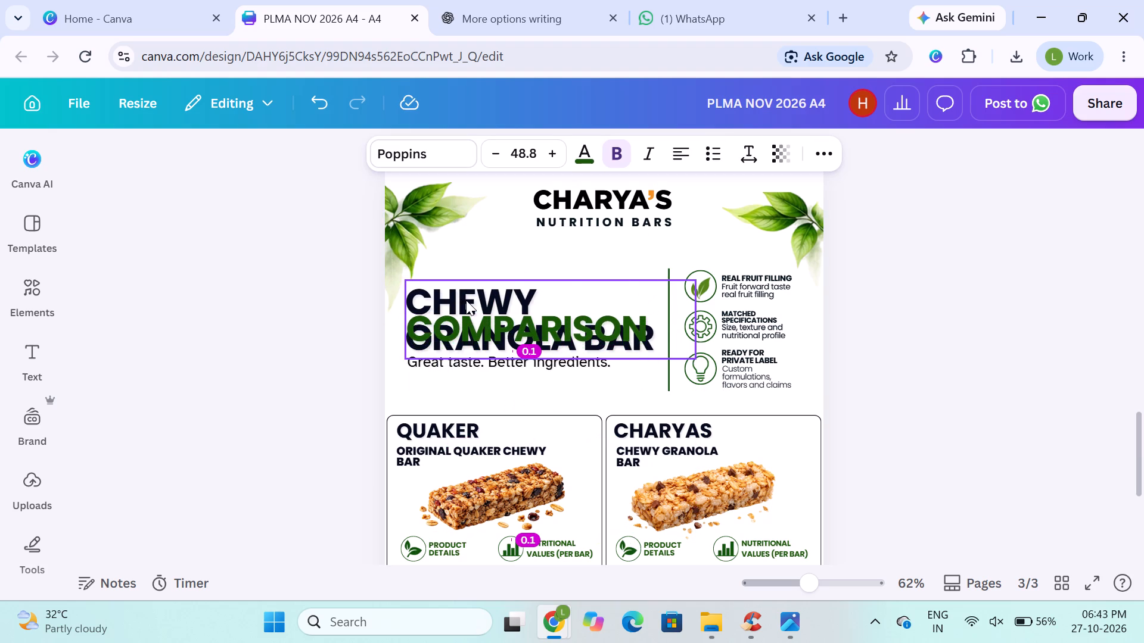
key("Down")
key("Down")
key("Down")
left_click(341, 320)
Nudge the CHEWY GRANOLA BAR title up eleven steps above the COMPARISON line.
left_click(459, 296)
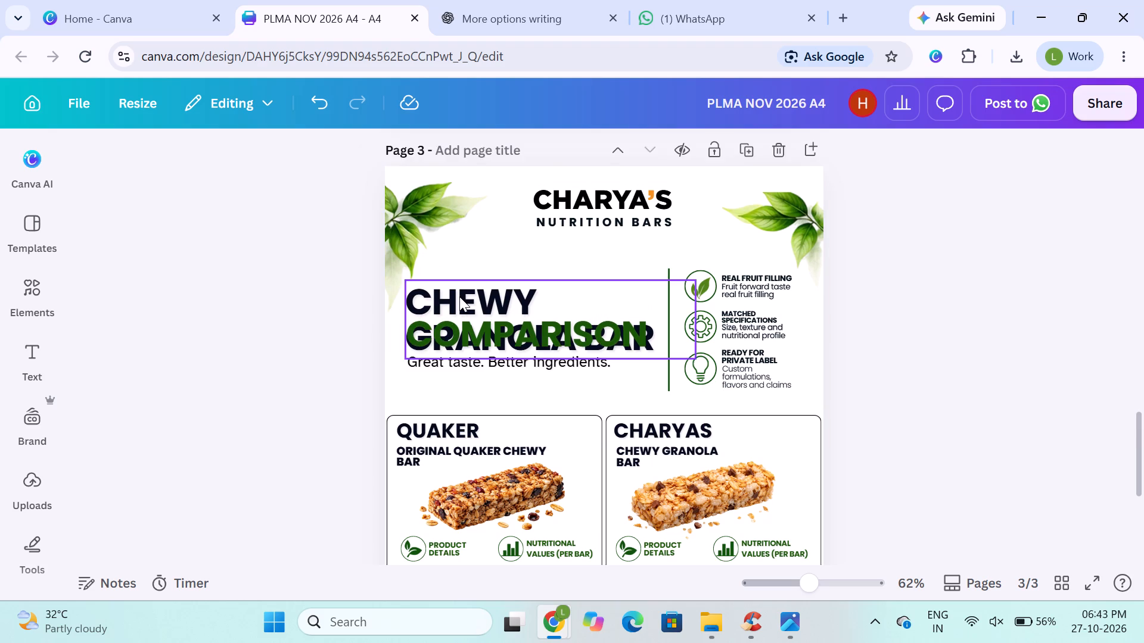
key("Up")
key("Up")
key("Up")
key("Up")
key("Up")
key("Up")
key("Up")
key("Up")
key("Up")
key("Up")
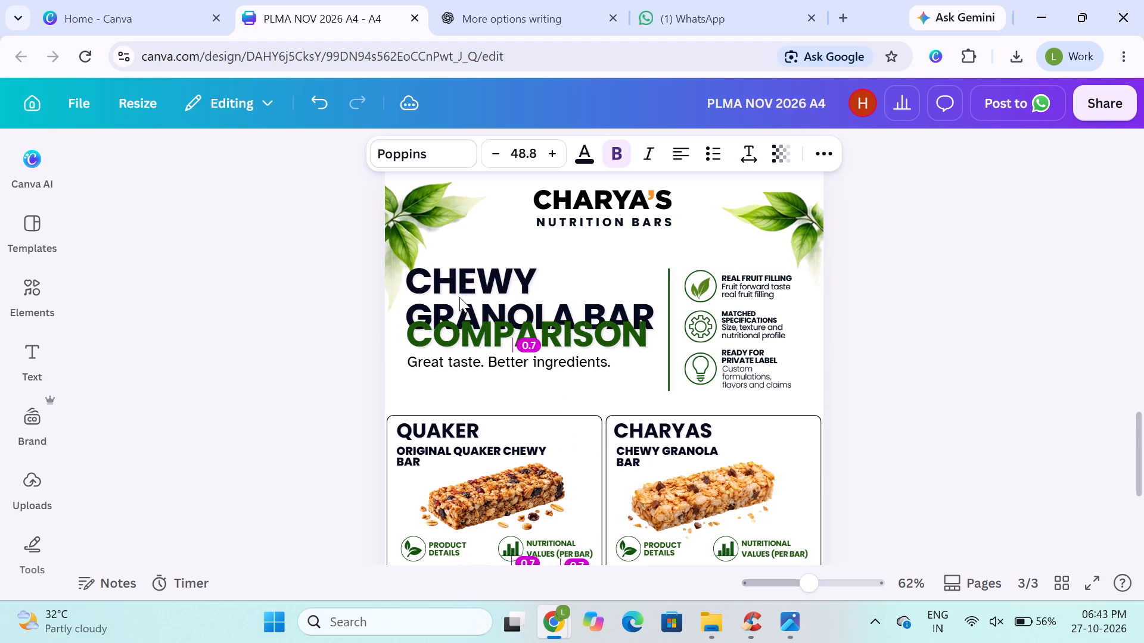
key("Up")
left_click(303, 309)
Nudge the COMPARISON line and the Great taste. Better ingredients. tagline down together ten steps.
left_click(487, 350)
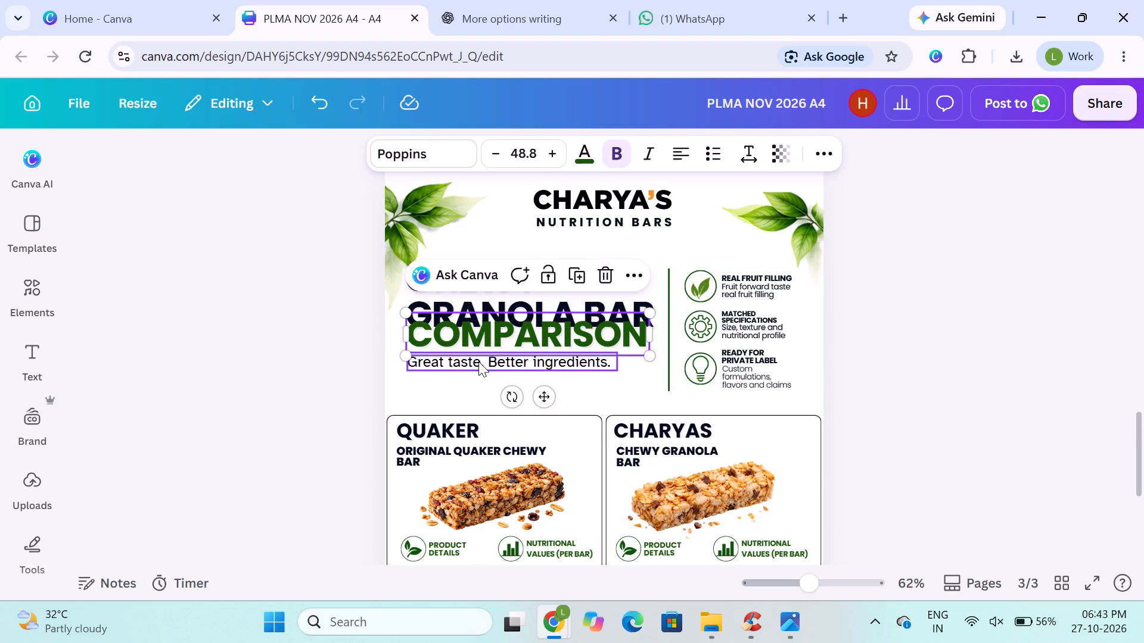
left_click(478, 361, "shift")
key("Down")
key("Down")
key("Down")
key("Down")
key("Down")
key("Down")
key("Down")
key("Down")
key("Down")
key("Down")
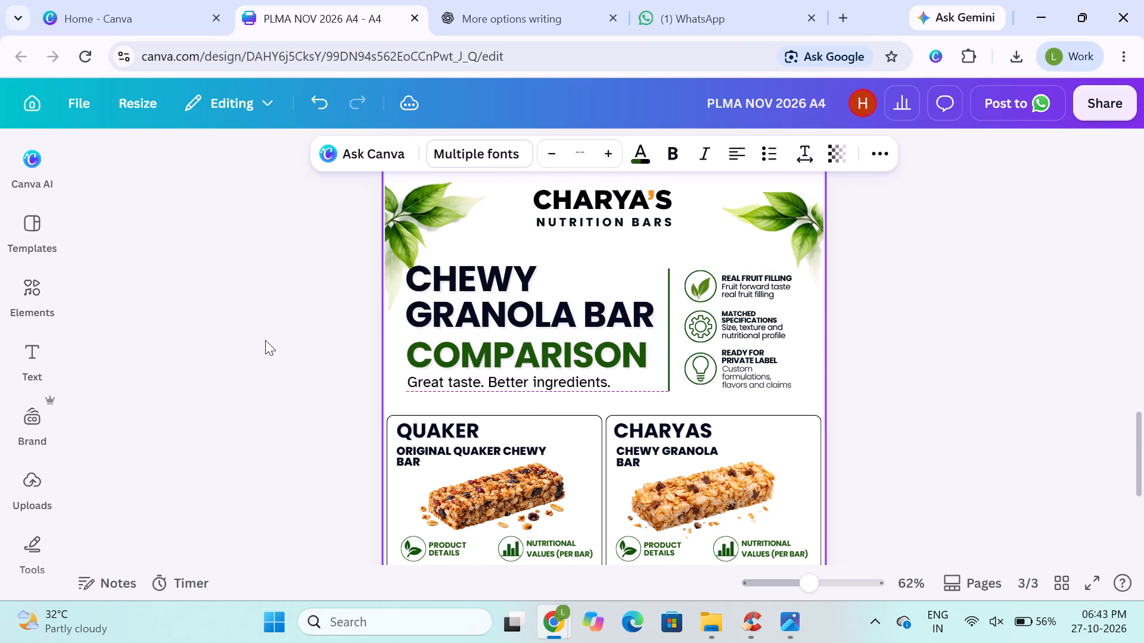
left_click(265, 340)
Nudge the CHEWY GRANOLA BAR title down three steps towards the COMPARISON line.
left_click(422, 319)
key("Down")
key("Down")
key("Down")
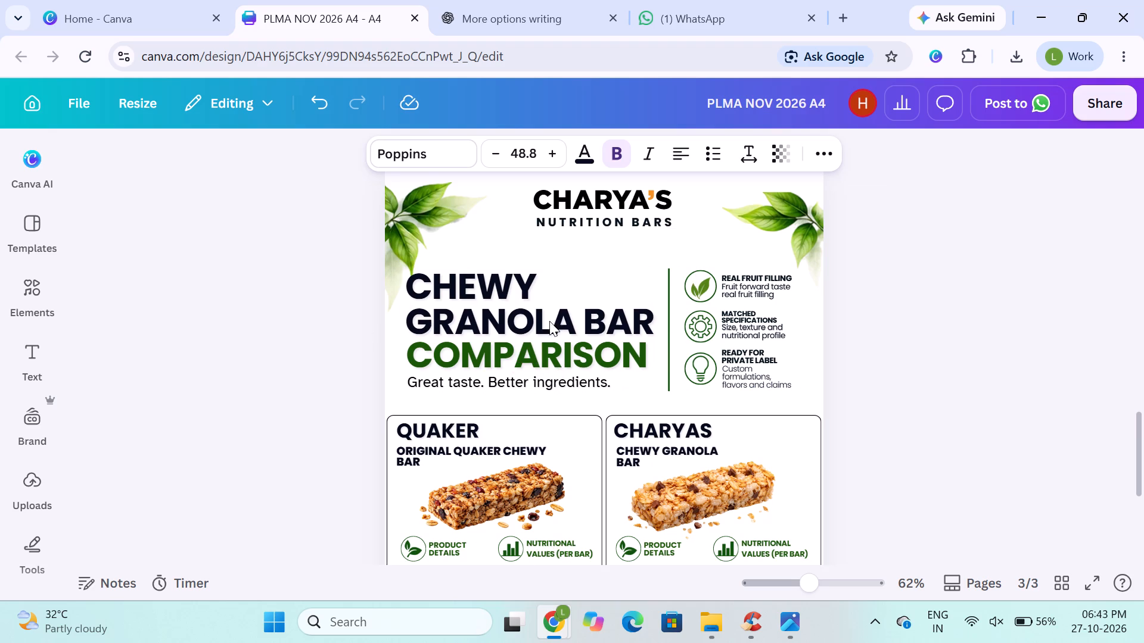
left_click(357, 314)
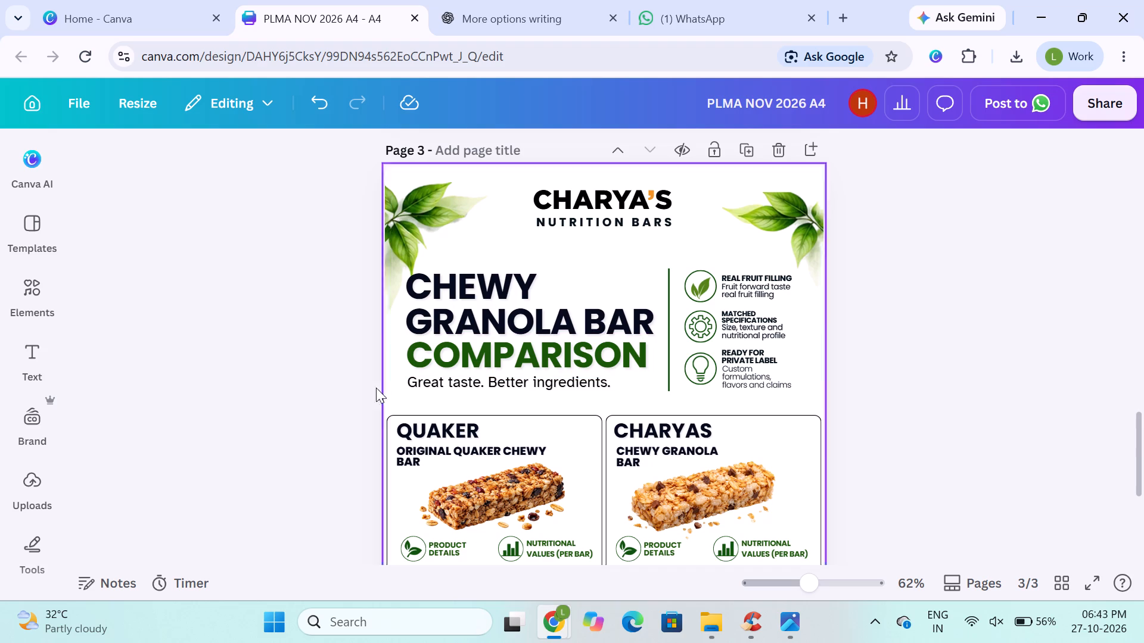
left_click(332, 396)
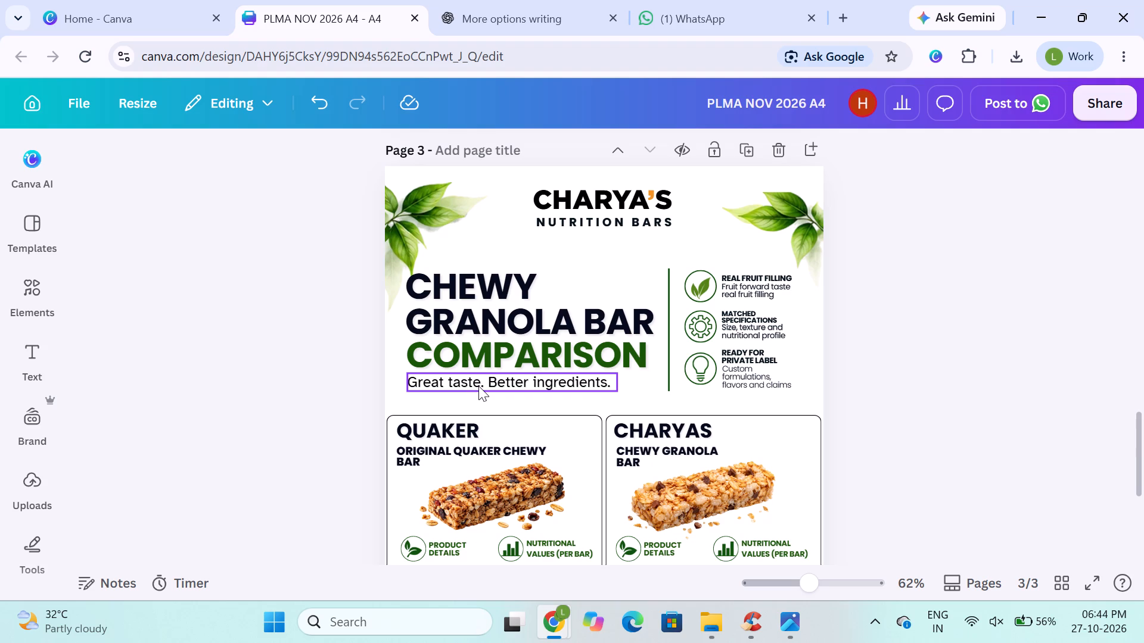
Check the fonts of page 3's title lines and tagline, and compare its header with those on pages 1 and 2.
left_click(273, 400)
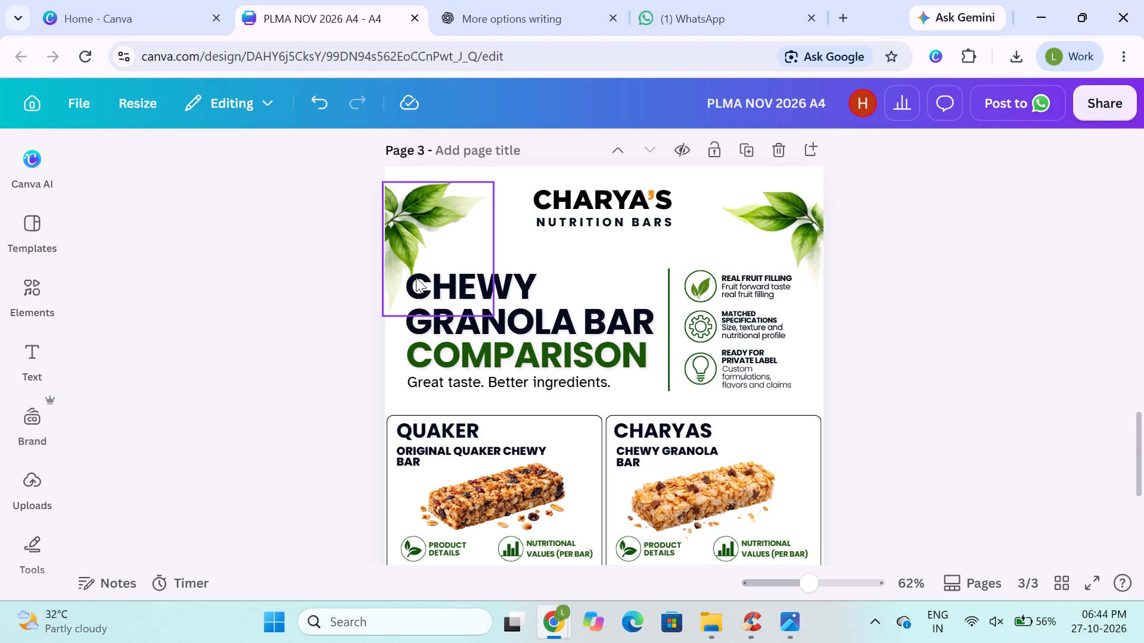
left_click(416, 277)
left_click(419, 362)
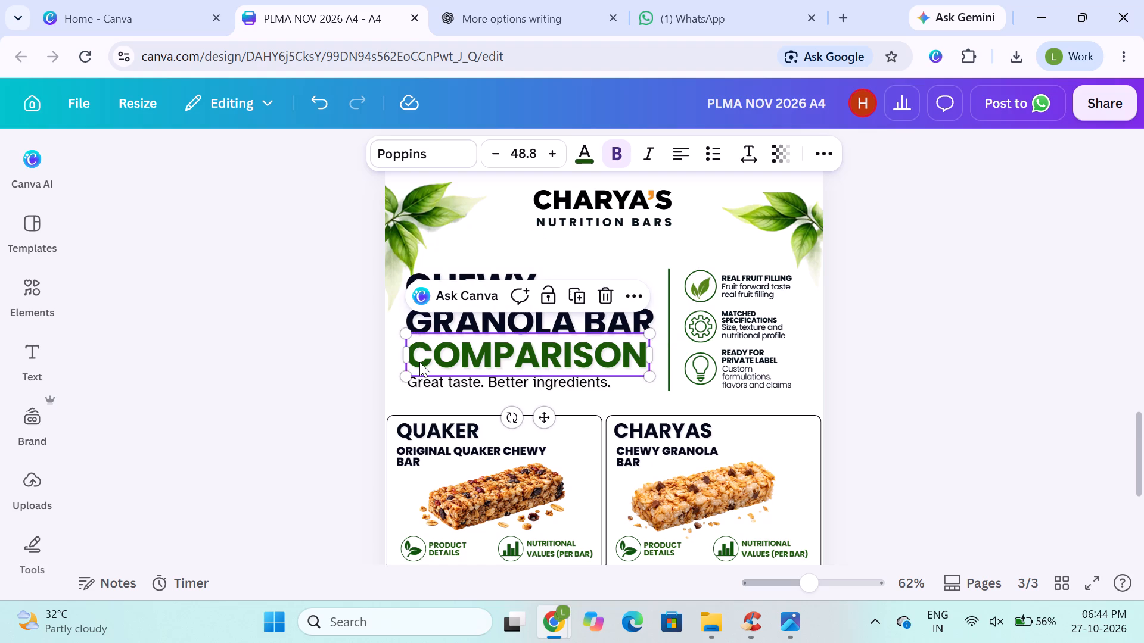
left_click(321, 373)
left_click(484, 391)
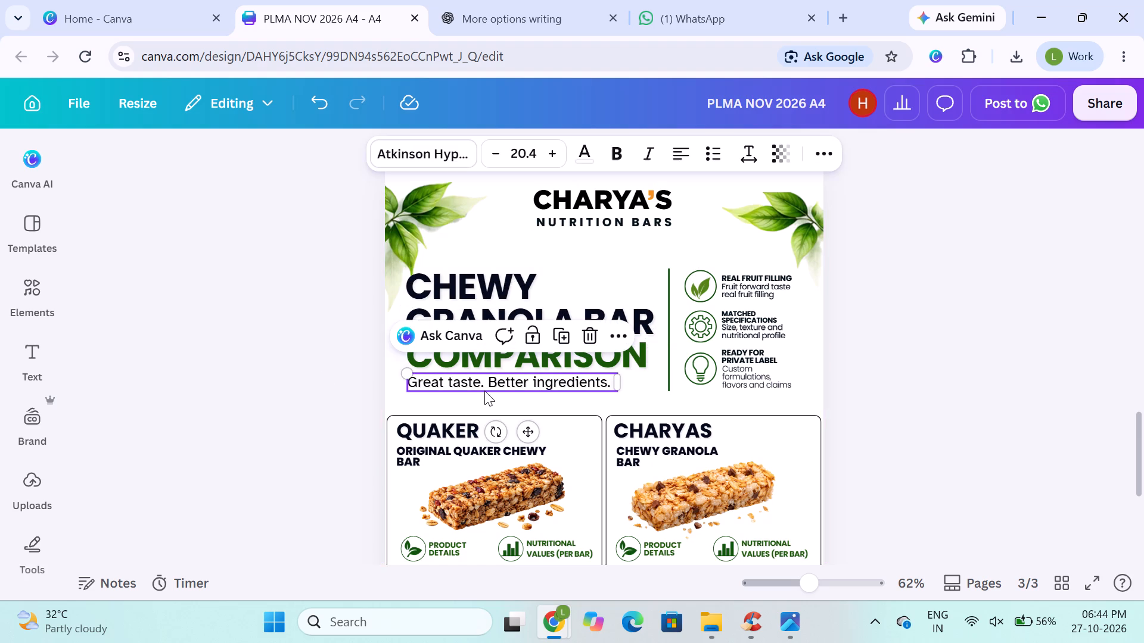
left_click(294, 420)
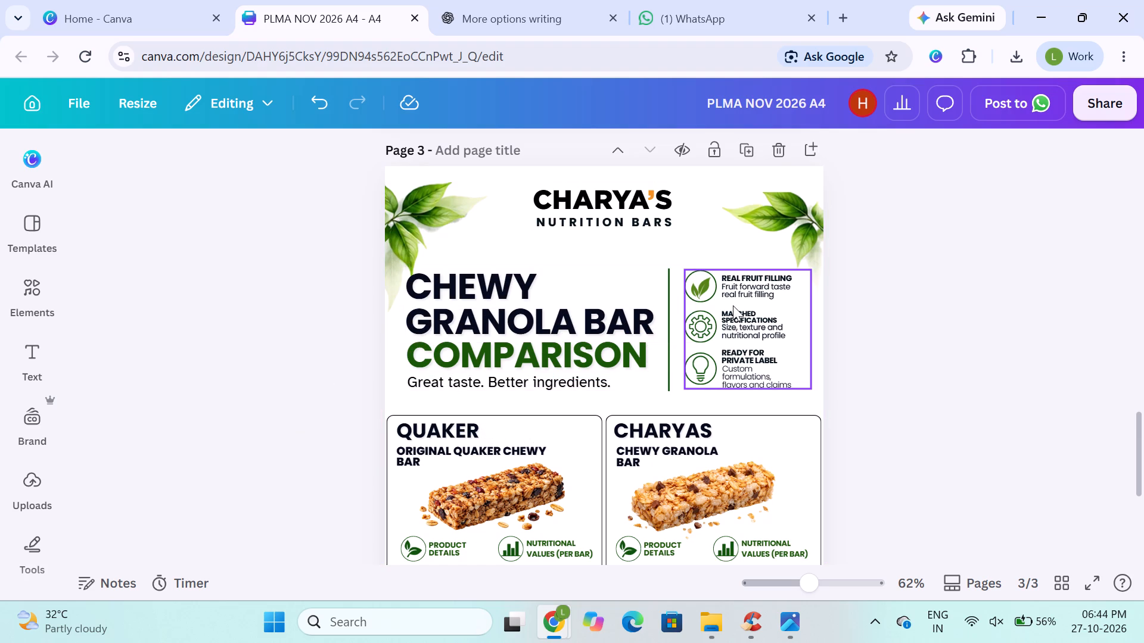
scroll(733, 305, "up", 6)
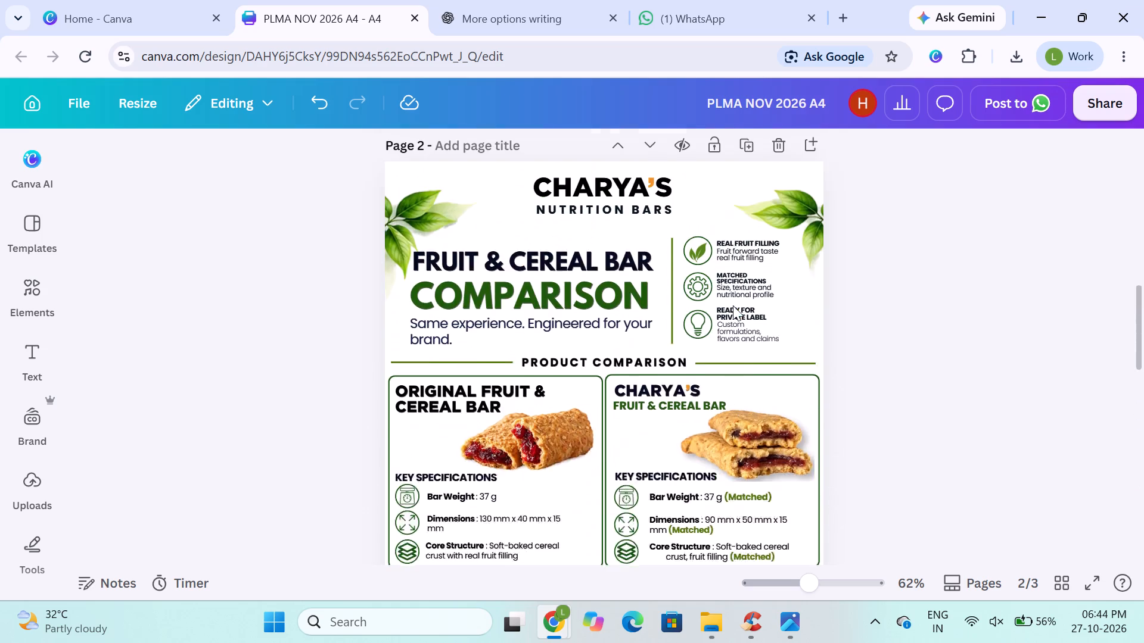
scroll(733, 305, "up", 1)
scroll(757, 221, "up", 3)
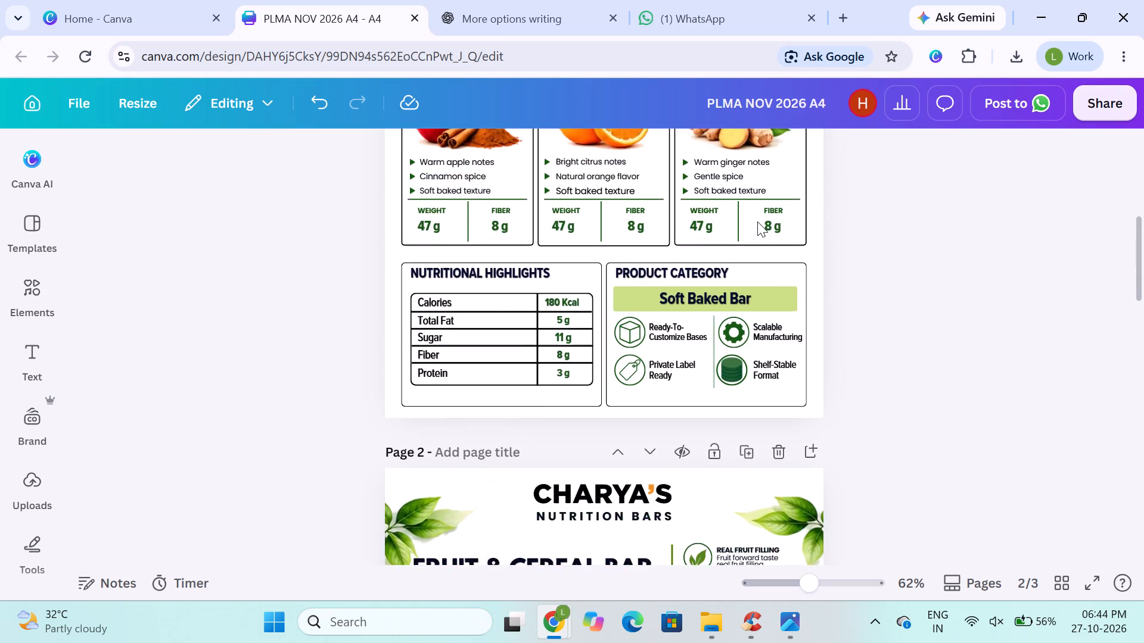
scroll(757, 221, "up", 2)
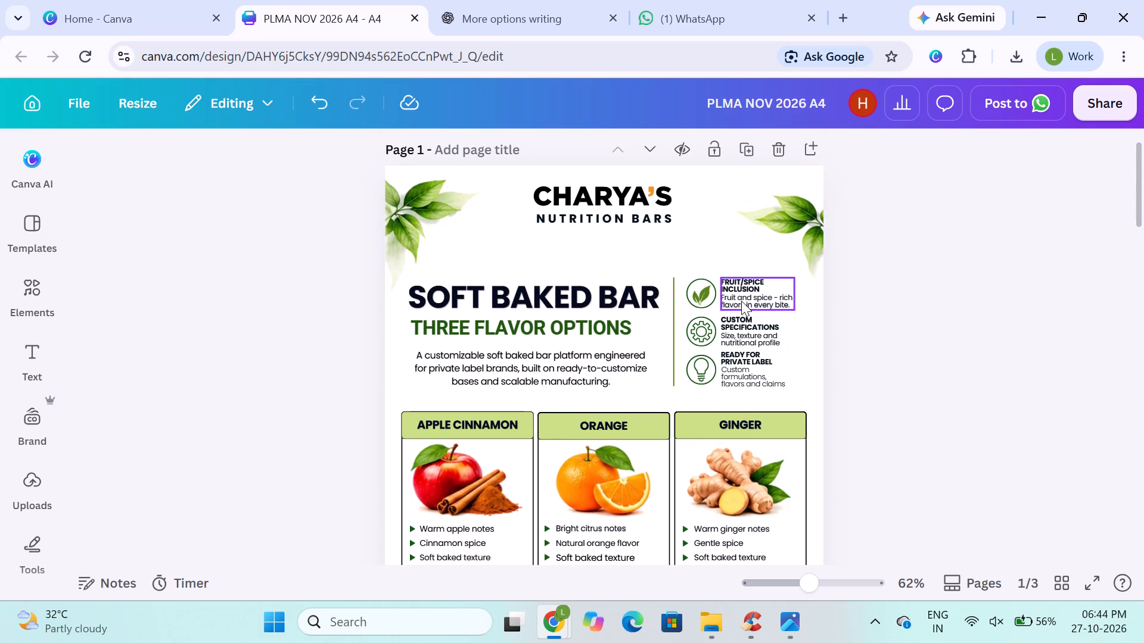
scroll(741, 301, "down", 4)
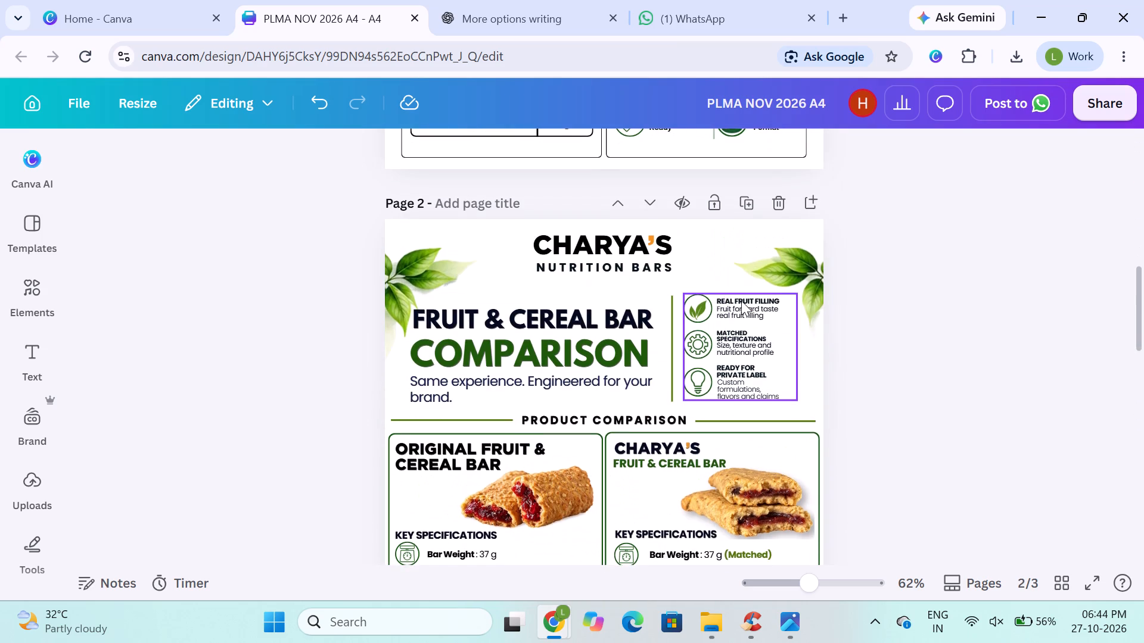
scroll(739, 342, "down", 4)
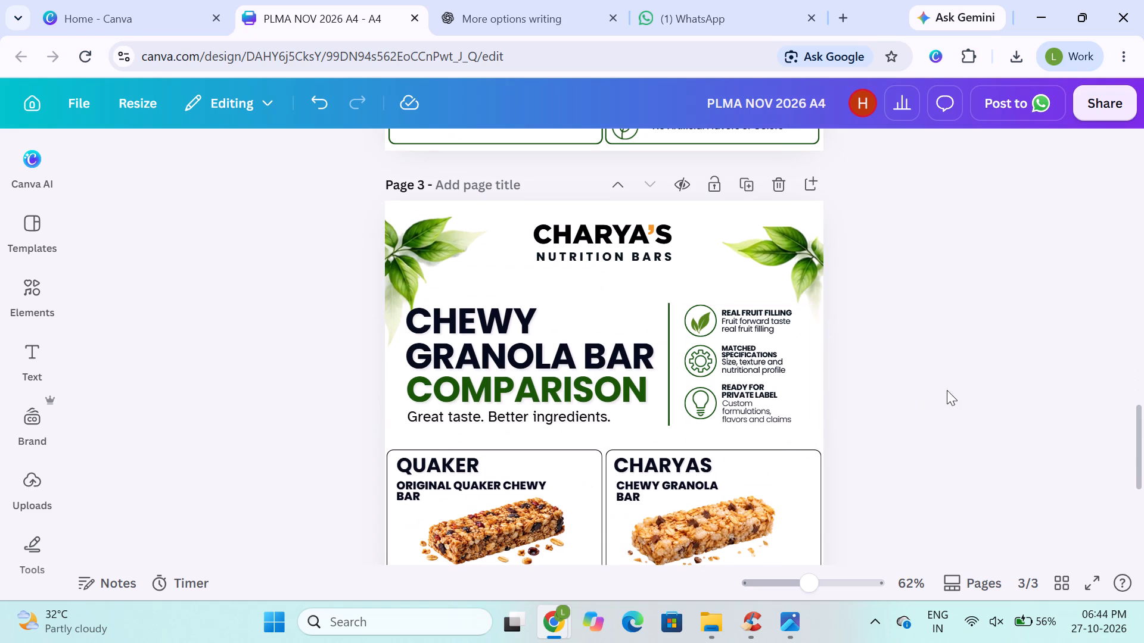
left_click(955, 388)
Ungroup the three-item feature list beside the CHEWY GRANOLA BAR COMPARISON title on page 3.
scroll(956, 388, "down", 1)
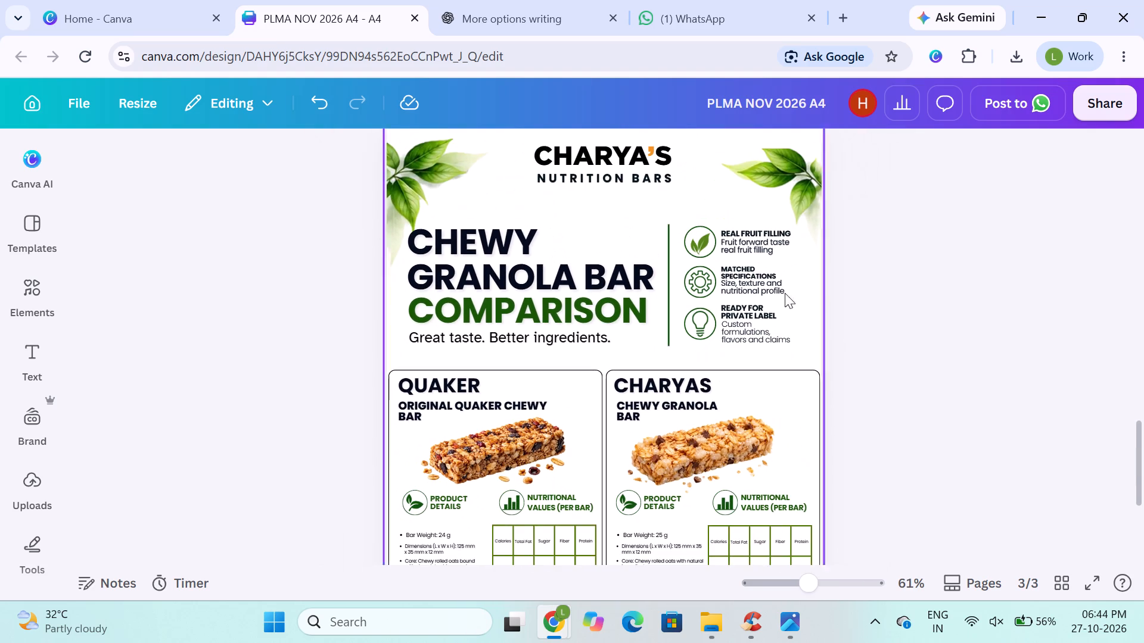
left_click(754, 260)
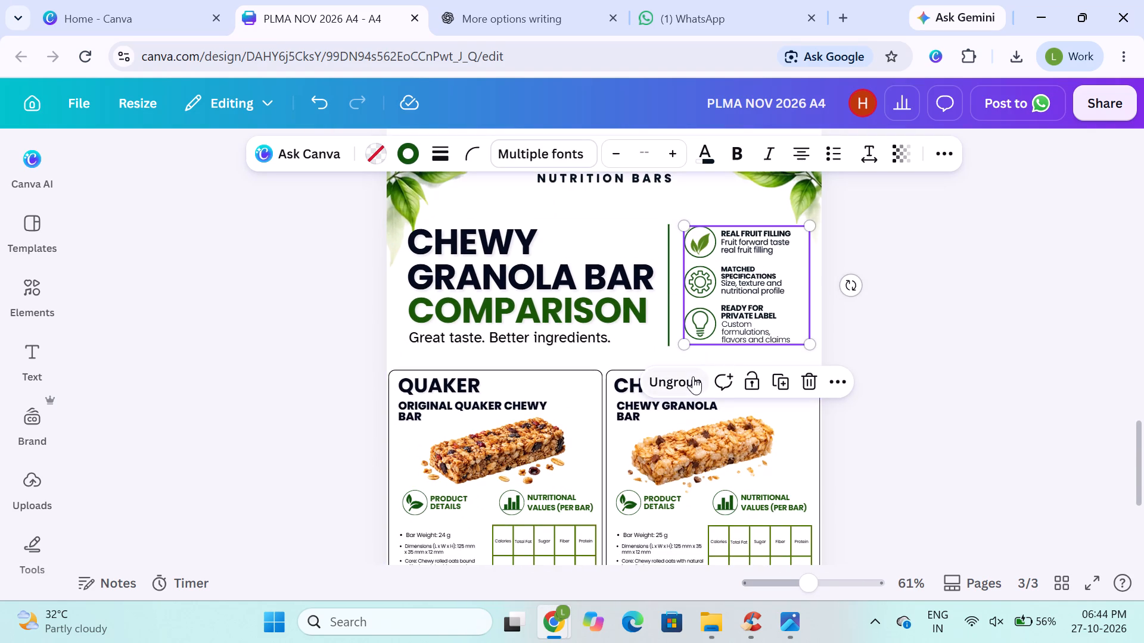
left_click(693, 376)
left_click(948, 294)
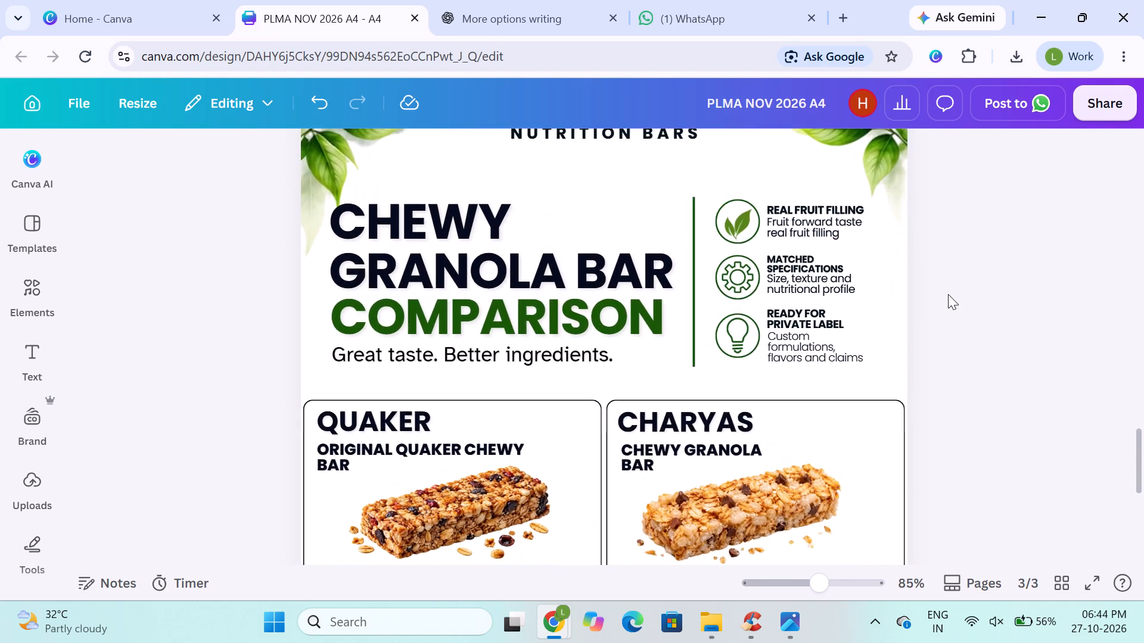
Replace the REAL FRUIT FILLING heading in page 3's feature list with "WHOLE GRAINS".
scroll(948, 294, "up", 1)
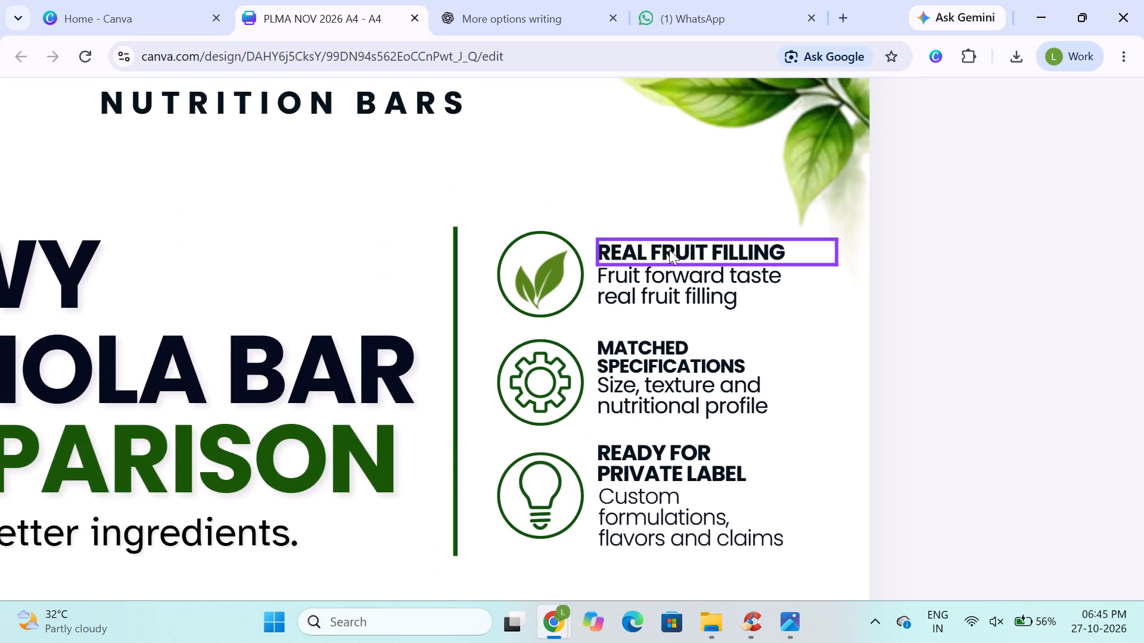
left_click(669, 249)
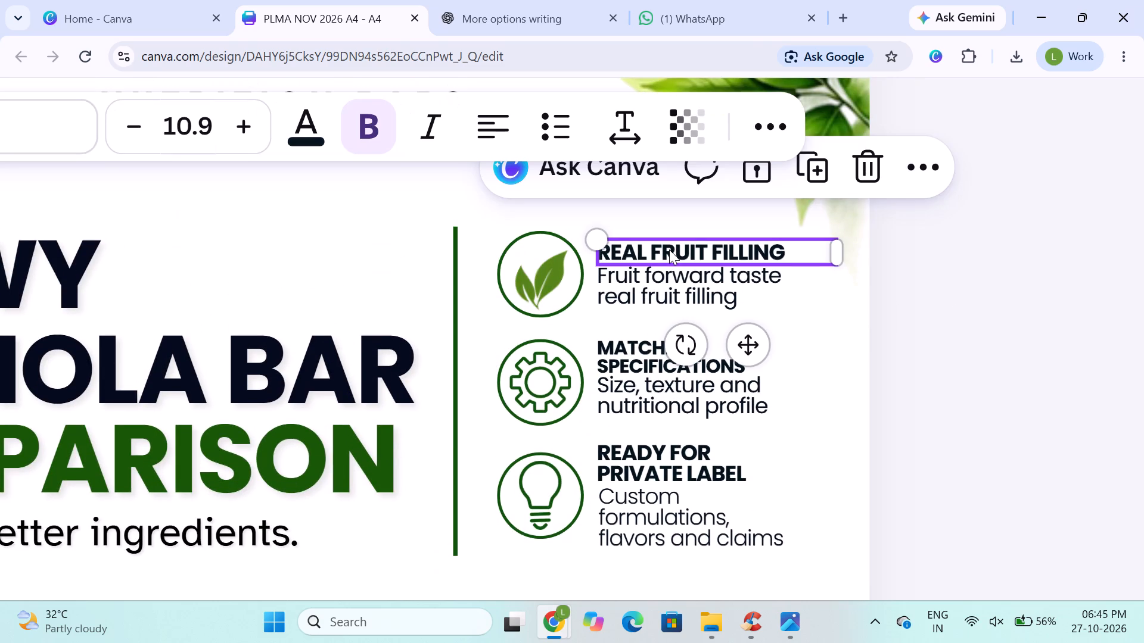
double_click(669, 249)
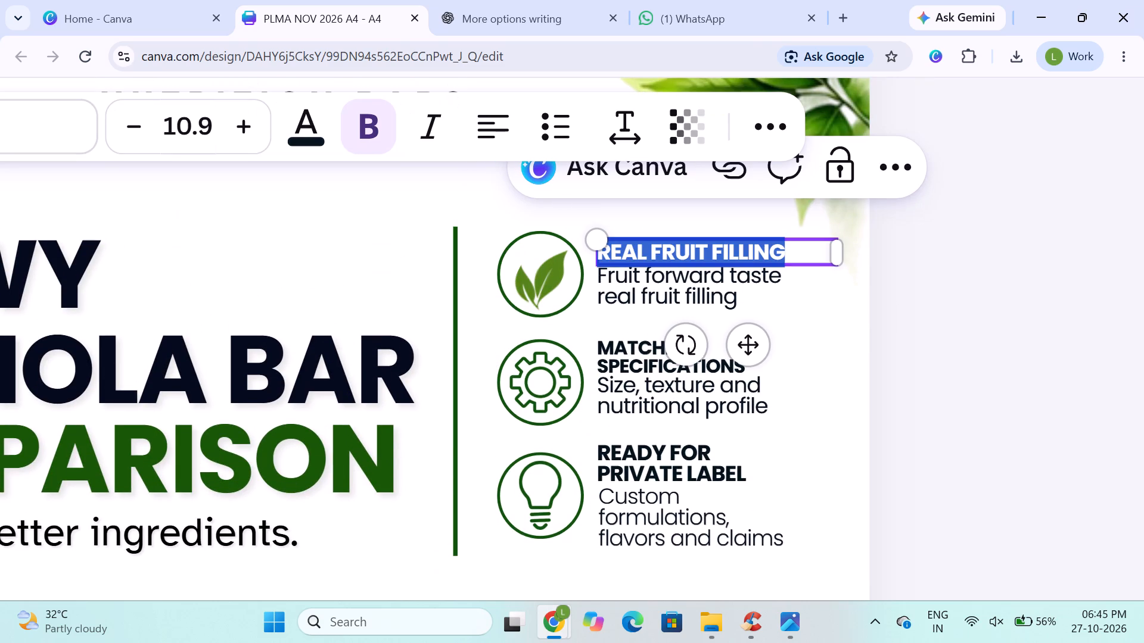
key("w")
type("hole")
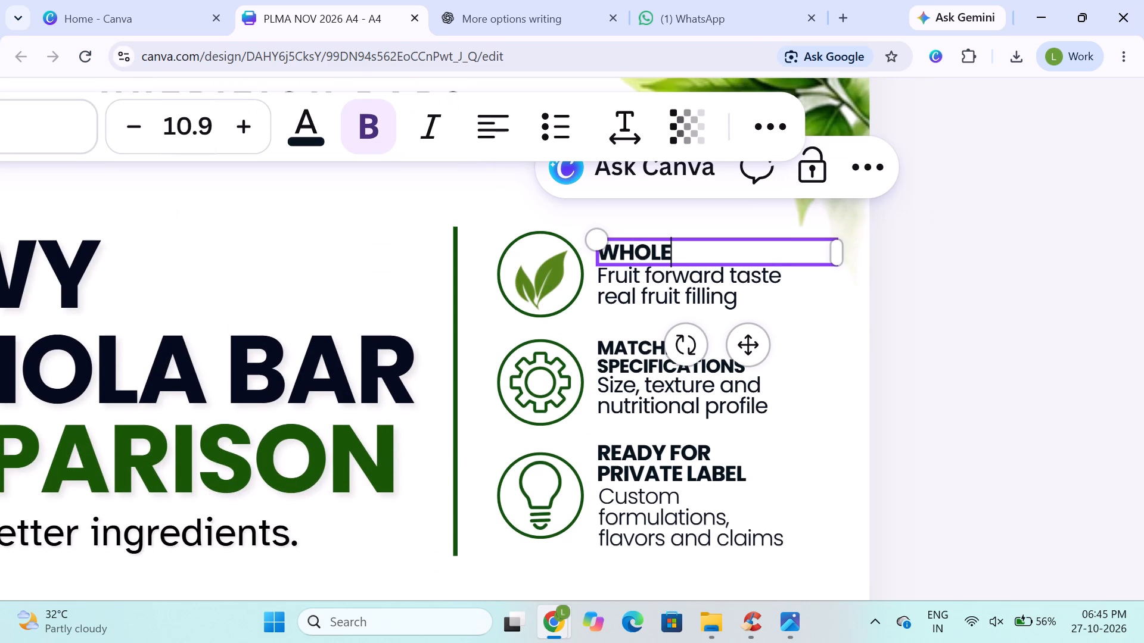
key("space")
type("grains")
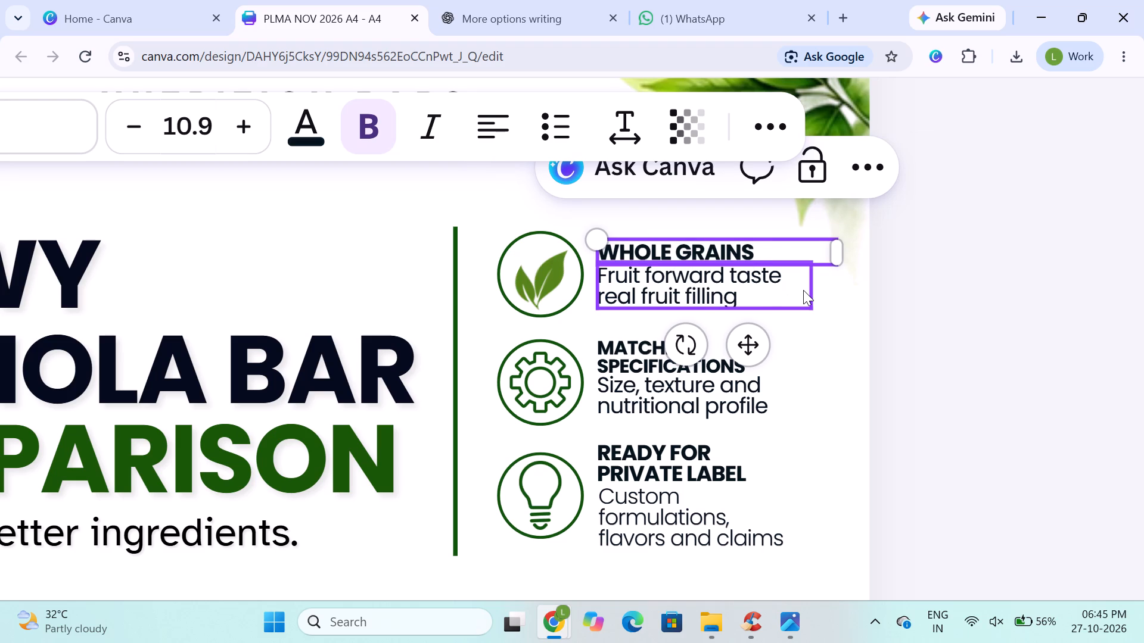
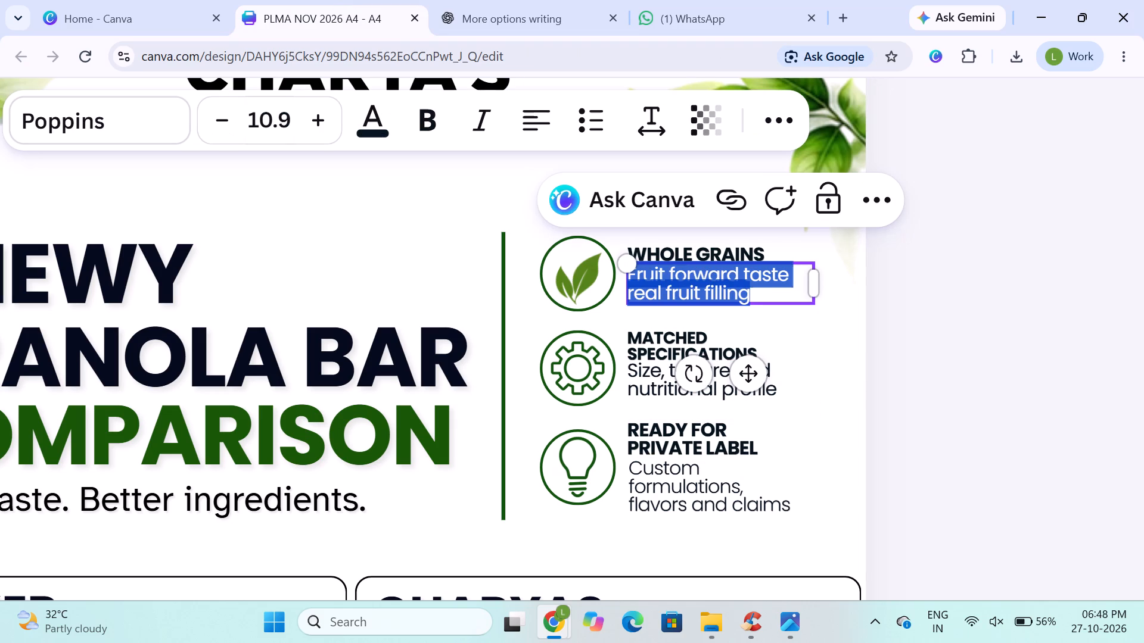
left_click(753, 294)
key("space")
key("ctrl+v")
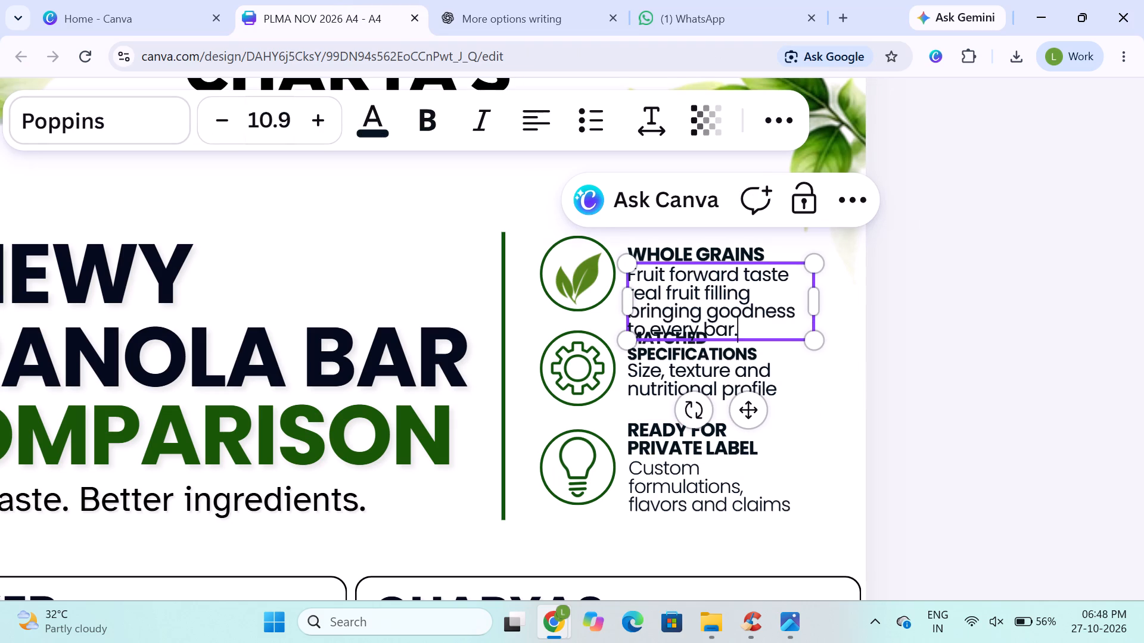
Delete the old "Fruit forward taste real fruit filling" wording from the WHOLE GRAINS description.
left_click(763, 296)
key("BackSpace")
key("BackSpace")
key("BackSpace")
key("BackSpace")
key("BackSpace")
key("BackSpace")
key("BackSpace")
key("BackSpace")
key("BackSpace")
key("BackSpace")
key("BackSpace")
key("BackSpace")
key("BackSpace")
key("BackSpace")
key("BackSpace")
key("BackSpace")
key("BackSpace")
key("BackSpace")
key("BackSpace")
key("BackSpace")
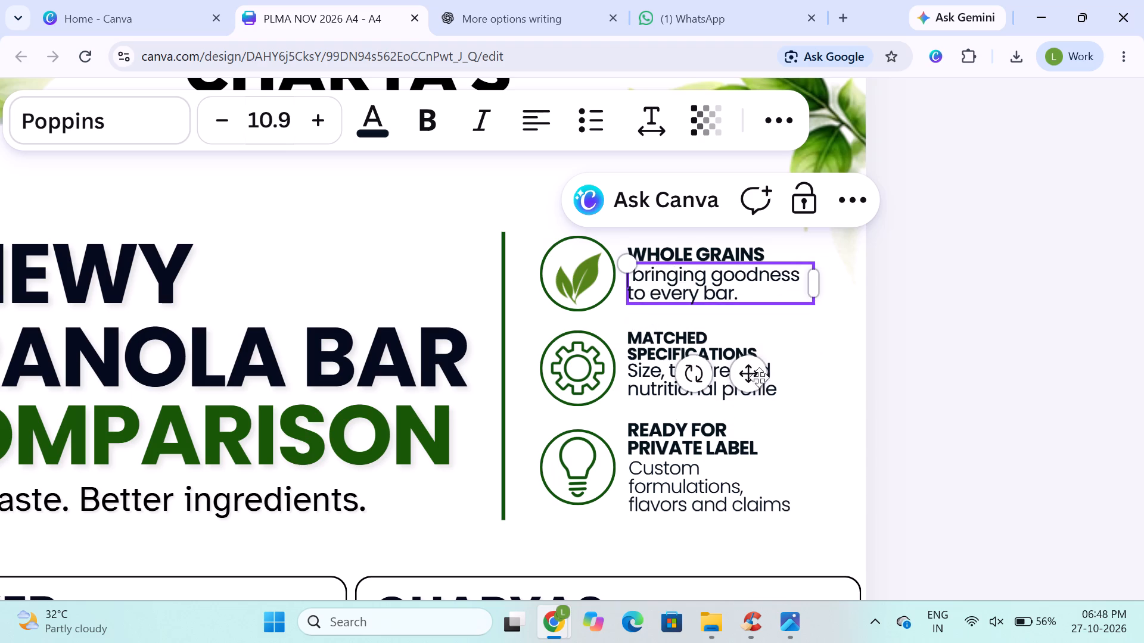
Tidy the WHOLE GRAINS description to read "Bringing goodness to every bar", with a capital B and no leading space or final period.
left_click(644, 273)
key("BackSpace")
key("BackSpace")
key("shift+b")
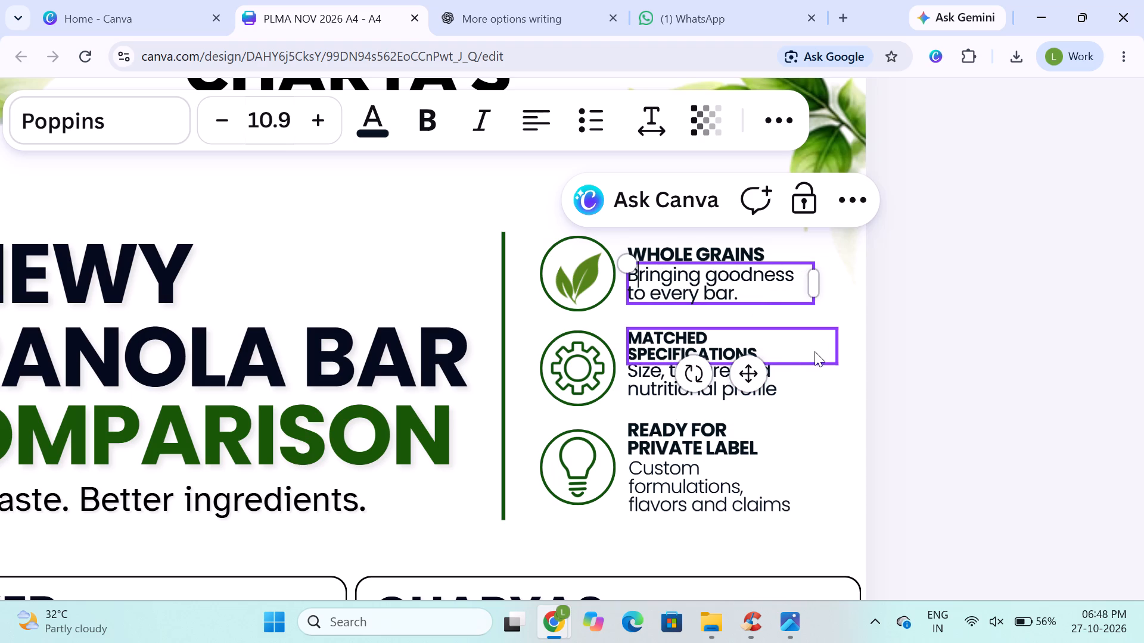
left_click(747, 292)
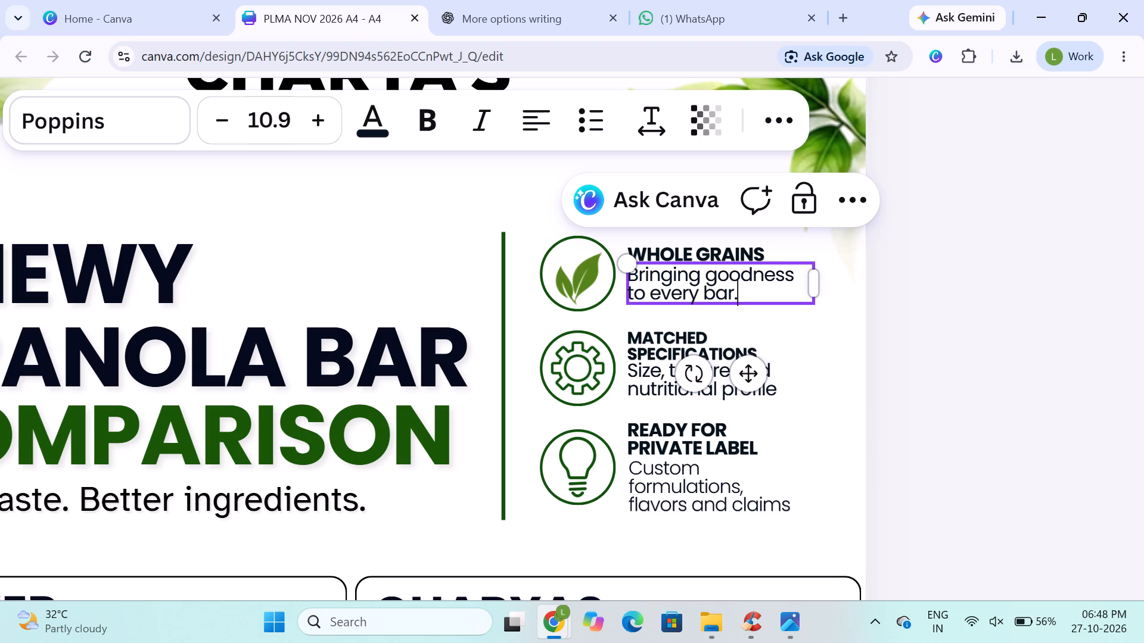
key("BackSpace")
left_click(814, 344)
left_click(1008, 349)
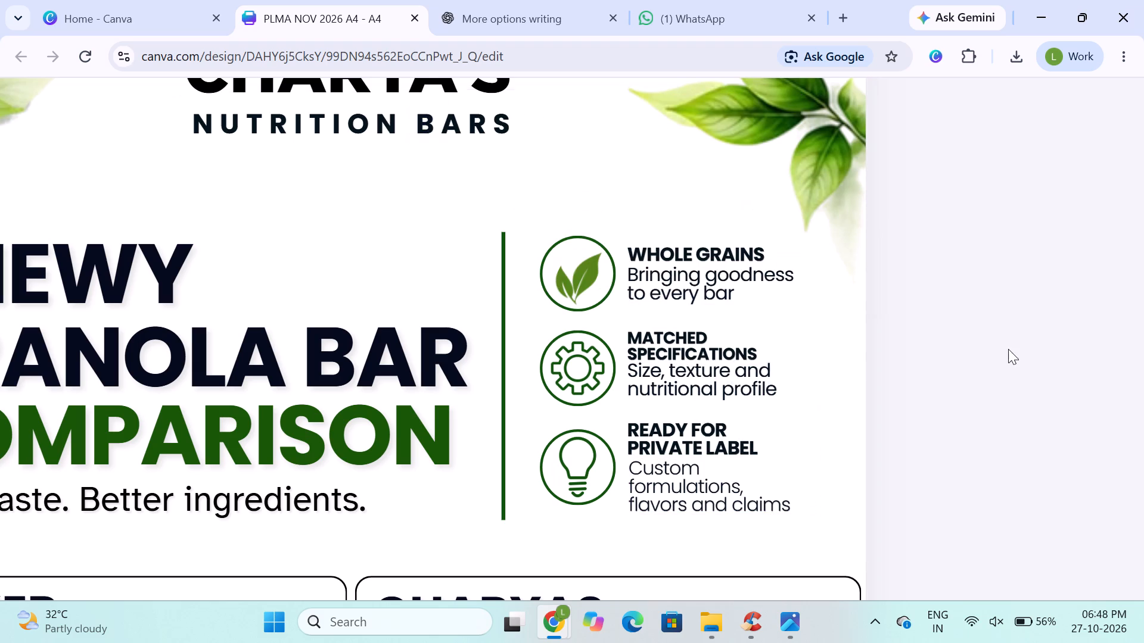
Compare the three feature headings' font sizes and set the MATCHED SPECIFICATIONS heading to 10.9.
left_click(759, 258)
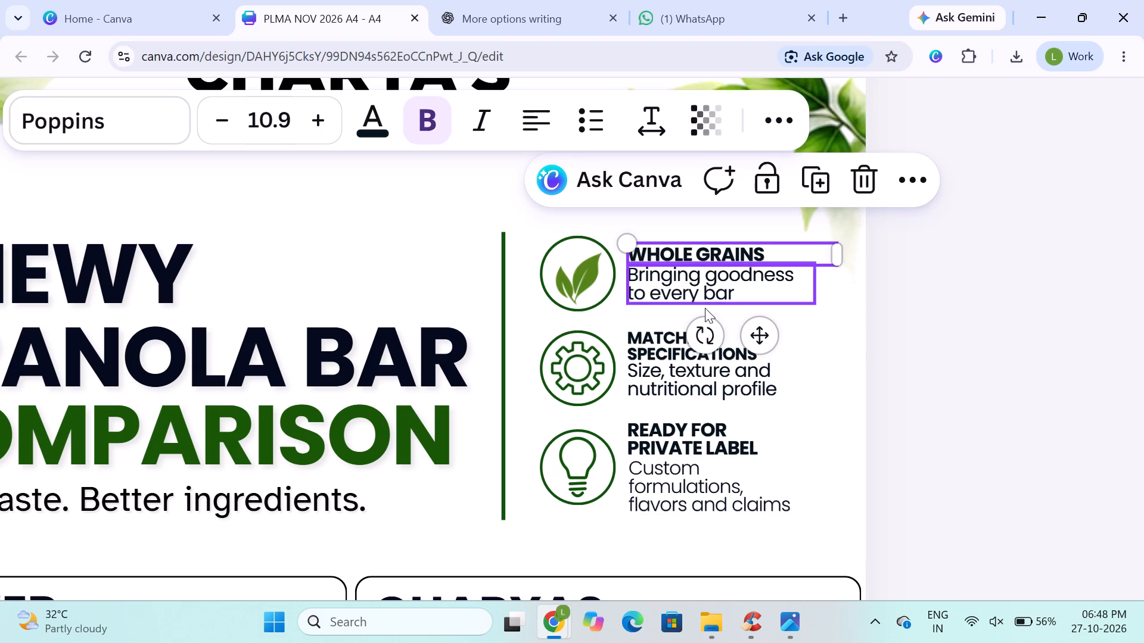
left_click(649, 336)
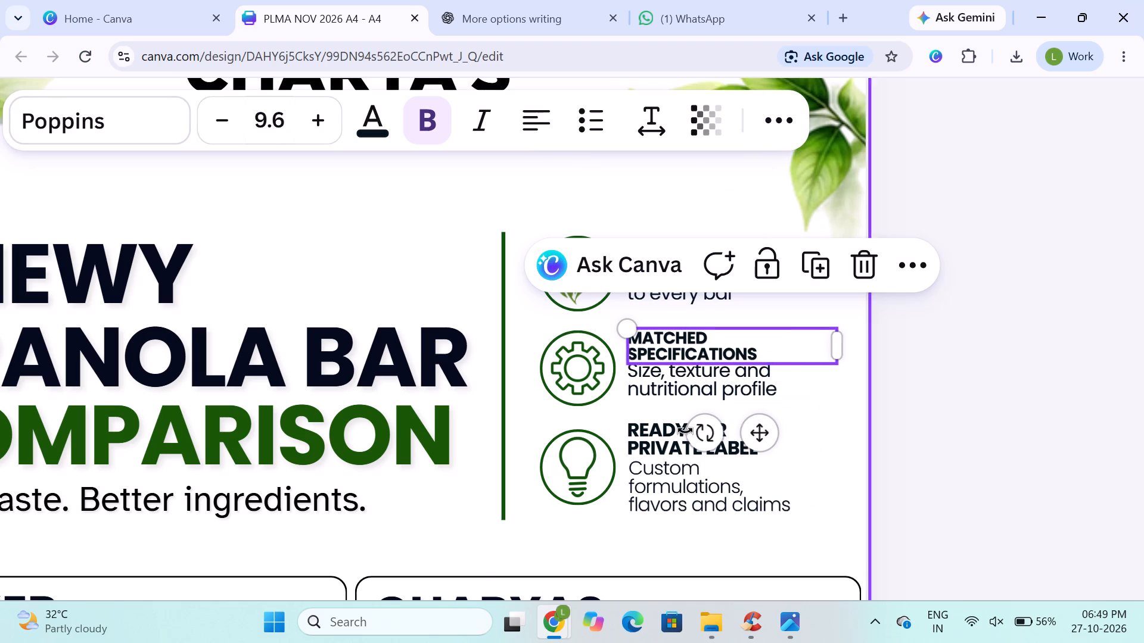
left_click(663, 445)
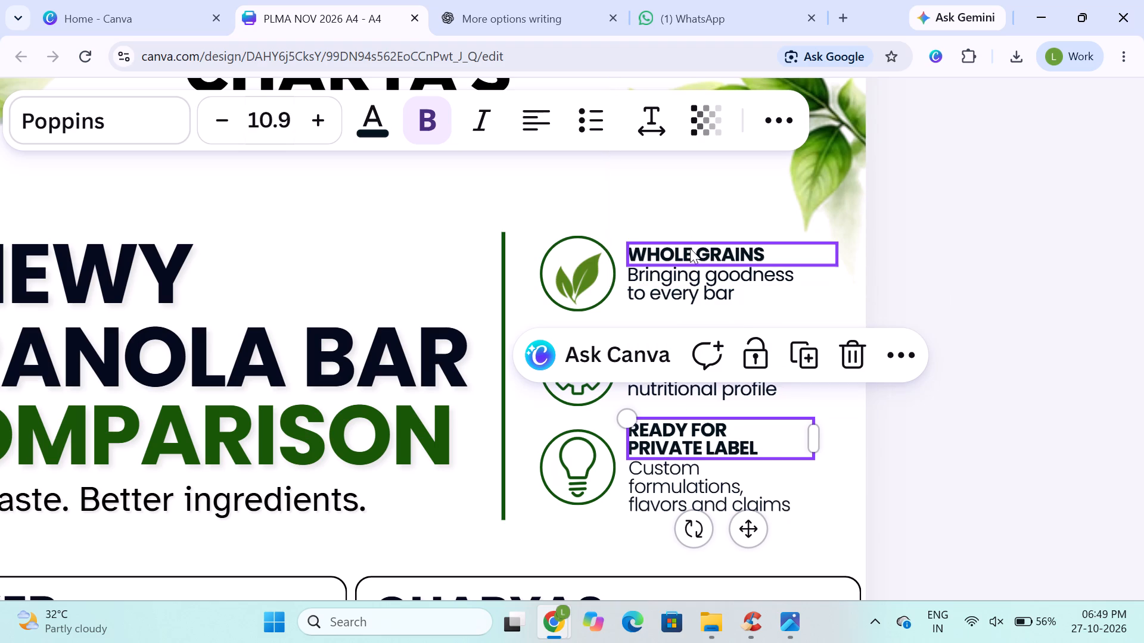
left_click(690, 248)
left_click(647, 351)
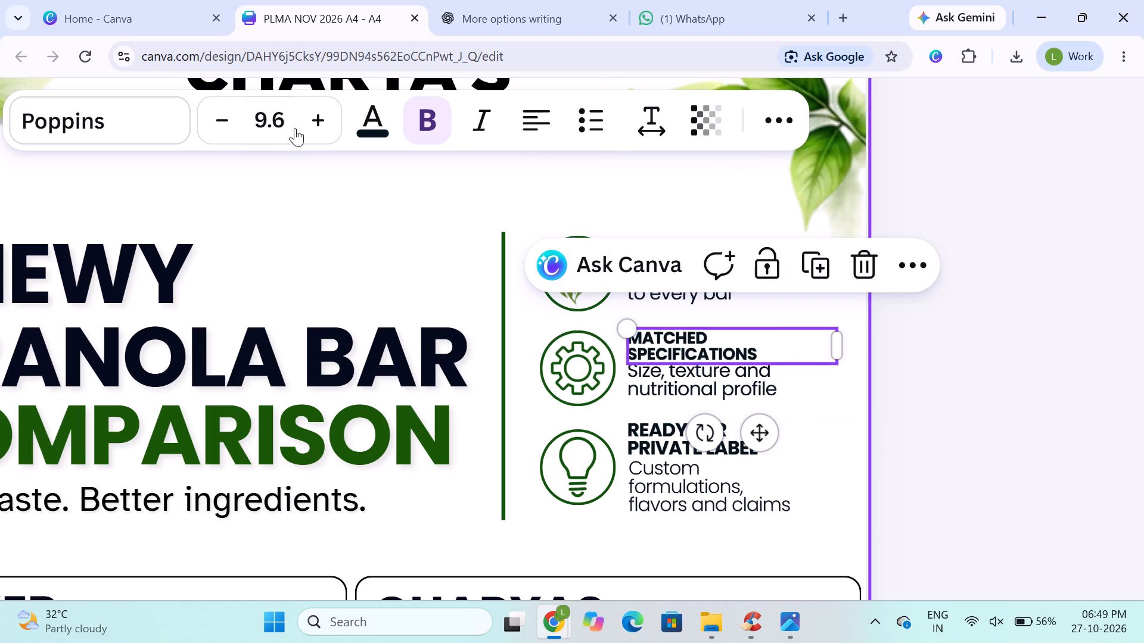
double_click(284, 124)
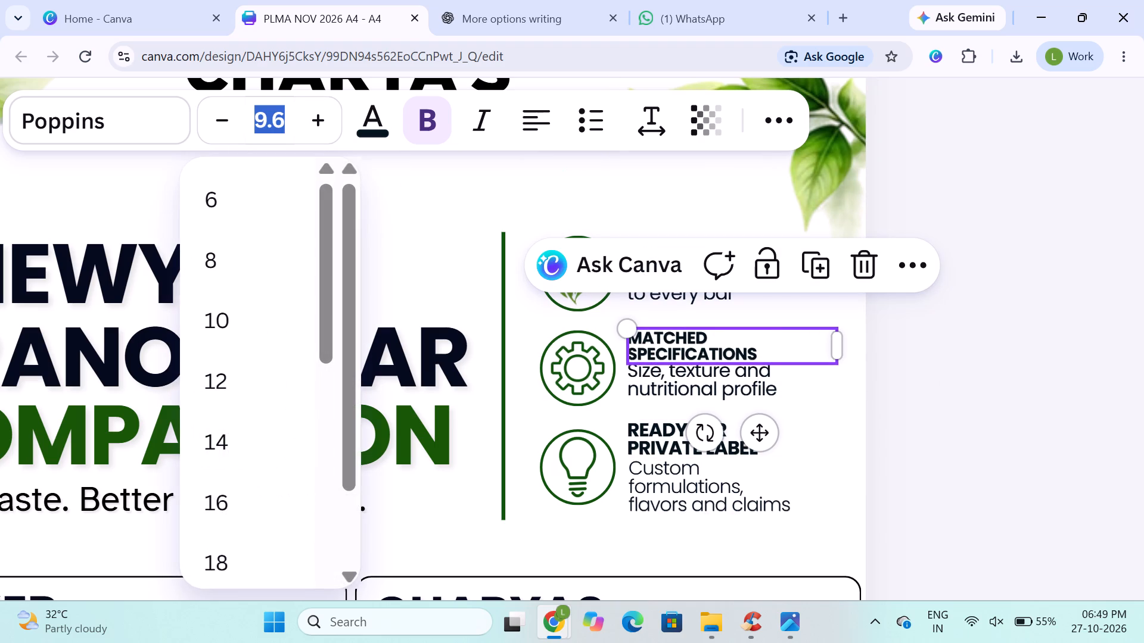
type("10.9")
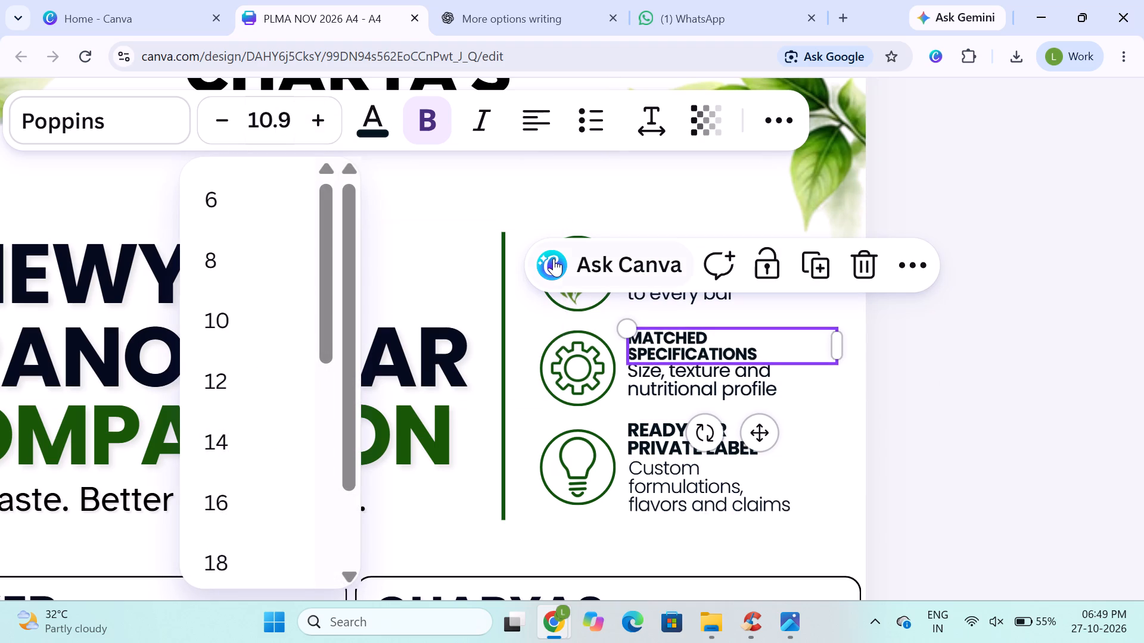
key("Return")
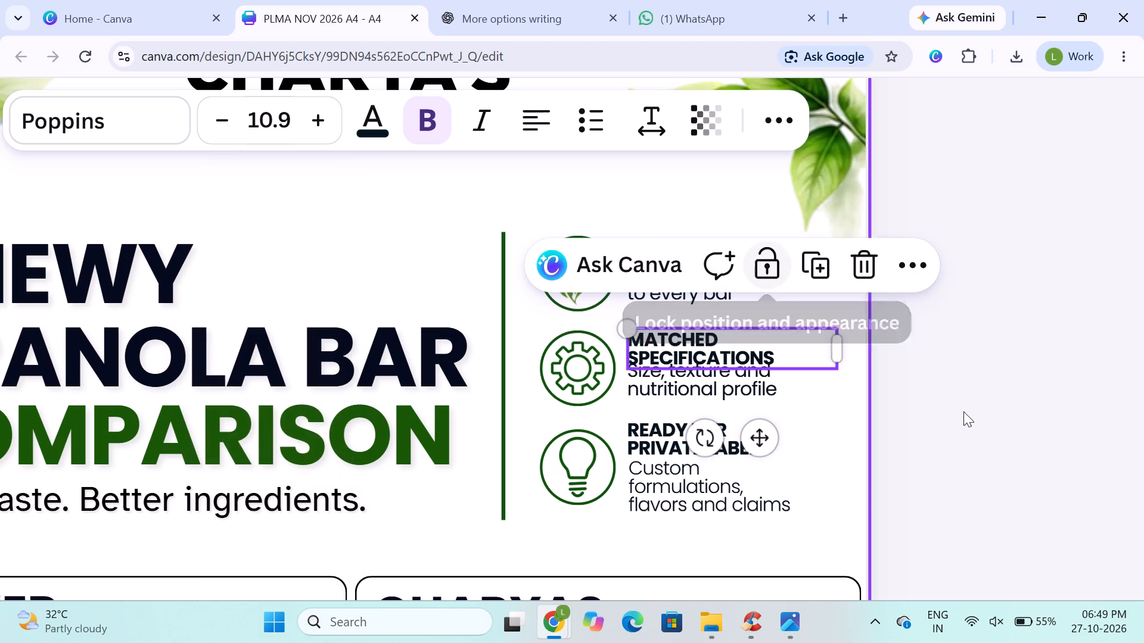
left_click(963, 411)
Move the READY FOR PRIVATE LABEL heading, its description and the icon circle together slightly down.
left_click(737, 376)
left_click(649, 469)
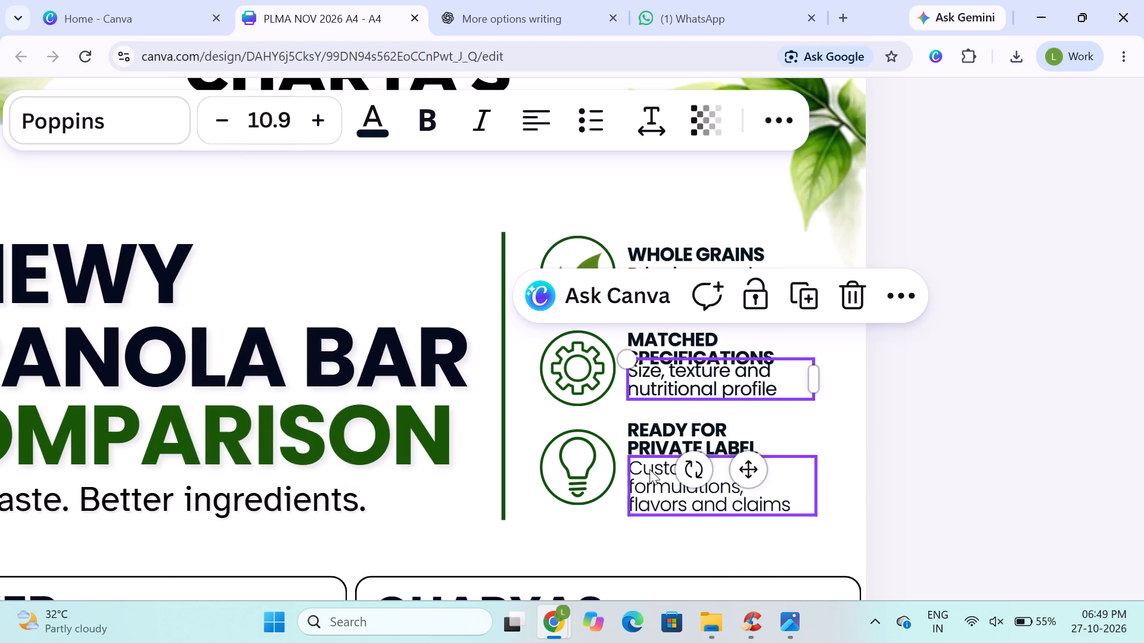
left_click(638, 441)
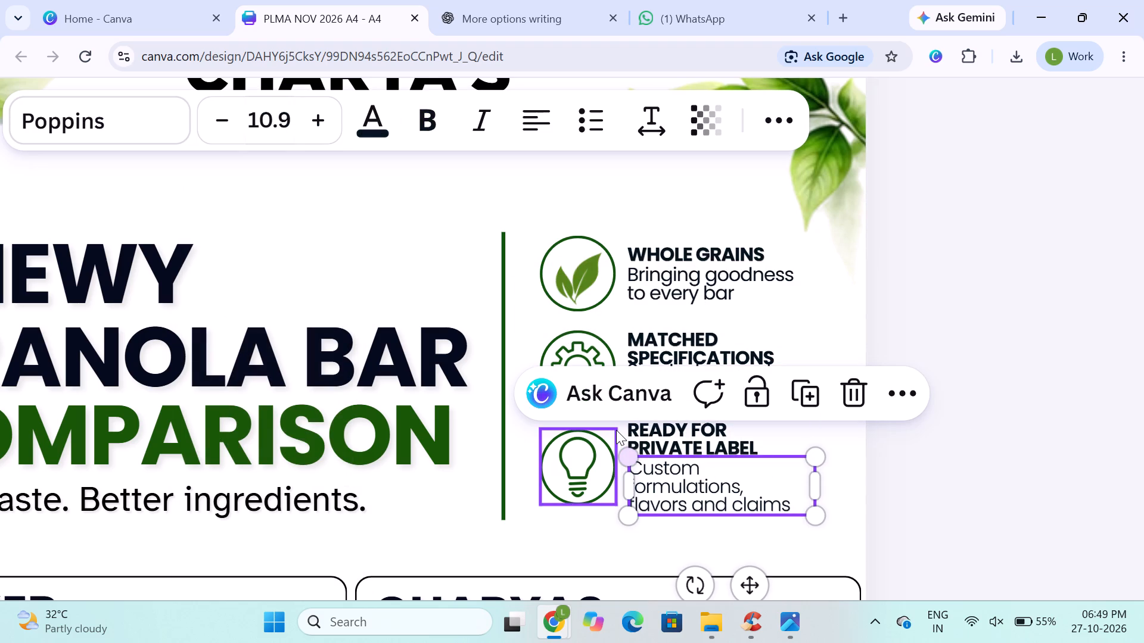
left_click(993, 494)
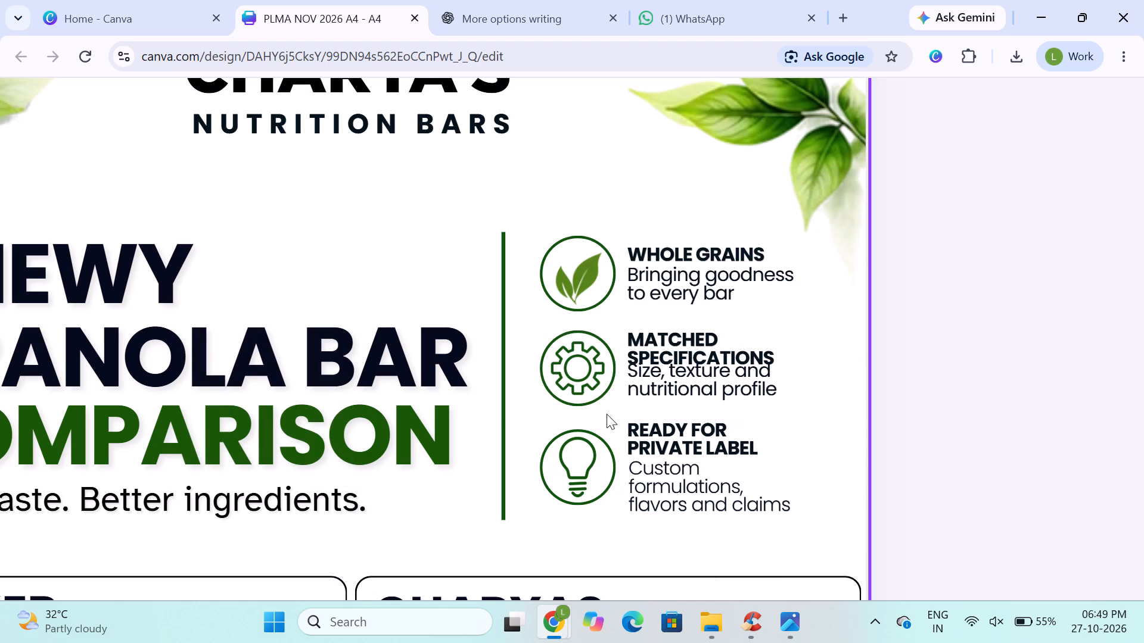
left_click_drag(616, 411, 837, 535)
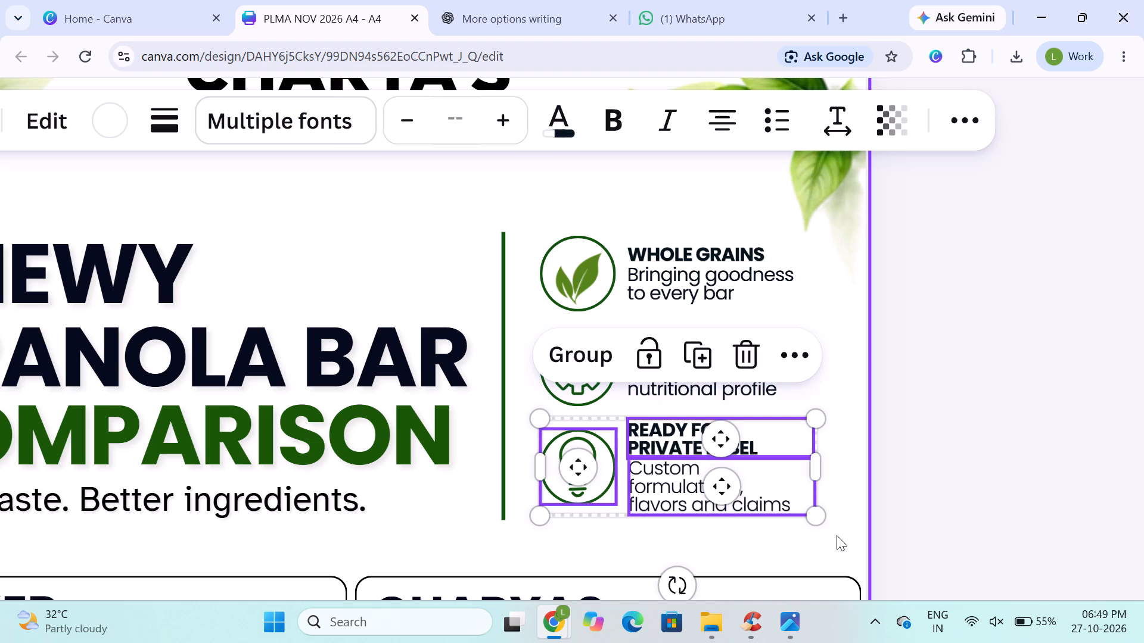
key("Down")
key("Down")
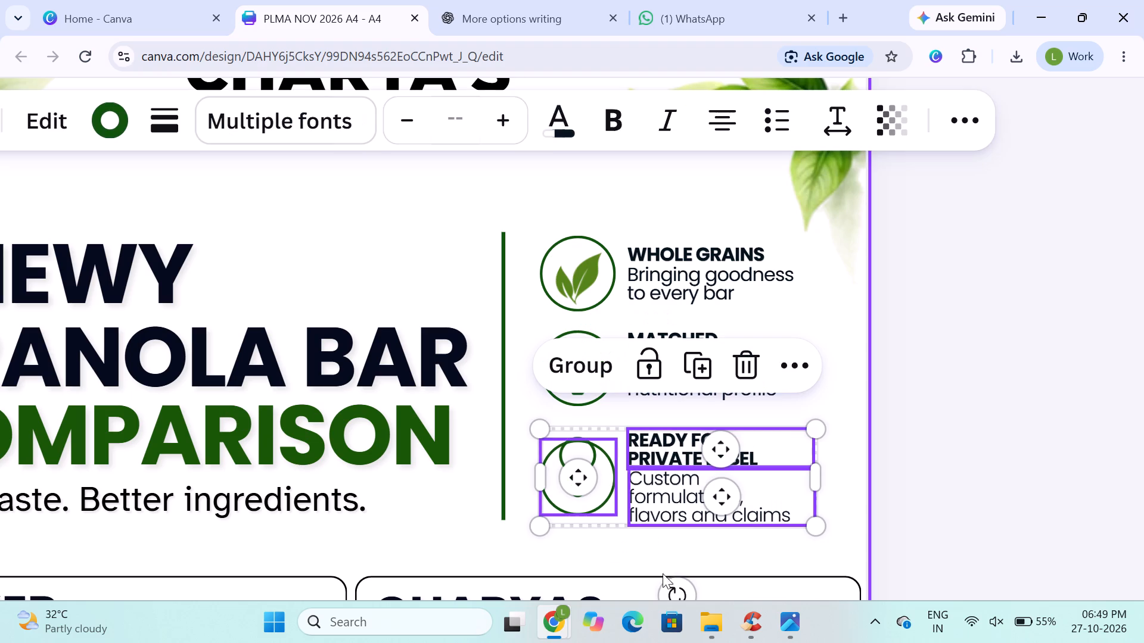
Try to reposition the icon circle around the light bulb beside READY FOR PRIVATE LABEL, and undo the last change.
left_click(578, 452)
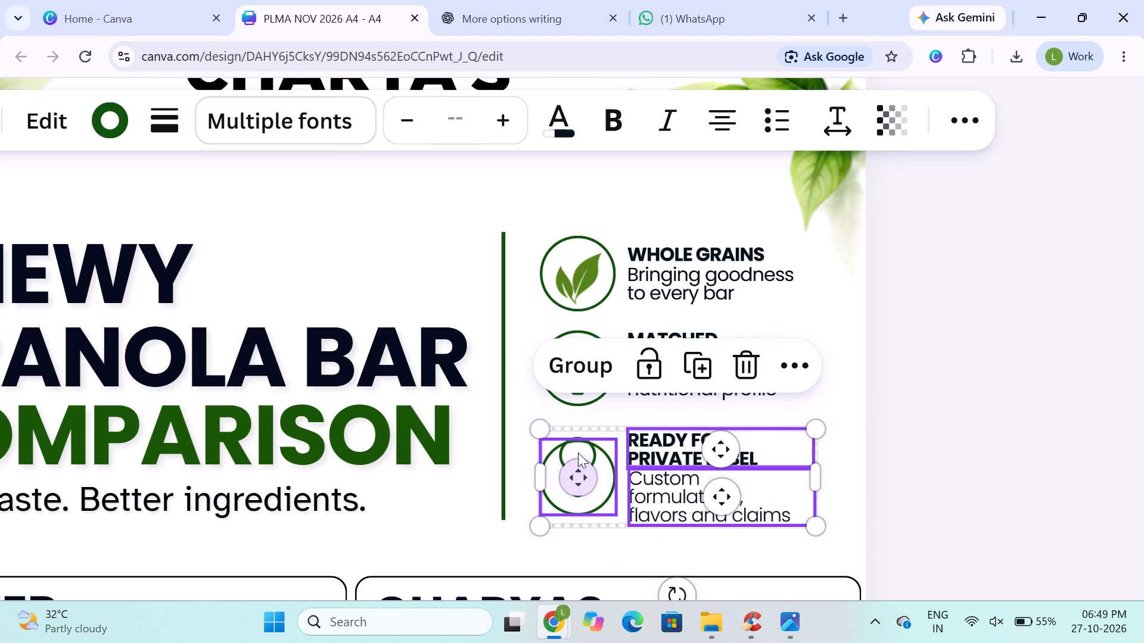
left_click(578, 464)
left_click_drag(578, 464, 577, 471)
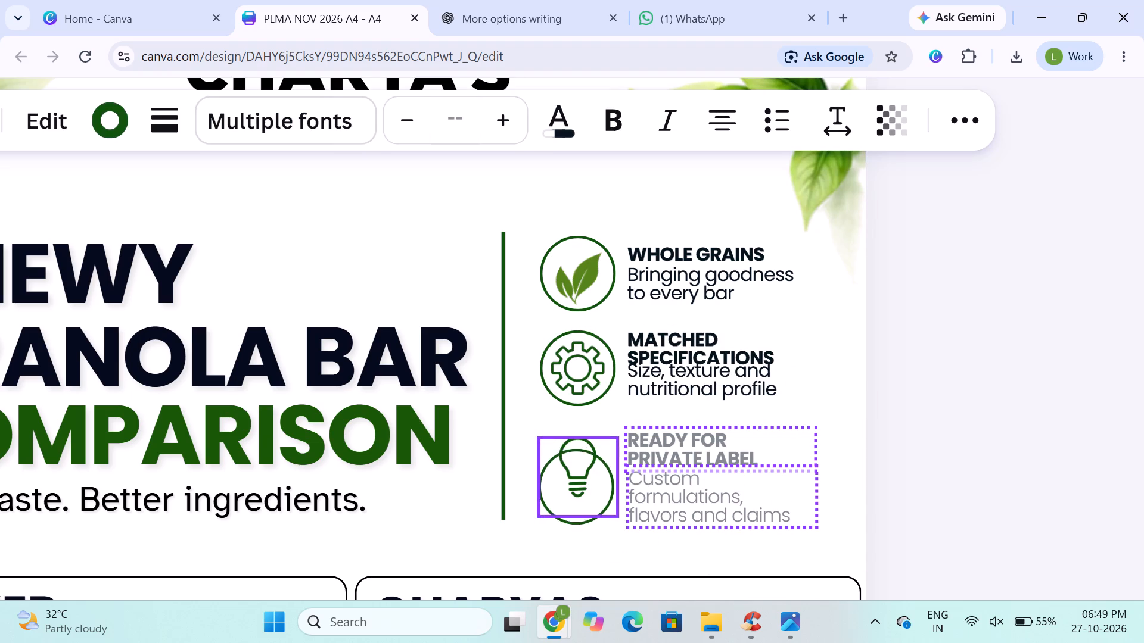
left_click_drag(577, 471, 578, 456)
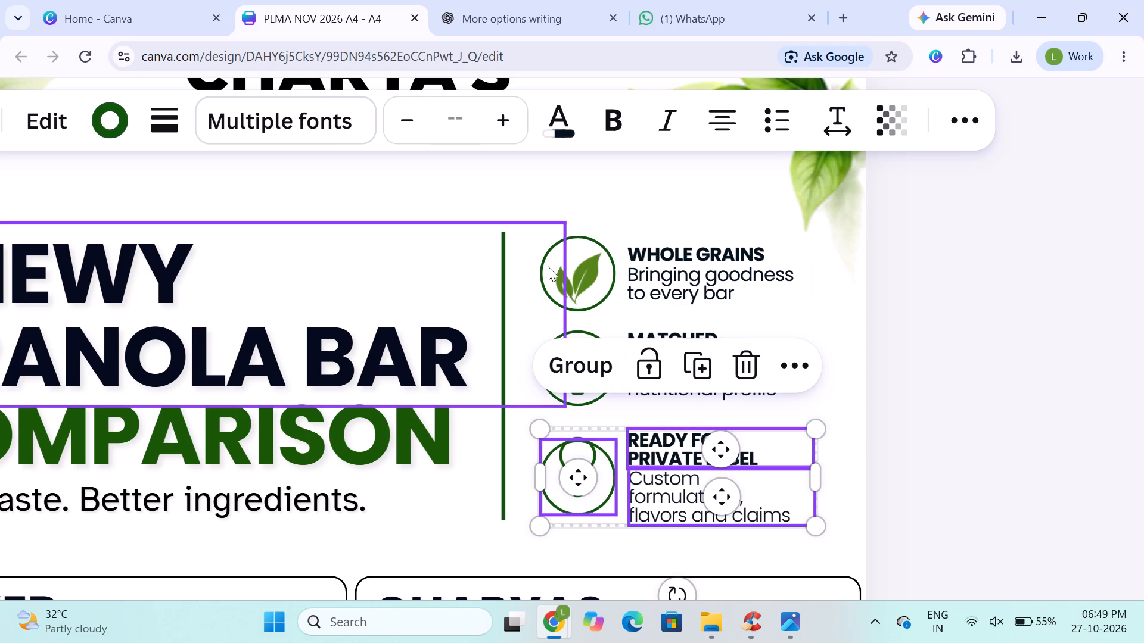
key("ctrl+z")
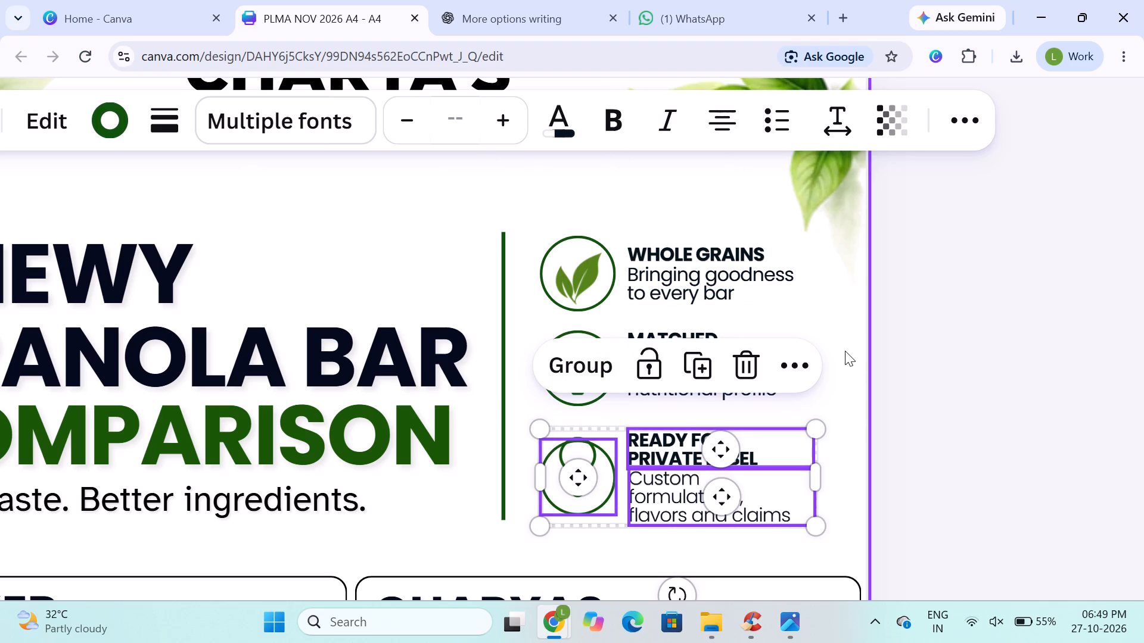
Undo the downward move of the READY FOR PRIVATE LABEL block and the size change of the MATCHED SPECIFICATIONS heading.
left_click(974, 370)
key("ctrl+z")
key("ctrl+z")
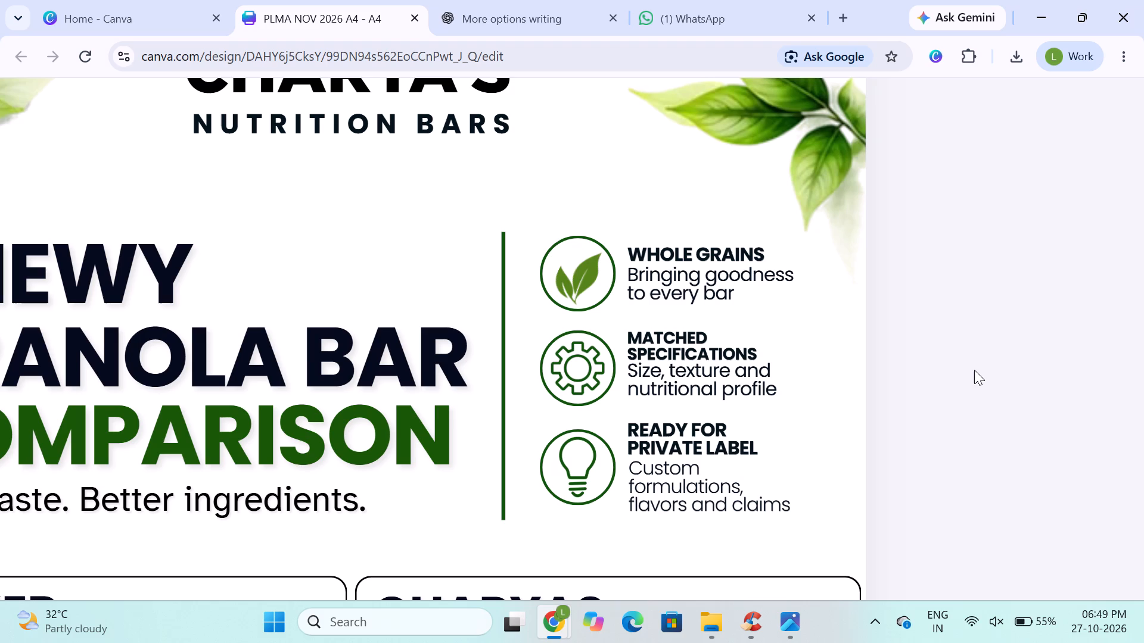
Match the MATCHED SPECIFICATIONS heading to the READY FOR PRIVATE LABEL heading by setting its font size to 10.9.
left_click(732, 354)
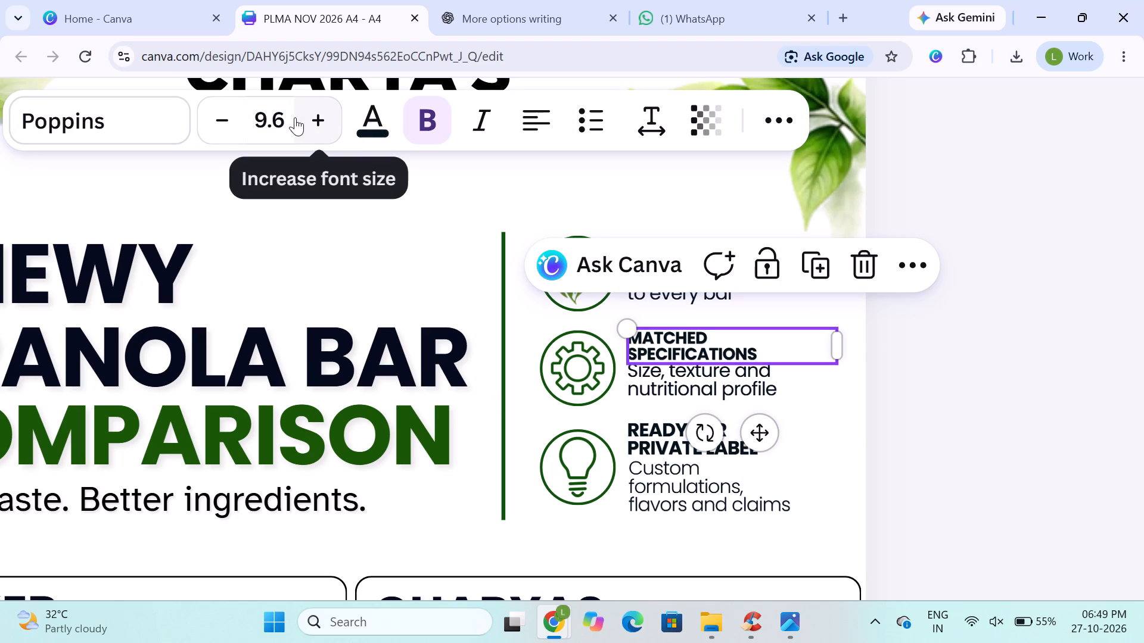
left_click(650, 435)
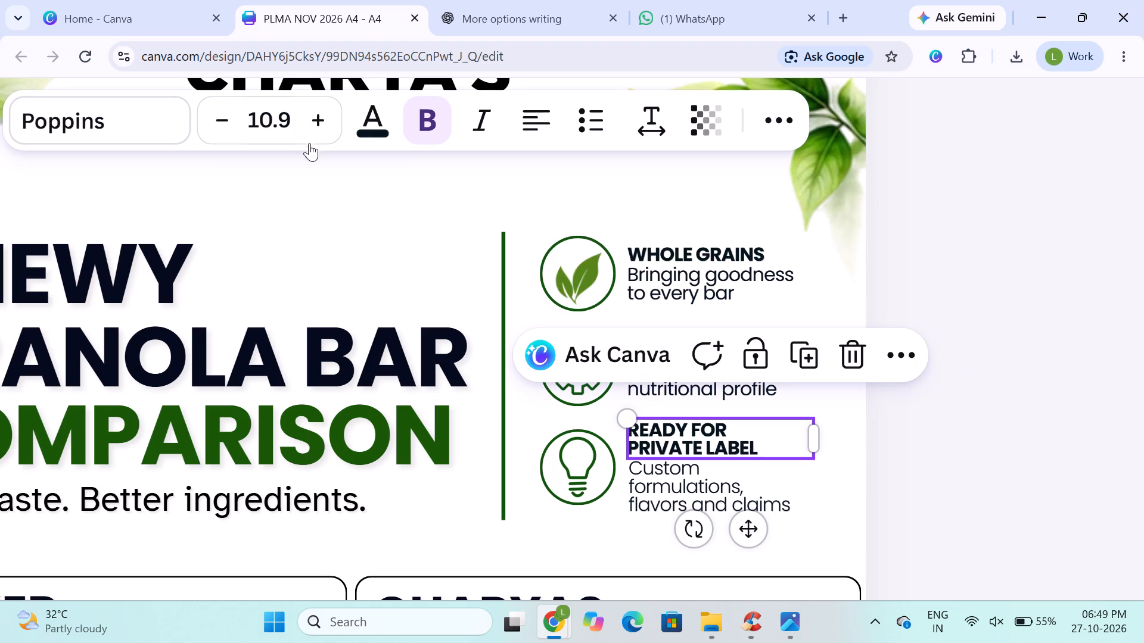
left_click(670, 300)
left_click(658, 337)
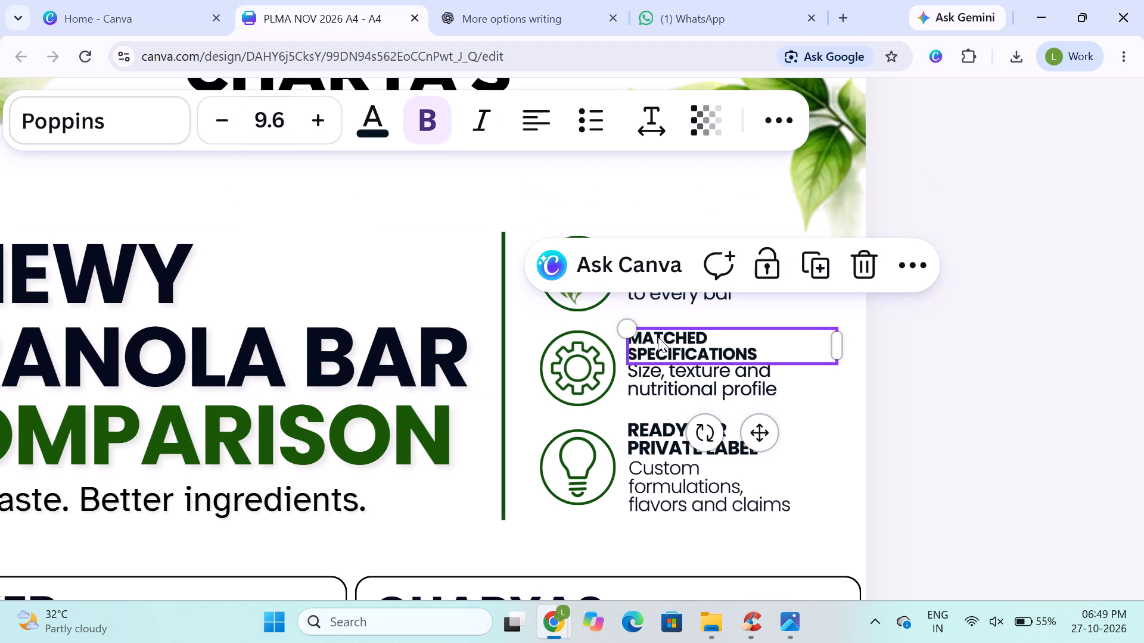
left_click(290, 123)
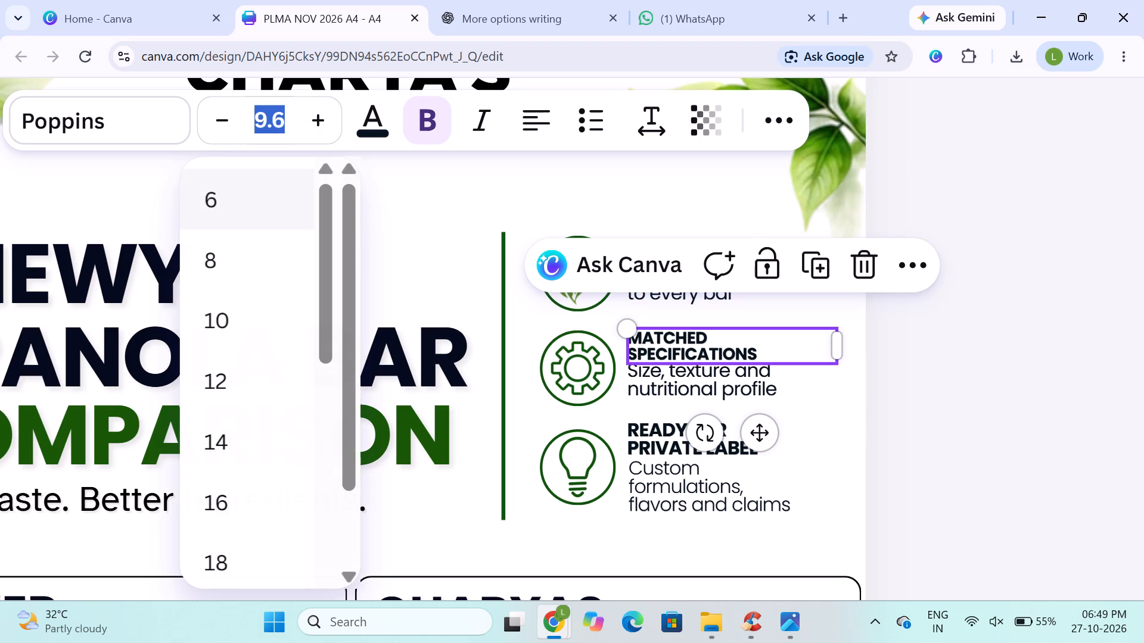
type("10.9")
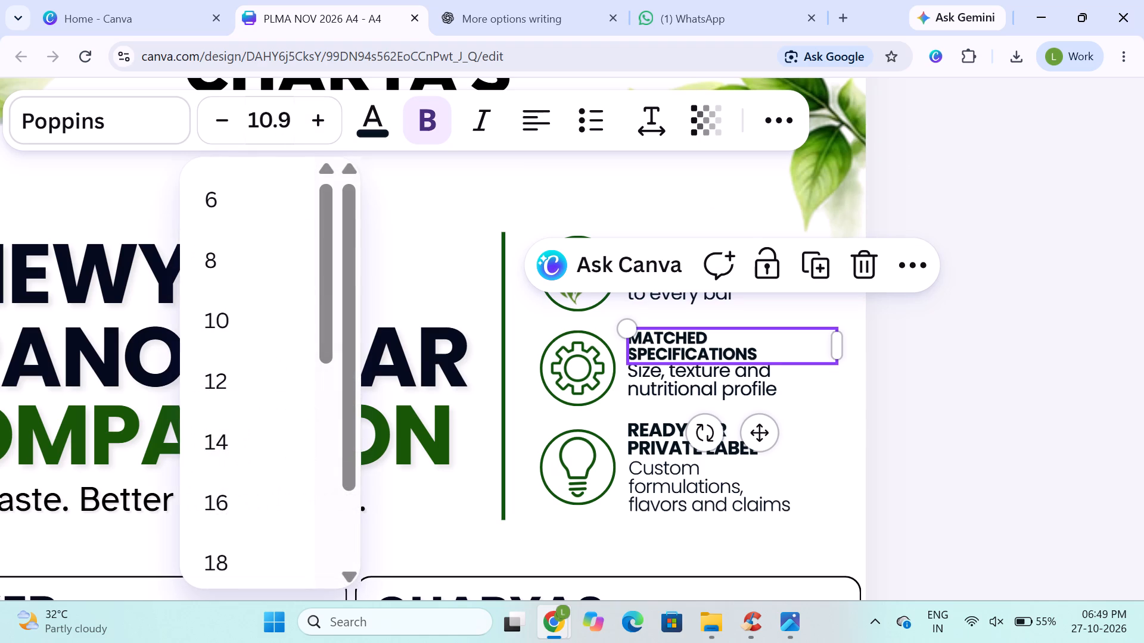
key("Return")
Nudge the description "Size, texture and nutritional profile" slightly down, away from the MATCHED SPECIFICATIONS heading.
left_click(655, 379)
key("Down")
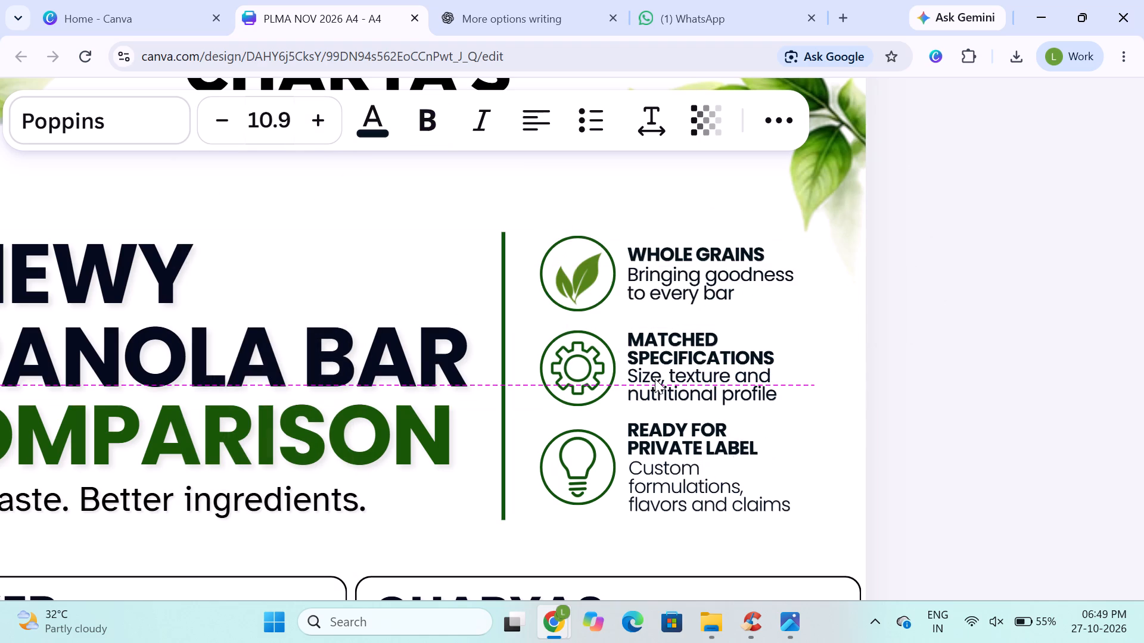
left_click(968, 452)
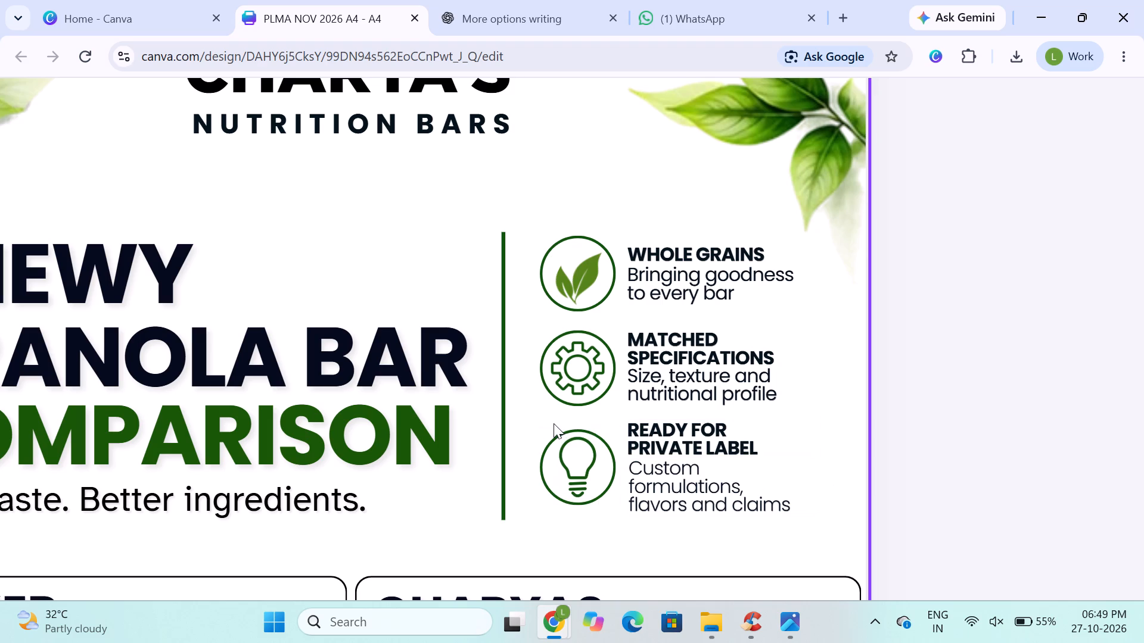
Group the light bulb icon with the green circle around it beside READY FOR PRIVATE LABEL.
left_click_drag(554, 423, 627, 523)
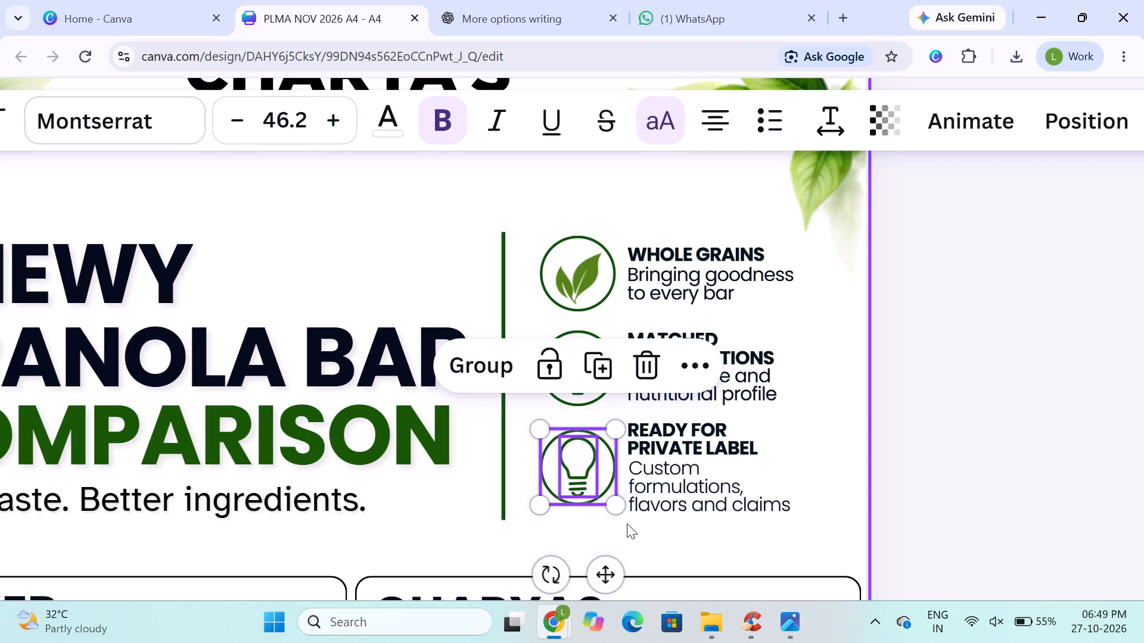
key("ctrl+g")
left_click(903, 438)
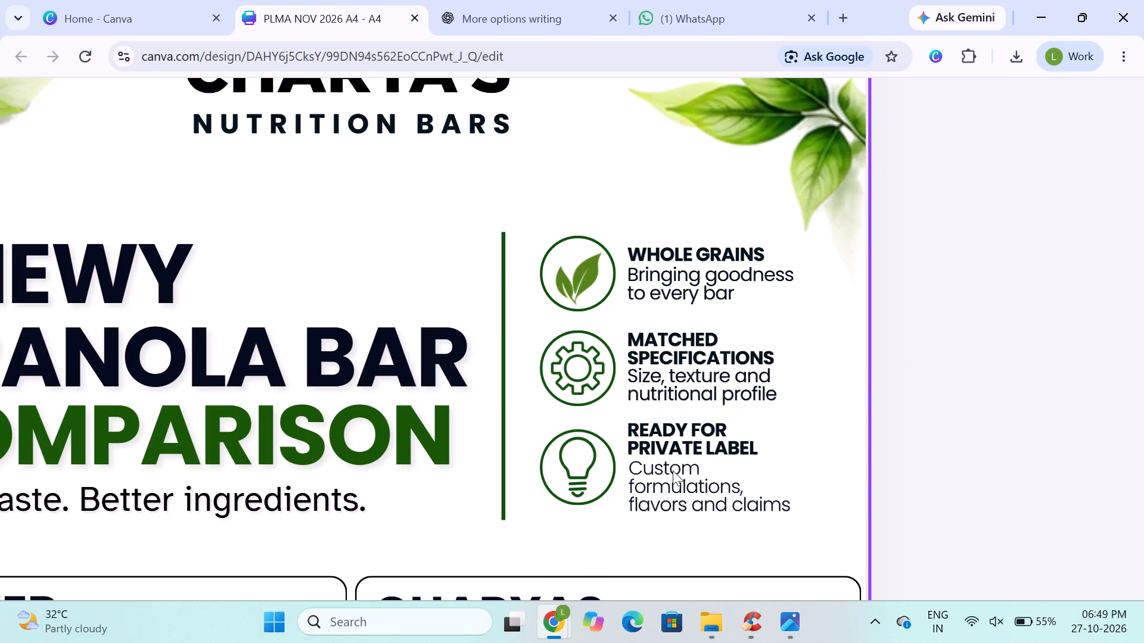
Group the light bulb icon with the READY FOR PRIVATE LABEL heading and description, and nudge the group slightly down.
left_click_drag(542, 414, 825, 541)
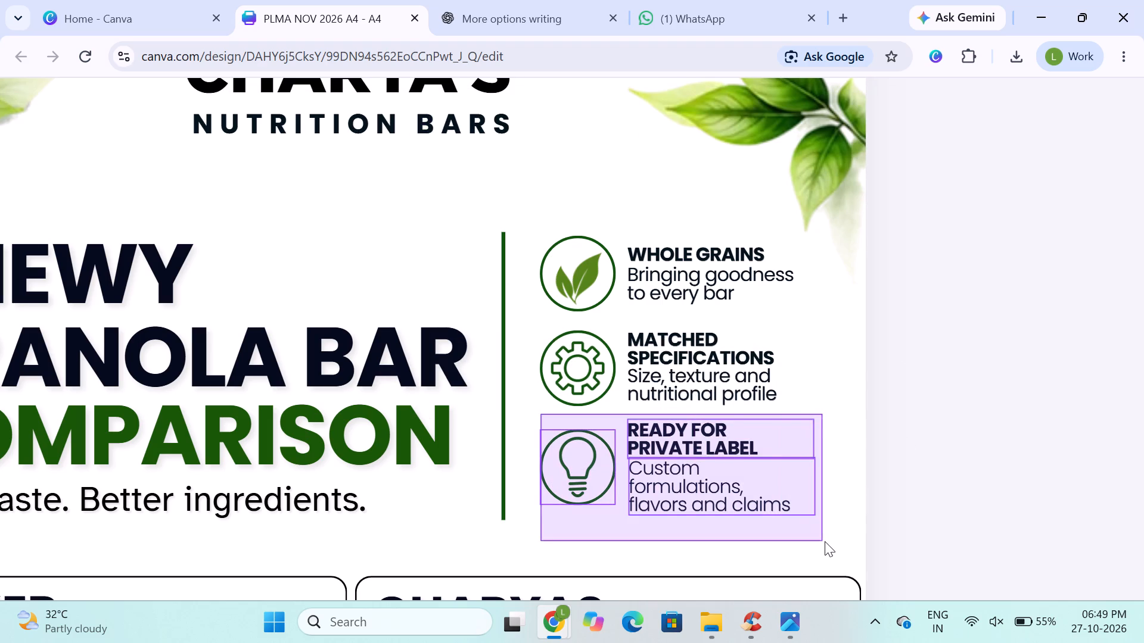
key("ctrl+g")
key("Down")
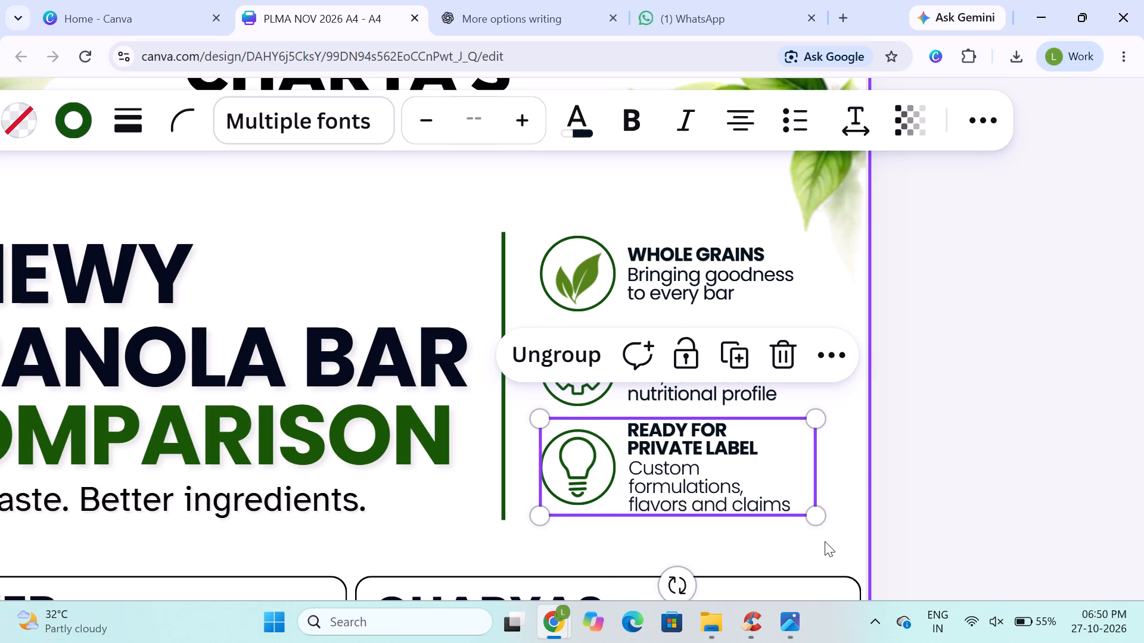
left_click(1136, 409)
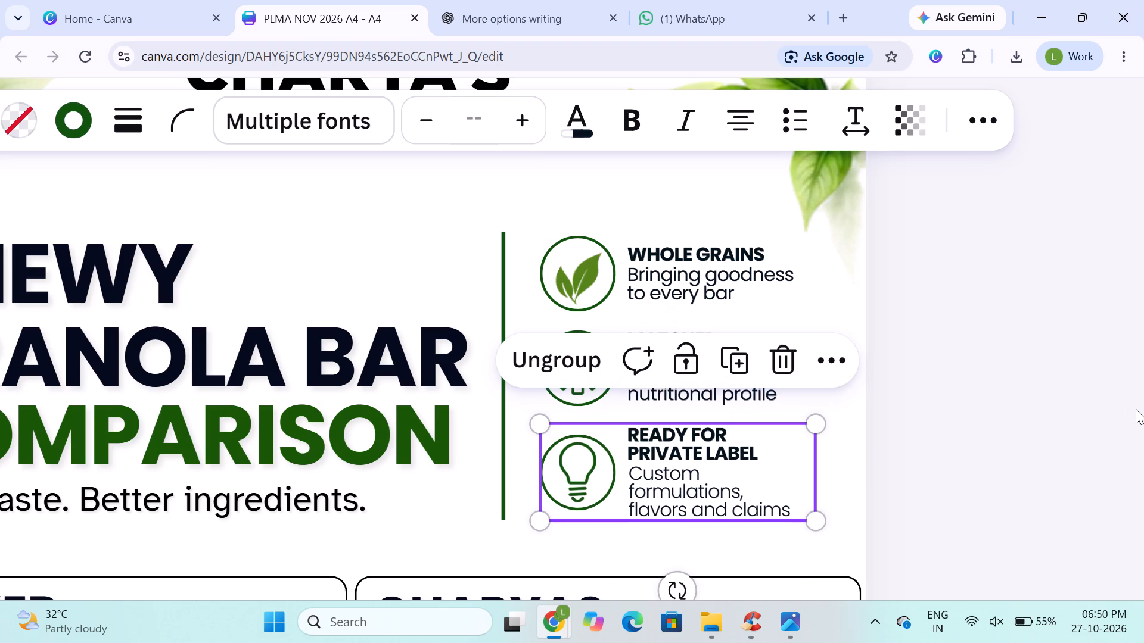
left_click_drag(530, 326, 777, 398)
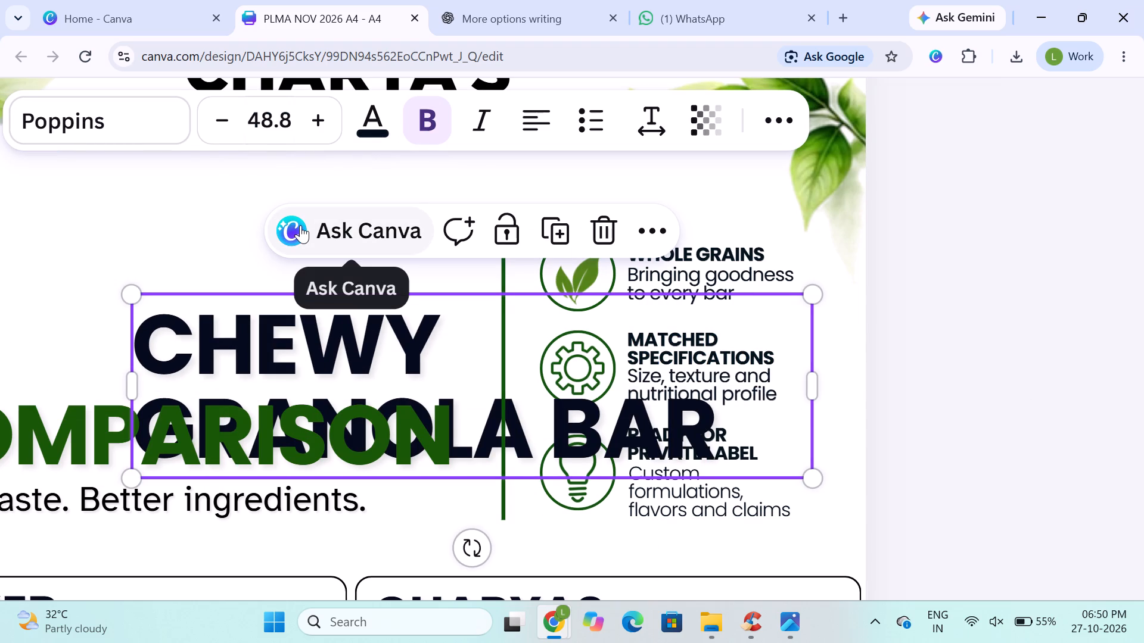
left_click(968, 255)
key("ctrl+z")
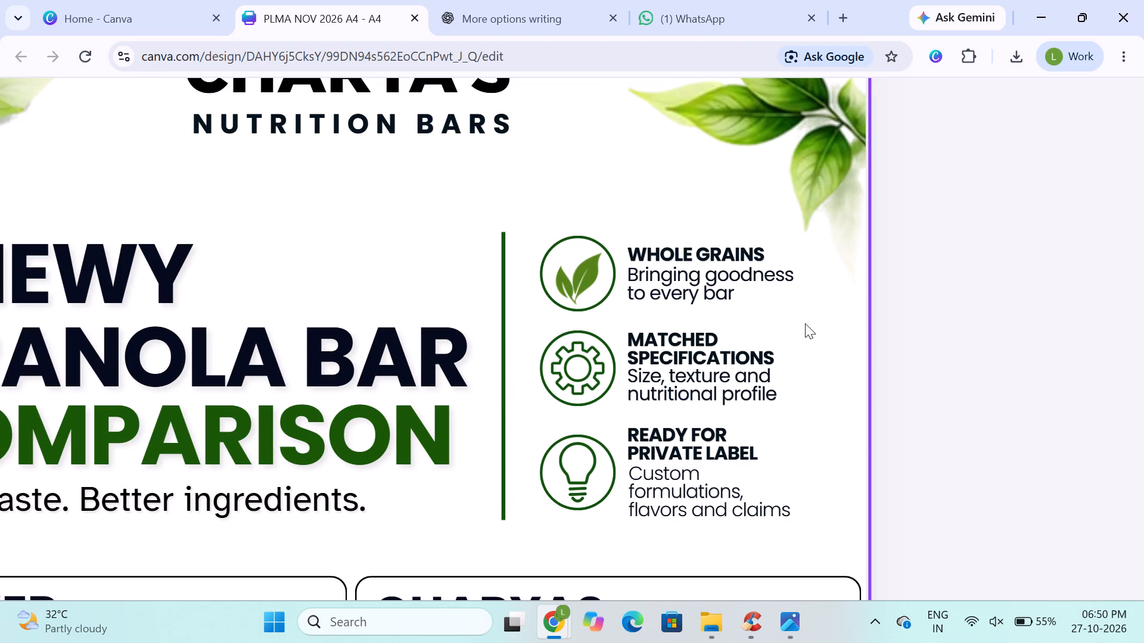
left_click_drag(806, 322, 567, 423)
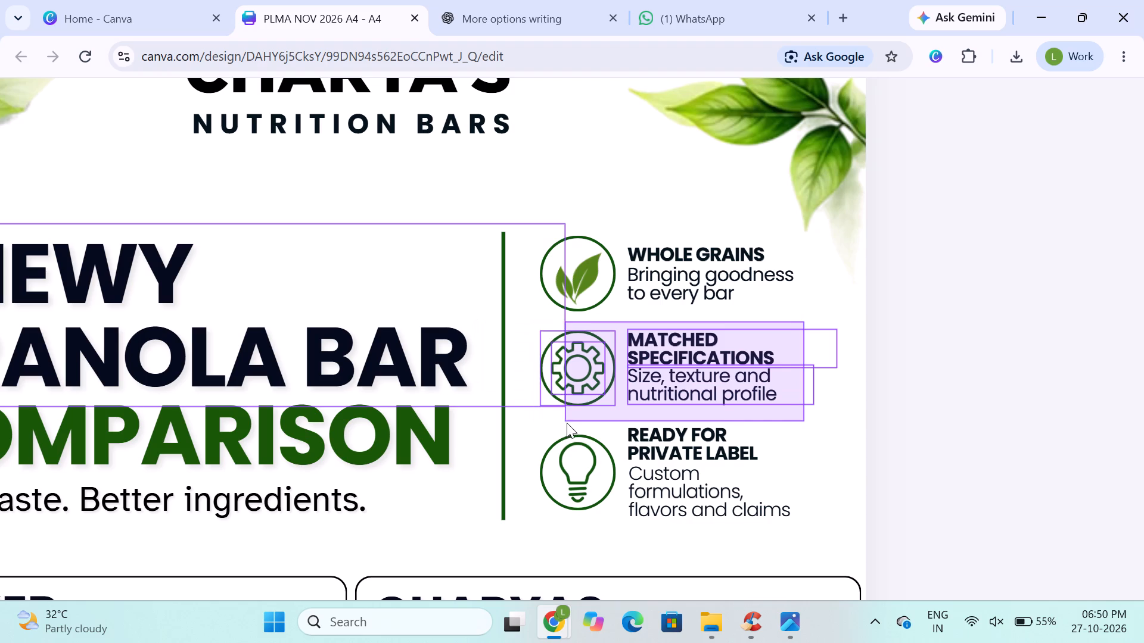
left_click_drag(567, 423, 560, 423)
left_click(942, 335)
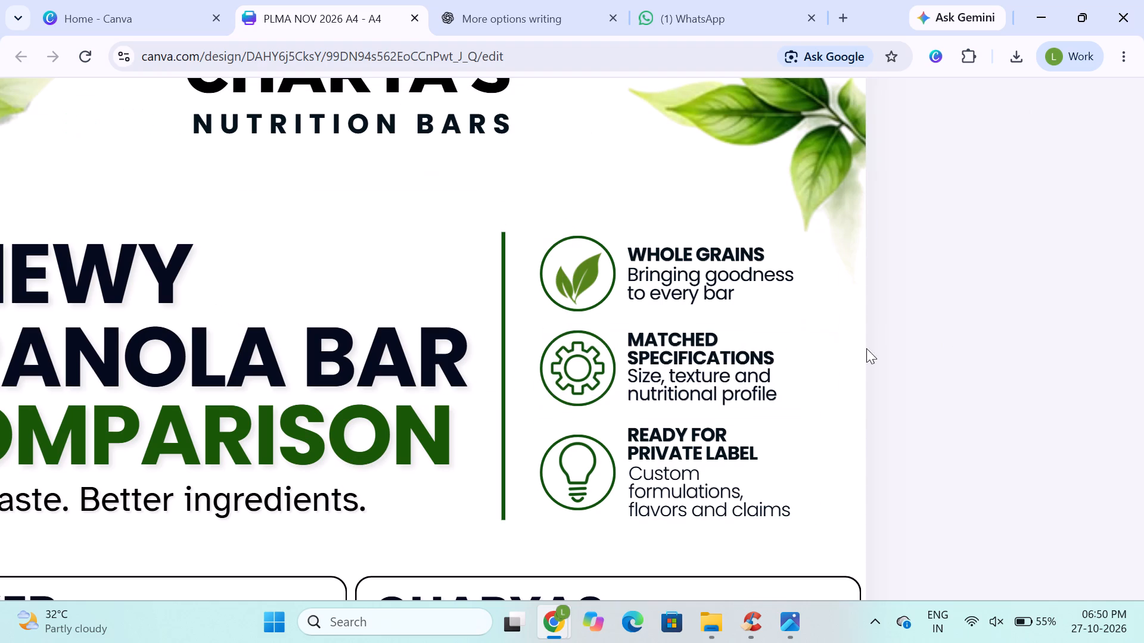
Narrow the CHEWY GRANOLA BAR title's text box so its edge stops short of the green vertical divider line.
left_click(512, 302)
left_click(452, 274)
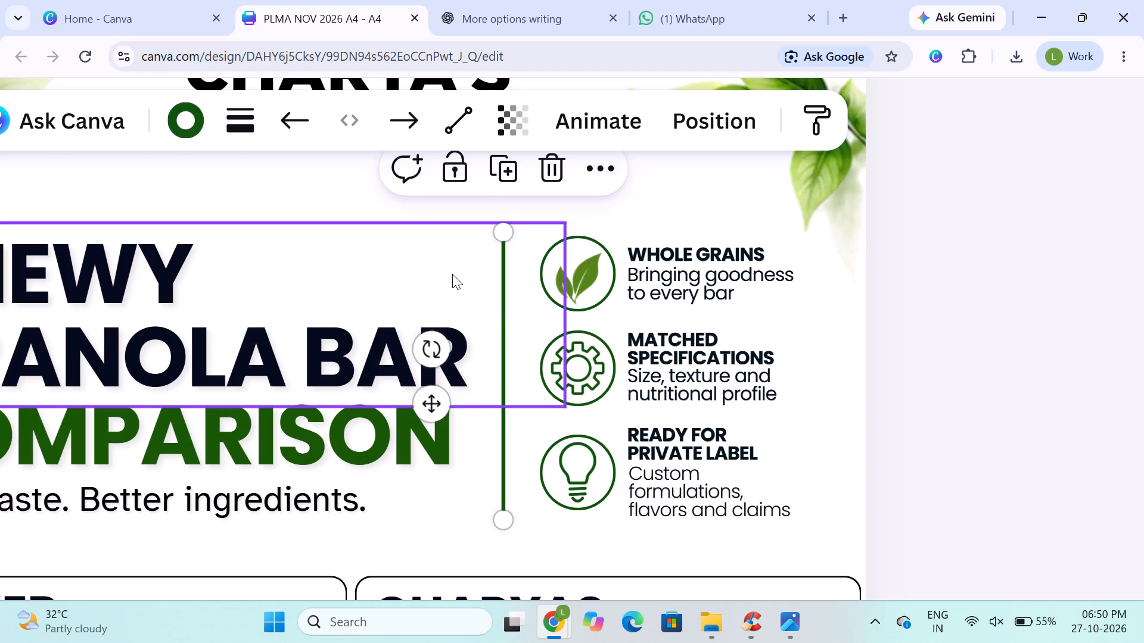
left_click_drag(566, 316, 480, 310)
left_click(964, 379)
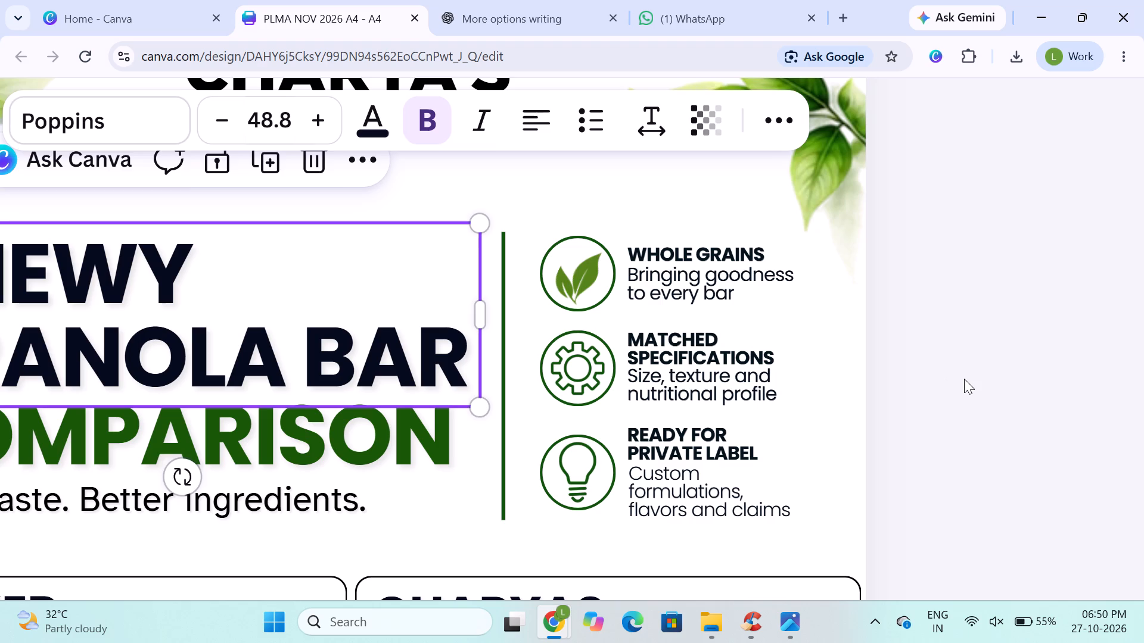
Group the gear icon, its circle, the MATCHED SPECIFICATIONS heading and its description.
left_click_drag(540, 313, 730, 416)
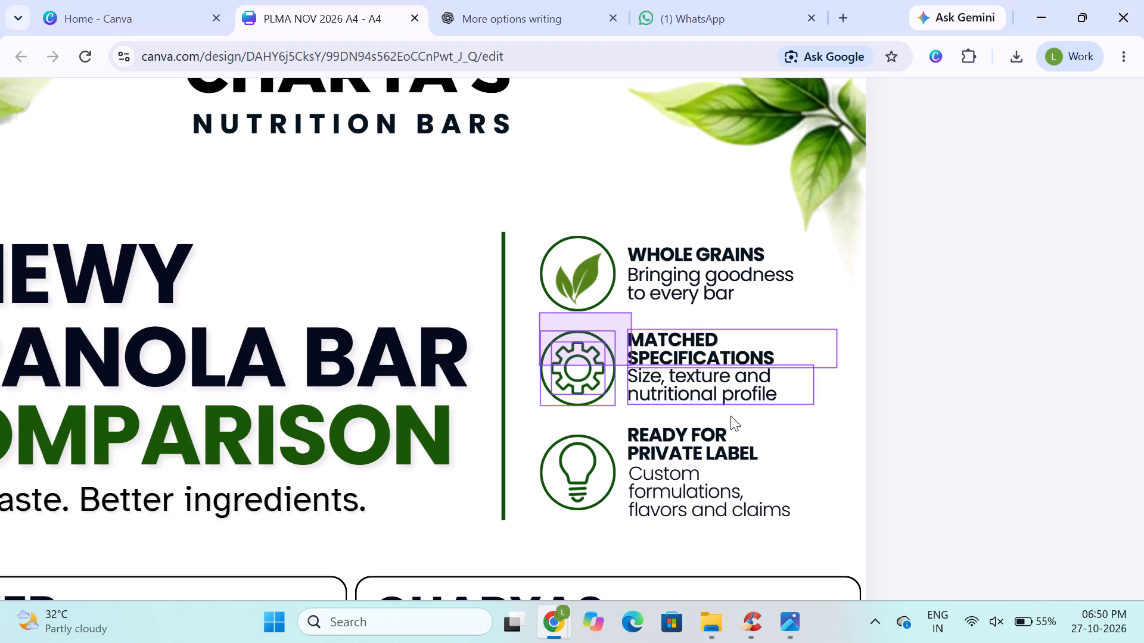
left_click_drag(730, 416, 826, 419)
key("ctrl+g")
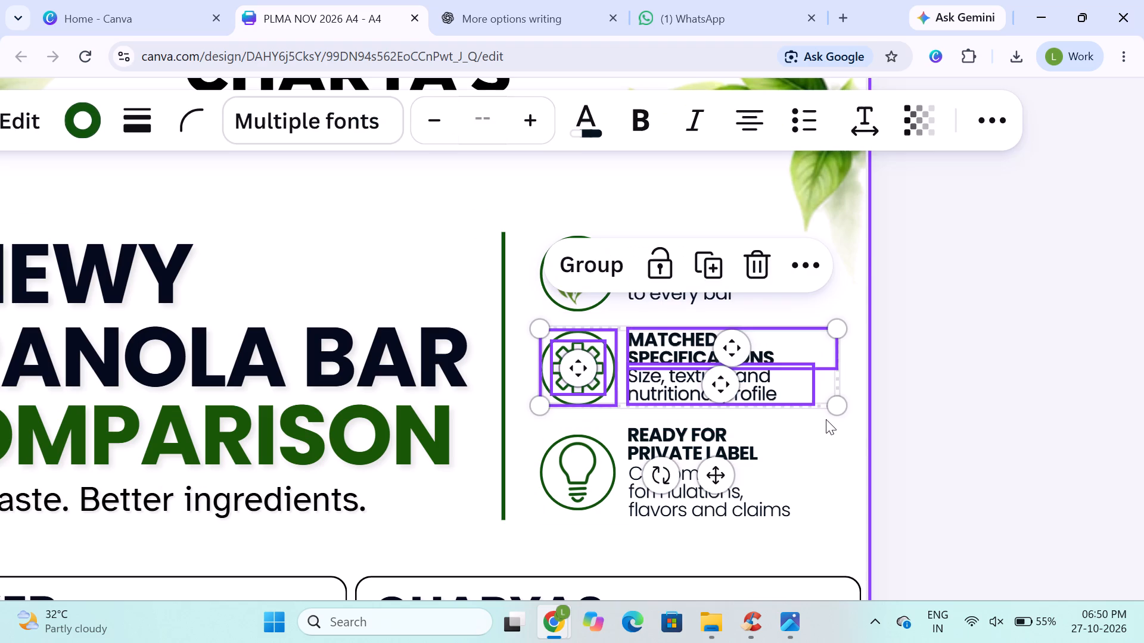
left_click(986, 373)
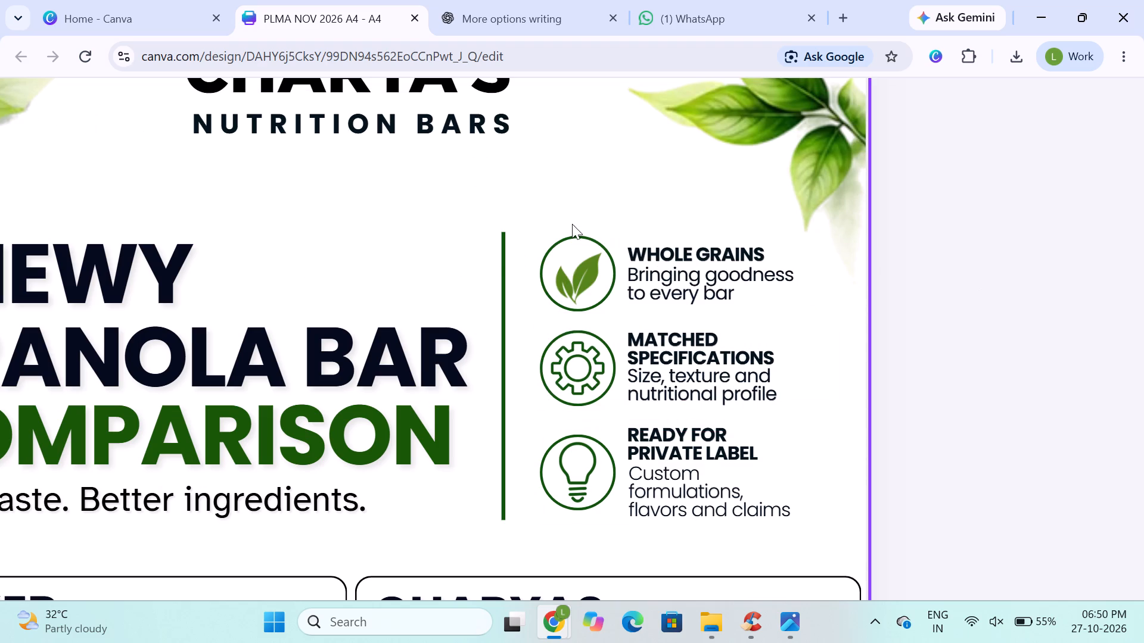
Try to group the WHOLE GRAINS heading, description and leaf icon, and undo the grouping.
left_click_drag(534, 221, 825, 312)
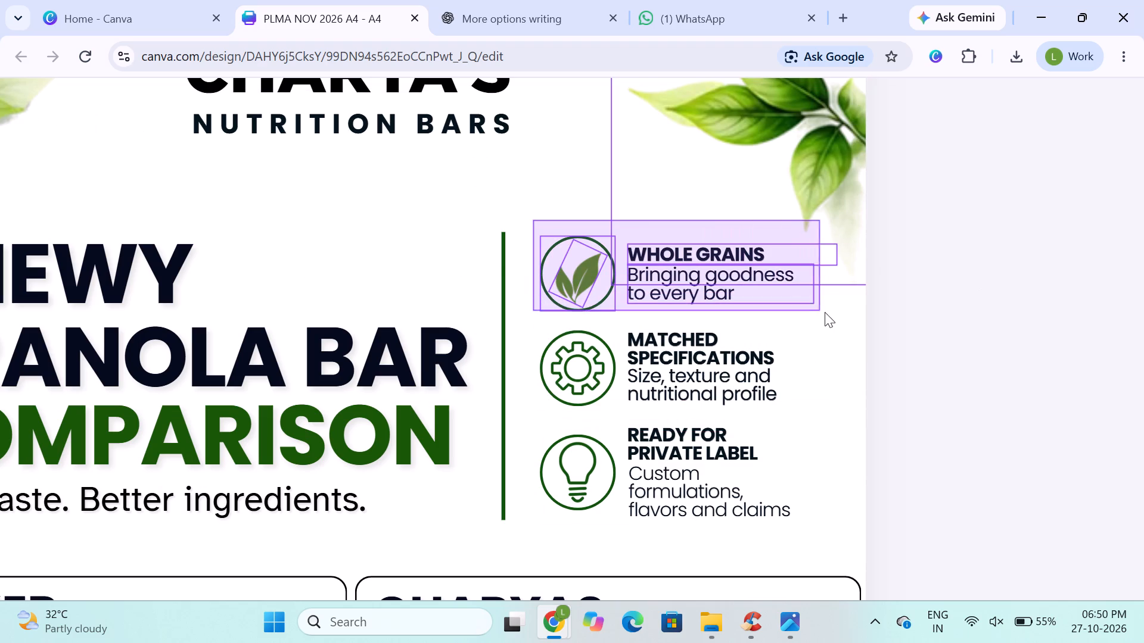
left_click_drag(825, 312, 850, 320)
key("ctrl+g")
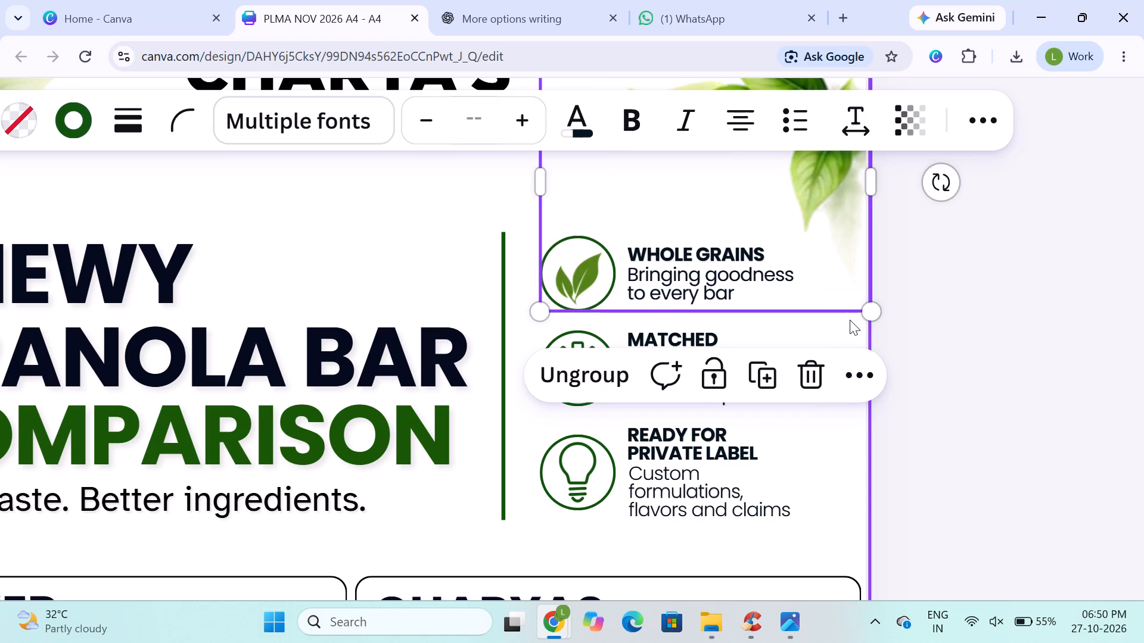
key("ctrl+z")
Check how the WHOLE GRAINS, MATCHED SPECIFICATIONS and READY FOR PRIVATE LABEL elements are grouped and spaced.
left_click(797, 291)
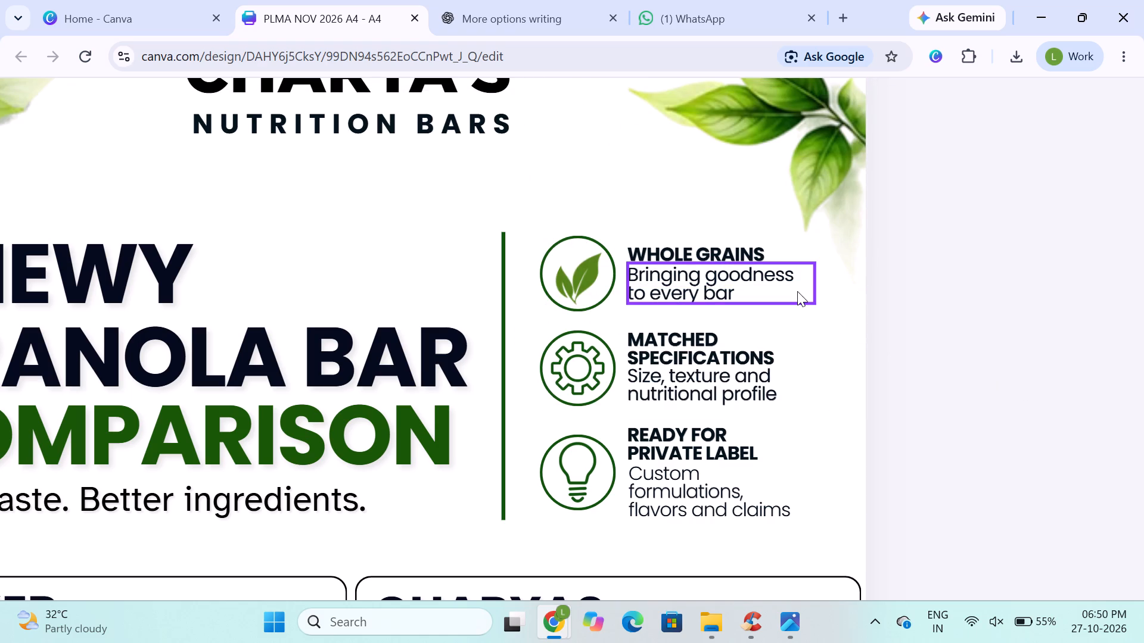
left_click(513, 255)
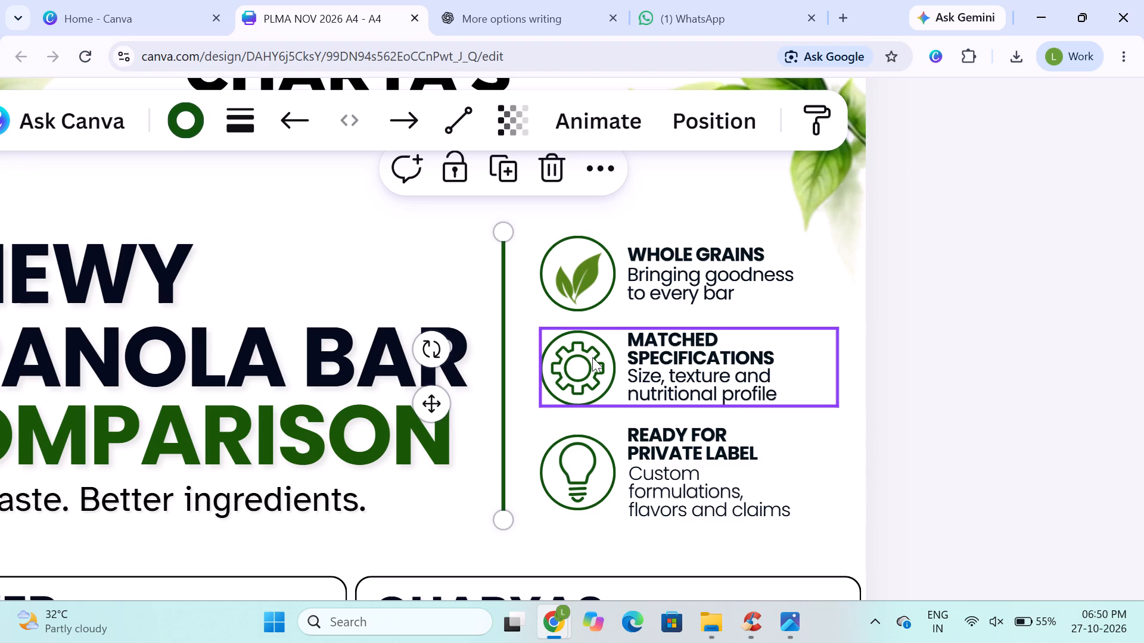
left_click(1011, 349)
left_click(753, 244)
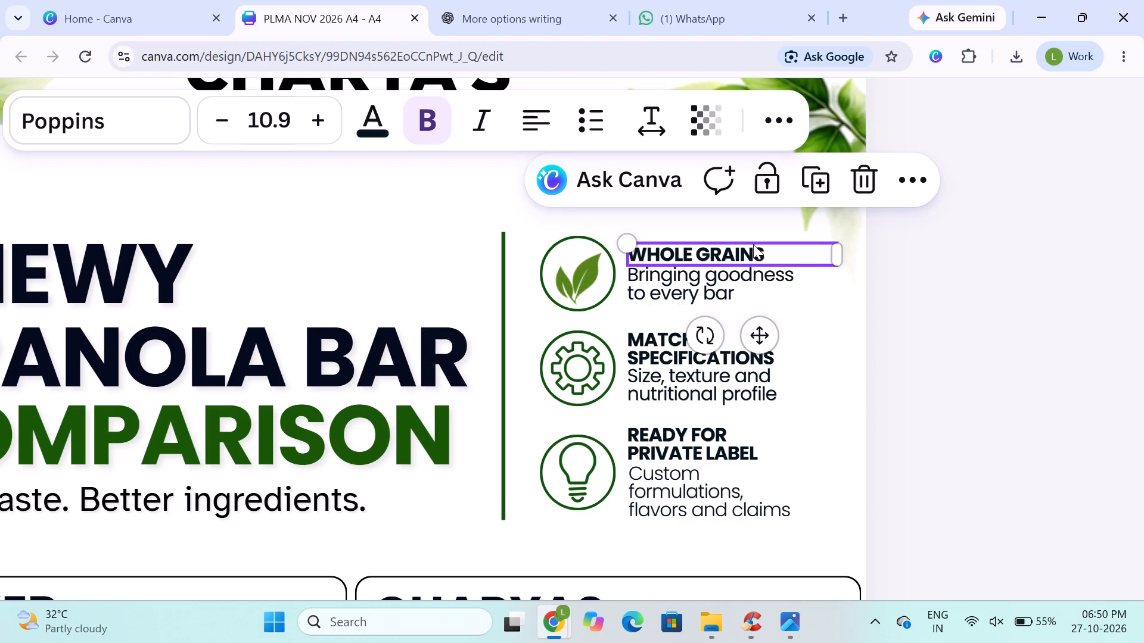
left_click(672, 345)
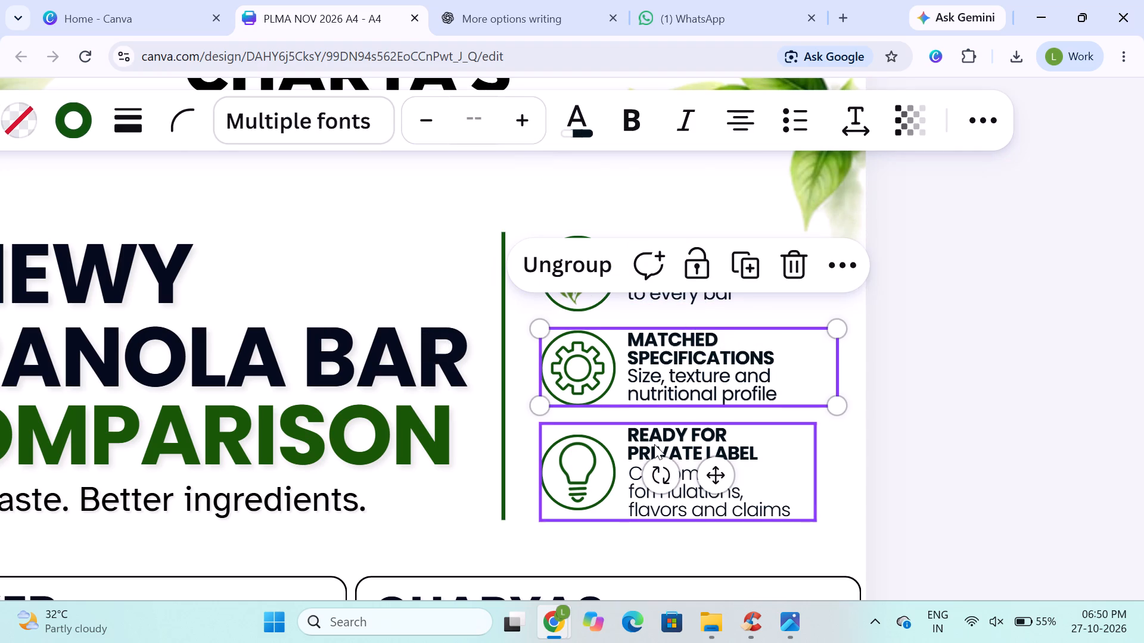
left_click(654, 444)
left_click(981, 399)
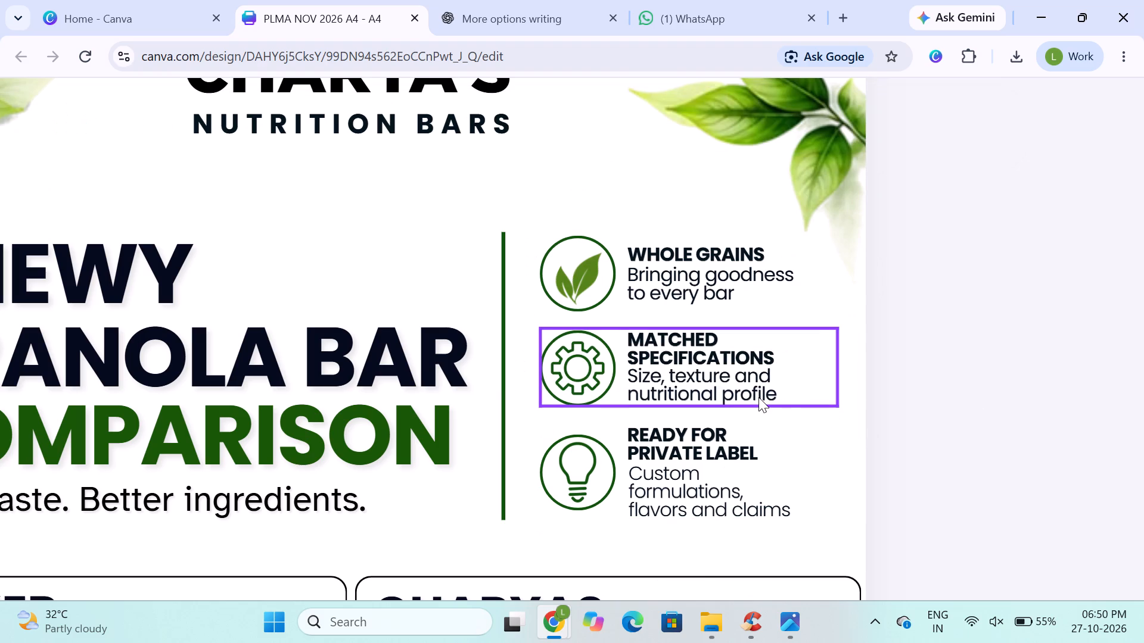
left_click(758, 397)
left_click(998, 418)
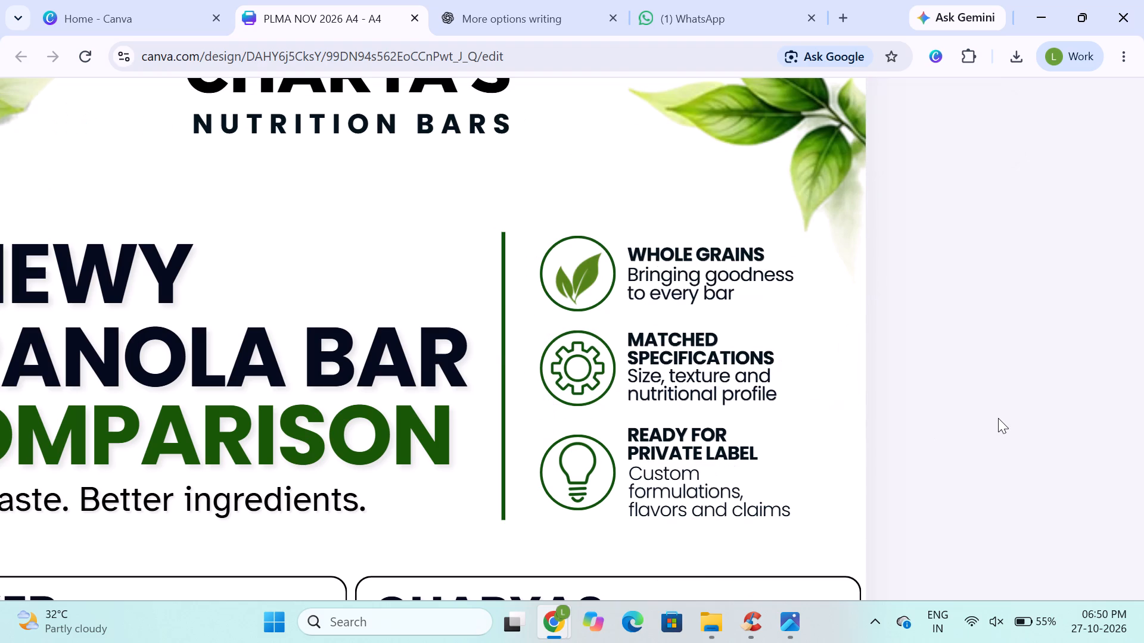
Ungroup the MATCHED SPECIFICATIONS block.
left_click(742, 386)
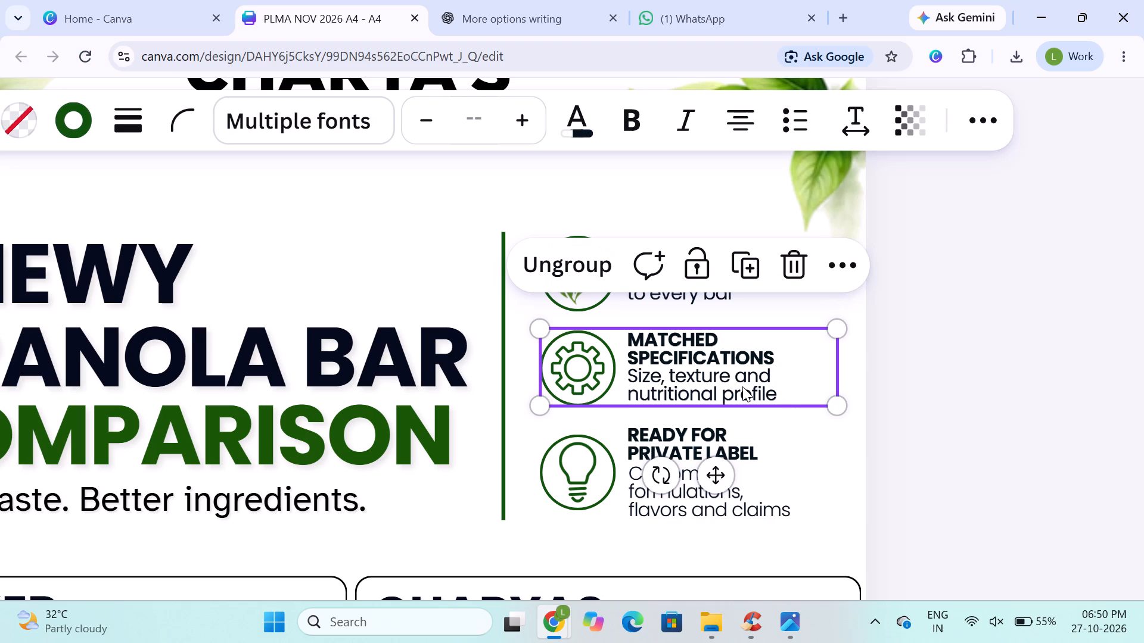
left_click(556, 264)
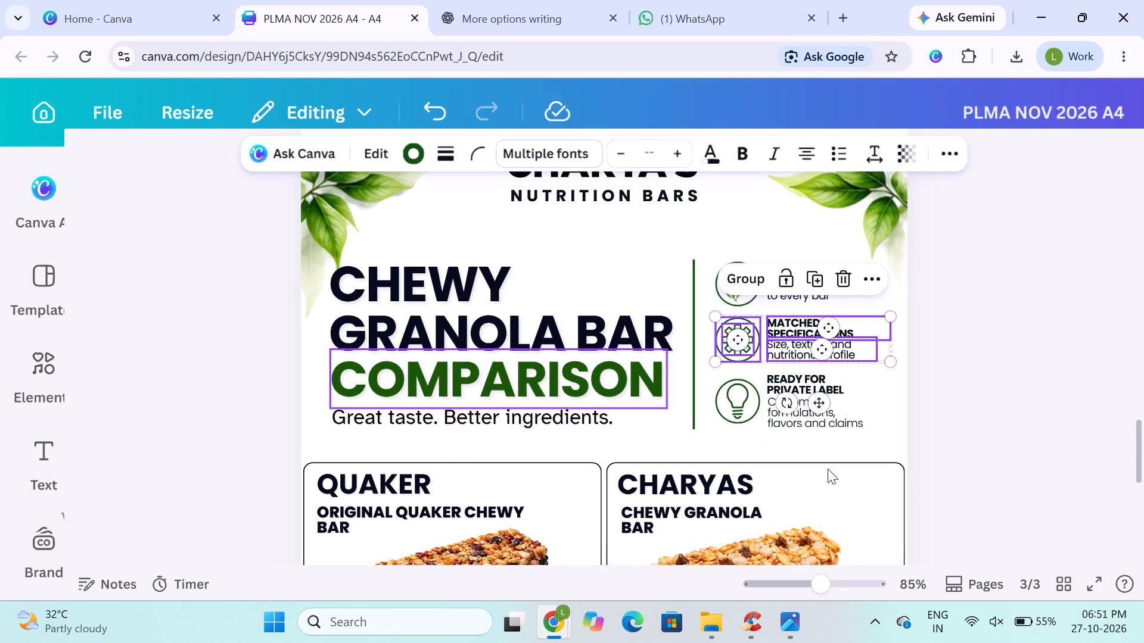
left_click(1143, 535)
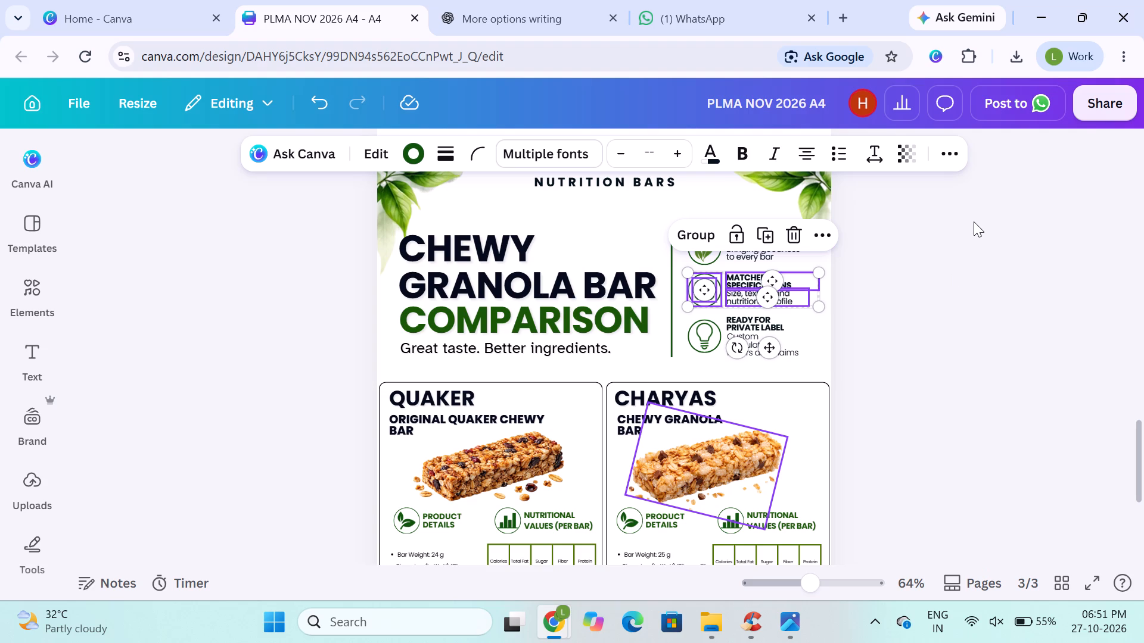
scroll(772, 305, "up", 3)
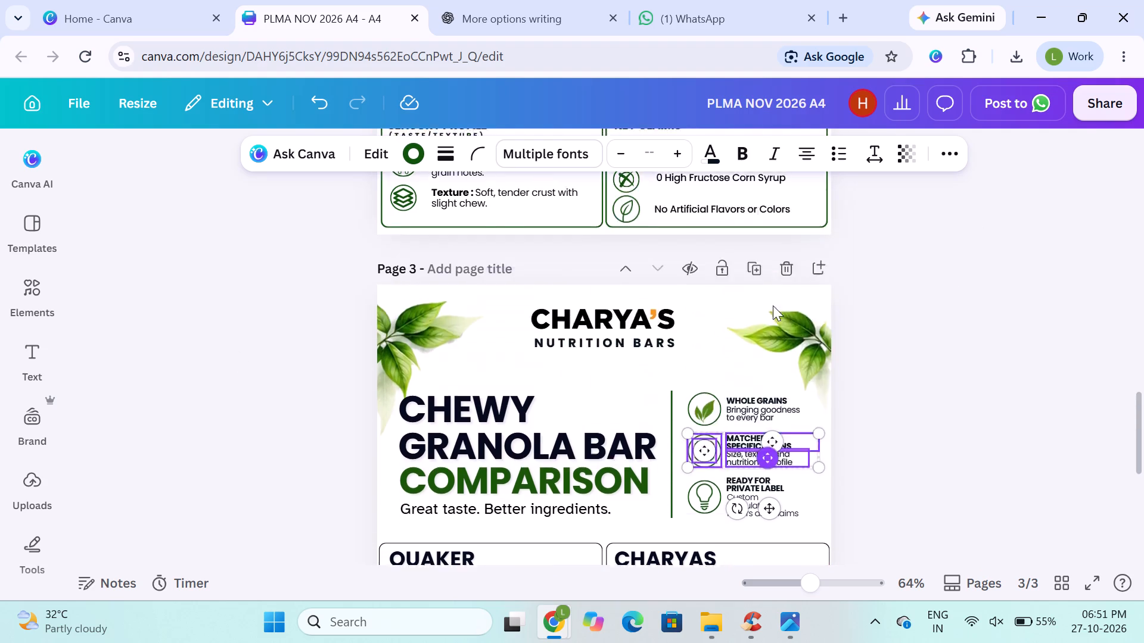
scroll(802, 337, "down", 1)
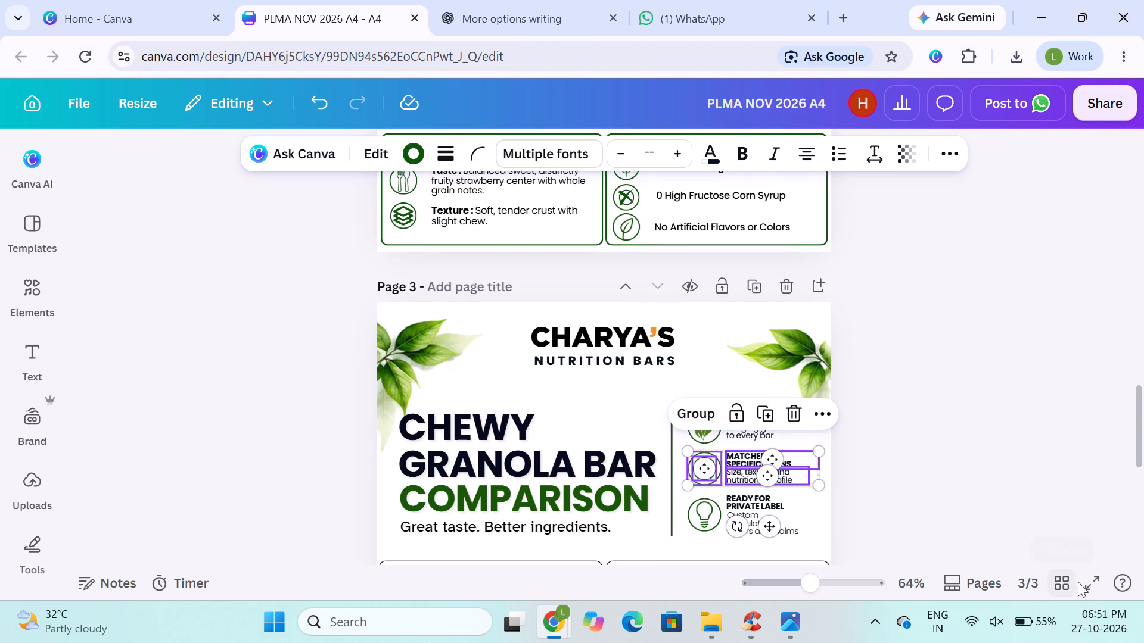
Move the size, texture and nutritional profile description slightly down from the MATCHED SPECIFICATIONS heading, flush with the heading's left edge.
left_click(825, 583)
left_click(1073, 464)
left_click_drag(1142, 435, 1143, 460)
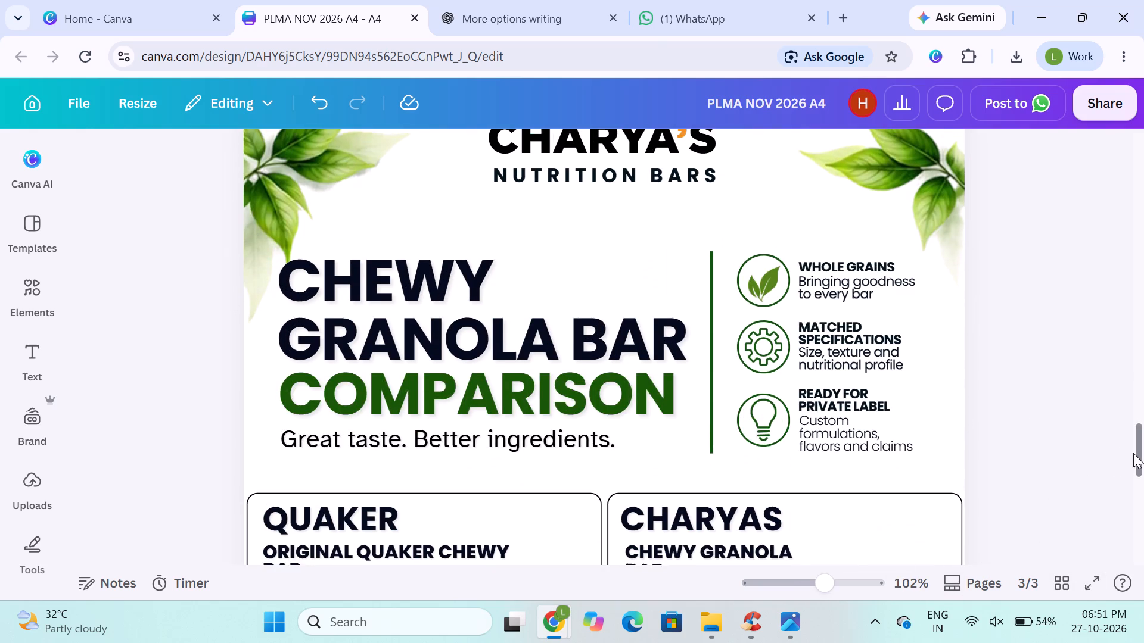
left_click(890, 349)
scroll(938, 368, "left", 1)
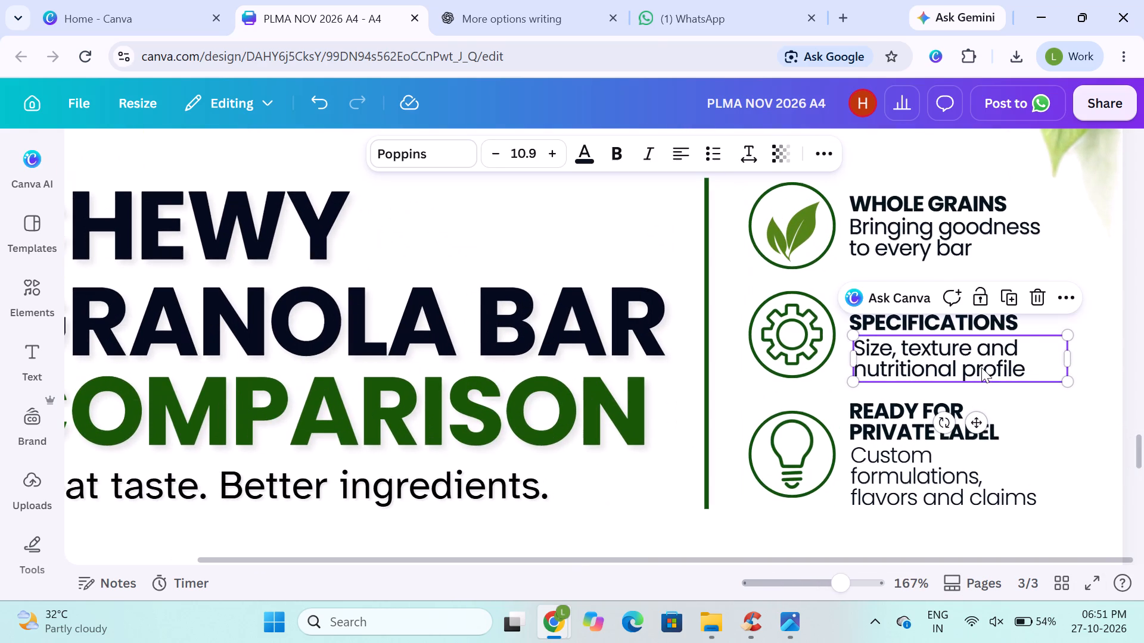
left_click(981, 367)
left_click(1101, 345)
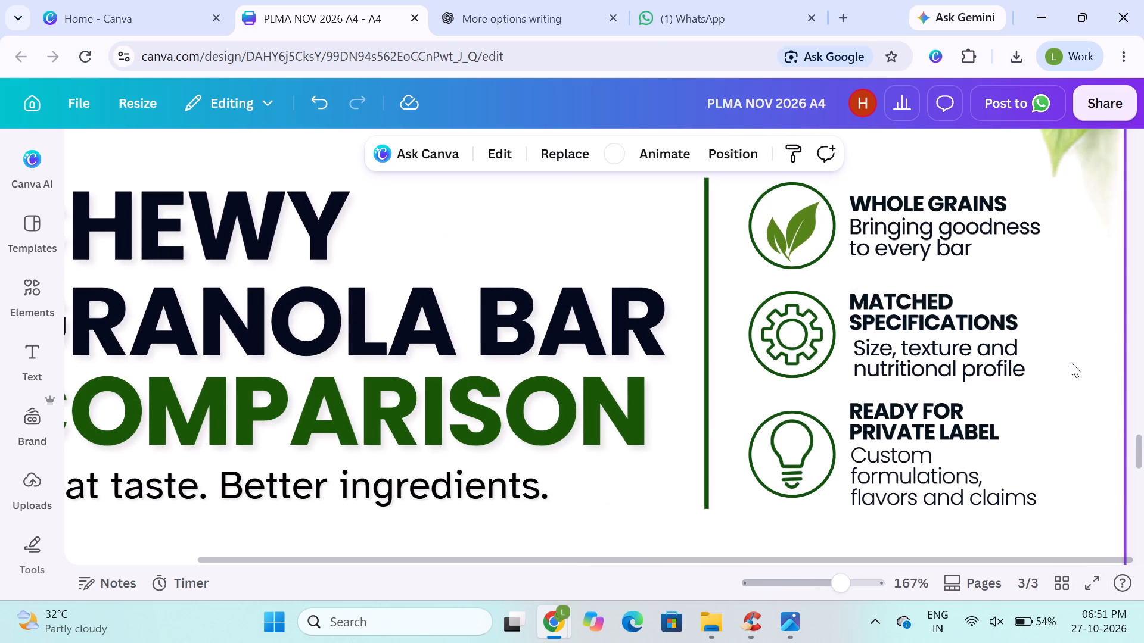
left_click(1065, 361)
key("Down")
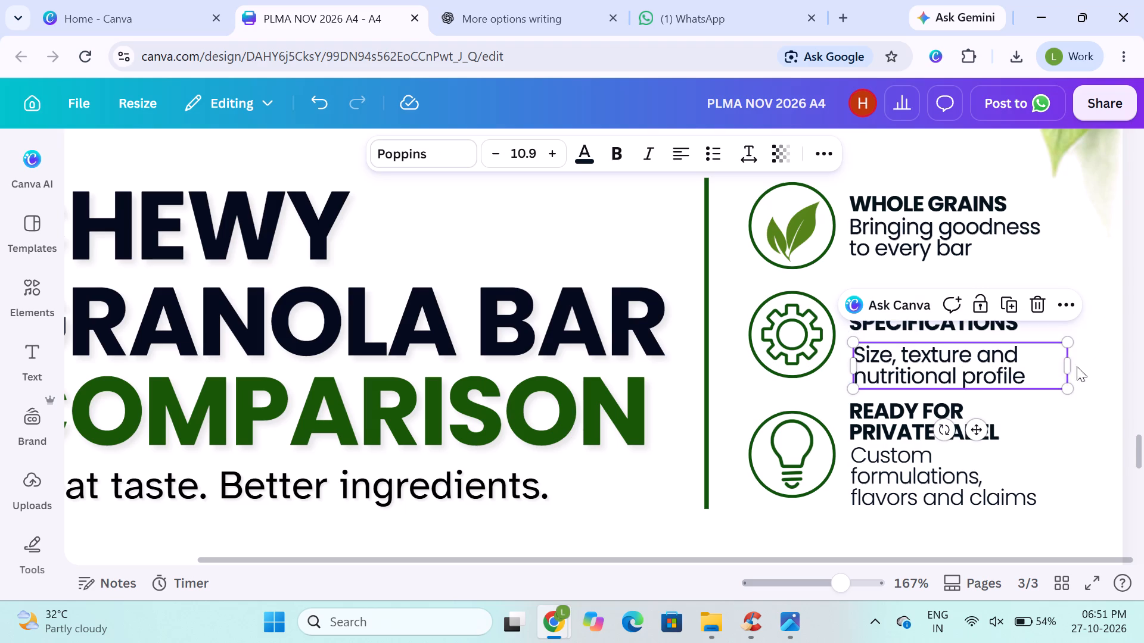
left_click(854, 366)
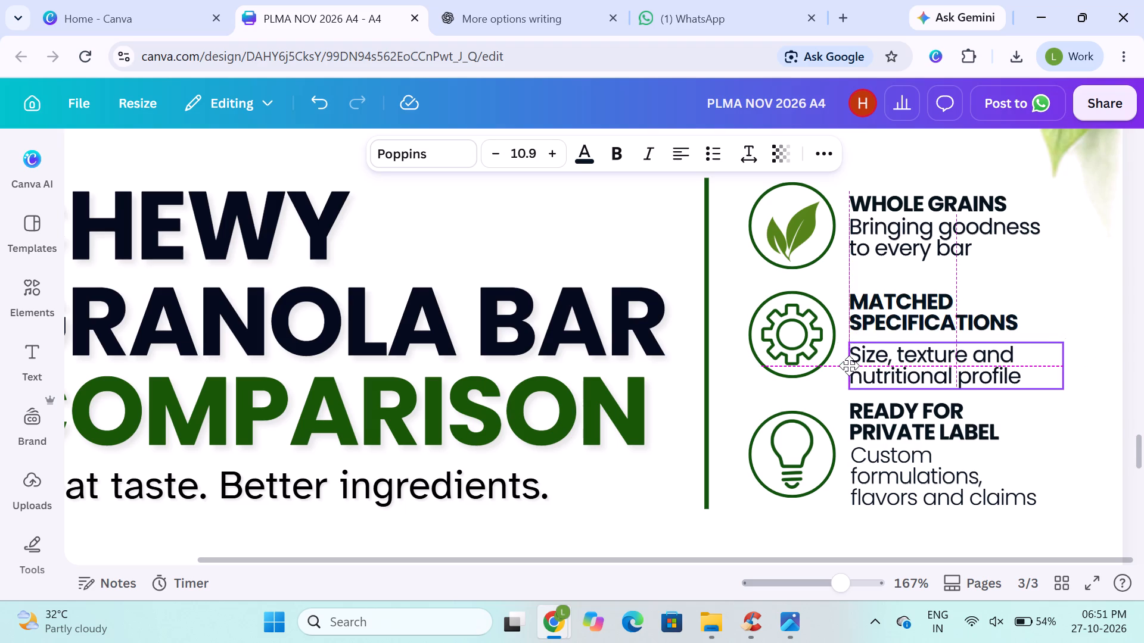
left_click(1053, 260)
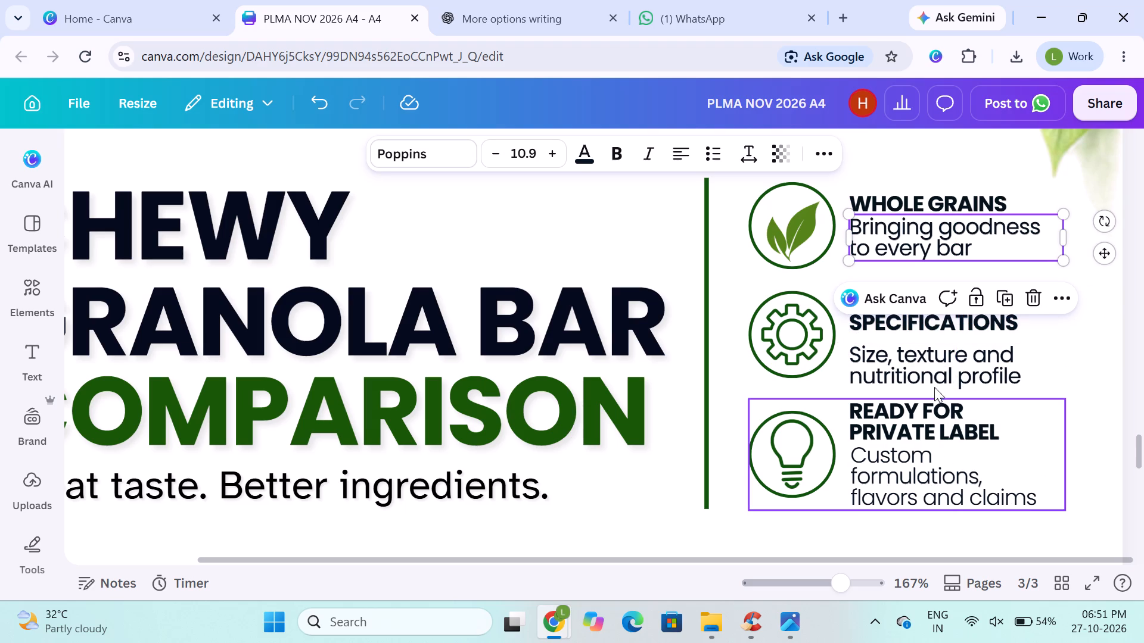
left_click(932, 373)
key("Up")
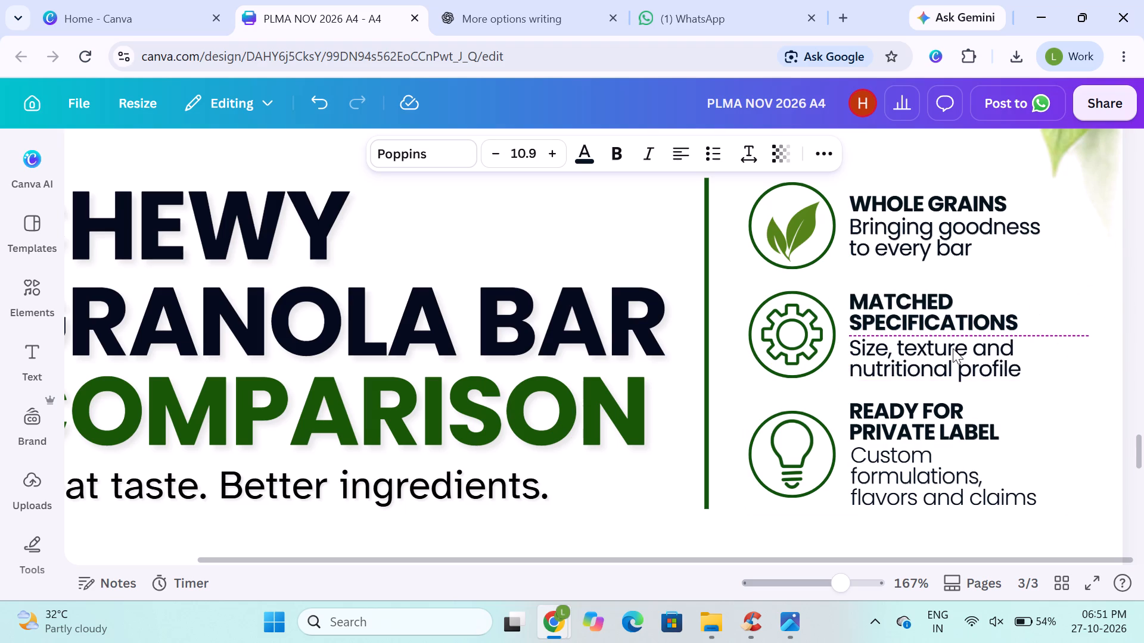
left_click(1067, 166)
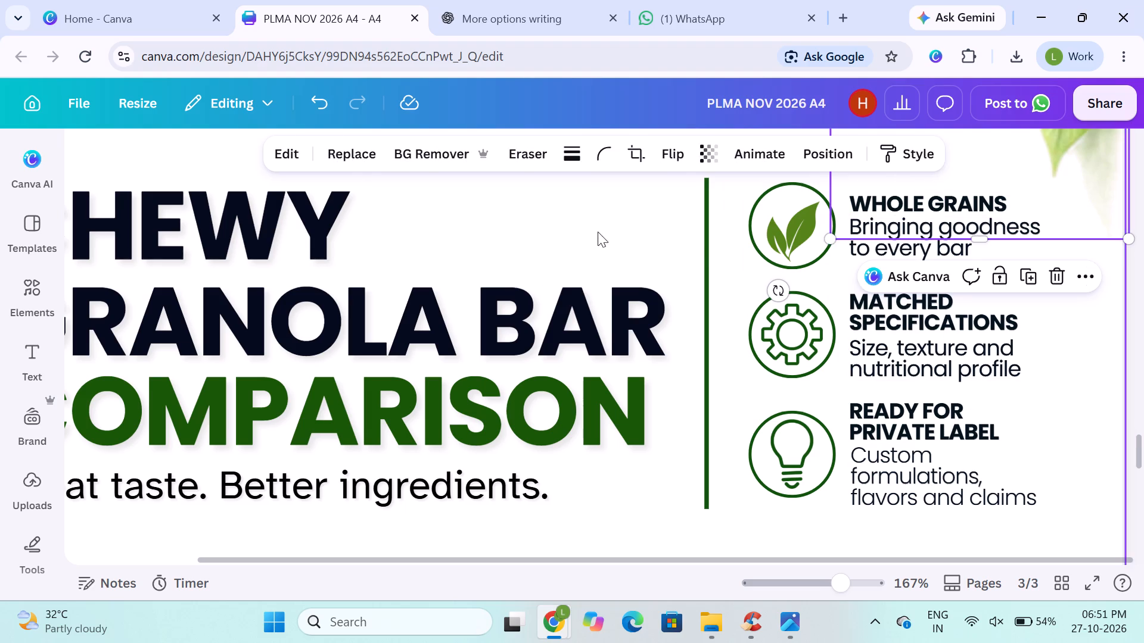
left_click(598, 230)
left_click(684, 464)
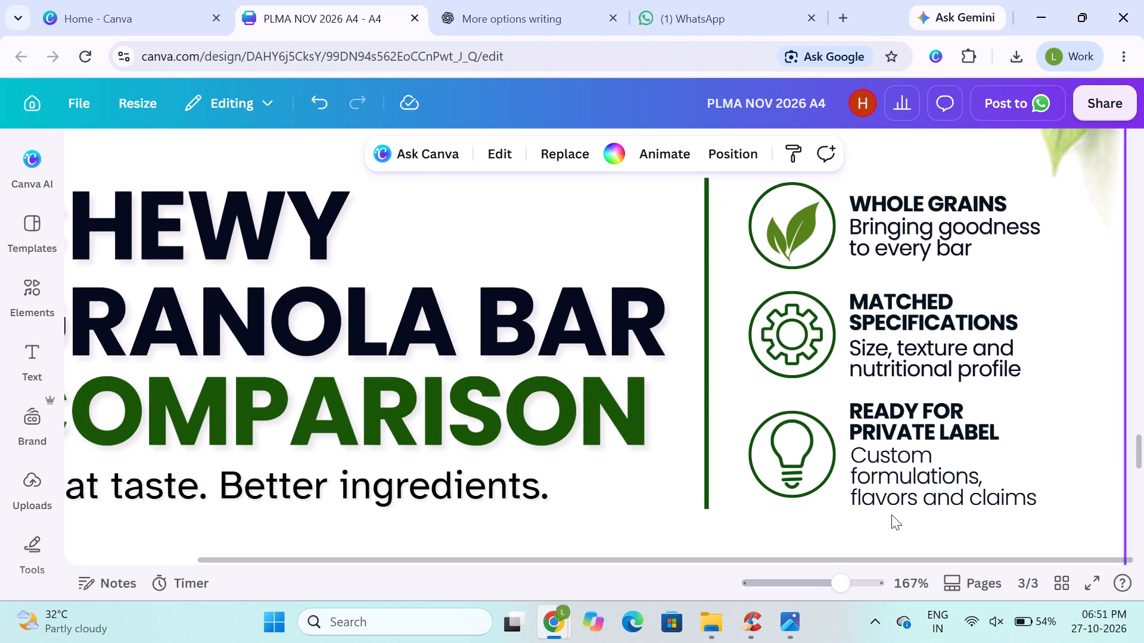
Ungroup the READY FOR PRIVATE LABEL block.
left_click(936, 465)
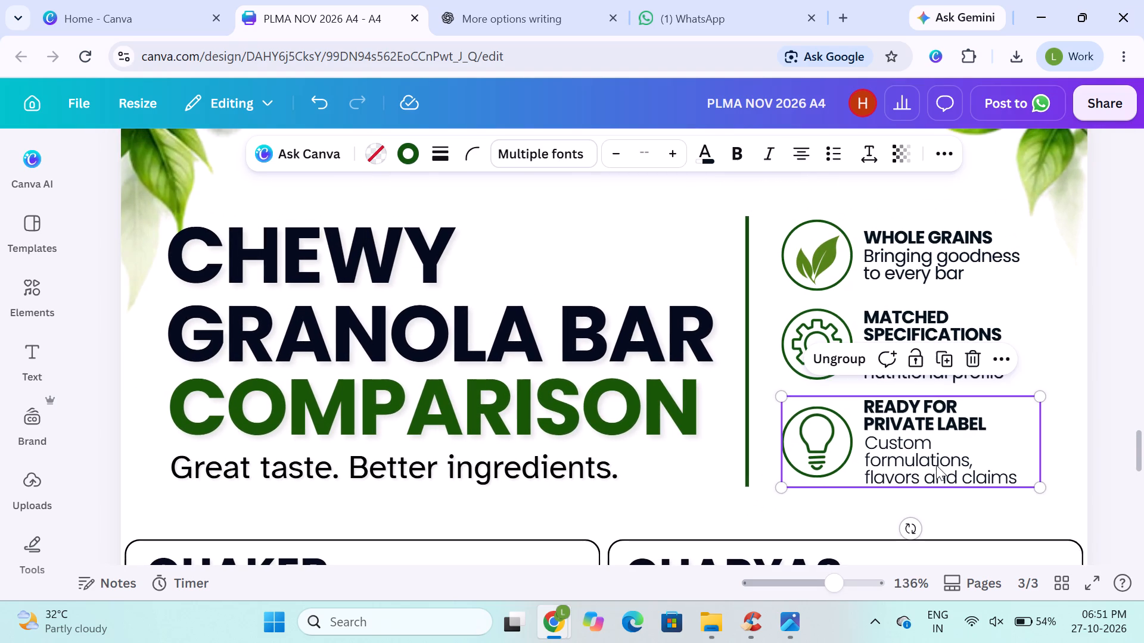
left_click(857, 353)
Set the description under READY FOR PRIVATE LABEL to the Medium weight of Poppins.
left_click(899, 472)
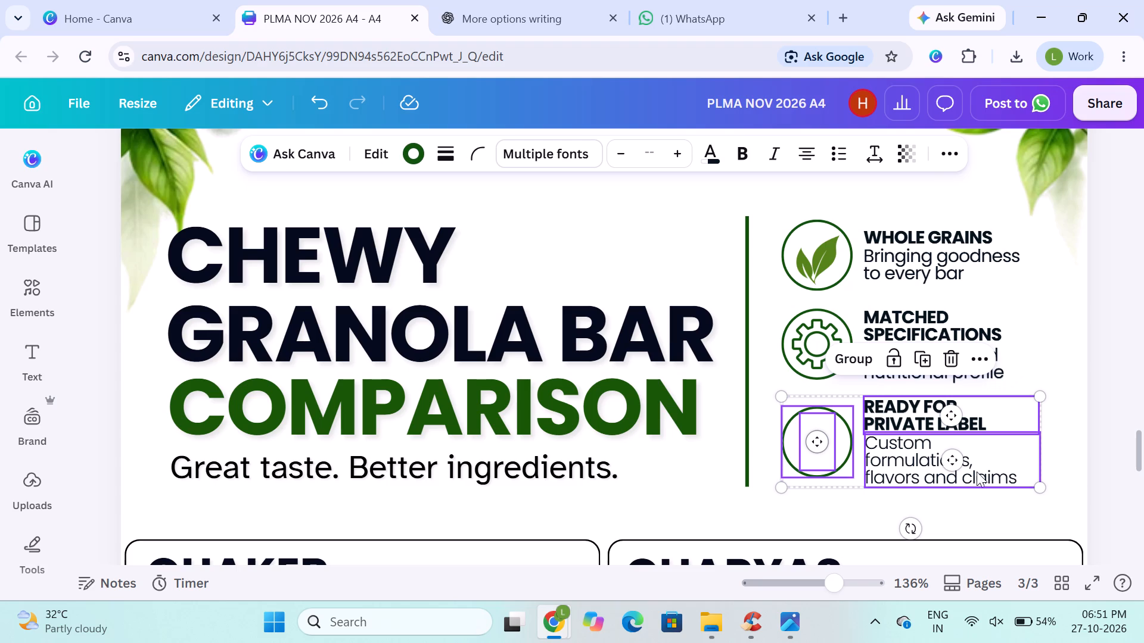
left_click(1036, 339)
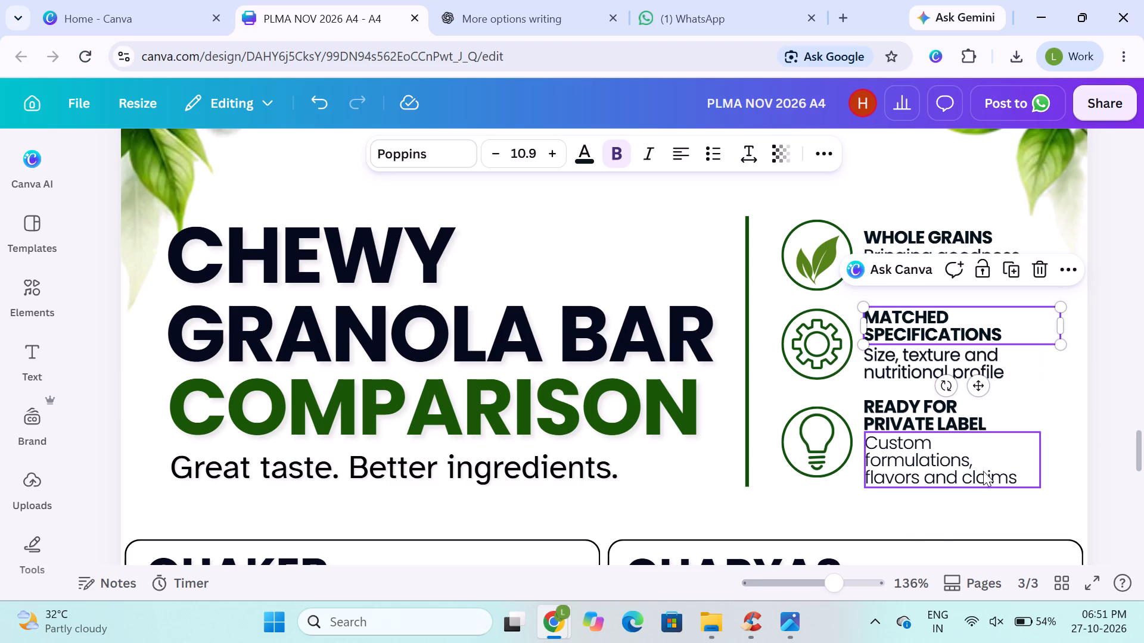
left_click(977, 471)
left_click(969, 360)
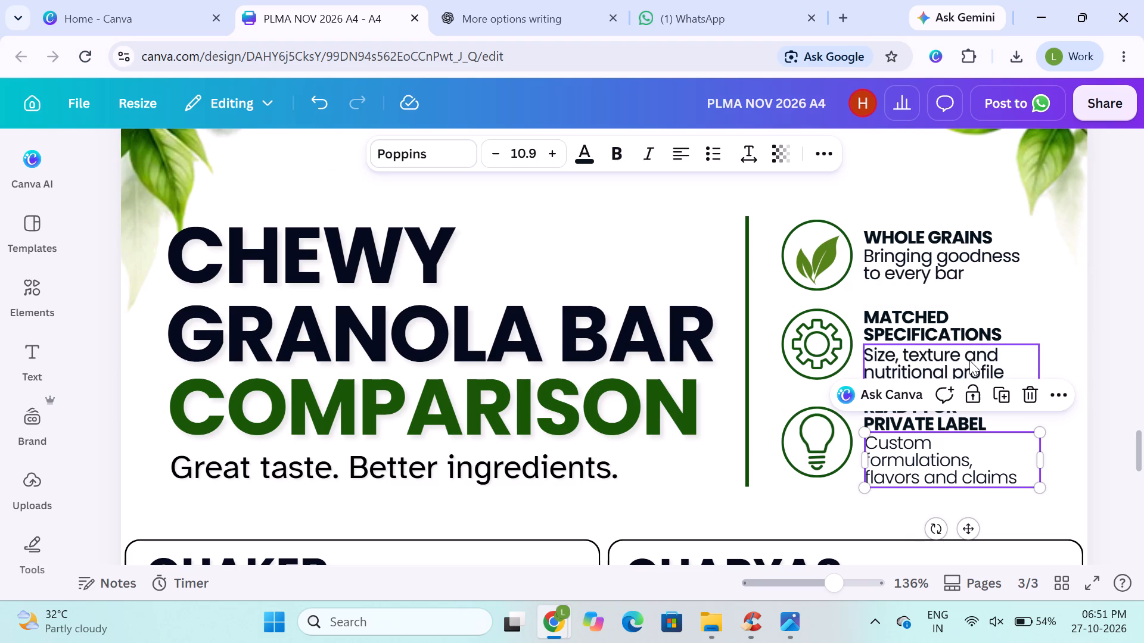
left_click(942, 454)
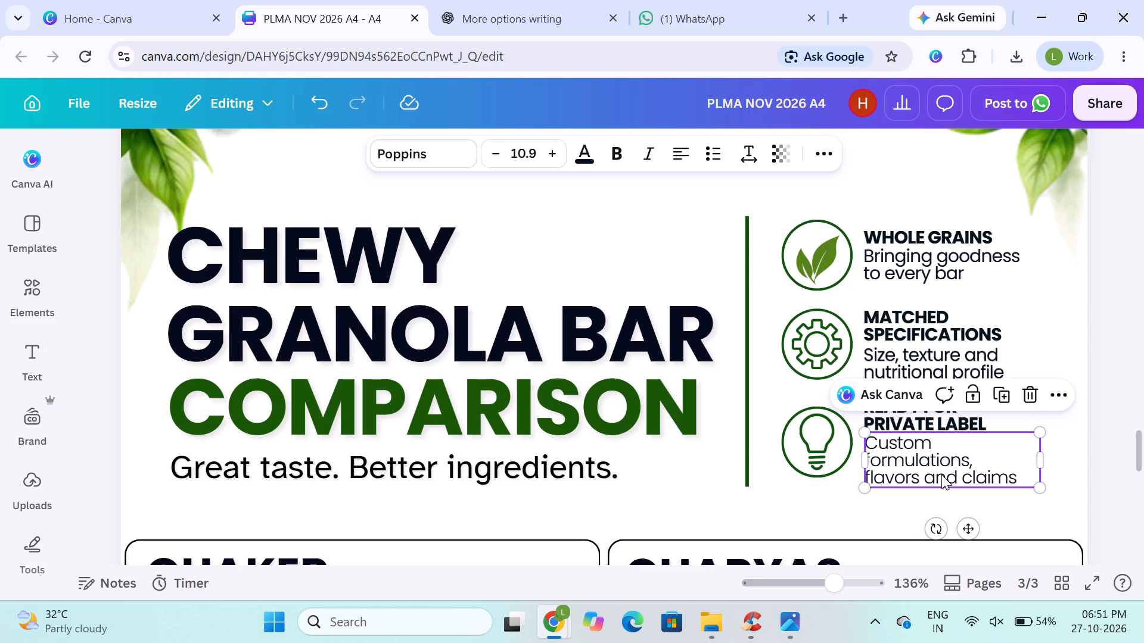
left_click(893, 369)
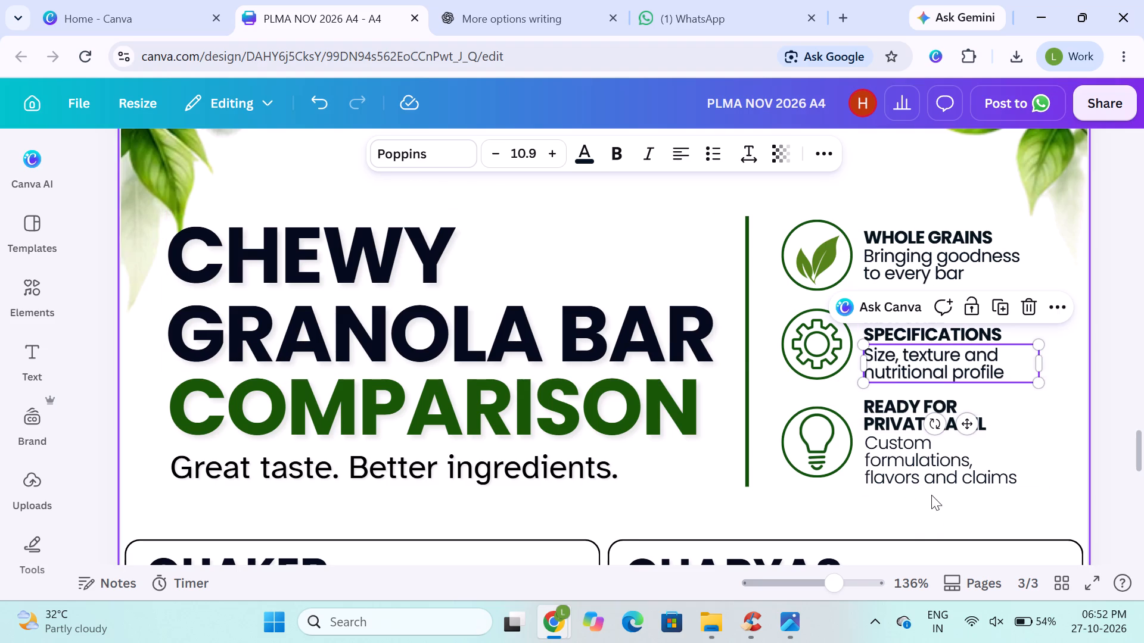
left_click(919, 475)
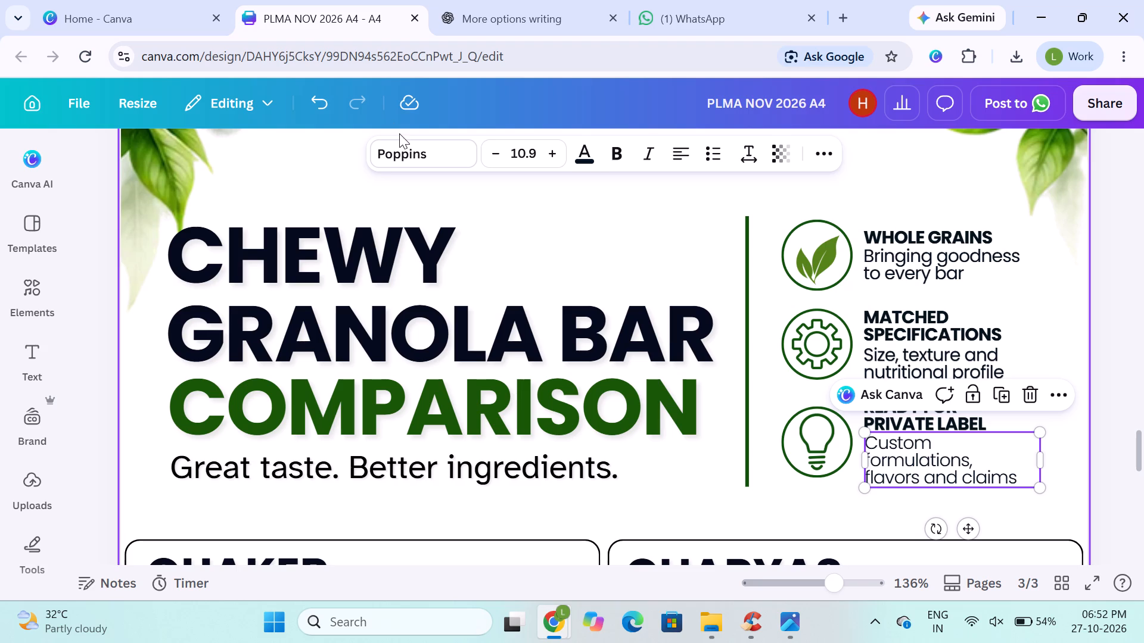
left_click_drag(406, 168, 405, 156)
left_click(405, 156)
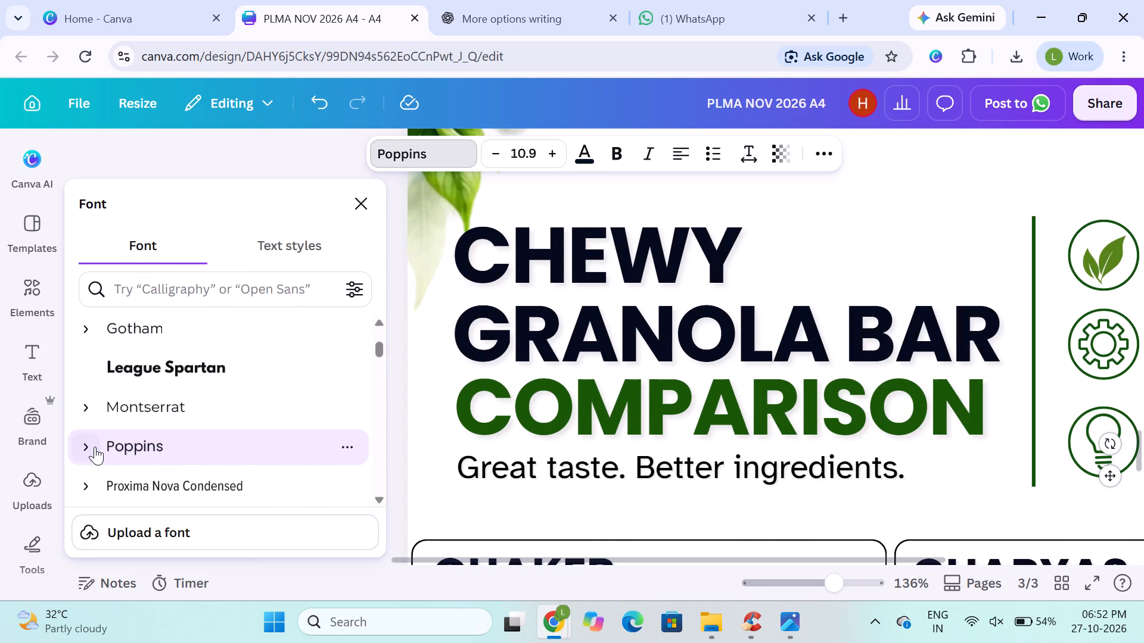
left_click(95, 447)
scroll(132, 448, "down", 3)
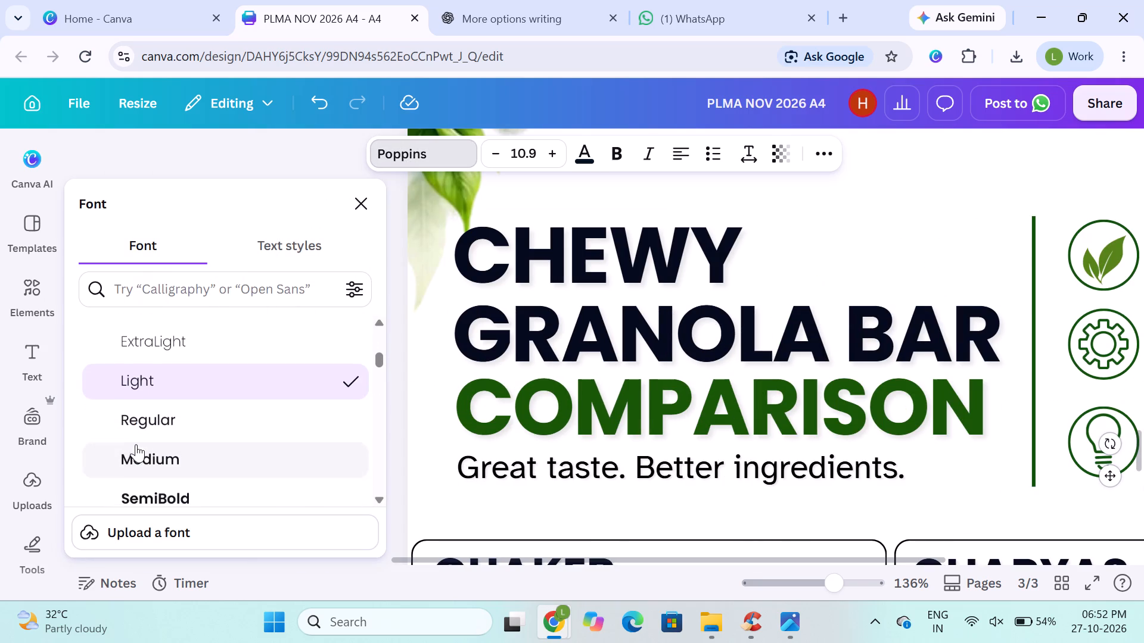
left_click(139, 461)
scroll(484, 420, "left", 4)
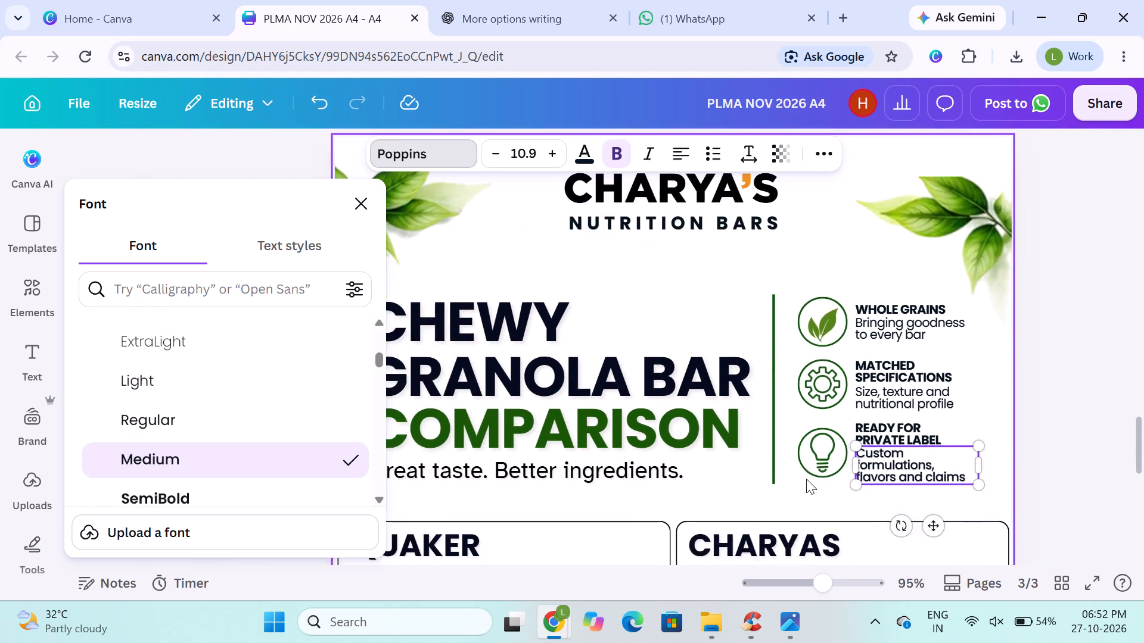
left_click(1119, 356)
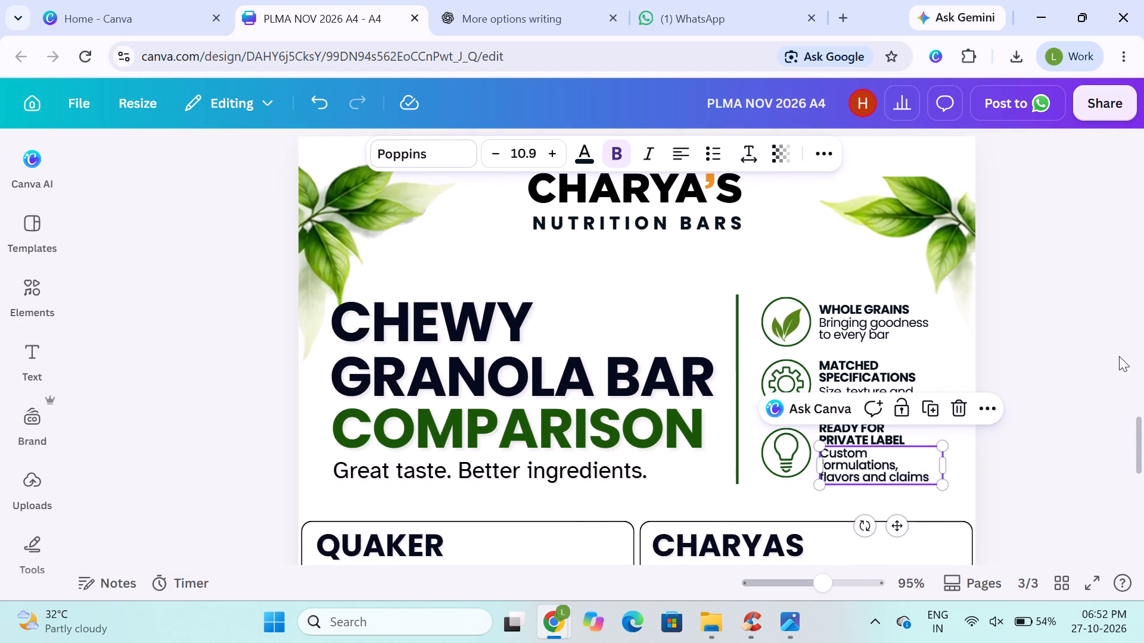
left_click(1119, 356)
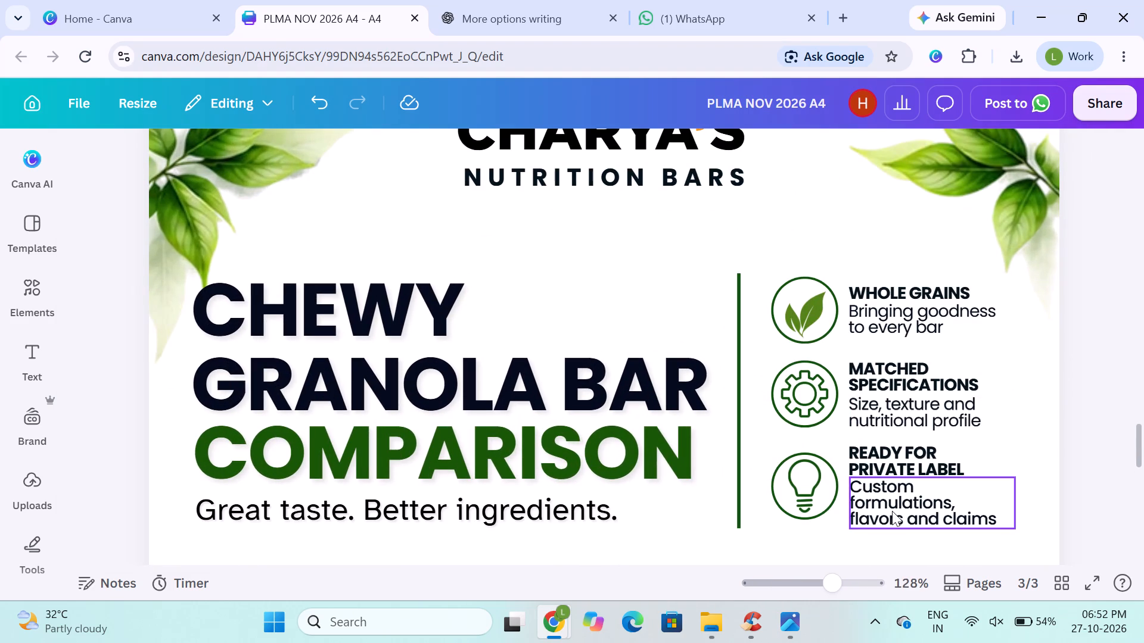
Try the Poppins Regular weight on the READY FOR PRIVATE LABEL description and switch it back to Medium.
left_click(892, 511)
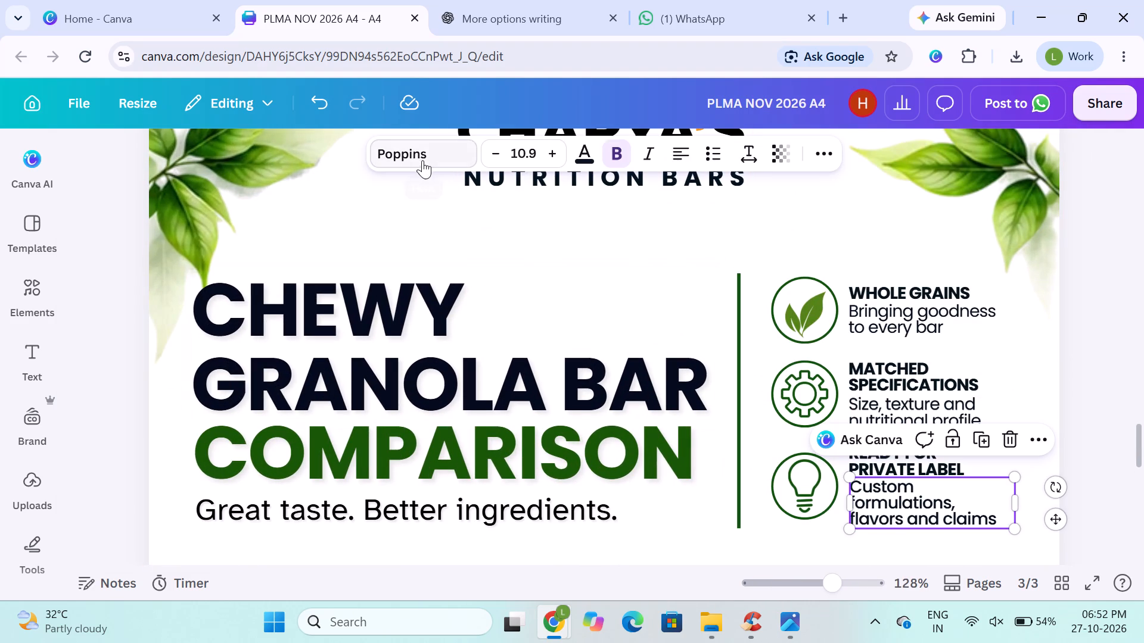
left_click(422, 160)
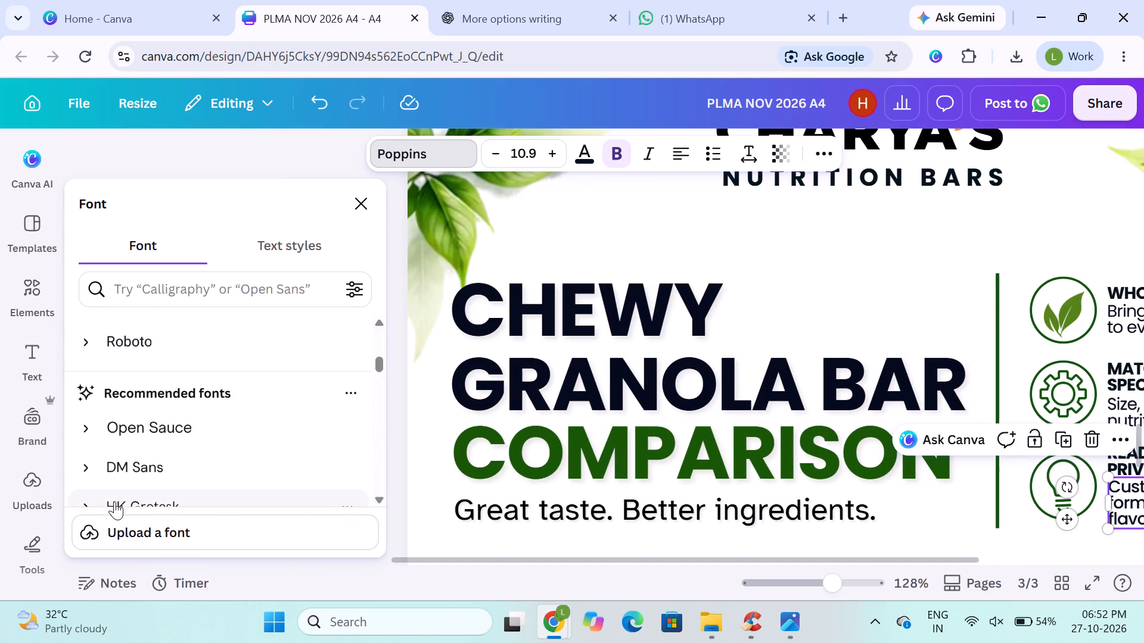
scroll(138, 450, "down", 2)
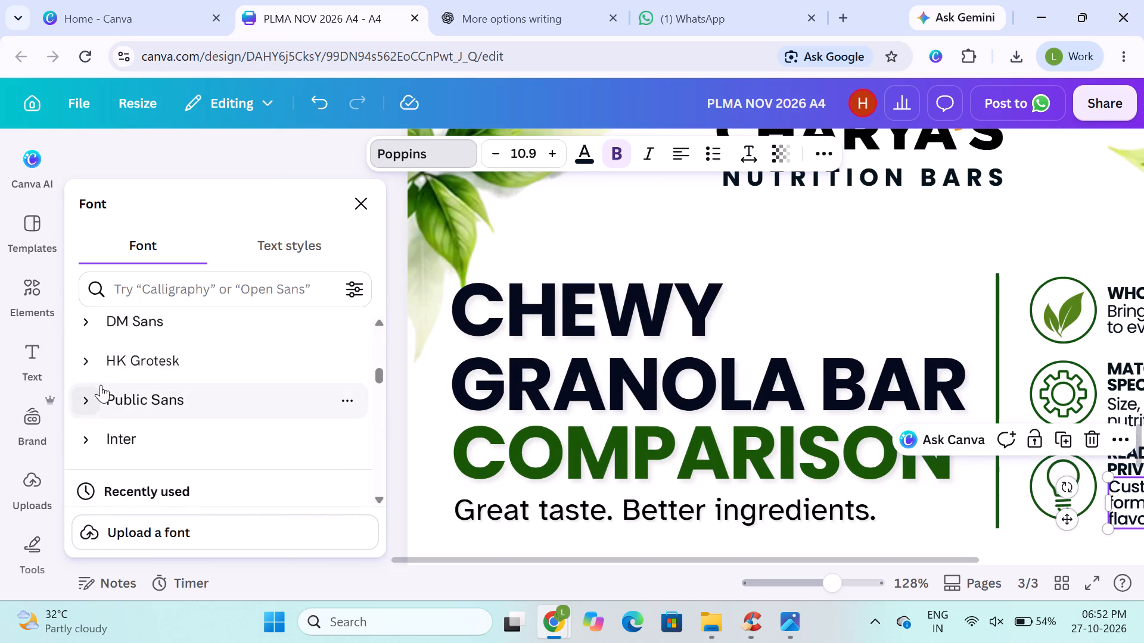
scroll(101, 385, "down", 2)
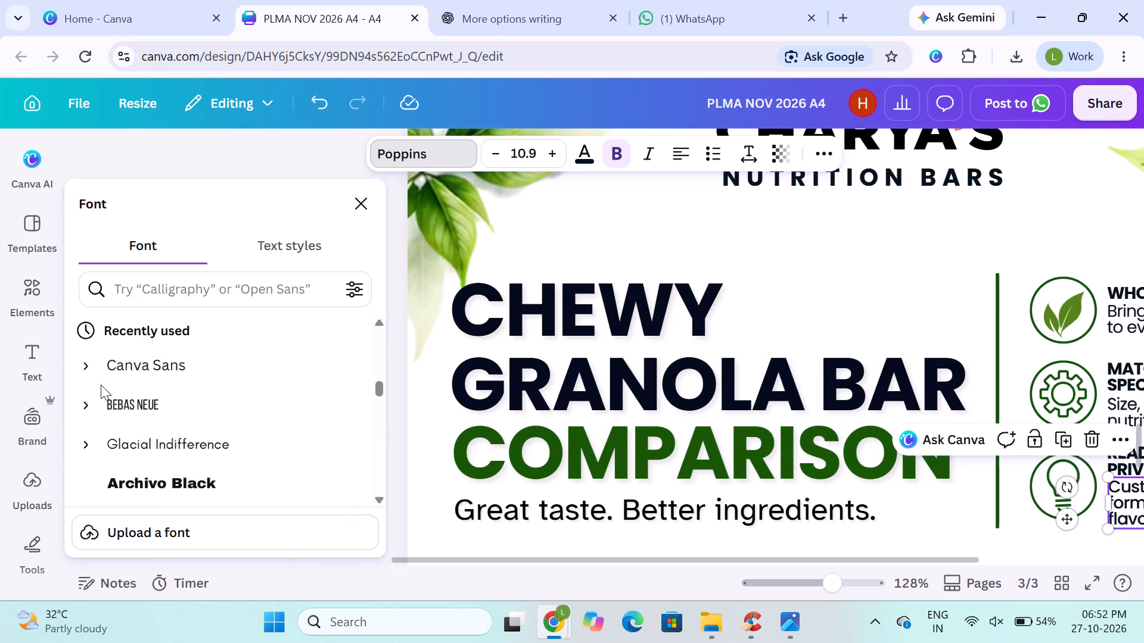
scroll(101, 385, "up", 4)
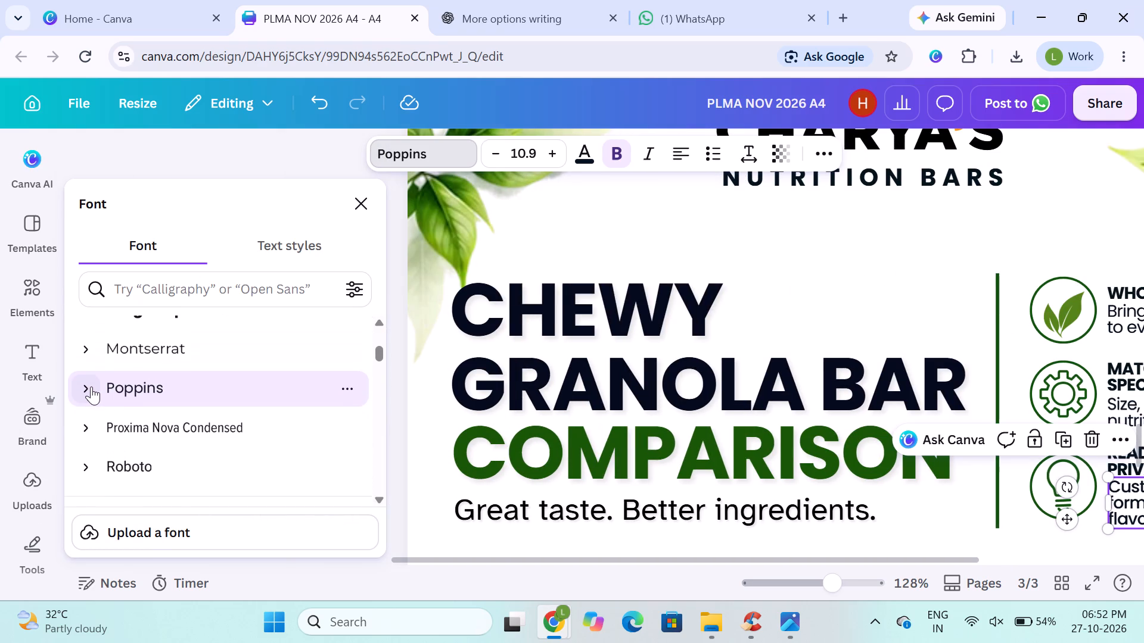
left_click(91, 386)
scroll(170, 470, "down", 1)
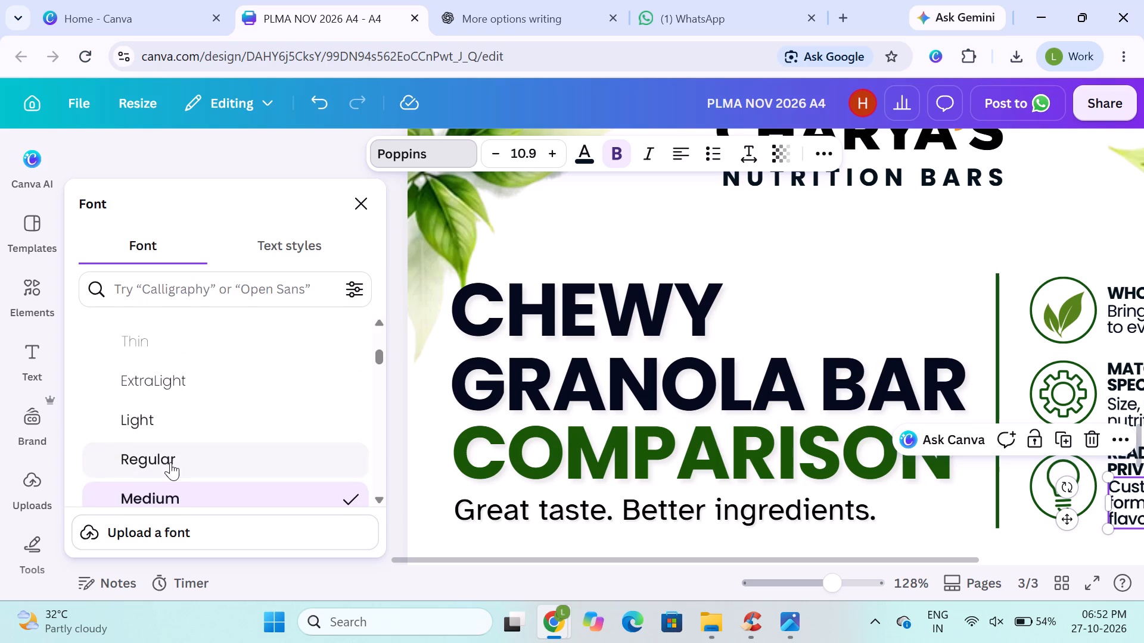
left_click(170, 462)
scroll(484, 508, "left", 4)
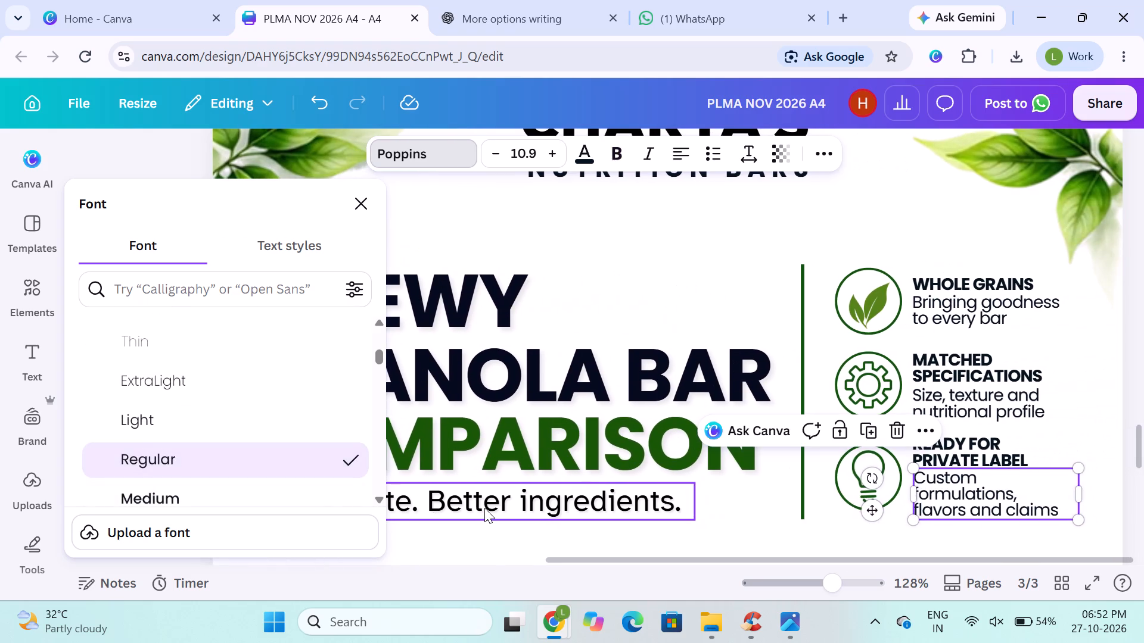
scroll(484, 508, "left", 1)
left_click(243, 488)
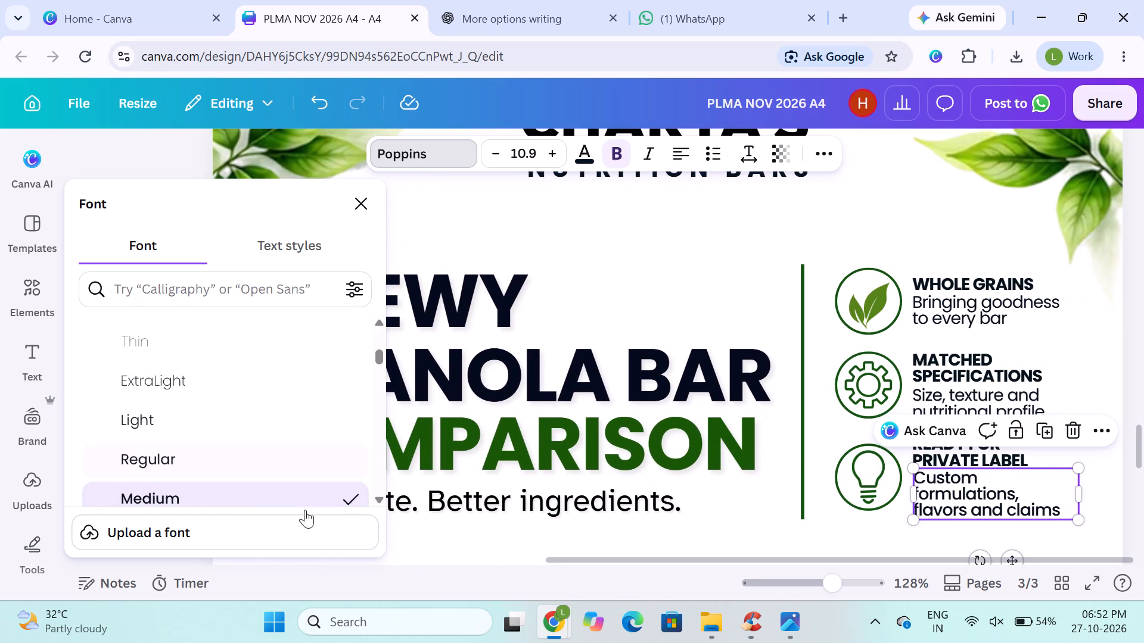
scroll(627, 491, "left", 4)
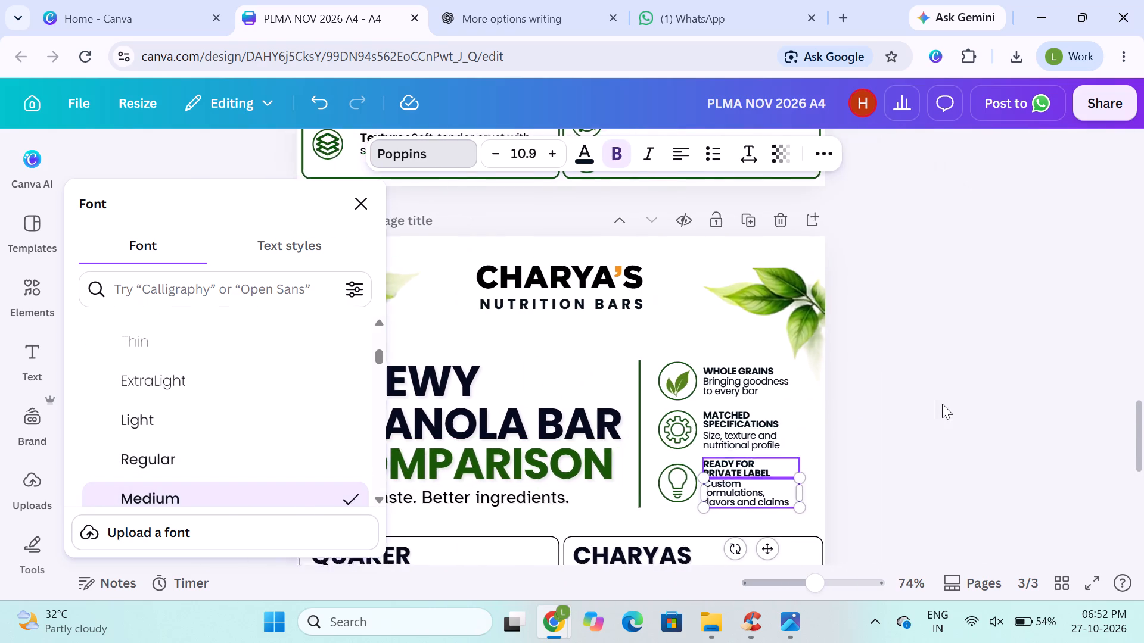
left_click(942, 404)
Delete the QUAKER heading from the first product card on page 3.
left_click(1006, 382)
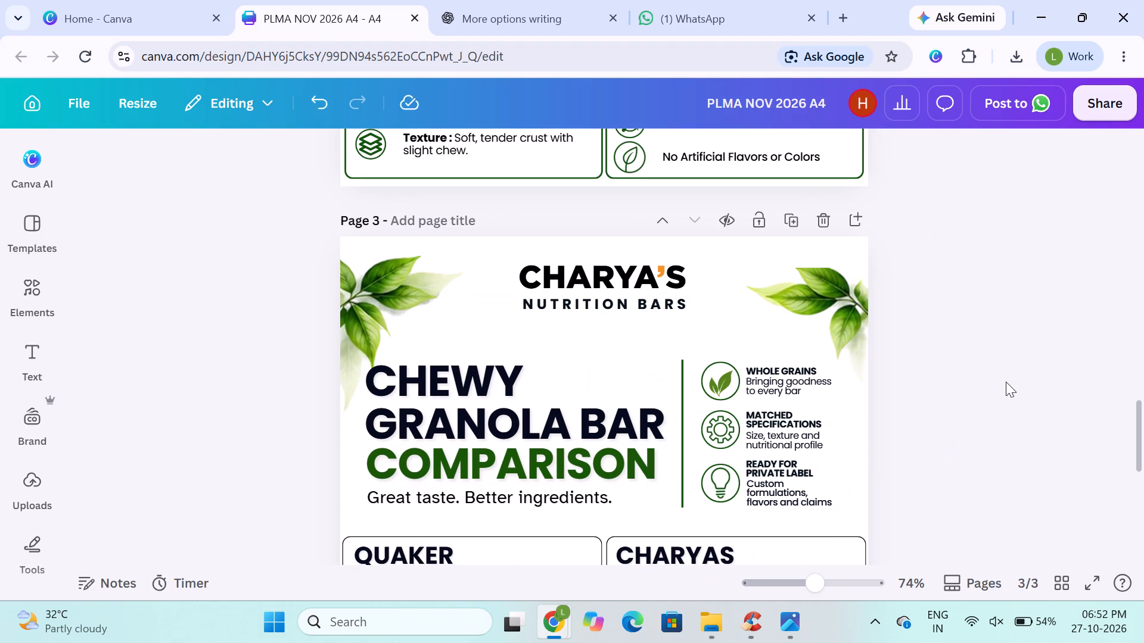
left_click(1049, 399)
scroll(1049, 399, "down", 3)
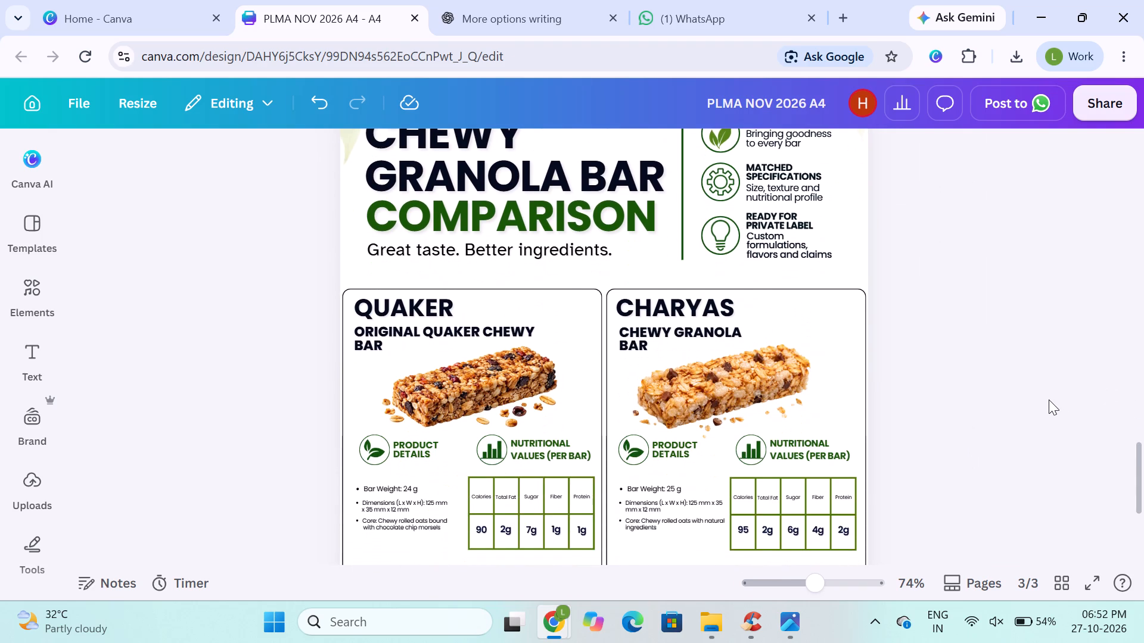
scroll(870, 411, "down", 1)
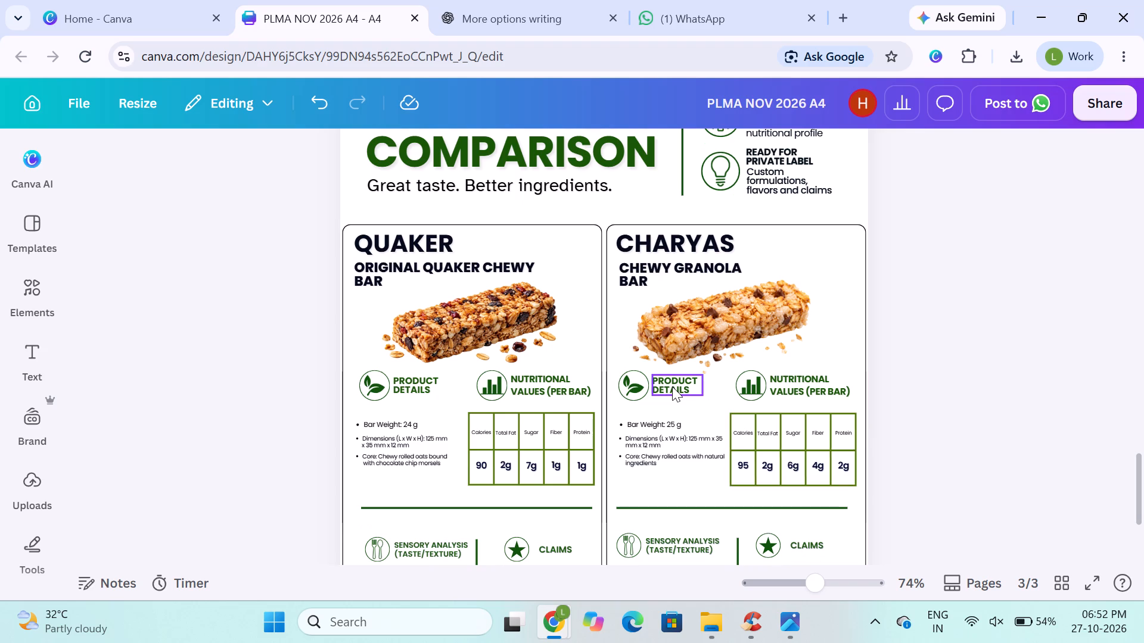
left_click(396, 238)
key("BackSpace")
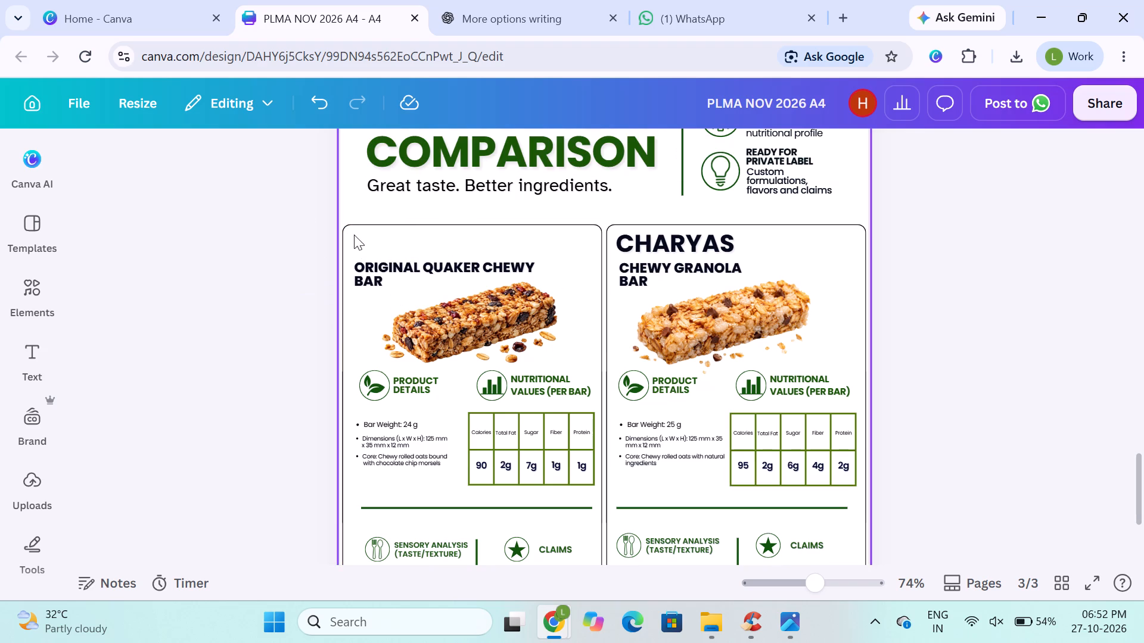
Enlarge the ORIGINAL QUAKER CHEWY BAR title to font size 18.4, almost the full width of its card.
left_click(370, 268)
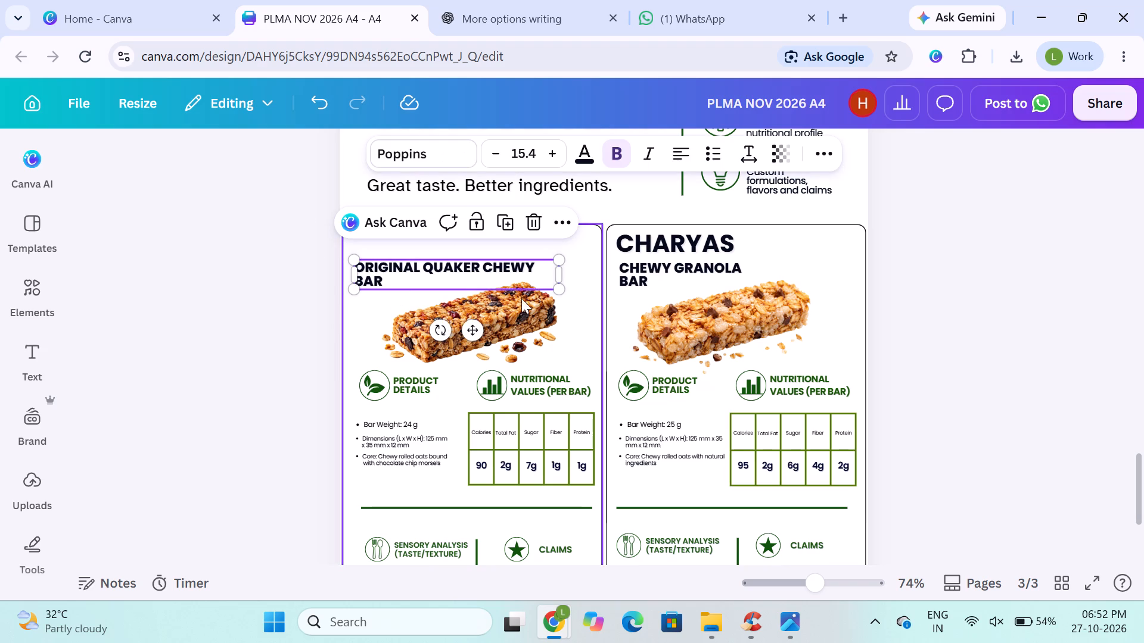
left_click_drag(561, 254, 593, 227)
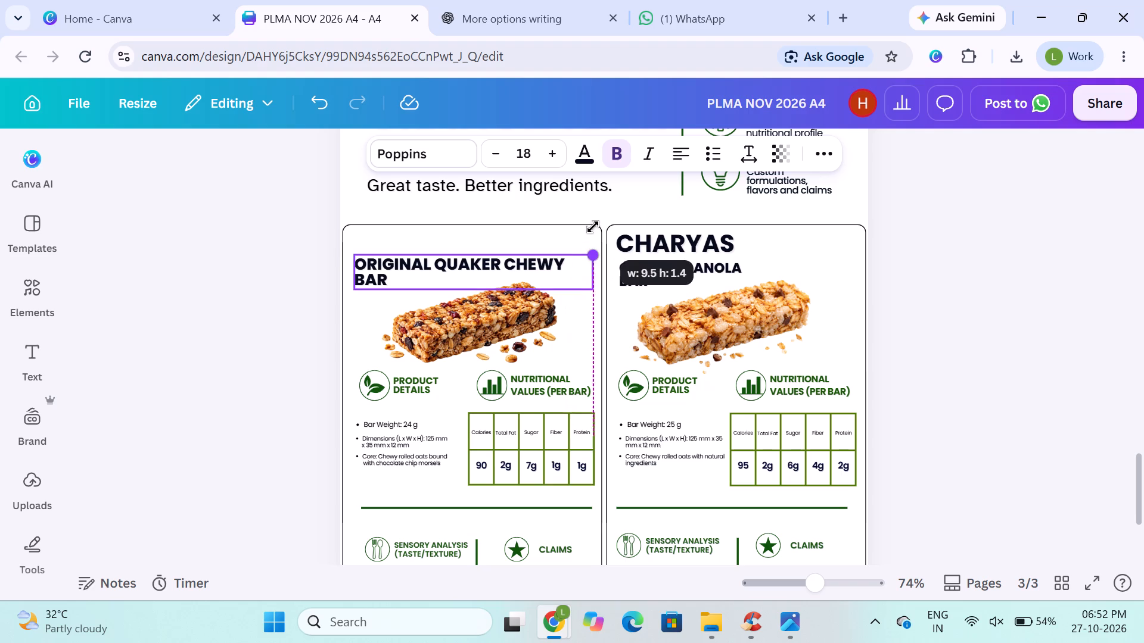
left_click_drag(593, 227, 597, 223)
Remove the word QUAKER from the original bar's title and insert GRANOLA before BAR.
left_click(478, 258)
left_click(478, 258)
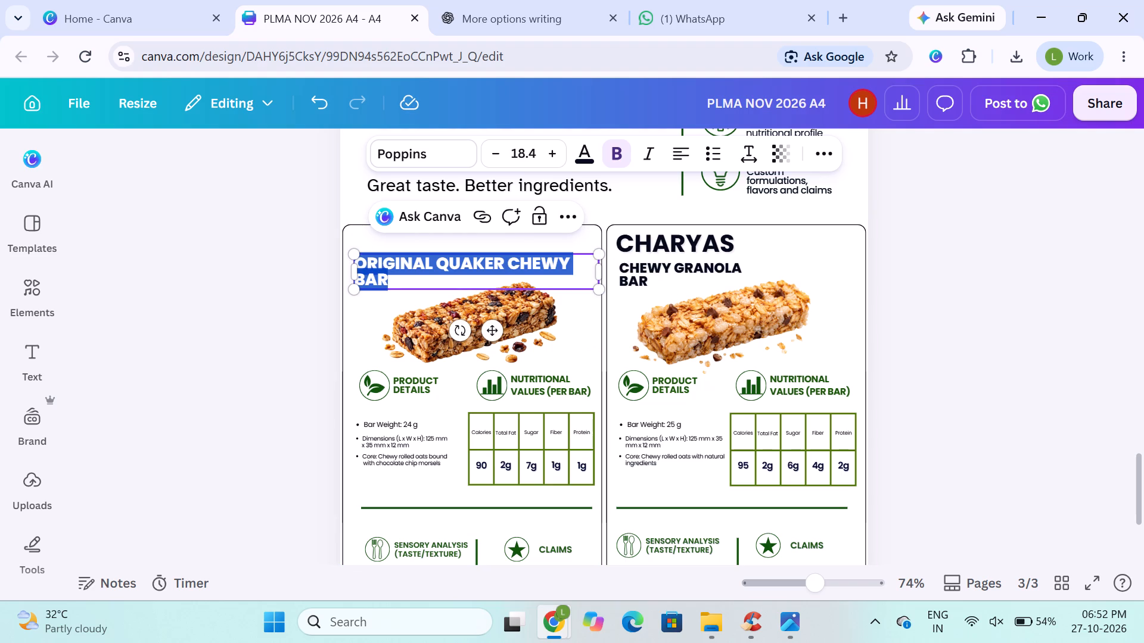
double_click(478, 258)
key("BackSpace")
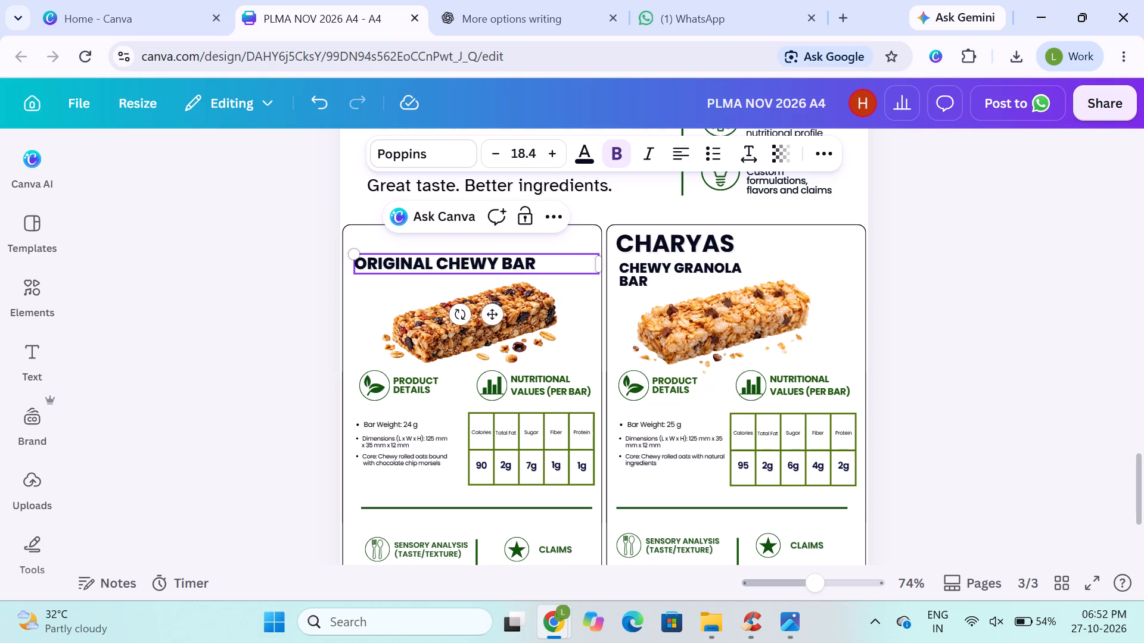
left_click(505, 255)
type("gr")
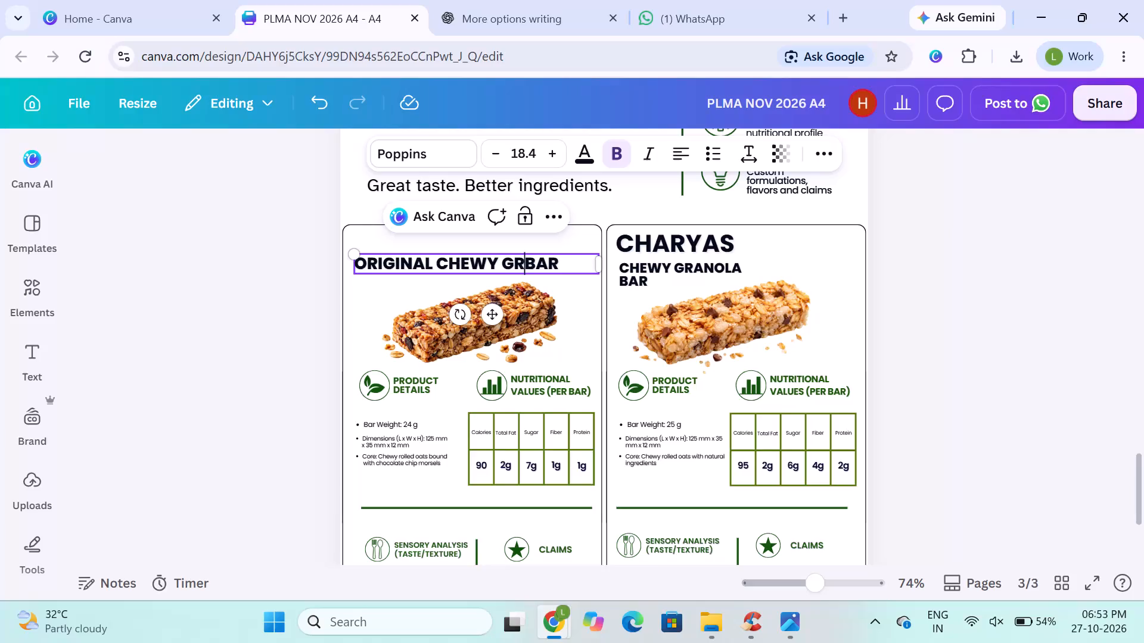
type("an")
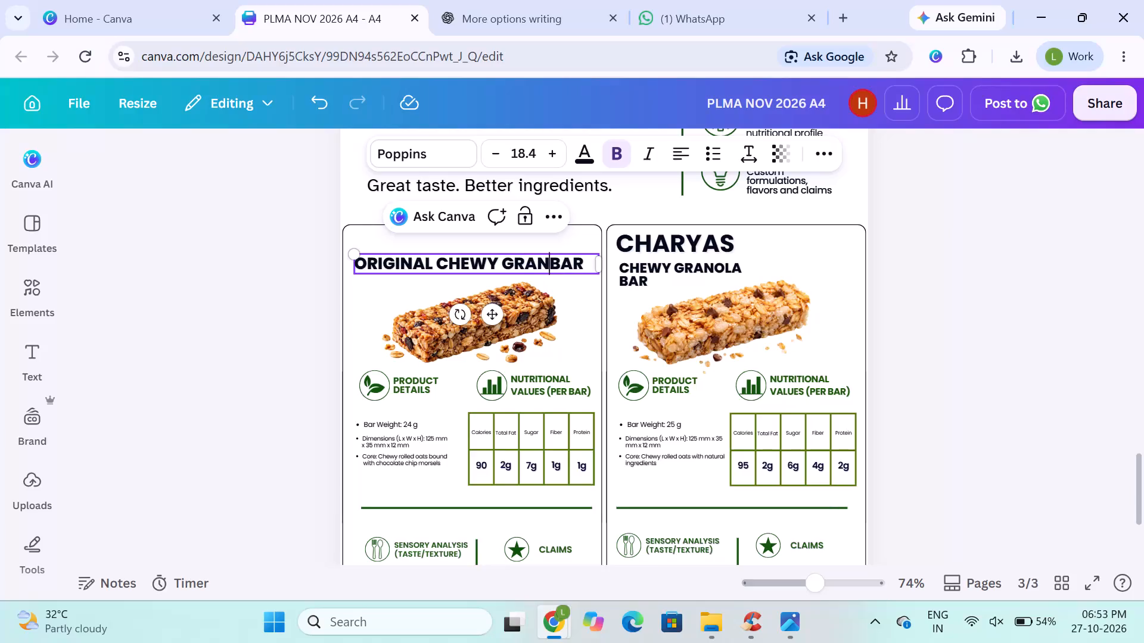
type("ola")
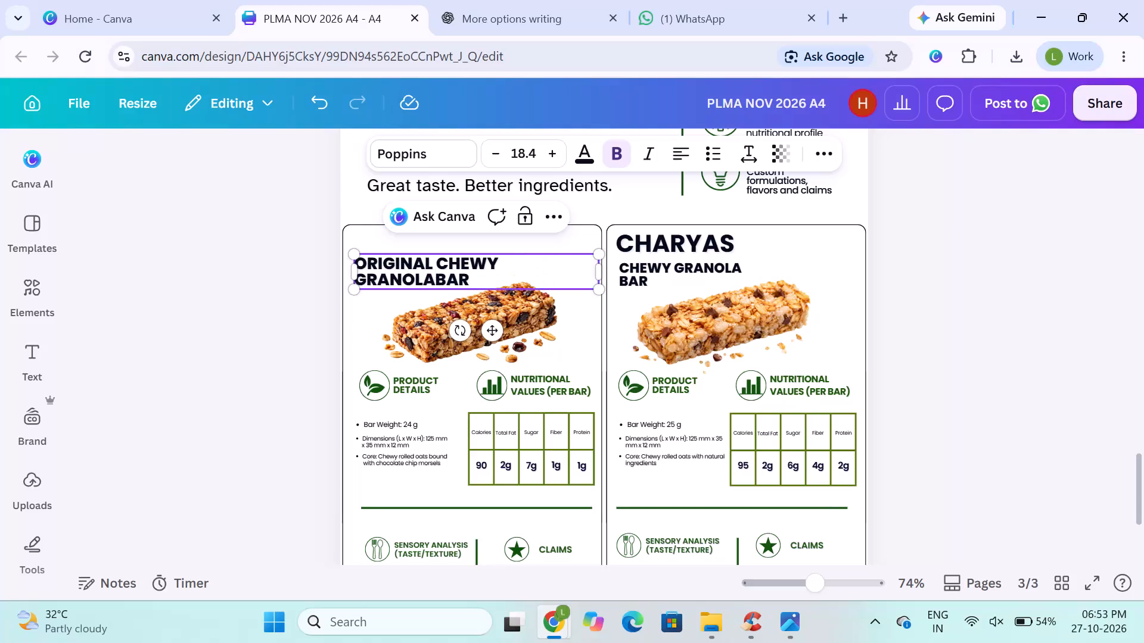
Narrow the original bar title's text box to fit its two lines and enlarge the text to size 23.9.
left_click_drag(600, 271, 504, 264)
left_click_drag(506, 252, 543, 210)
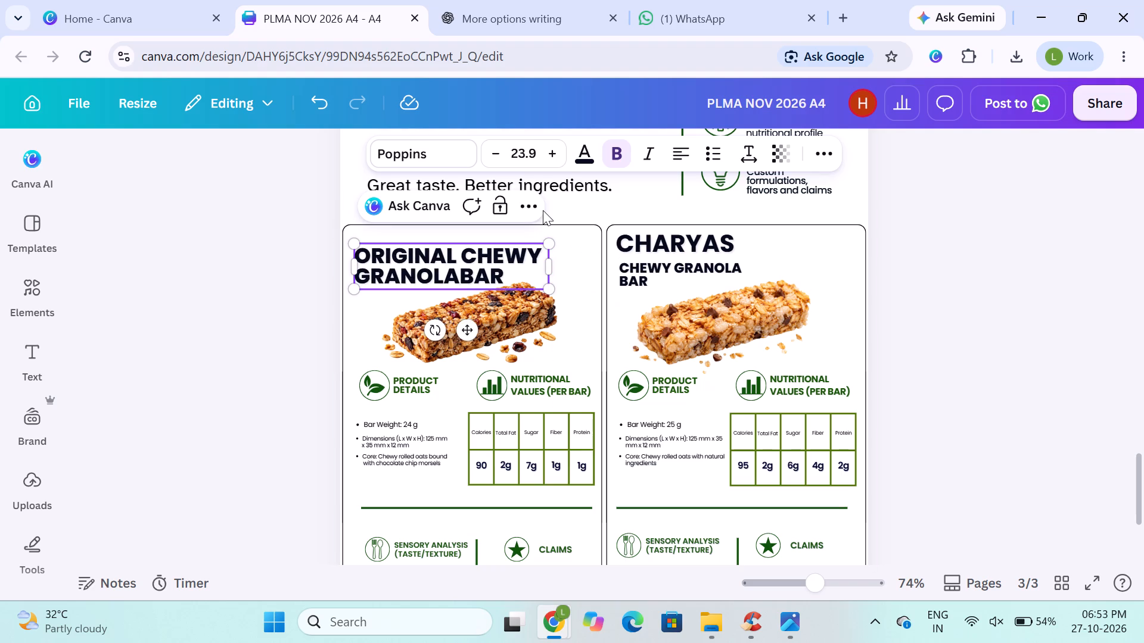
Move the original bar title up near the card's top edge and slightly left, clear of the bar image.
key("Up")
key("Up")
key("Up")
left_click(231, 311)
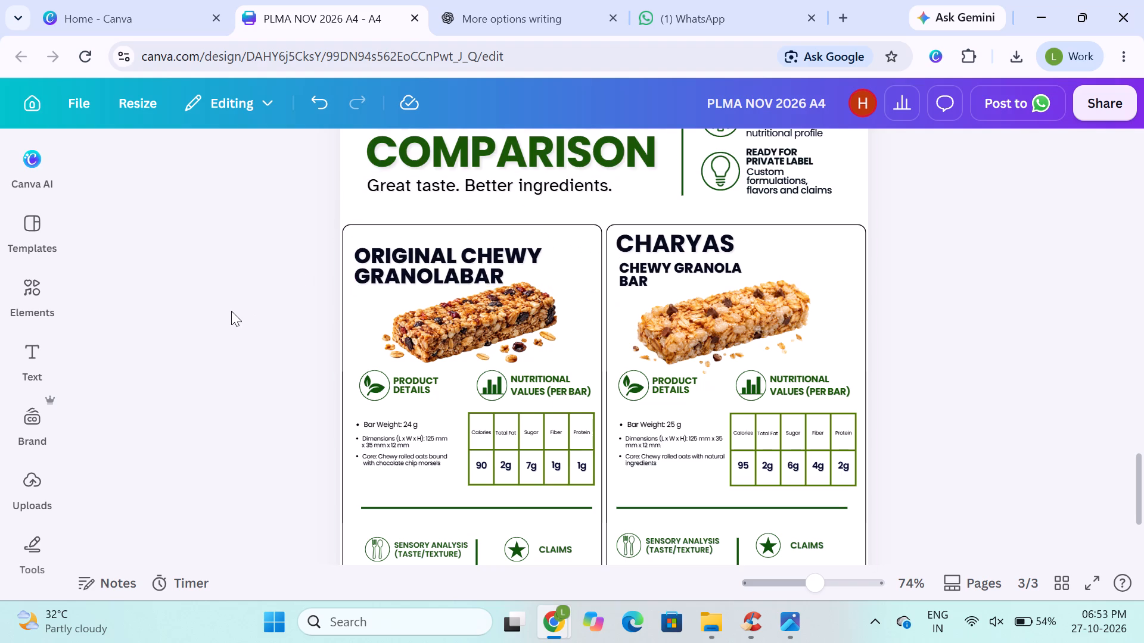
left_click(441, 275)
key("Up")
key("Up")
key("Up")
key("Up")
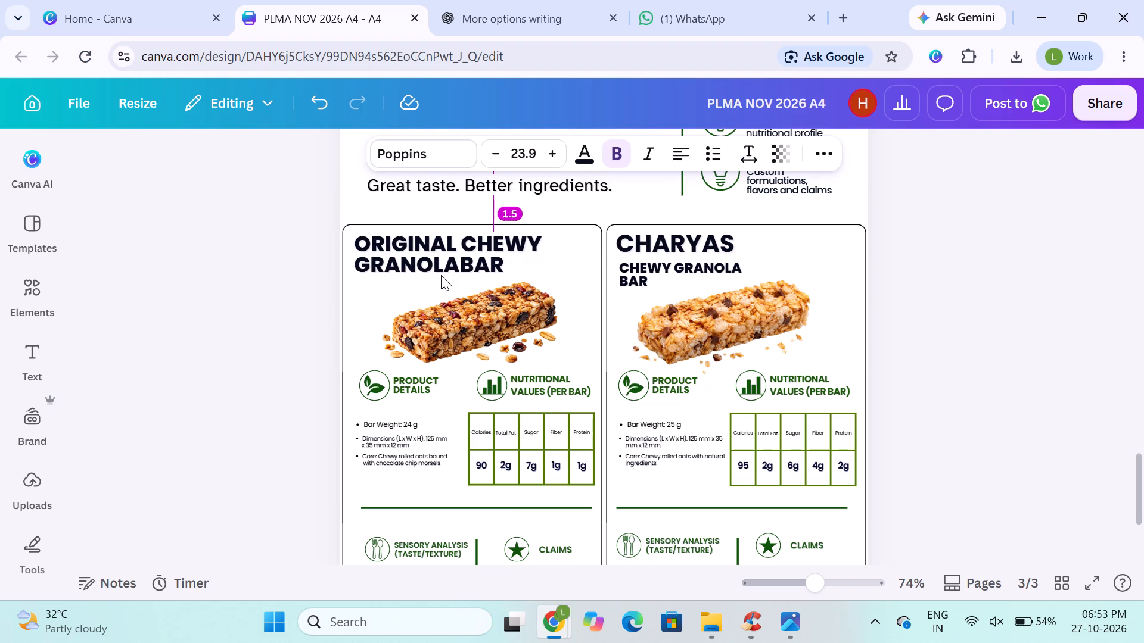
key("Up")
key("Left")
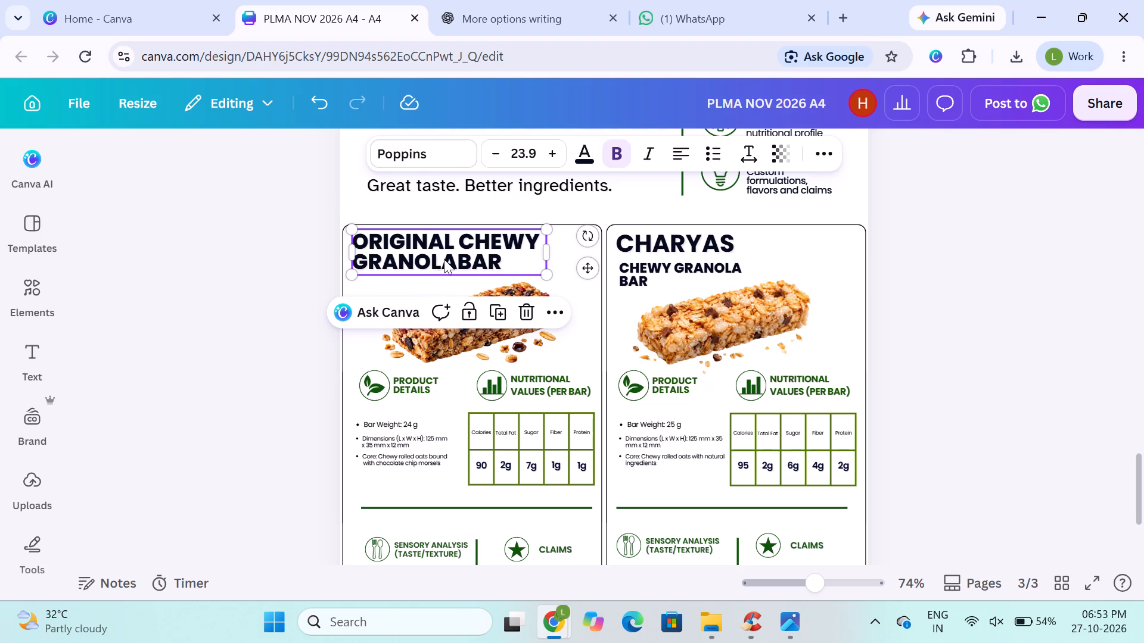
Insert a space between GRANOLA and BAR in the original bar's title.
left_click(456, 260)
left_click(456, 260)
left_click(456, 260)
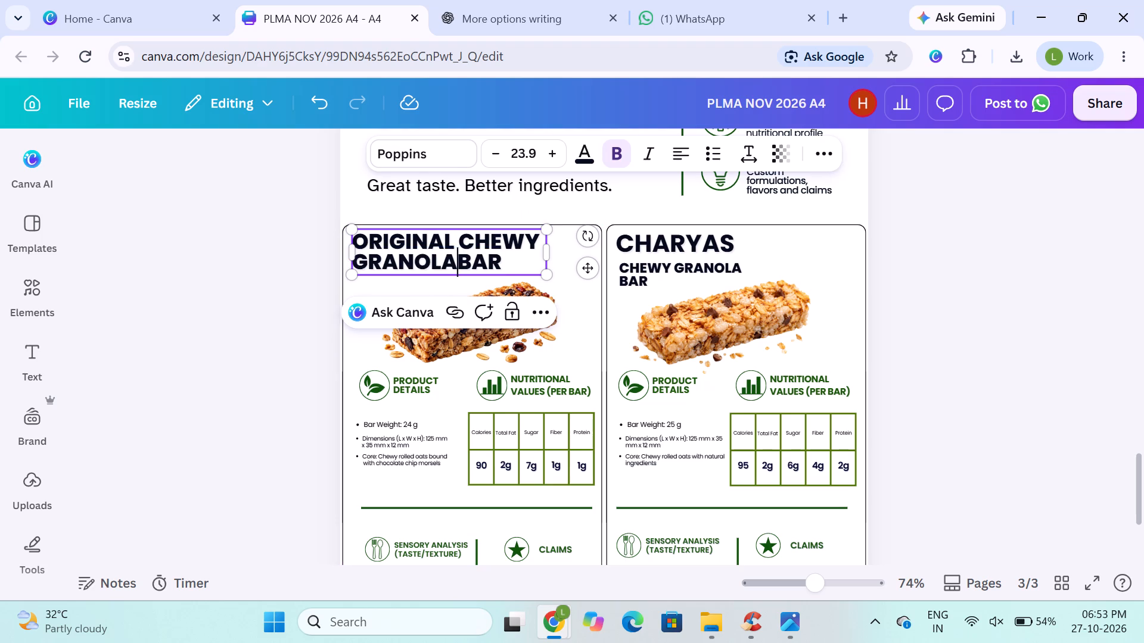
key("space")
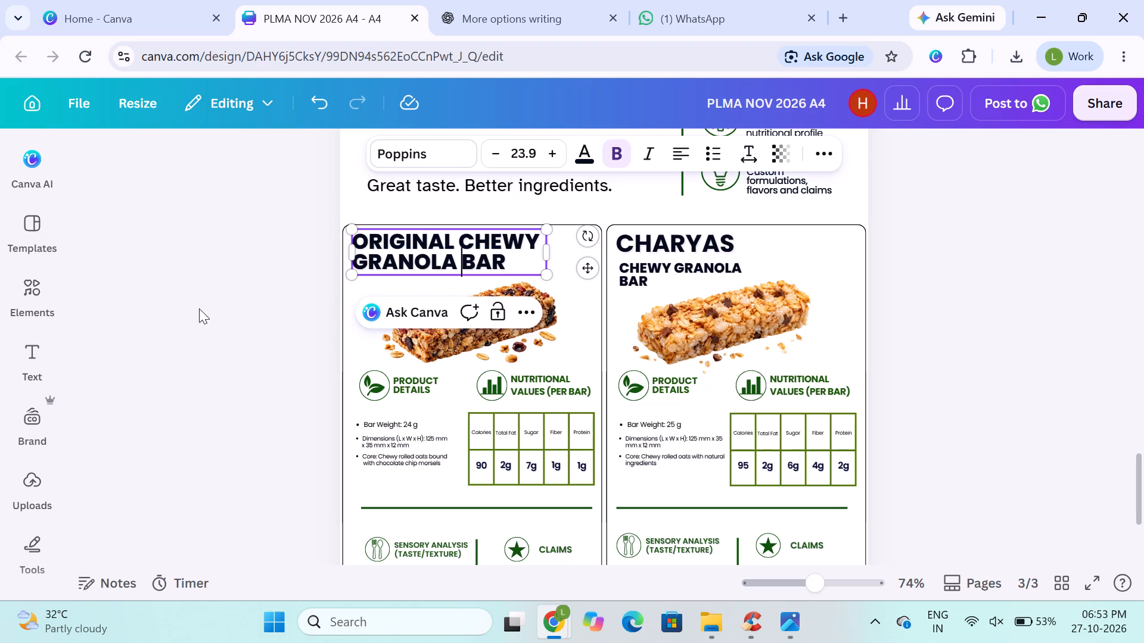
left_click(199, 308)
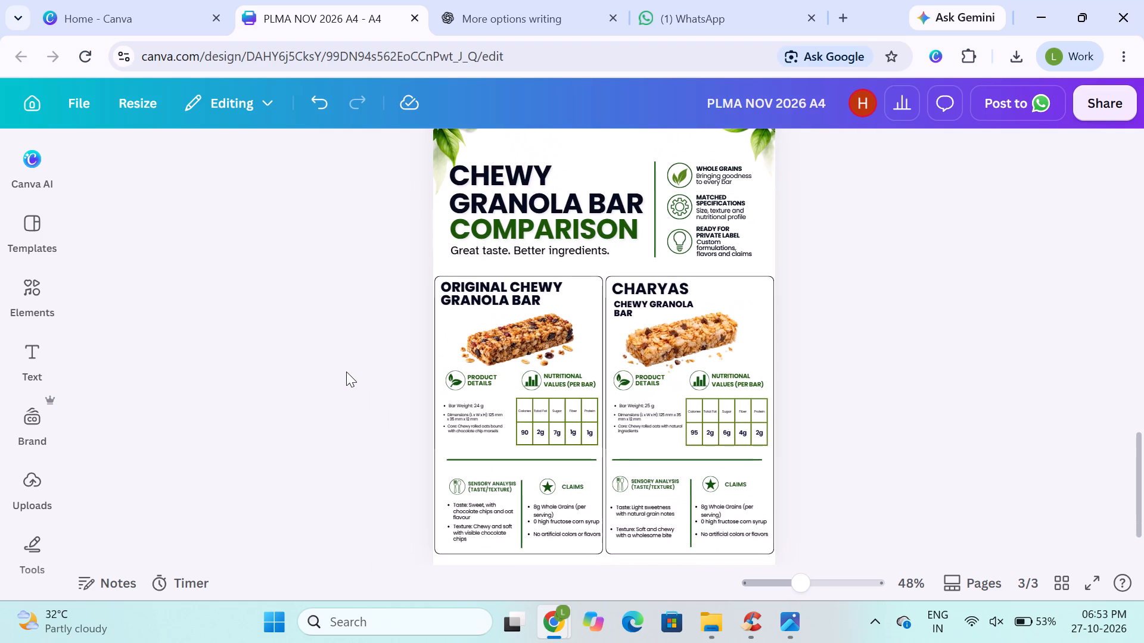
Move the CHARYAS card's outline frame down and left over the original bar's card, clear of the CHARYAS heading.
left_click(669, 282)
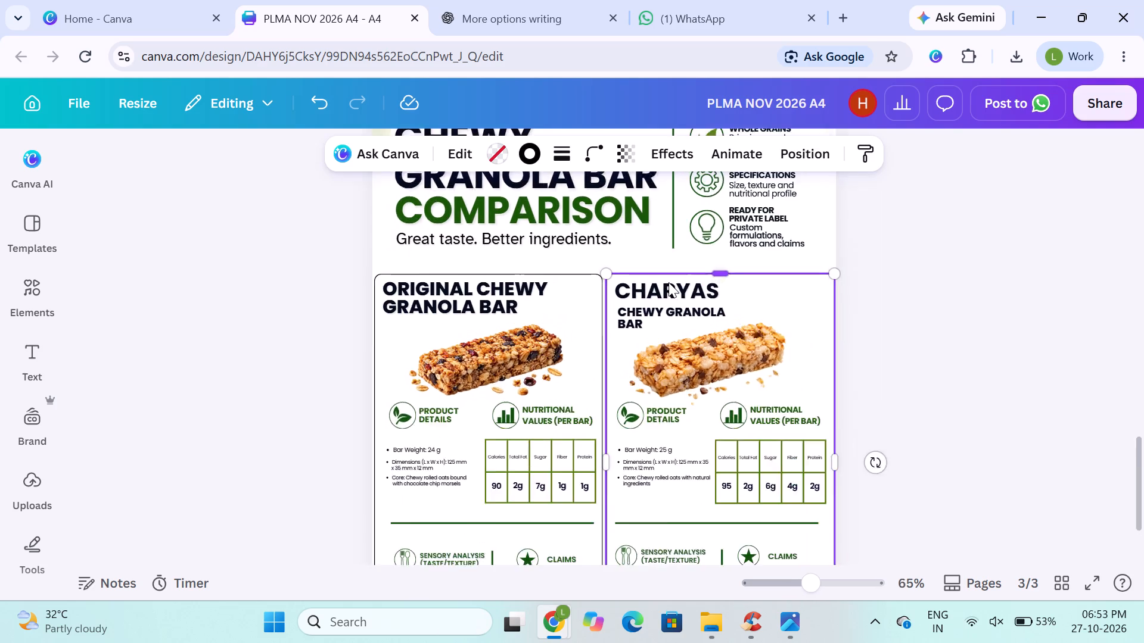
double_click(673, 295)
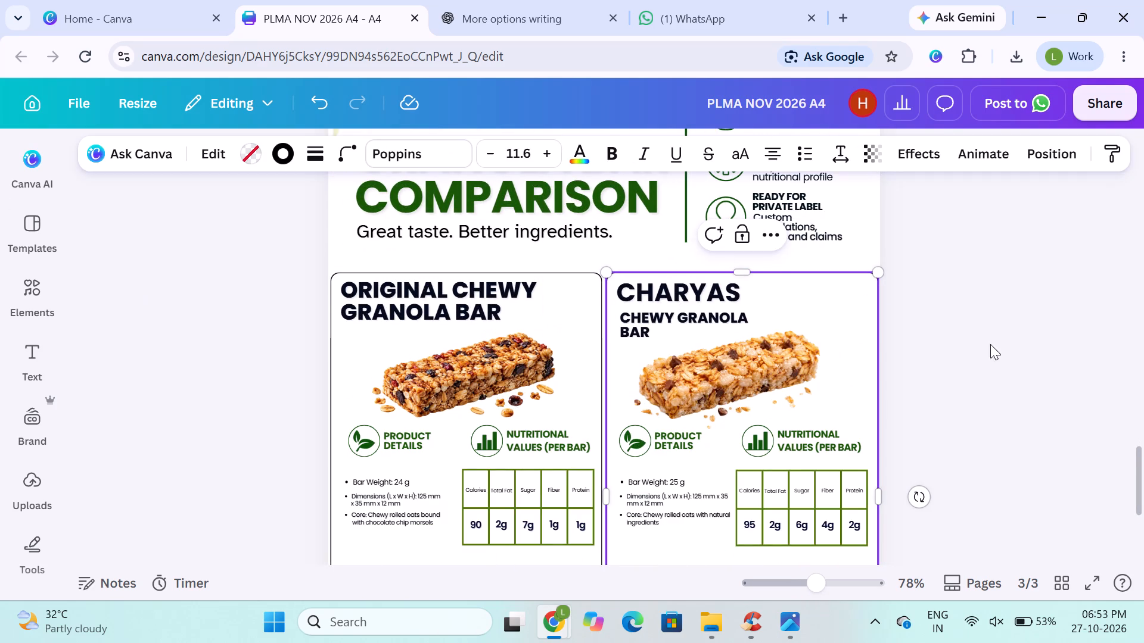
left_click(1102, 330)
left_click(764, 333)
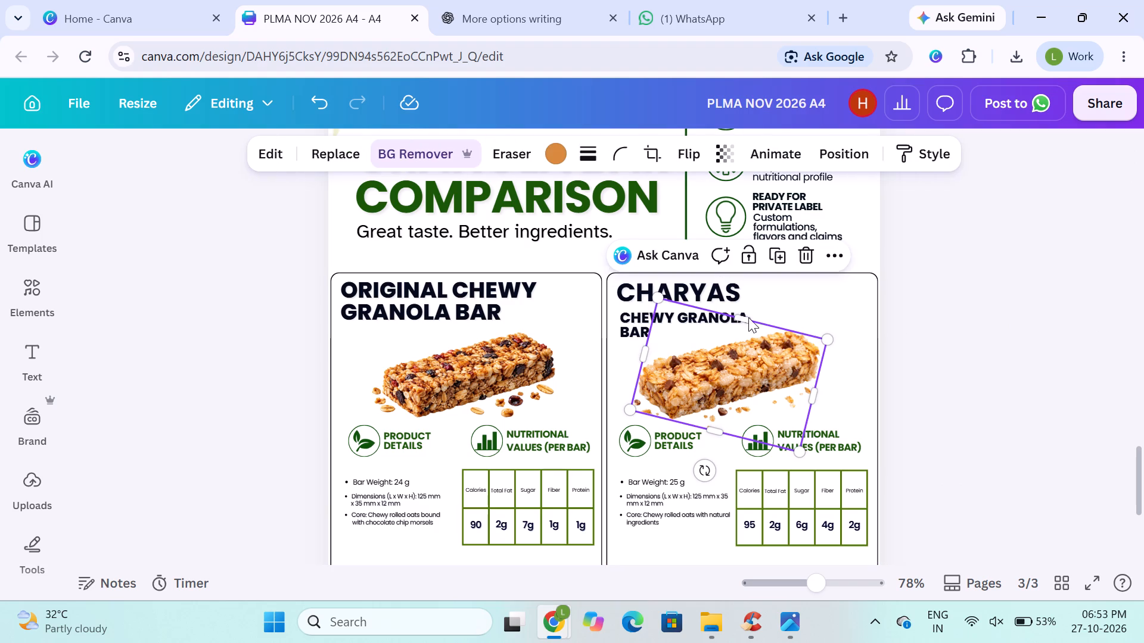
left_click(700, 292)
left_click(1072, 319)
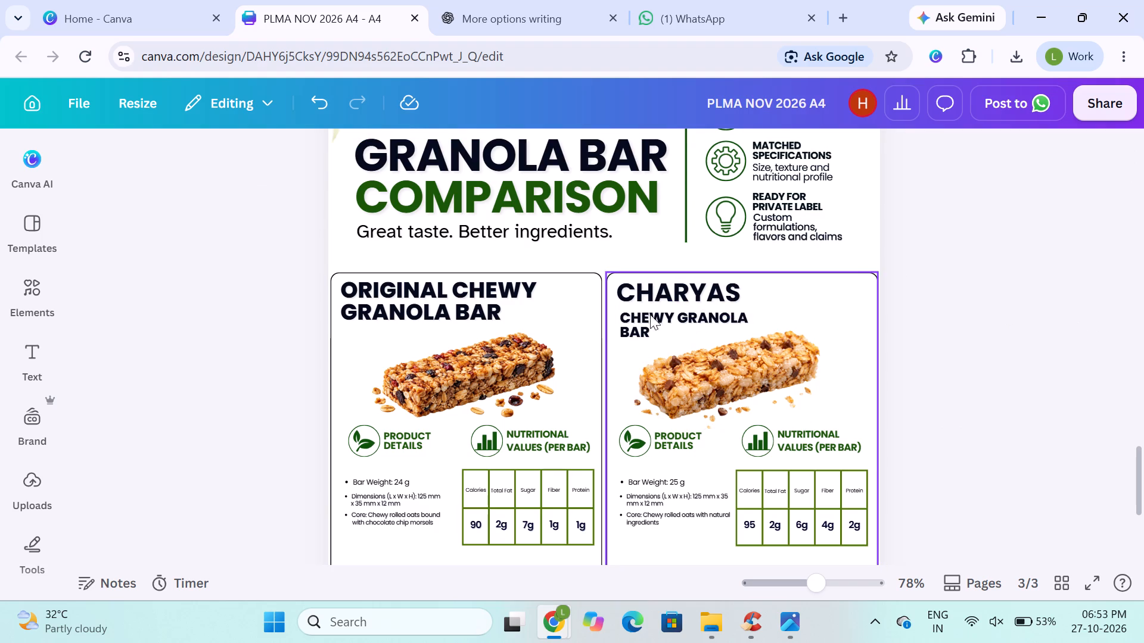
left_click(648, 296)
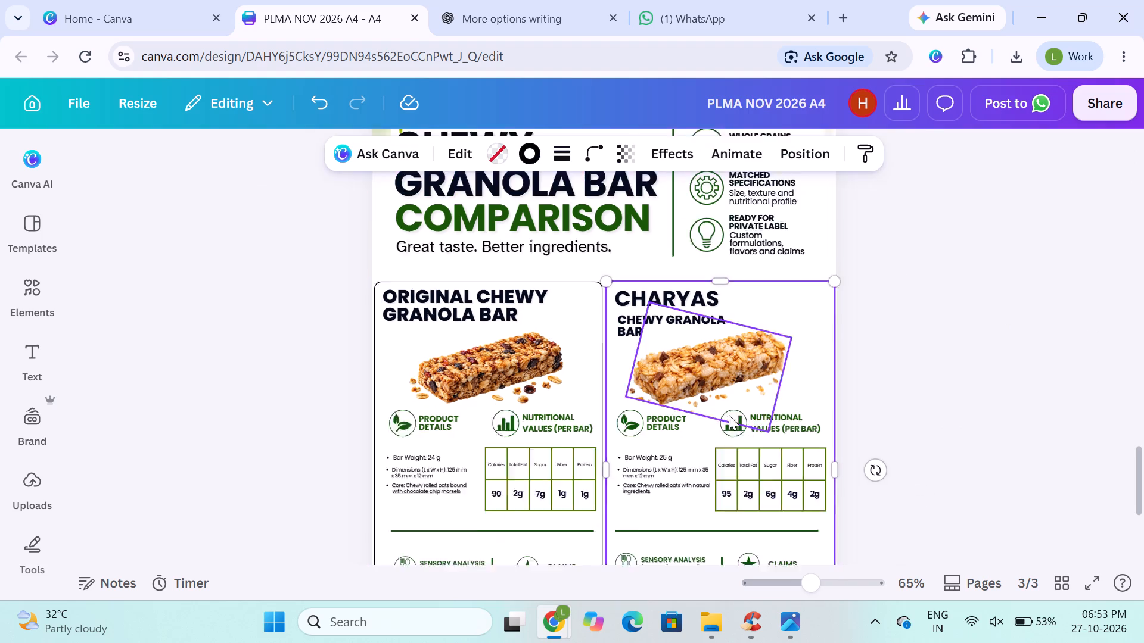
scroll(707, 466, "down", 3)
scroll(698, 376, "up", 1)
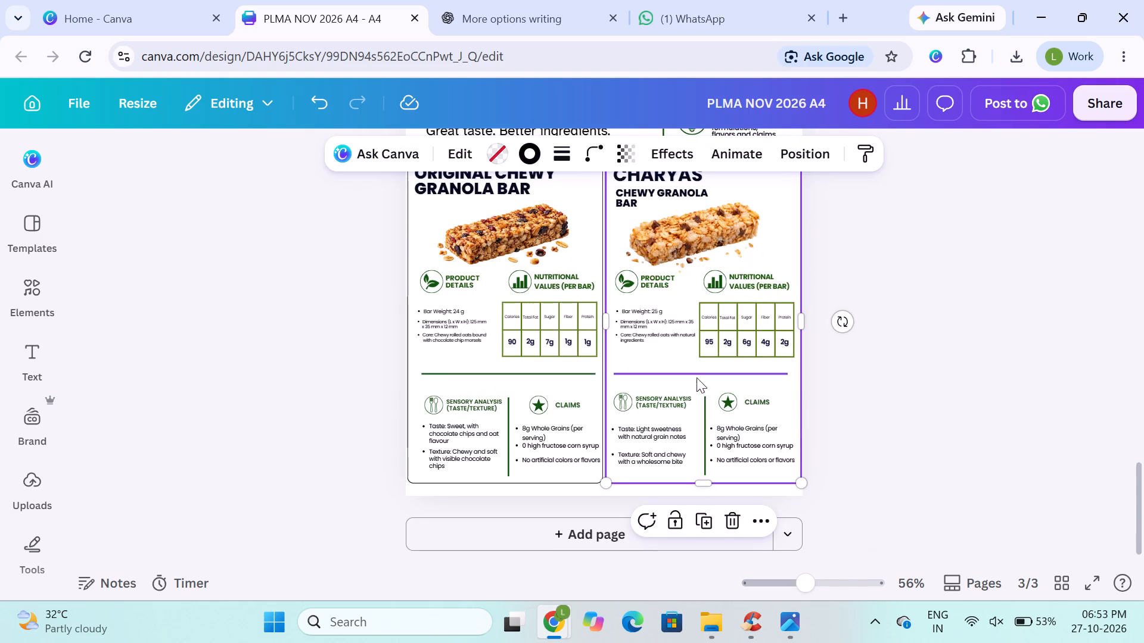
scroll(697, 377, "up", 1)
left_click_drag(778, 343, 597, 370)
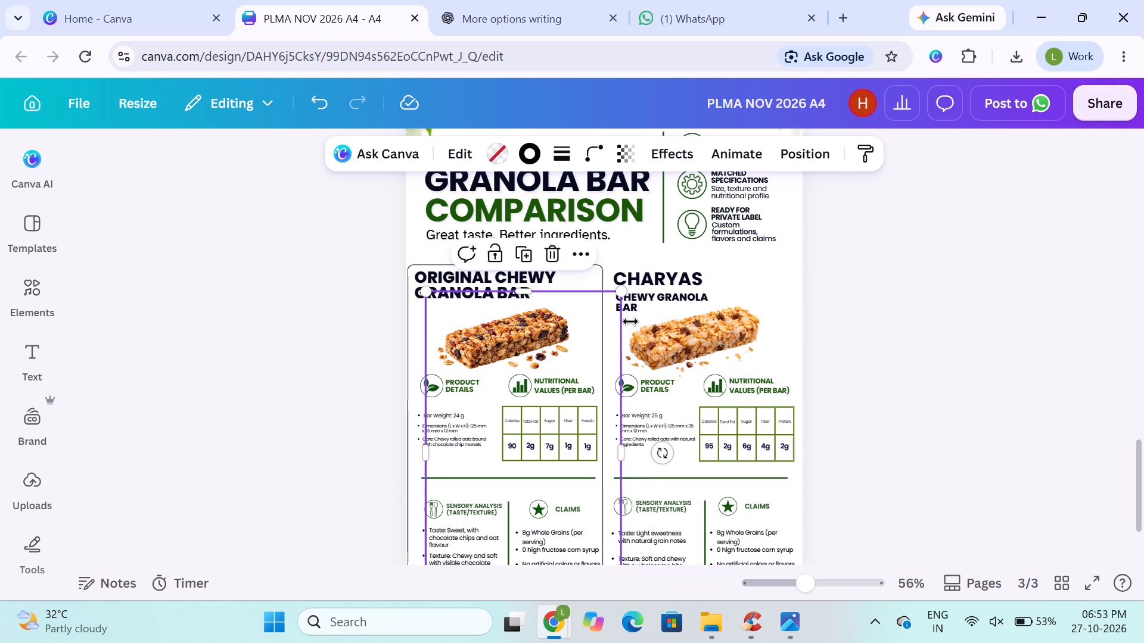
Set the CHARYAS heading to the Black weight of Gotham and widen its text box so the word fits on one line.
left_click(644, 269)
double_click(647, 276)
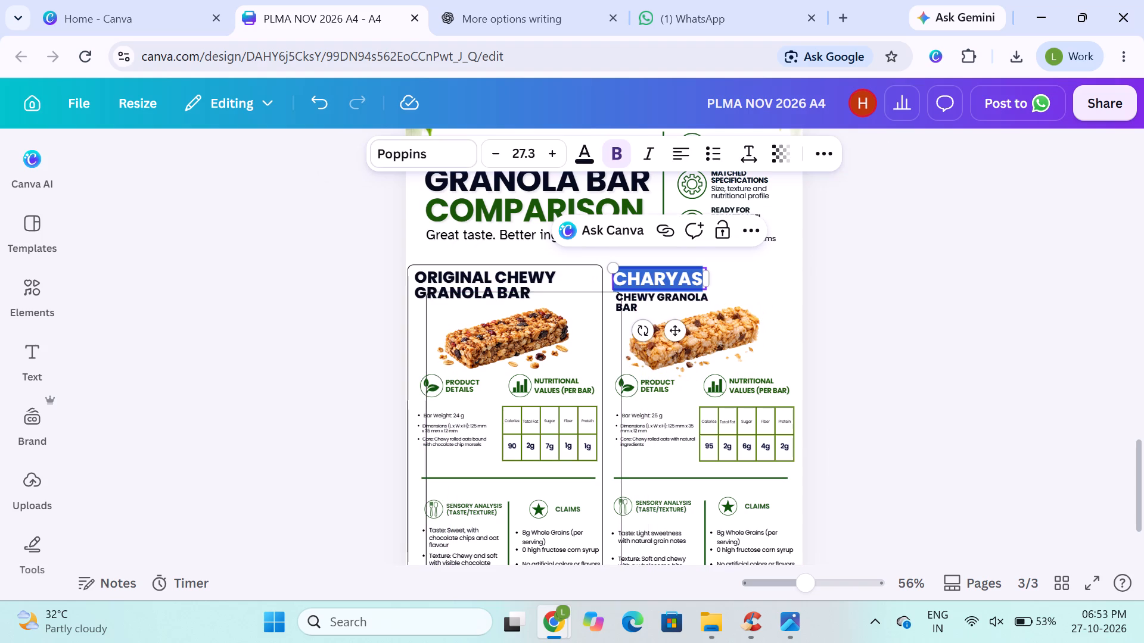
left_click(661, 281)
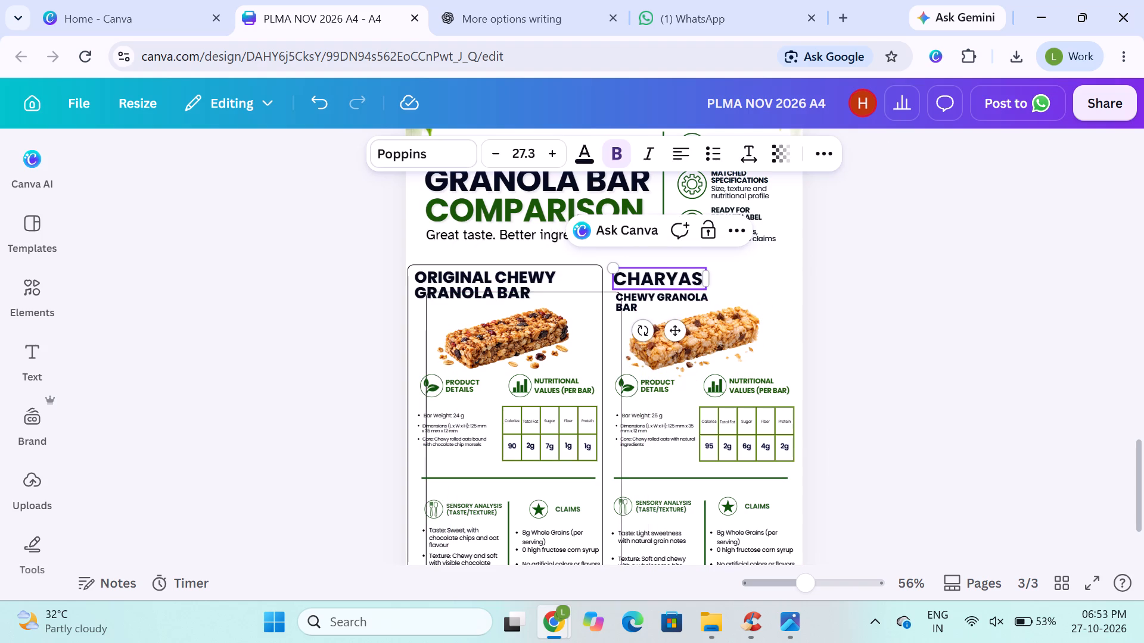
left_click(393, 154)
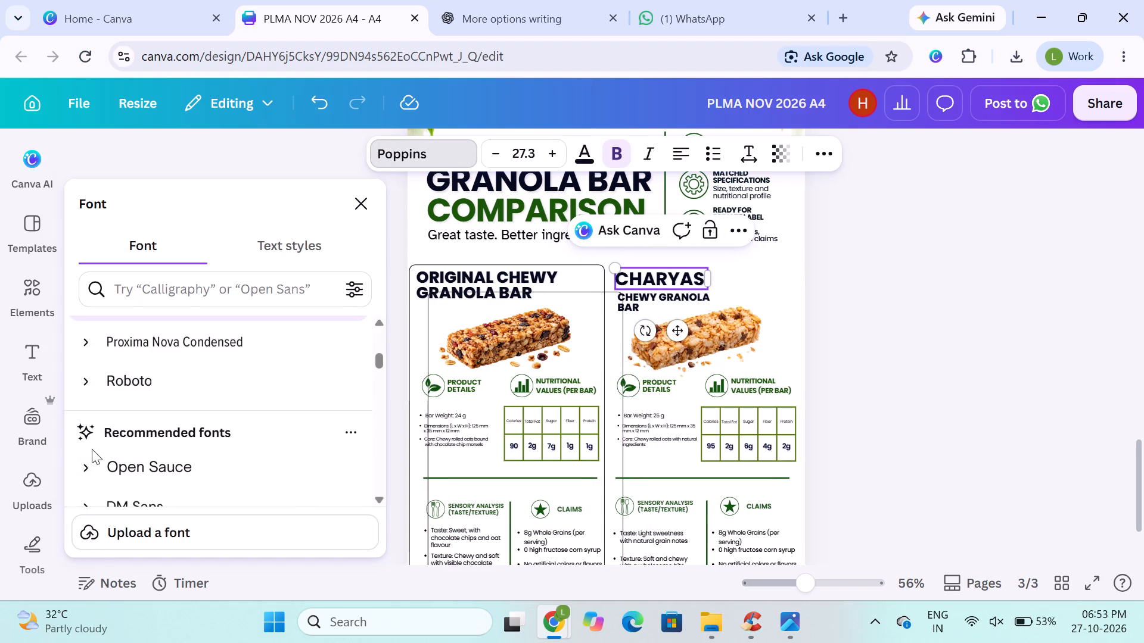
scroll(119, 475, "down", 1)
scroll(116, 466, "up", 1)
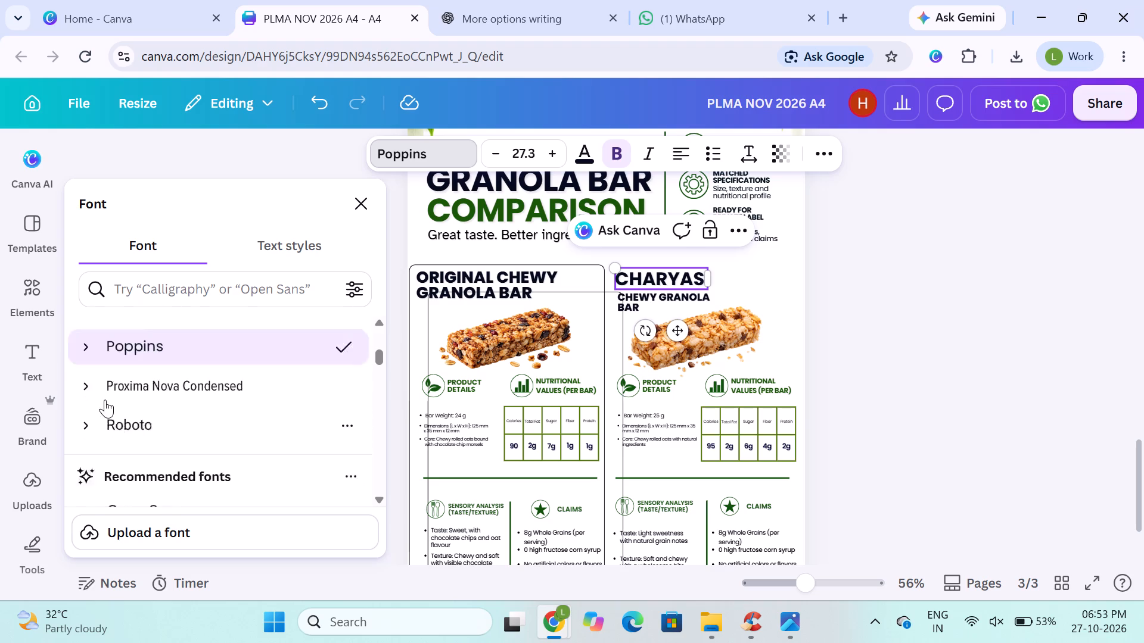
scroll(114, 463, "down", 1)
scroll(92, 395, "up", 2)
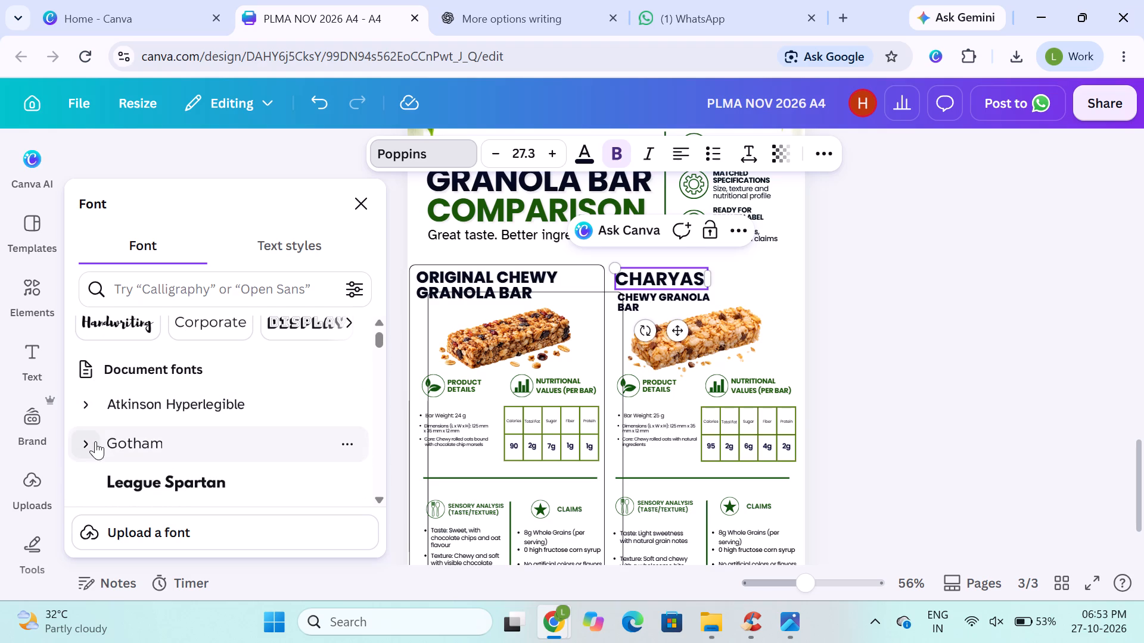
left_click(88, 441)
scroll(185, 437, "down", 2)
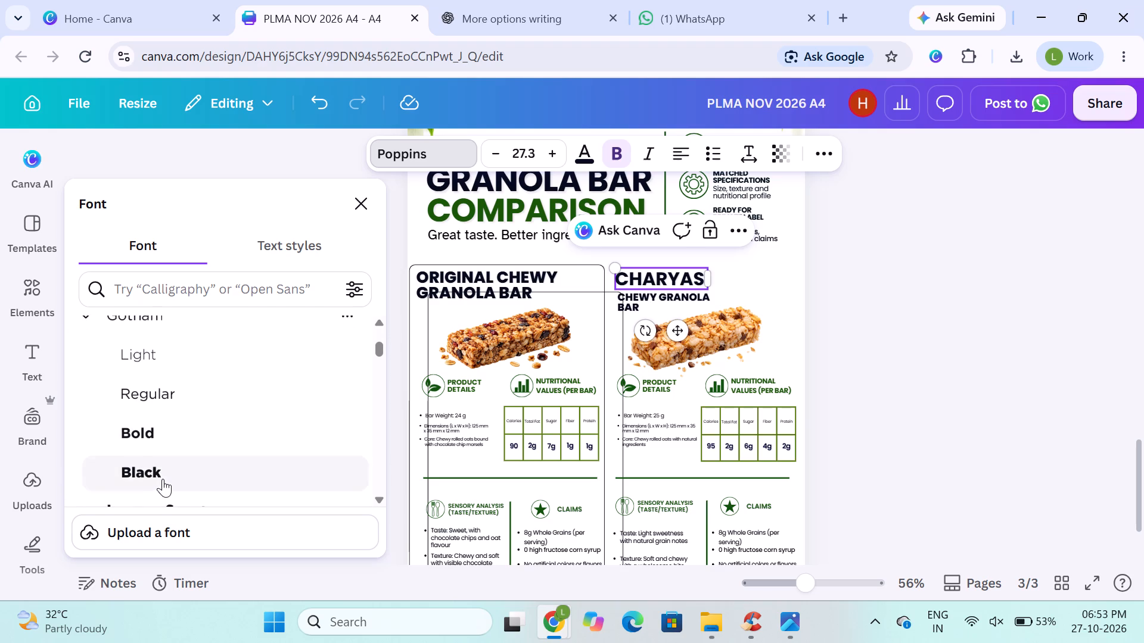
left_click(163, 479)
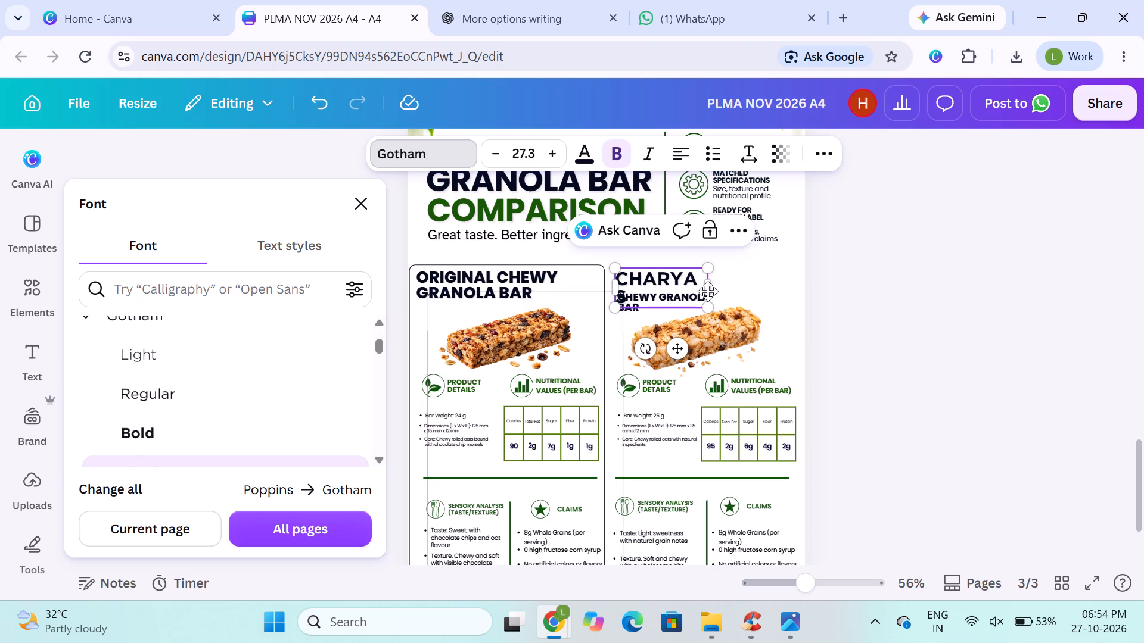
left_click_drag(708, 290, 733, 285)
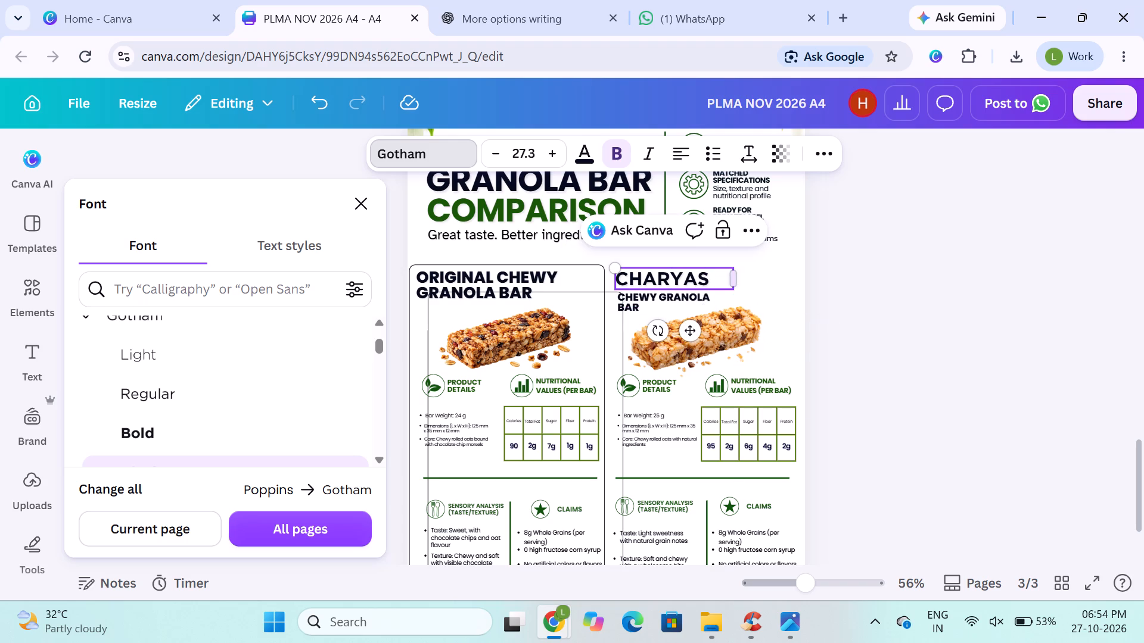
Insert an apostrophe before the final S in the CHARYAS heading so it reads CHARYA’S.
left_click_drag(736, 274, 720, 277)
left_click(916, 277)
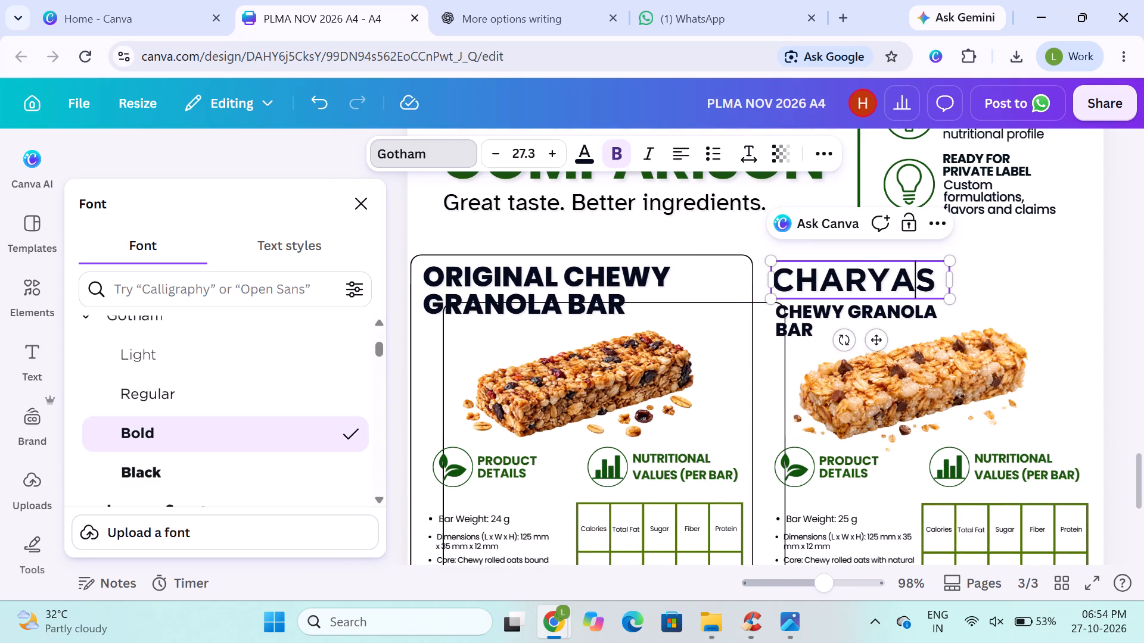
key("semicolon")
key("BackSpace")
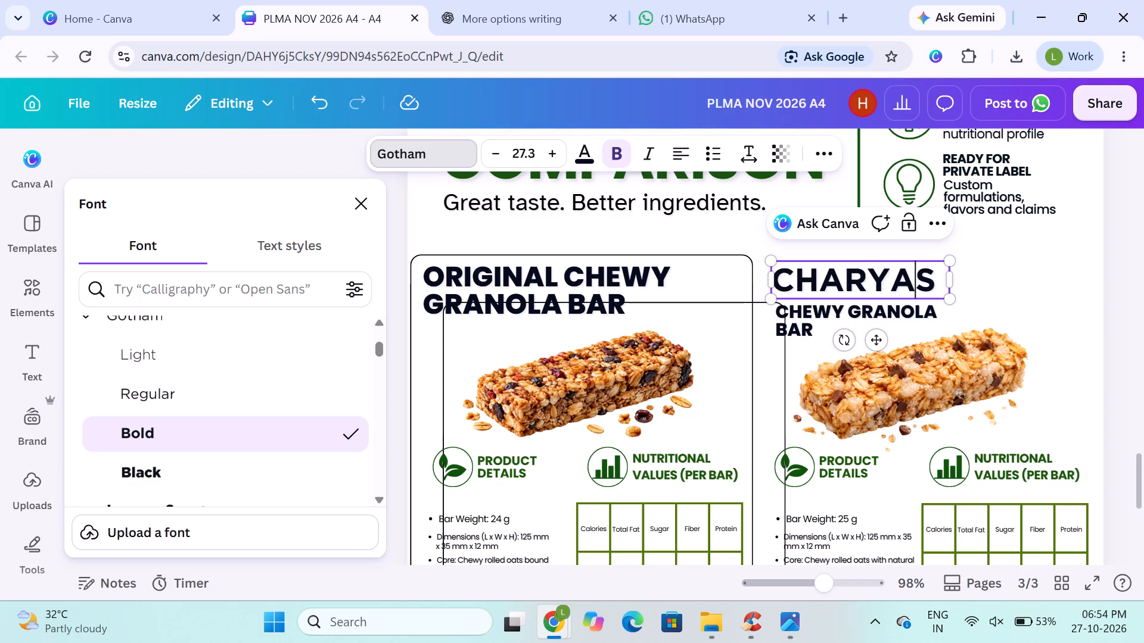
key("apostrophe")
Colour only the apostrophe in the CHARYA’S heading orange, using the orange already among the text colours.
key("Left")
key("shift+Right")
left_click(587, 161)
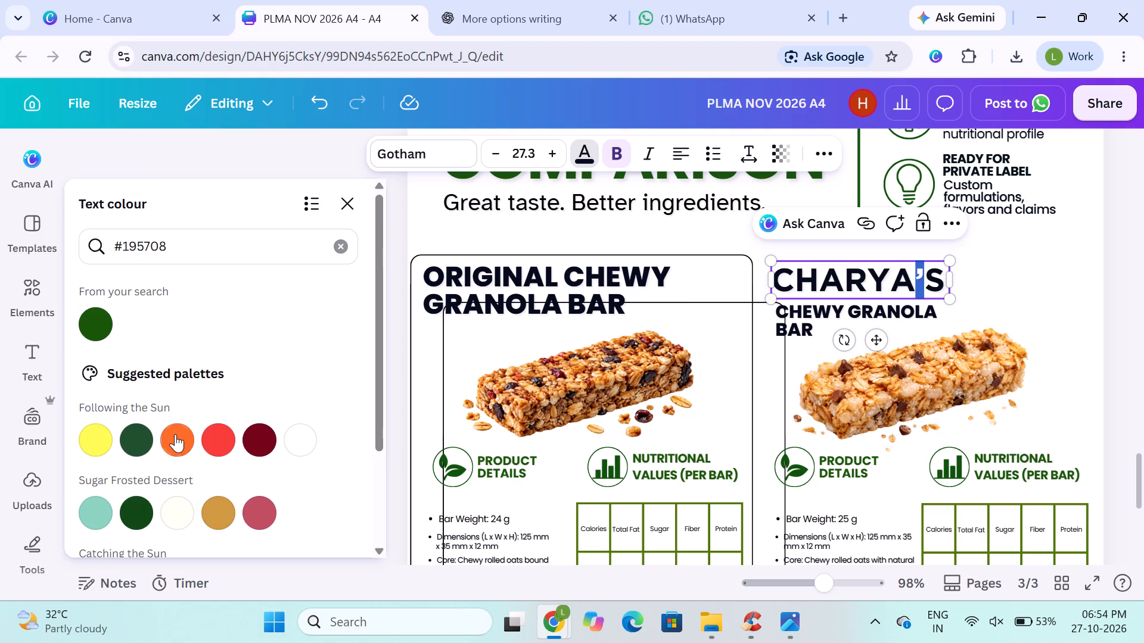
scroll(178, 407, "down", 5)
scroll(182, 436, "up", 2)
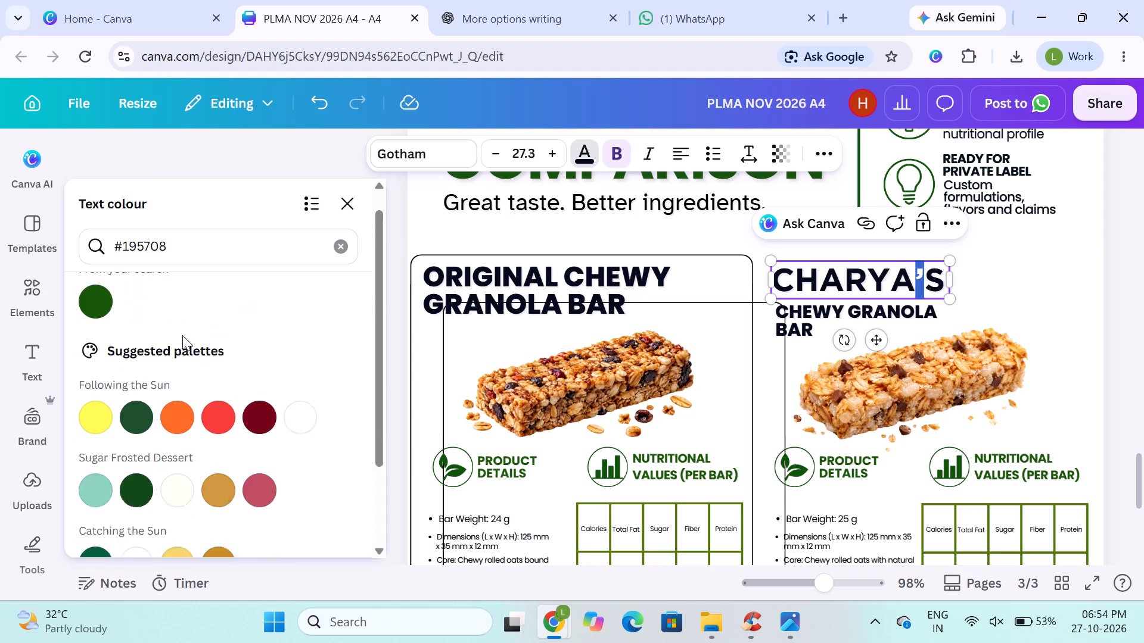
scroll(182, 335, "up", 1)
left_click(349, 199)
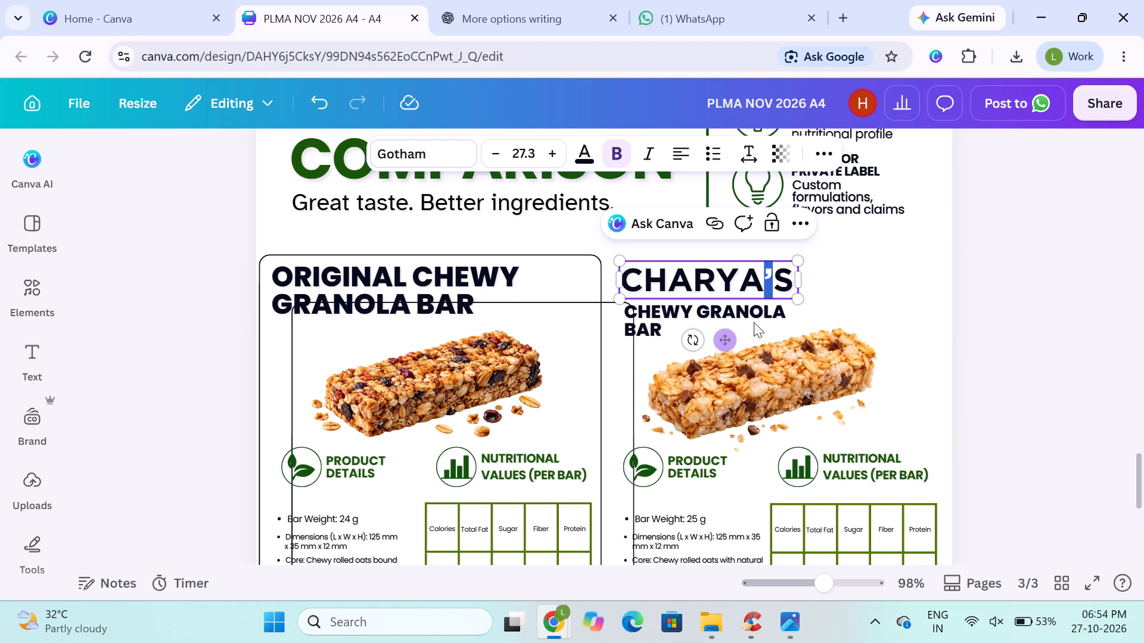
left_click(574, 161)
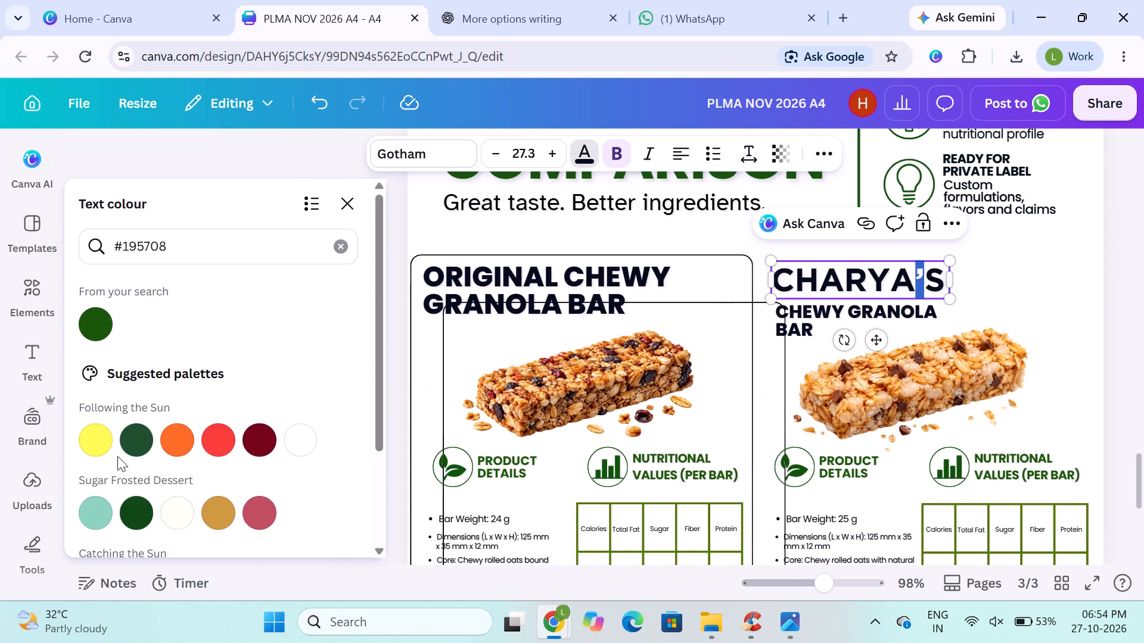
scroll(170, 325, "down", 3)
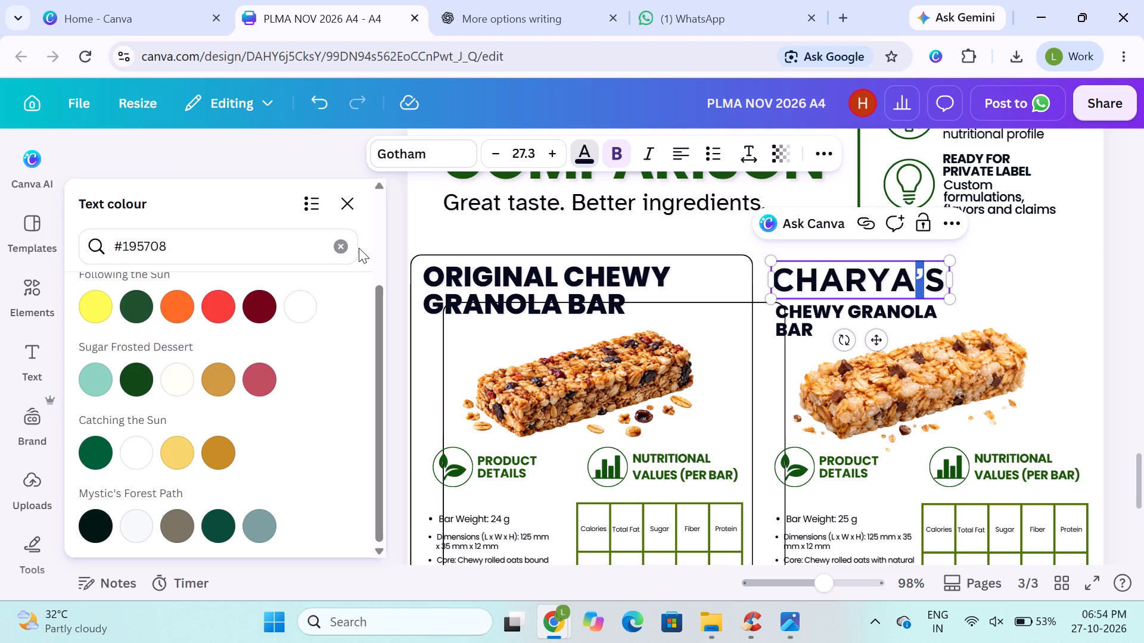
left_click(346, 245)
scroll(143, 365, "up", 3)
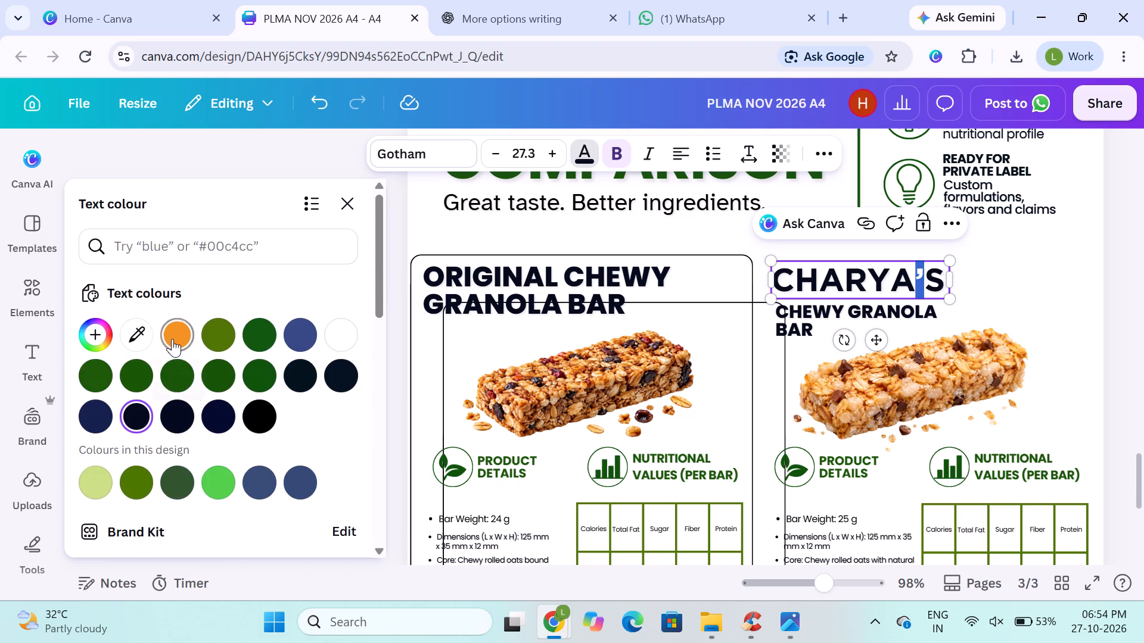
left_click(172, 339)
left_click(347, 204)
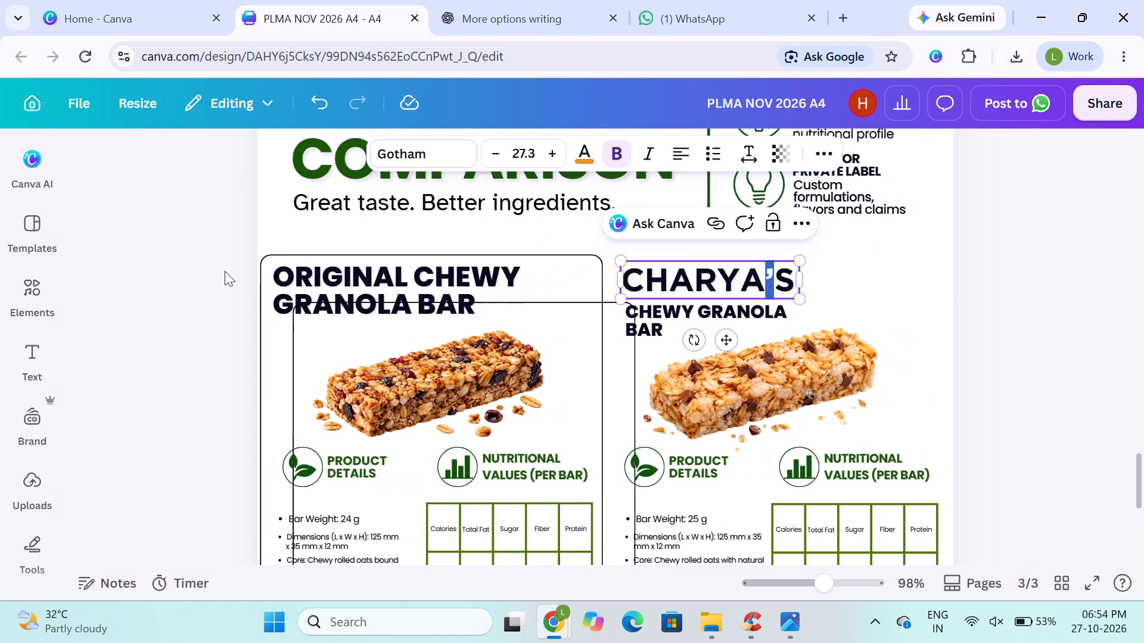
left_click(160, 278)
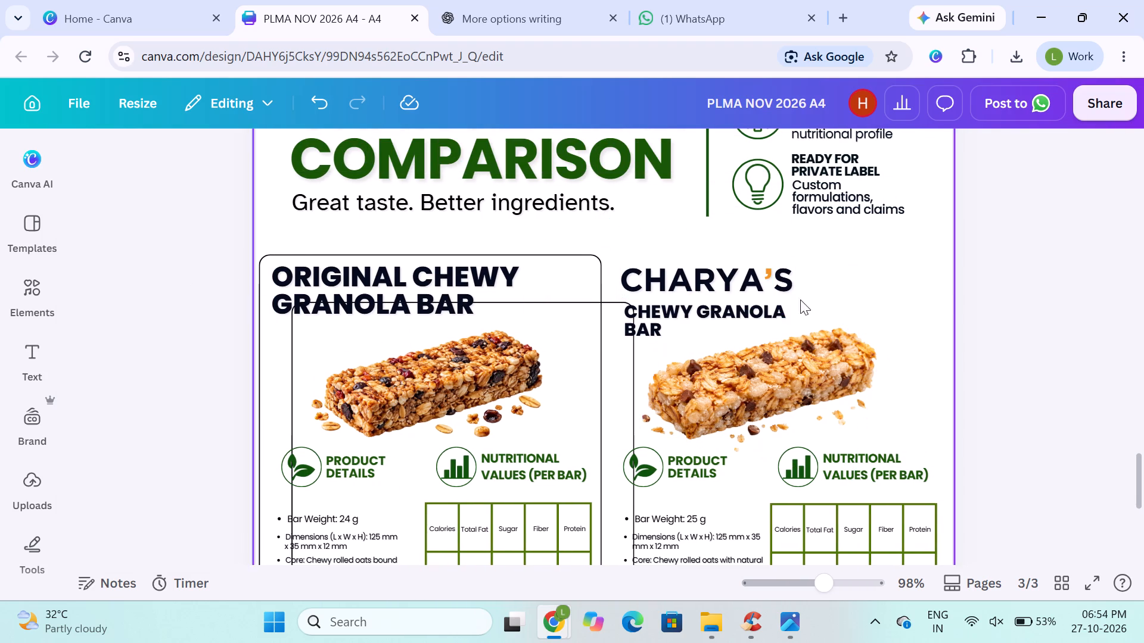
left_click(1064, 308)
Set the CHARYA’S heading's font size to 23.9, copied from the ORIGINAL CHEWY GRANOLA BAR title.
left_click(699, 289)
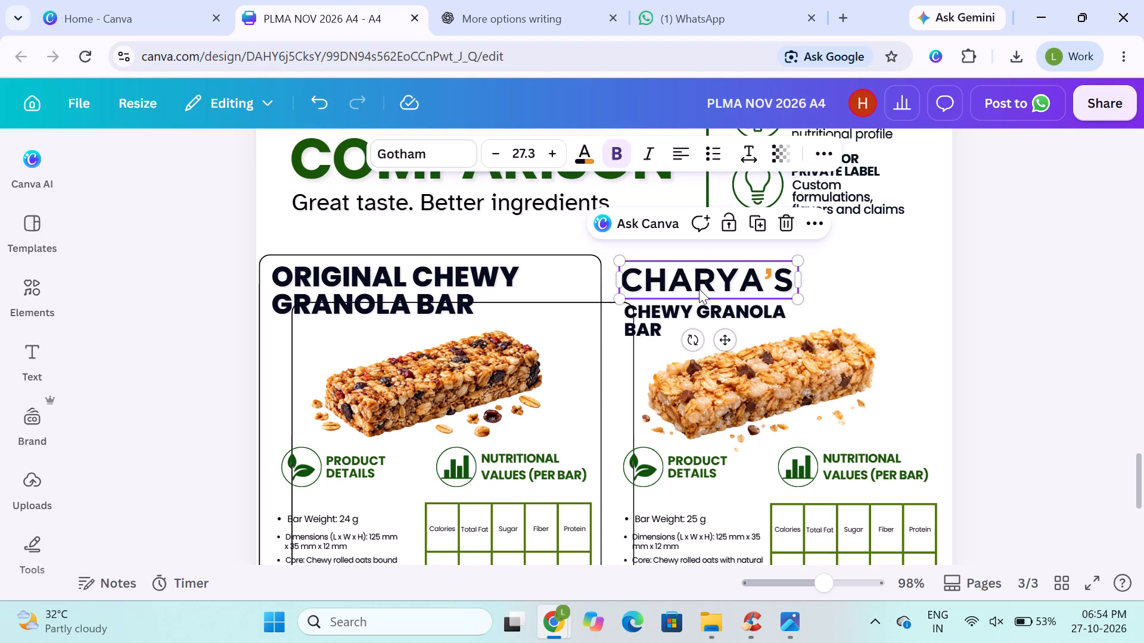
left_click(469, 278)
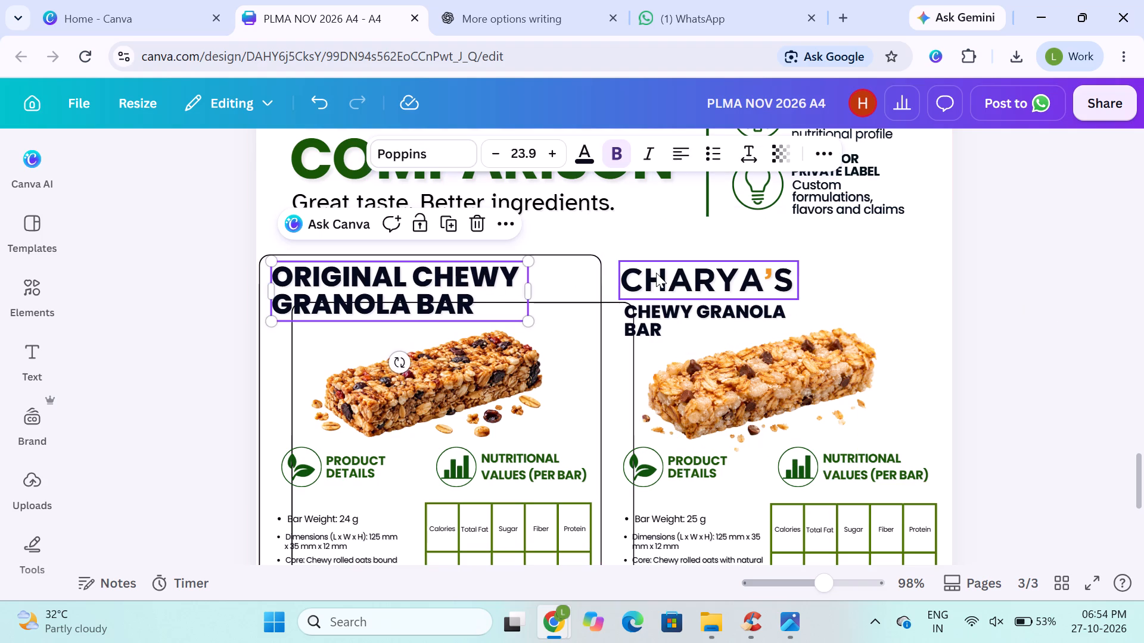
left_click(656, 273)
left_click(467, 260)
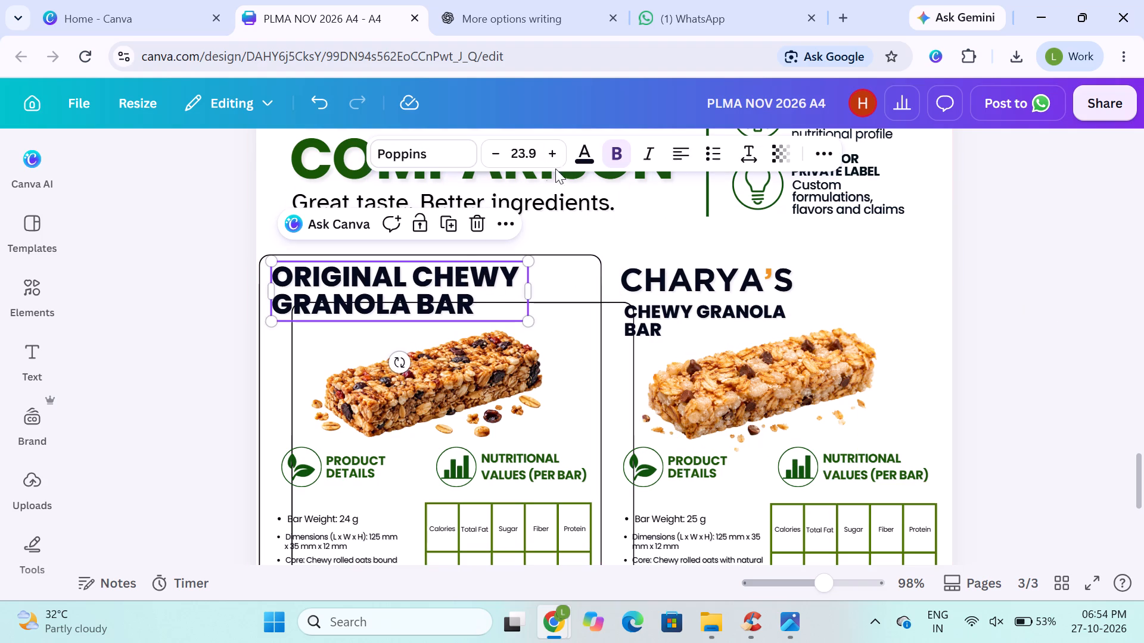
left_click(534, 152)
key("ctrl+c")
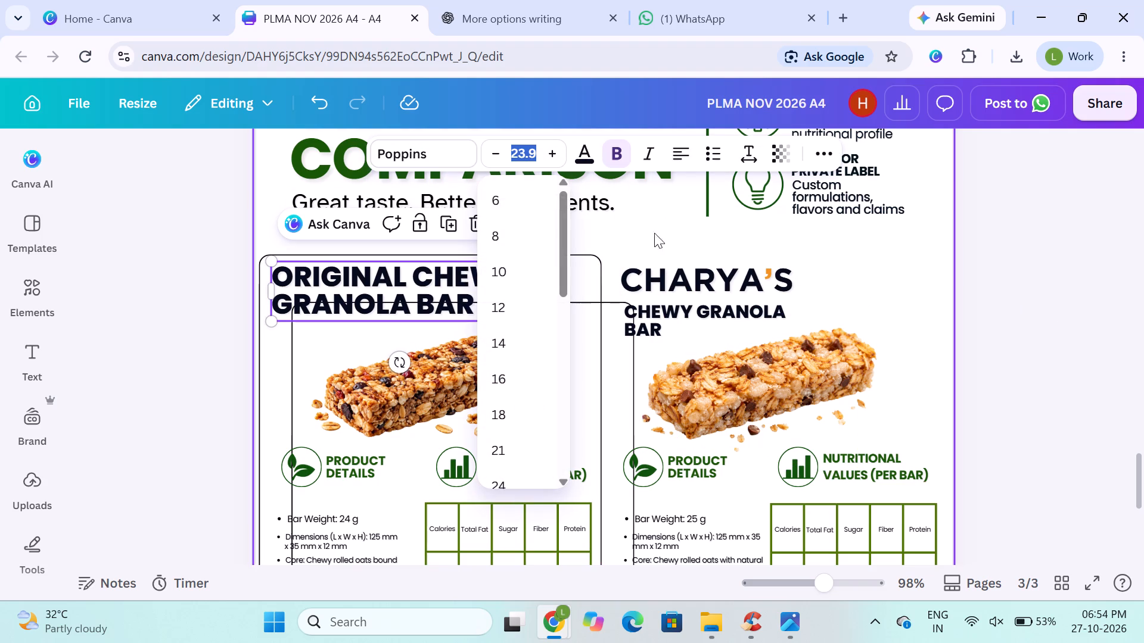
left_click(673, 282)
left_click(532, 154)
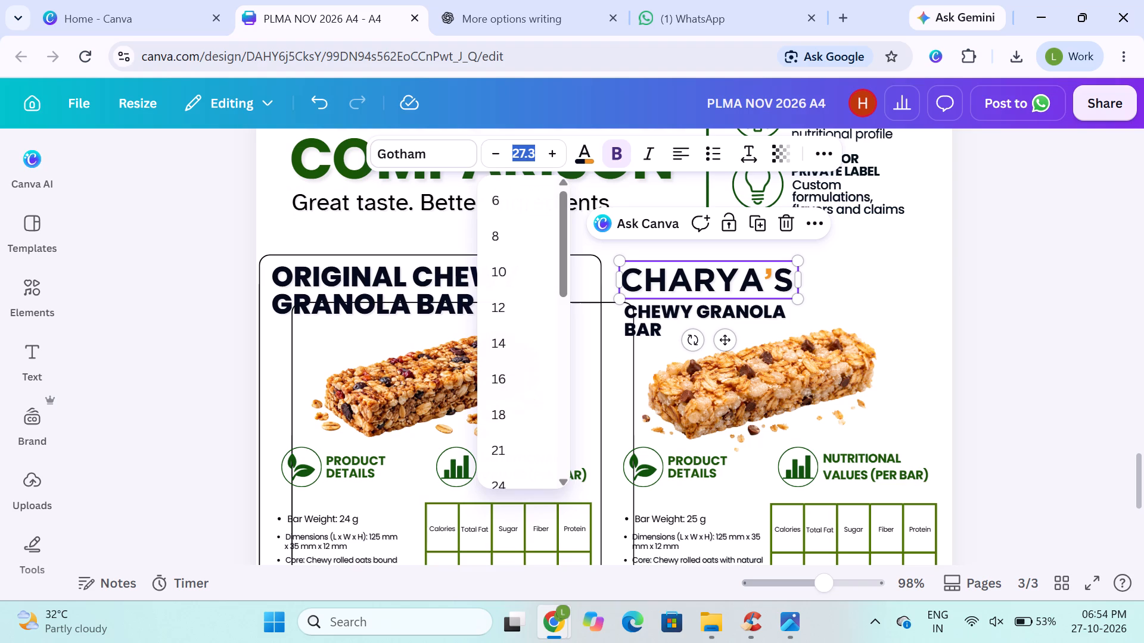
key("ctrl+v")
left_click(198, 253)
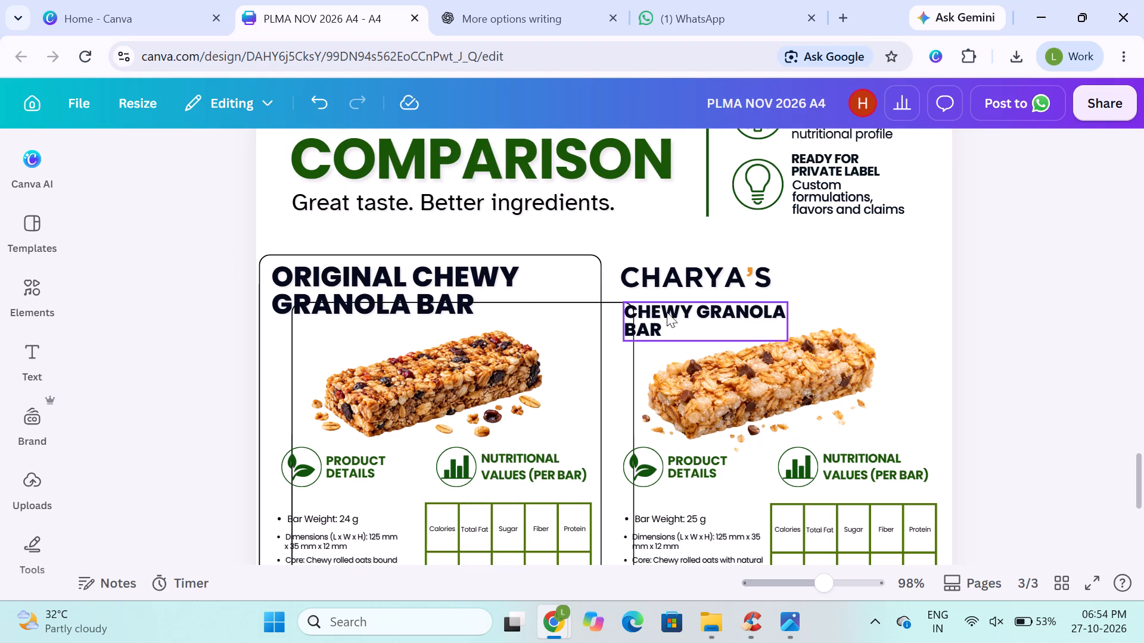
Move the CHEWY GRANOLA BAR subtitle up slightly, closer beneath the CHARYA’S heading.
left_click(642, 311)
key("Up")
key("Up")
key("Up")
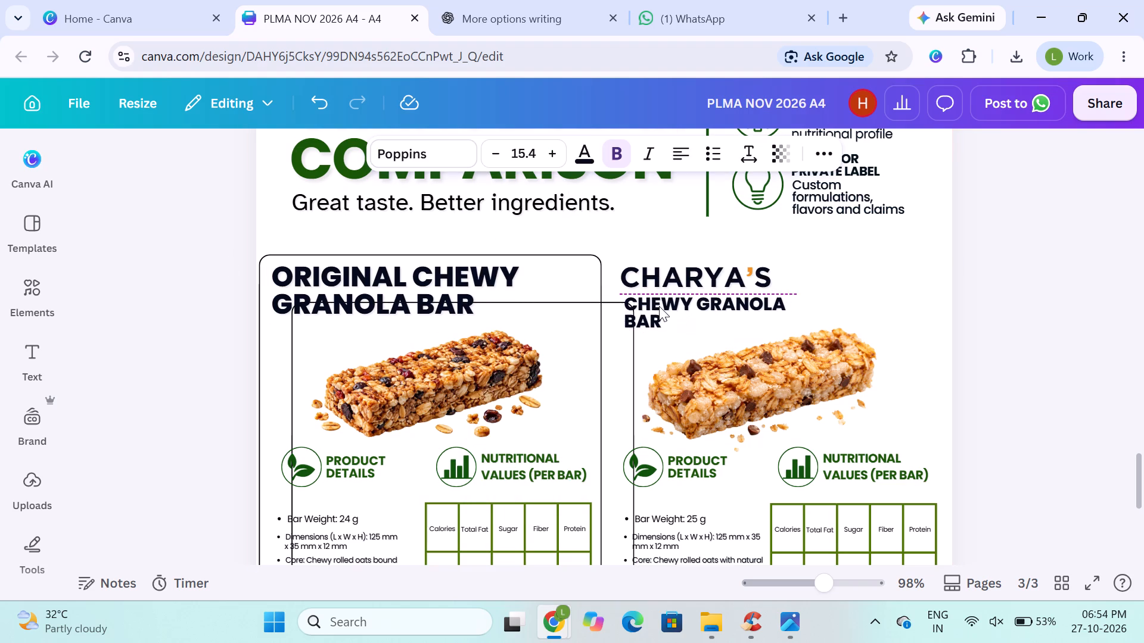
left_click(1058, 304)
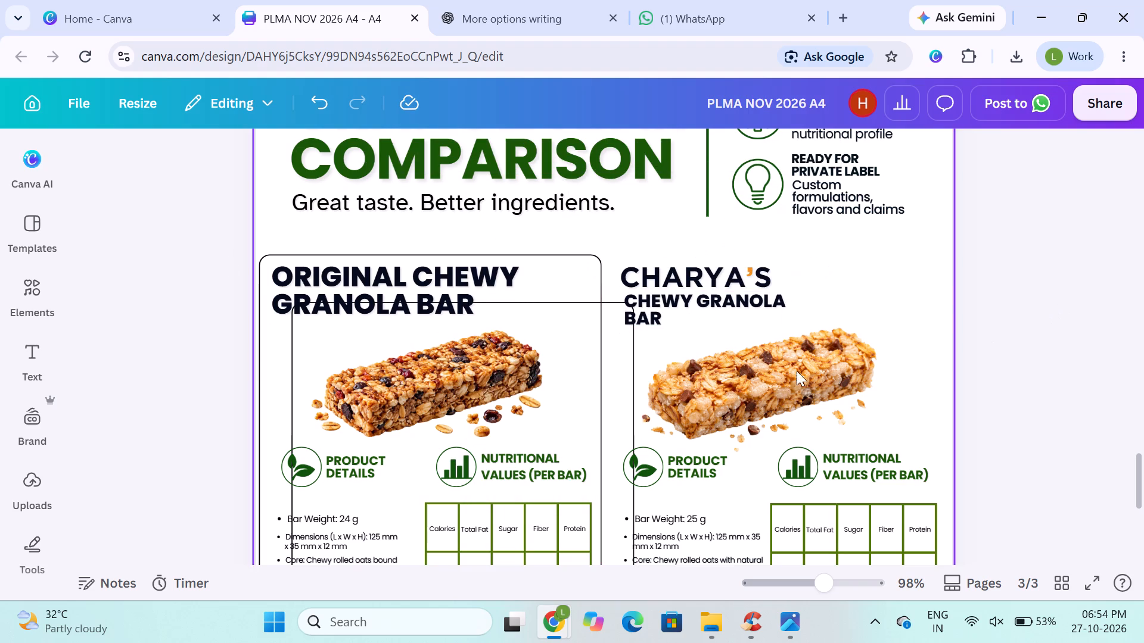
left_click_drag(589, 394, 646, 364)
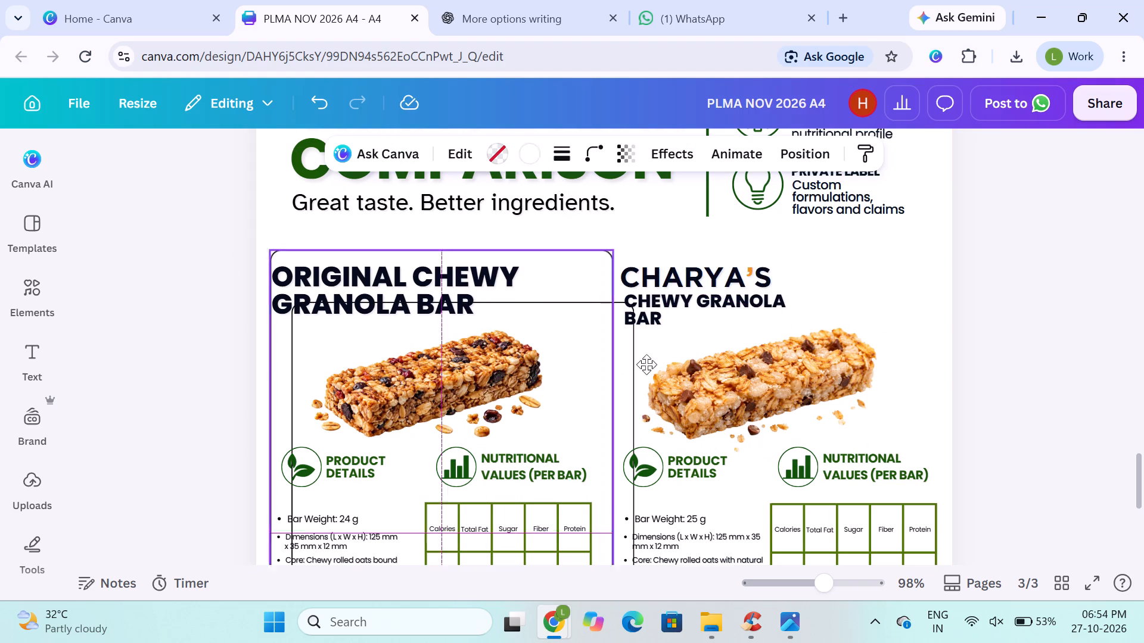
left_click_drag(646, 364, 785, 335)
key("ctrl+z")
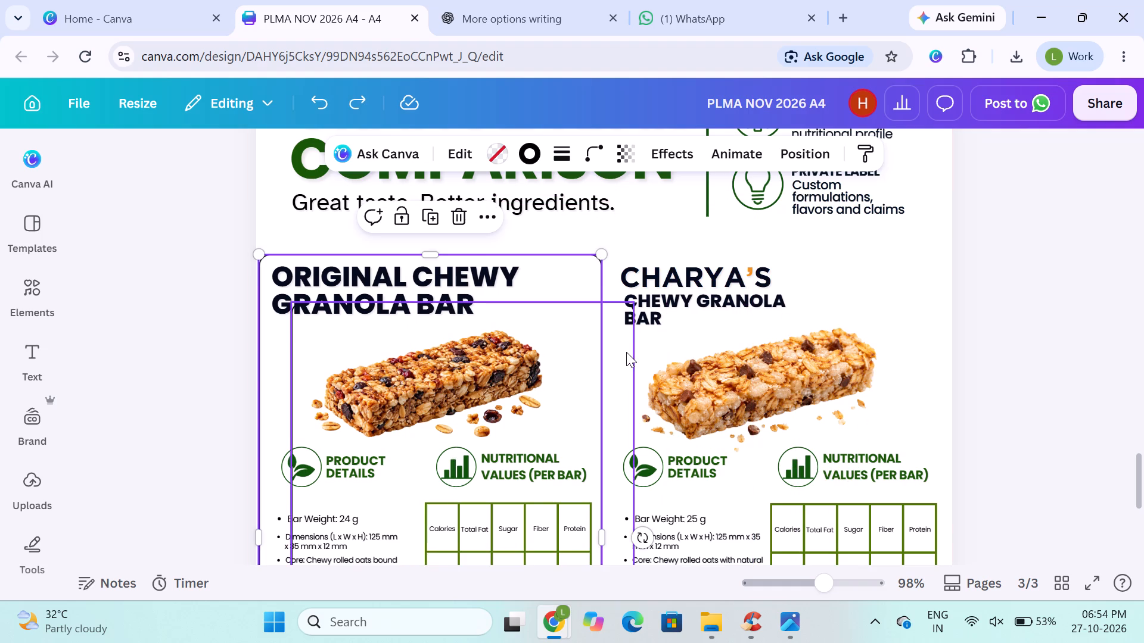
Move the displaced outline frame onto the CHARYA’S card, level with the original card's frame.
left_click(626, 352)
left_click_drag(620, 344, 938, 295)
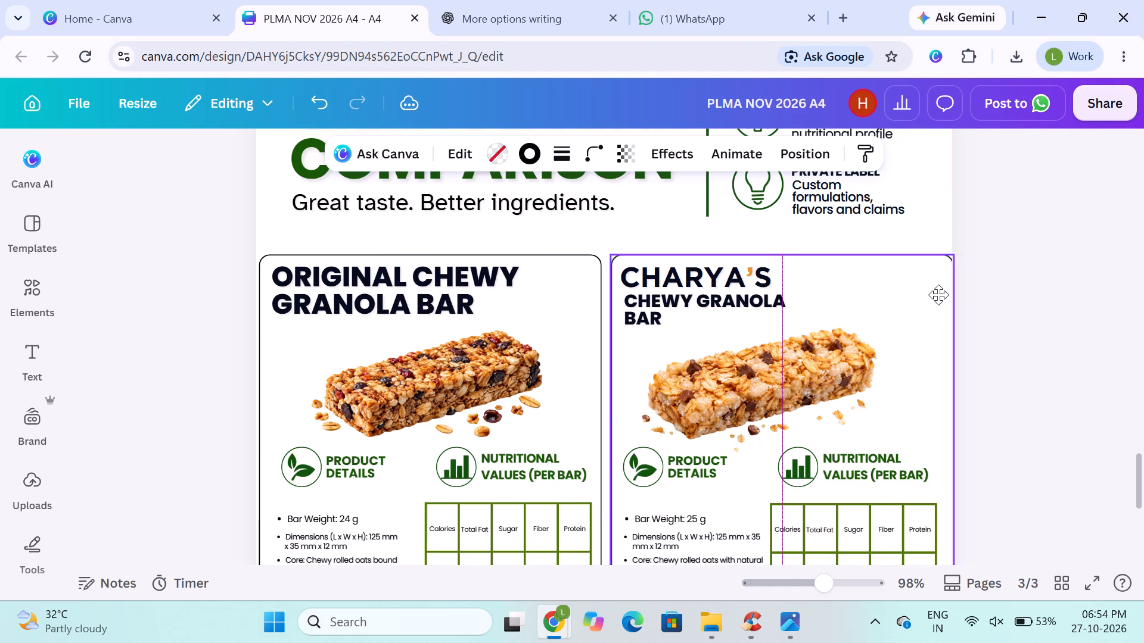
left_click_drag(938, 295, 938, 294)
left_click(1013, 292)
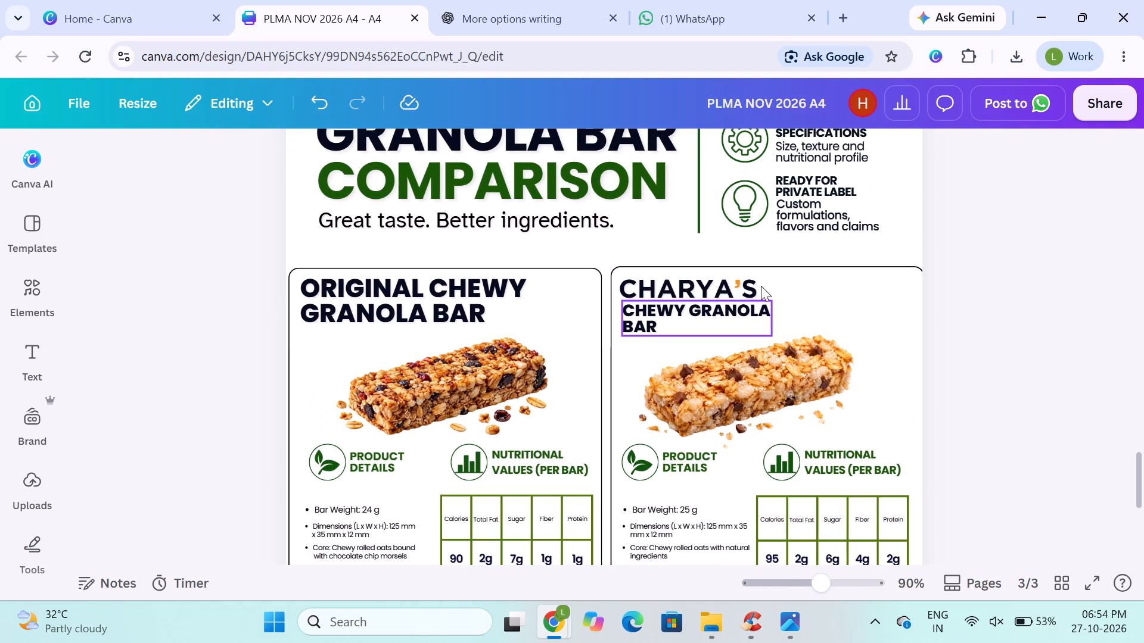
Move the outline frame down clear of the CHARYA’S heading and set the heading to Gotham Black.
left_click_drag(806, 294, 761, 388)
left_click(730, 286)
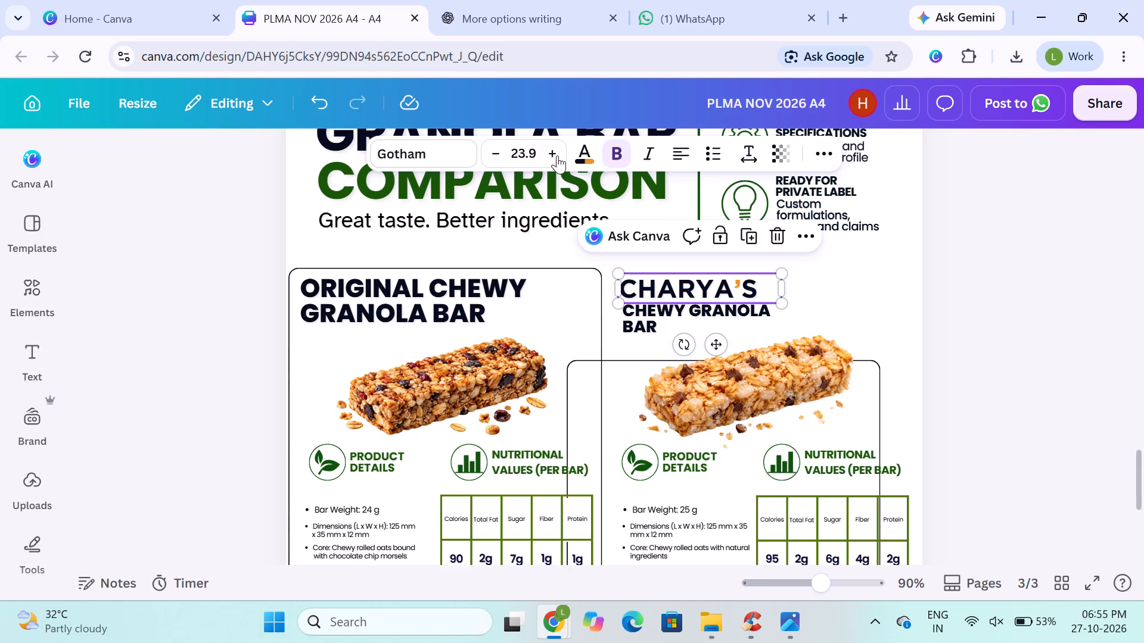
left_click(416, 157)
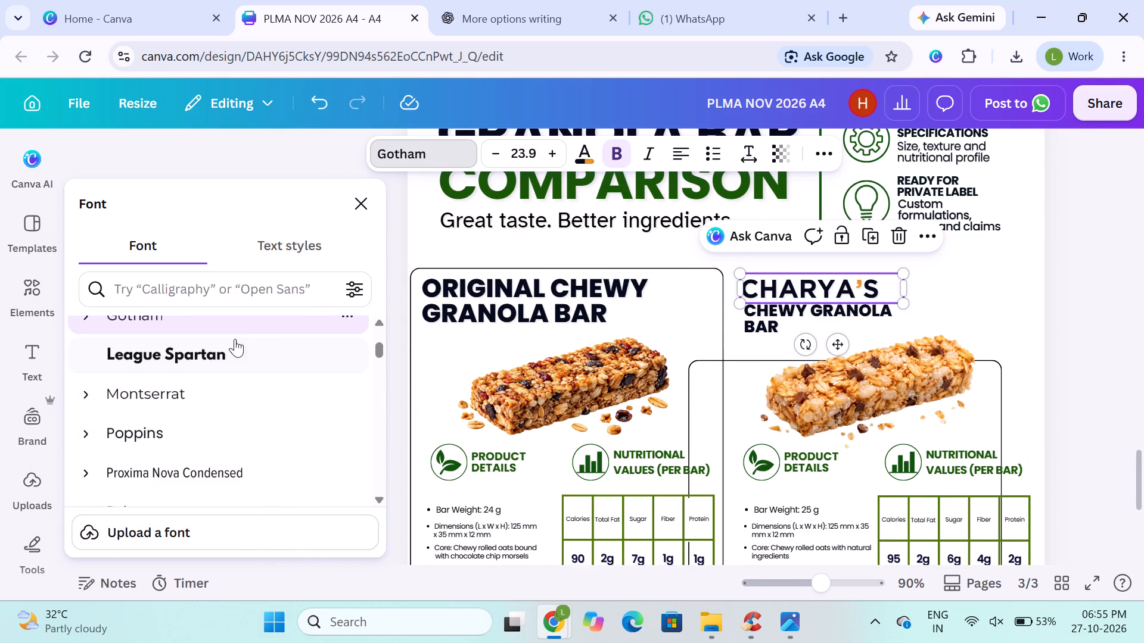
scroll(100, 374, "up", 2)
left_click(82, 465)
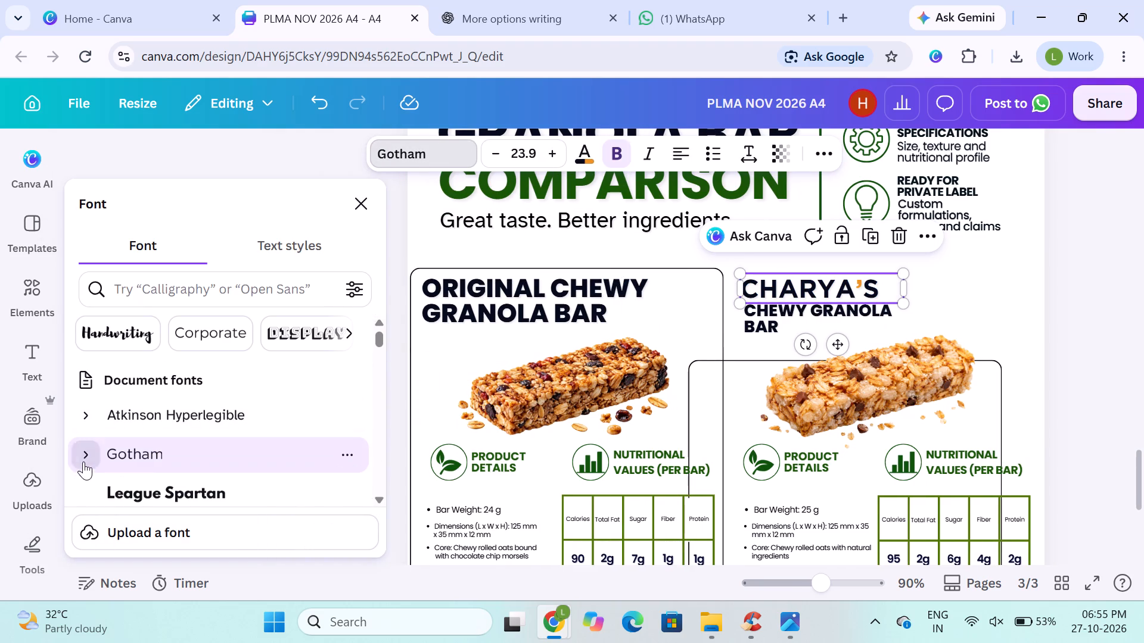
scroll(178, 443, "down", 3)
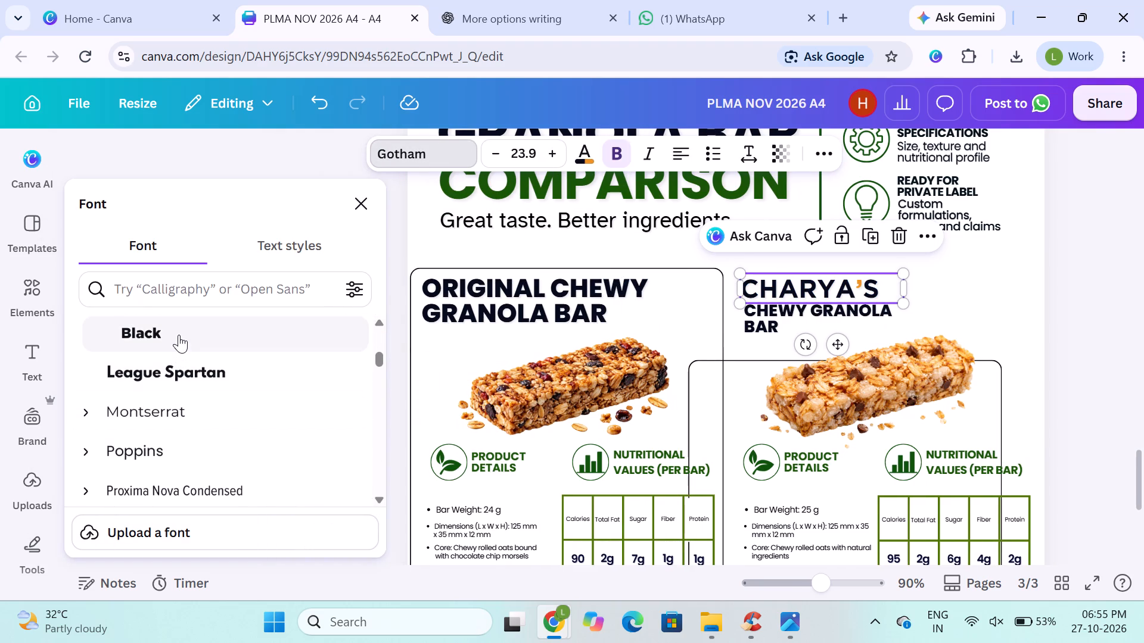
left_click(179, 335)
left_click(1074, 335)
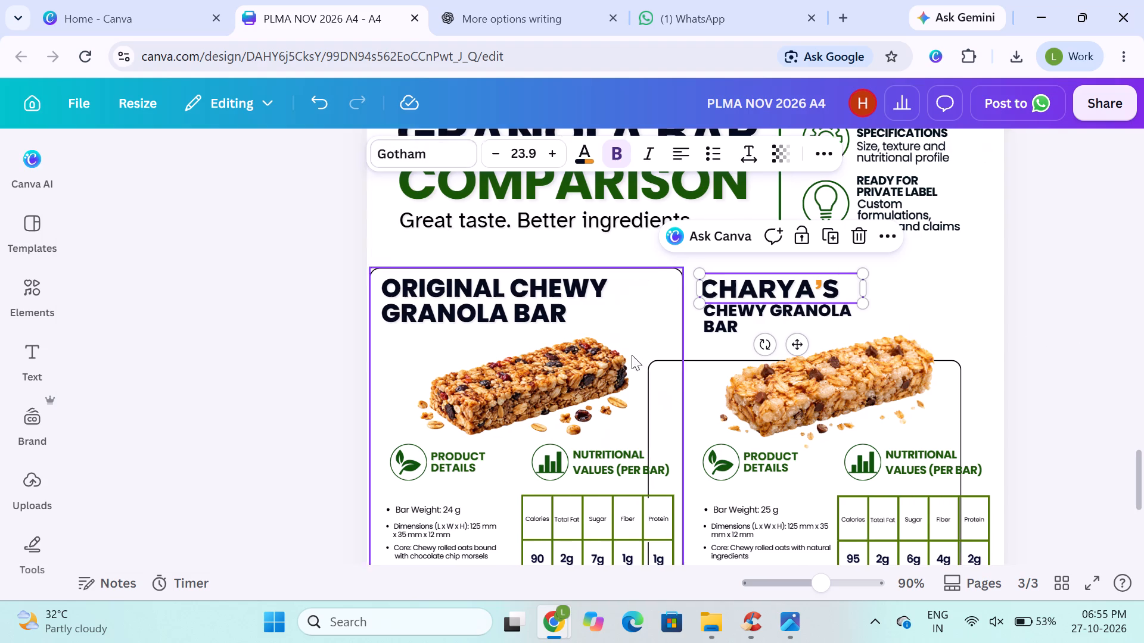
Move the outline frame back around the CHARYA’S card, its top edge level with the original card's frame and a small gap between them.
left_click_drag(614, 410, 682, 327)
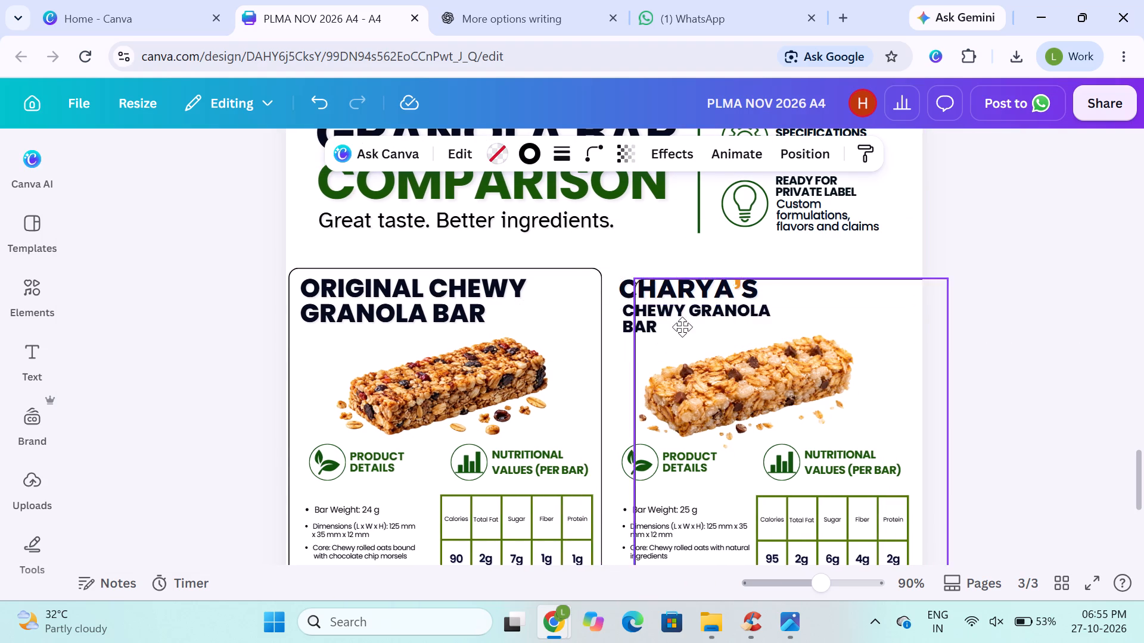
left_click_drag(682, 327, 655, 317)
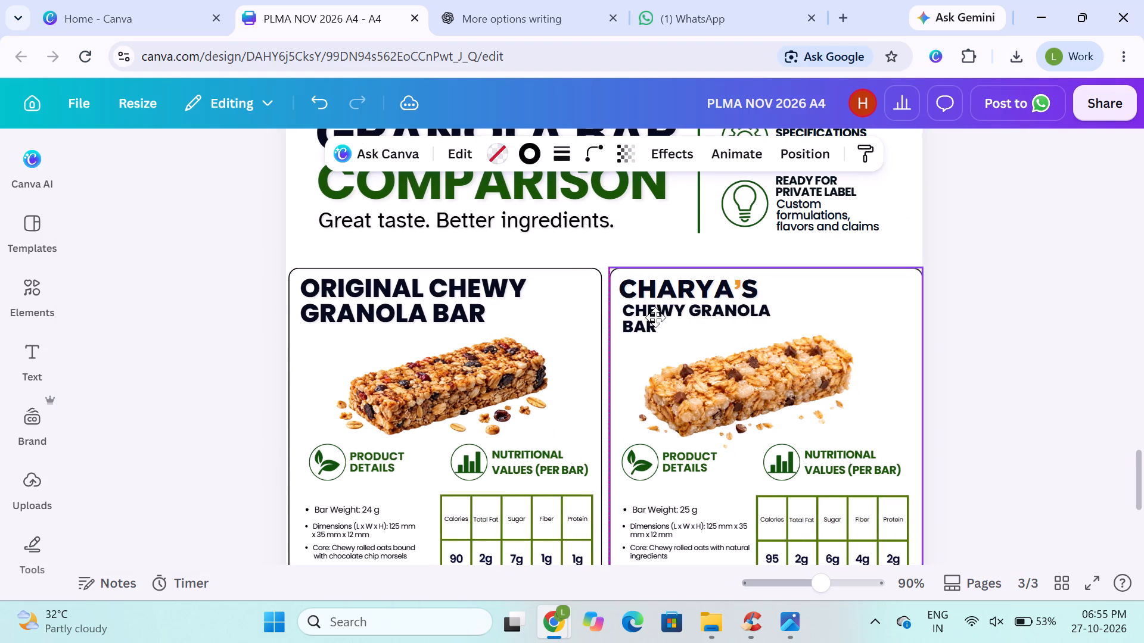
left_click_drag(655, 317, 653, 317)
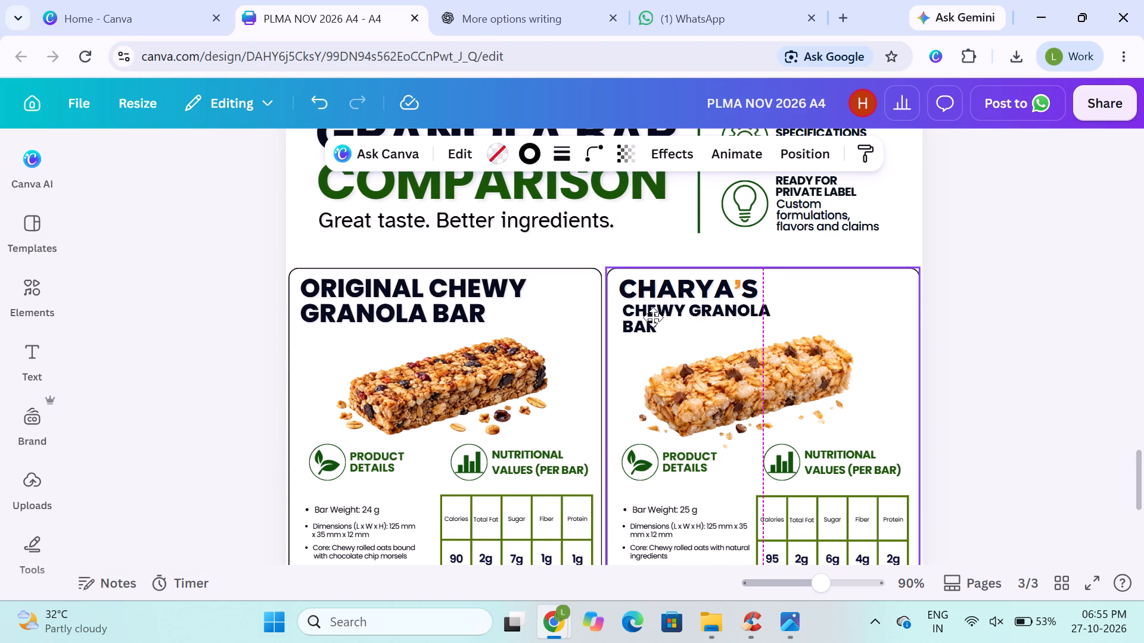
left_click_drag(653, 317, 653, 318)
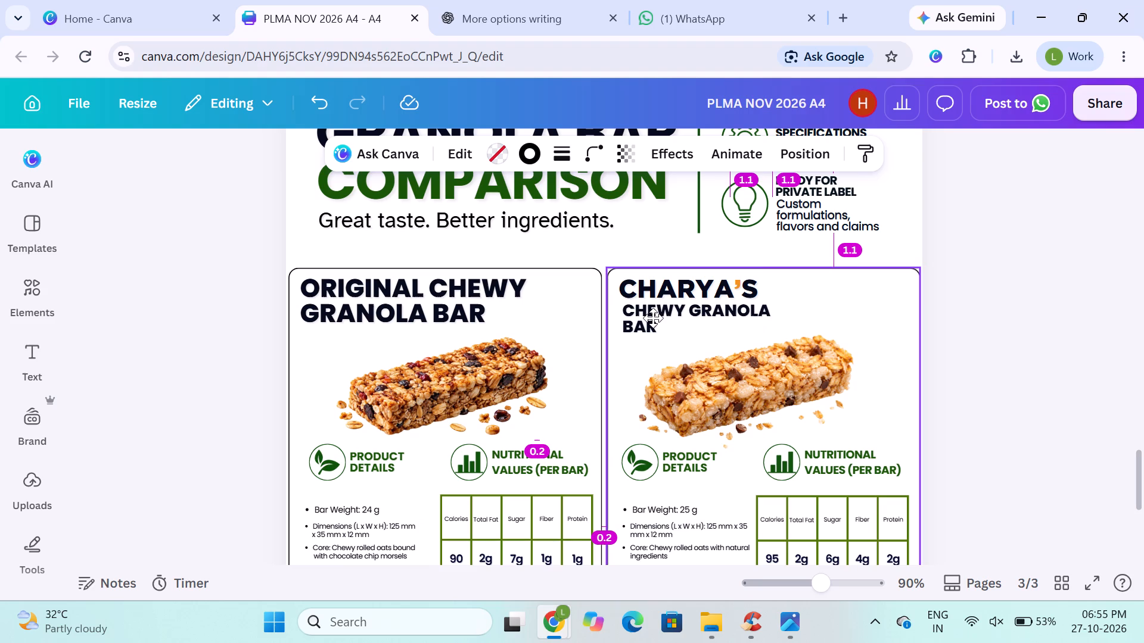
left_click_drag(653, 318, 655, 321)
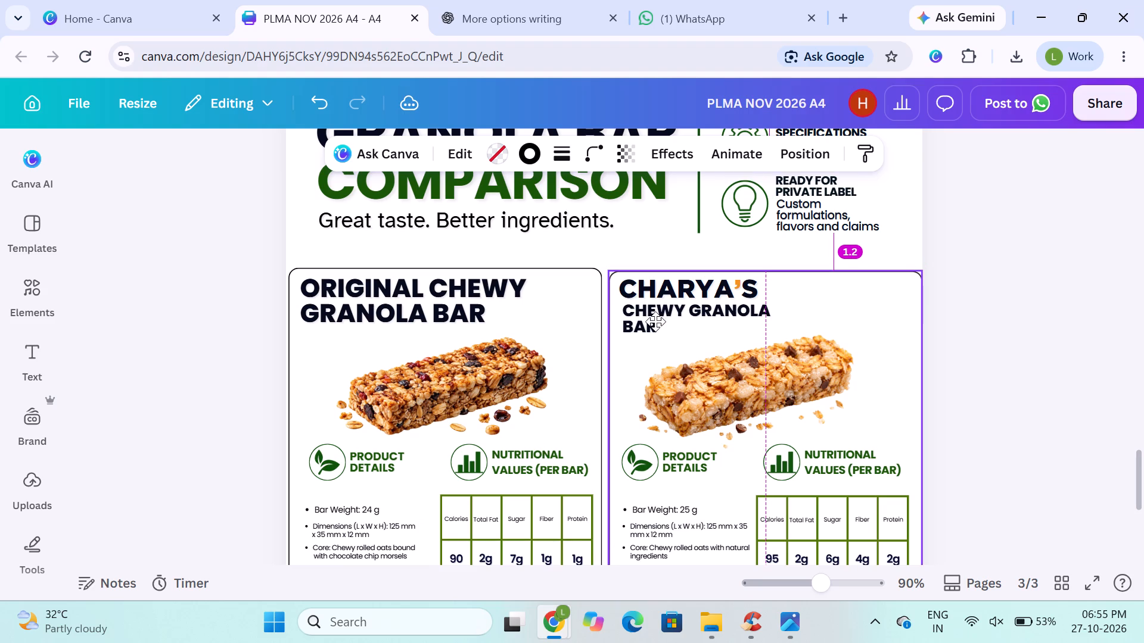
left_click_drag(655, 321, 655, 317)
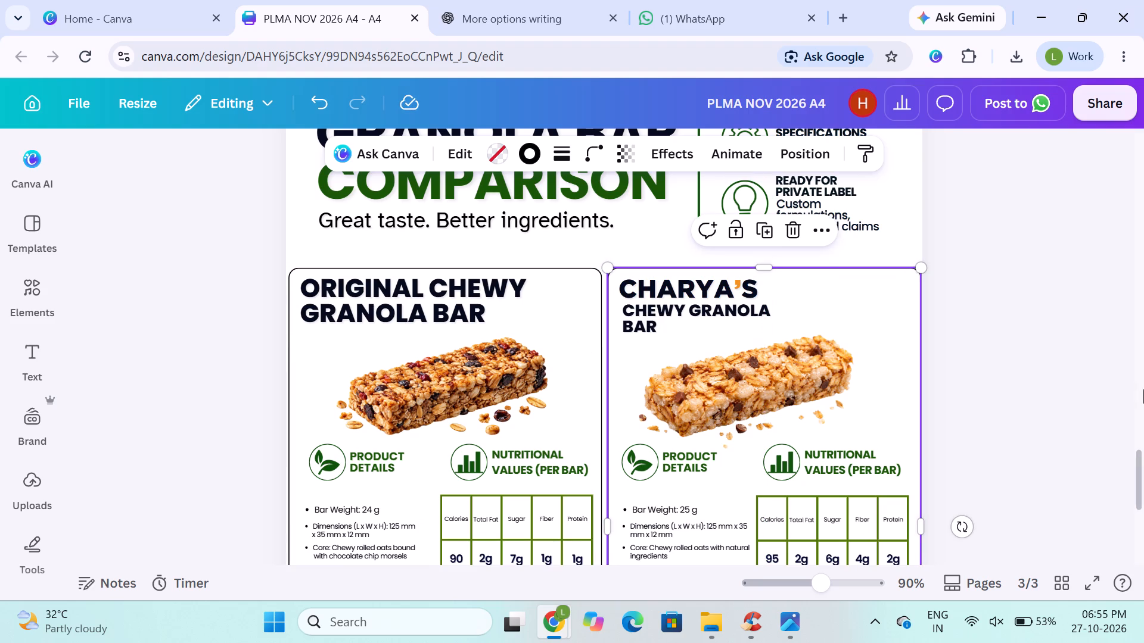
Select both card frames together and check the alignment options available for them.
left_click(1030, 377)
scroll(1014, 374, "down", 2)
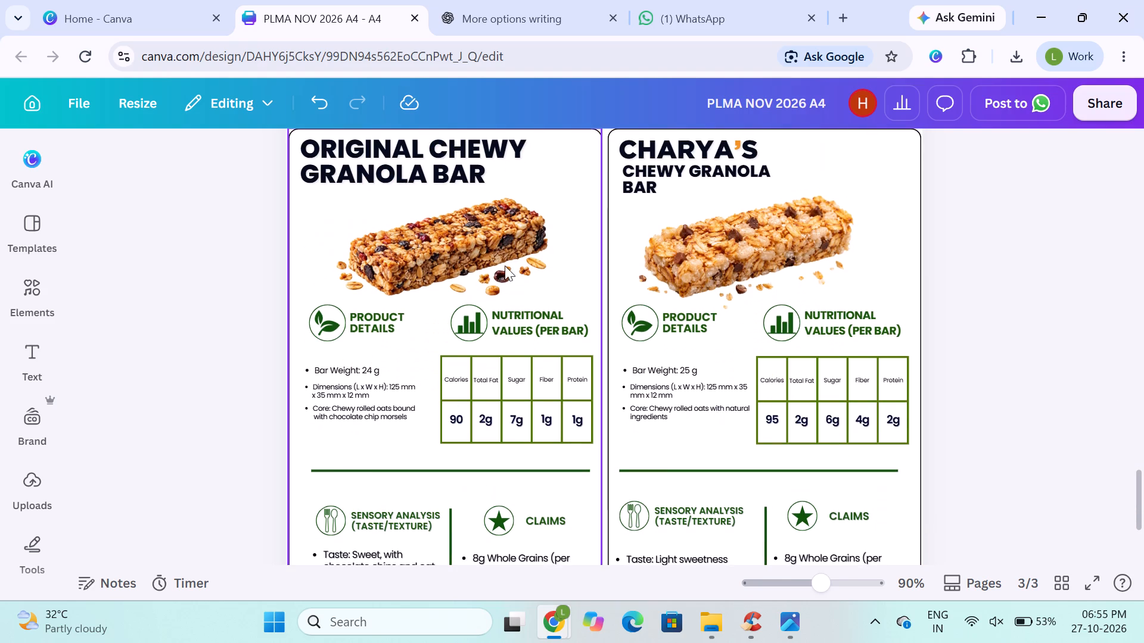
left_click(477, 272)
scroll(692, 311, "up", 1)
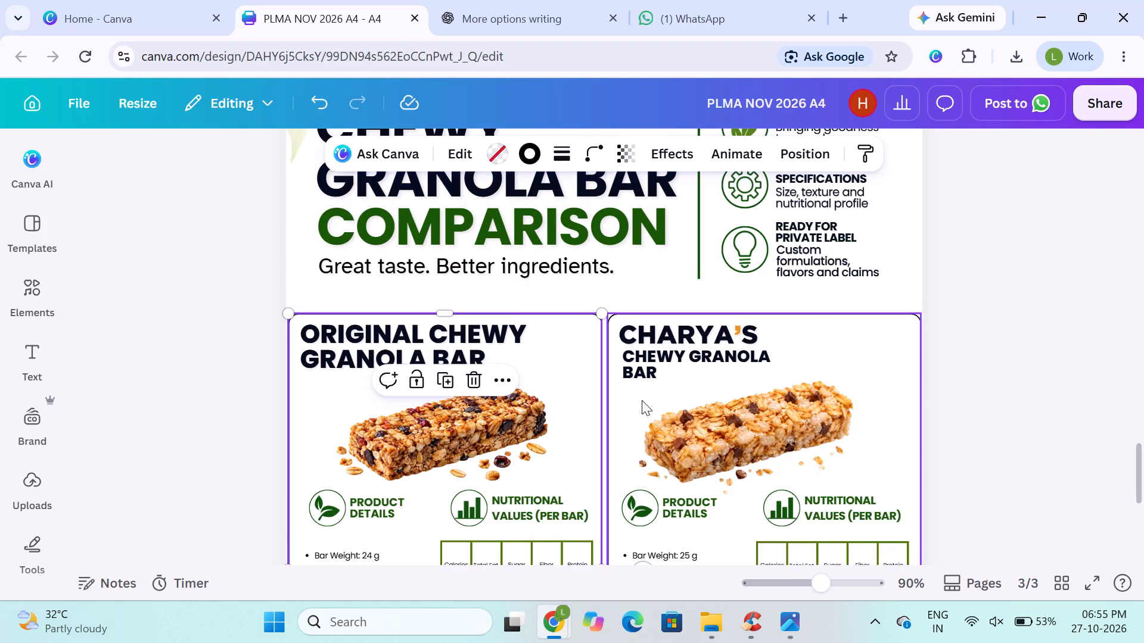
left_click(627, 398, "shift")
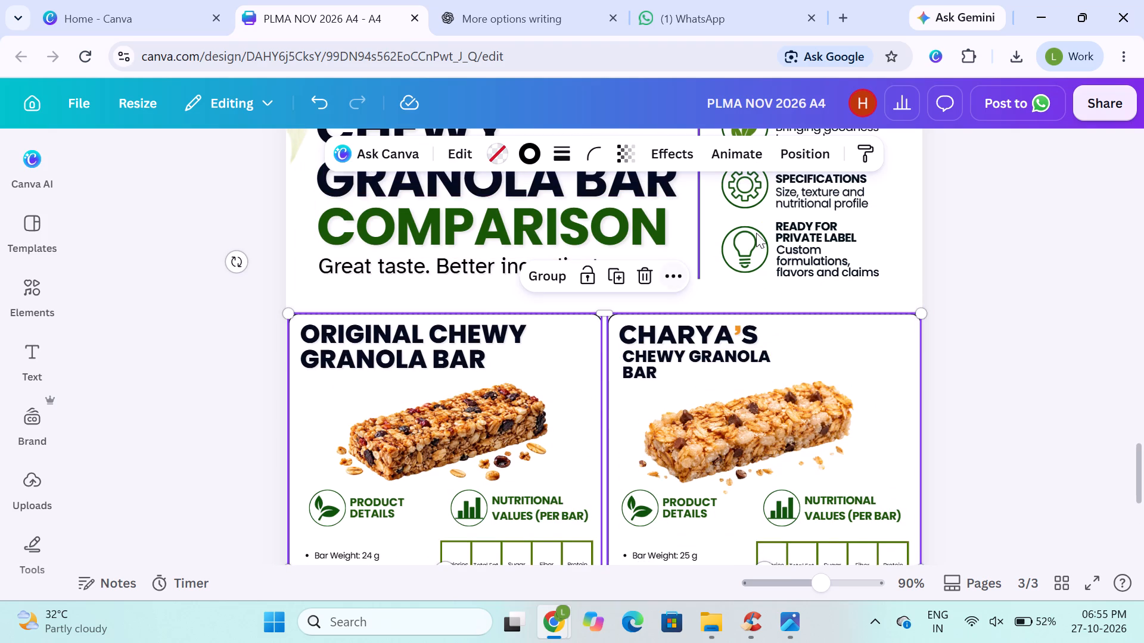
left_click(809, 157)
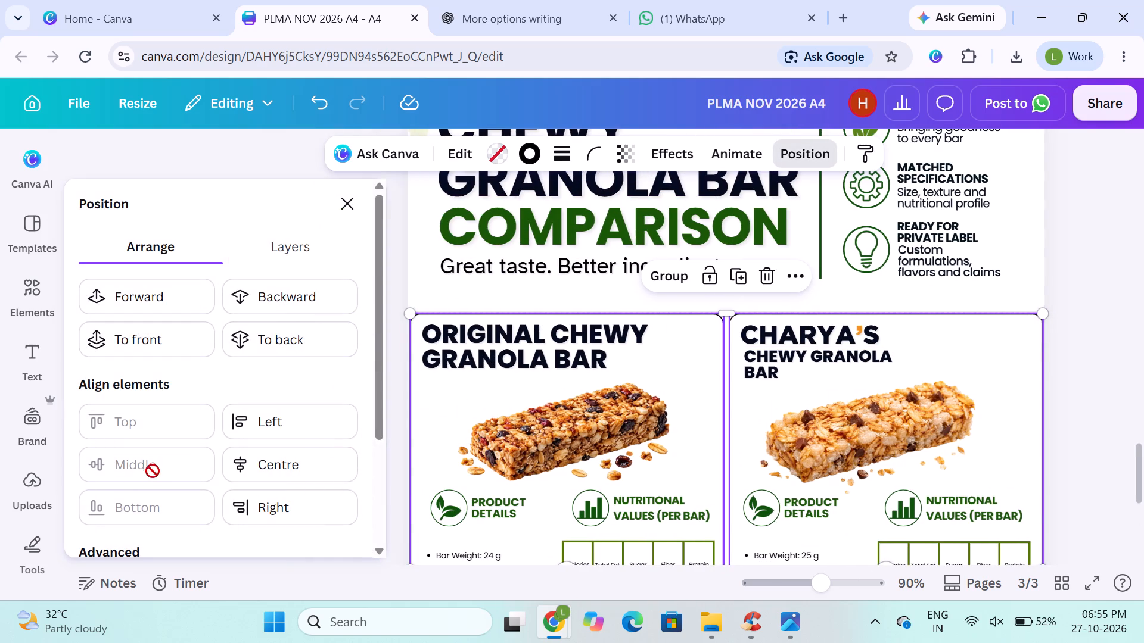
left_click(1088, 298)
left_click(1021, 336)
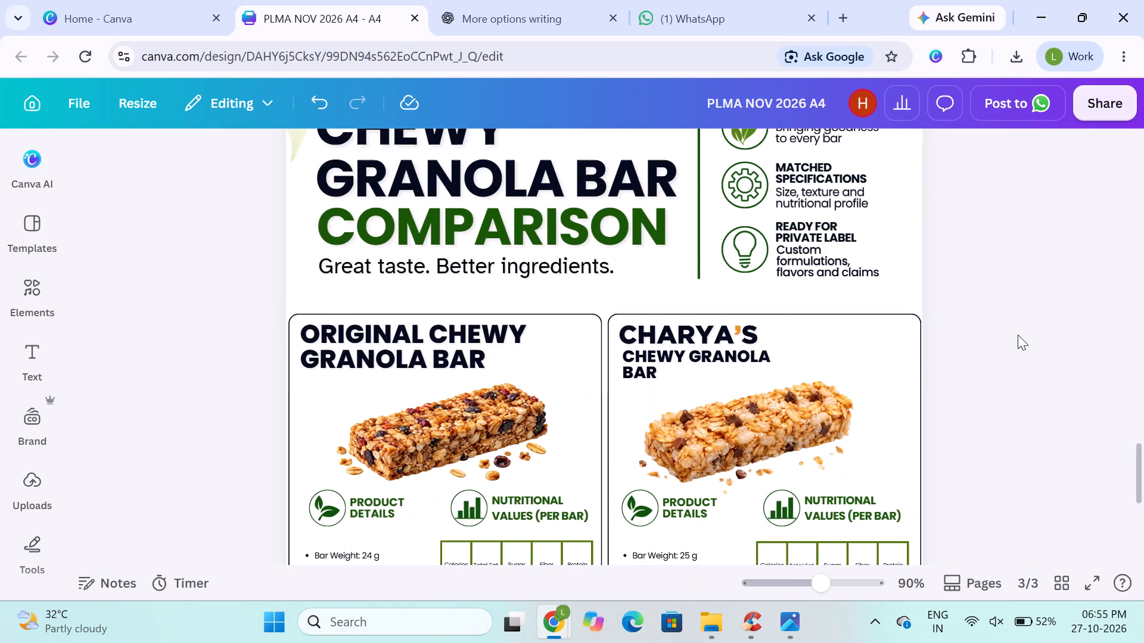
Examine the lower card sections and compare the product details bullets of the original and CHARYA’S cards.
scroll(1006, 366, "down", 3)
scroll(998, 418, "down", 3)
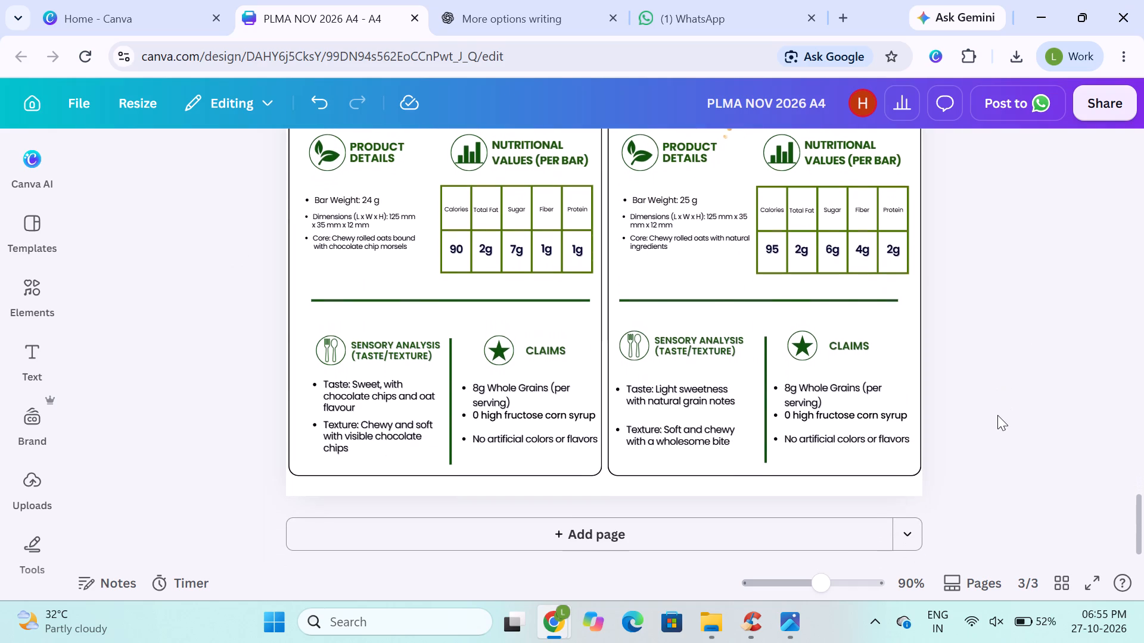
left_click(1002, 409)
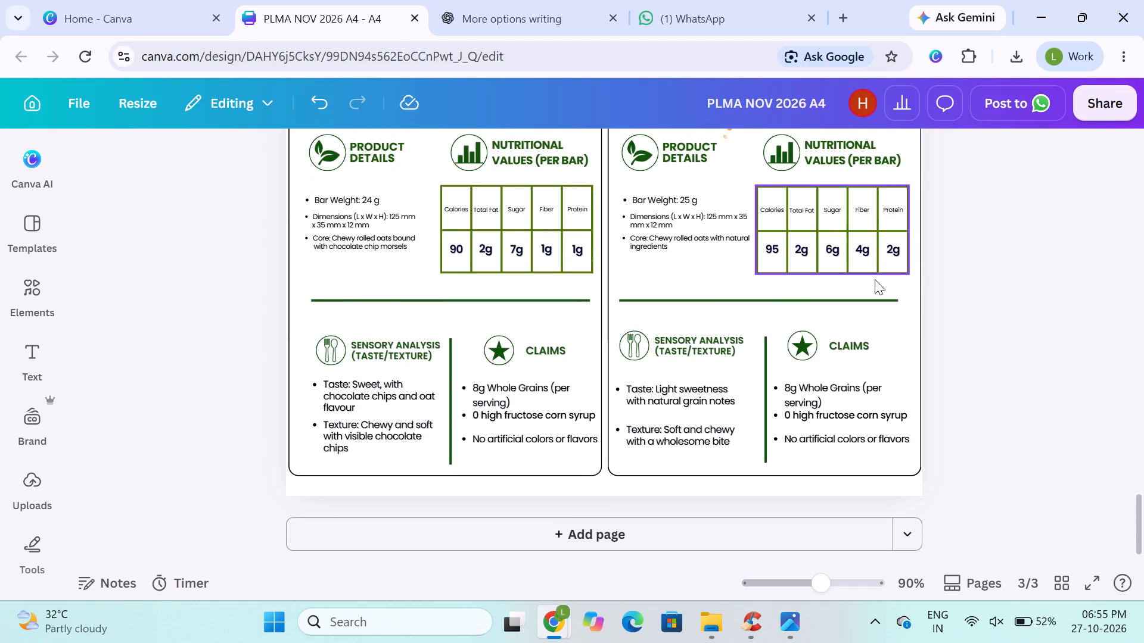
left_click(1004, 278)
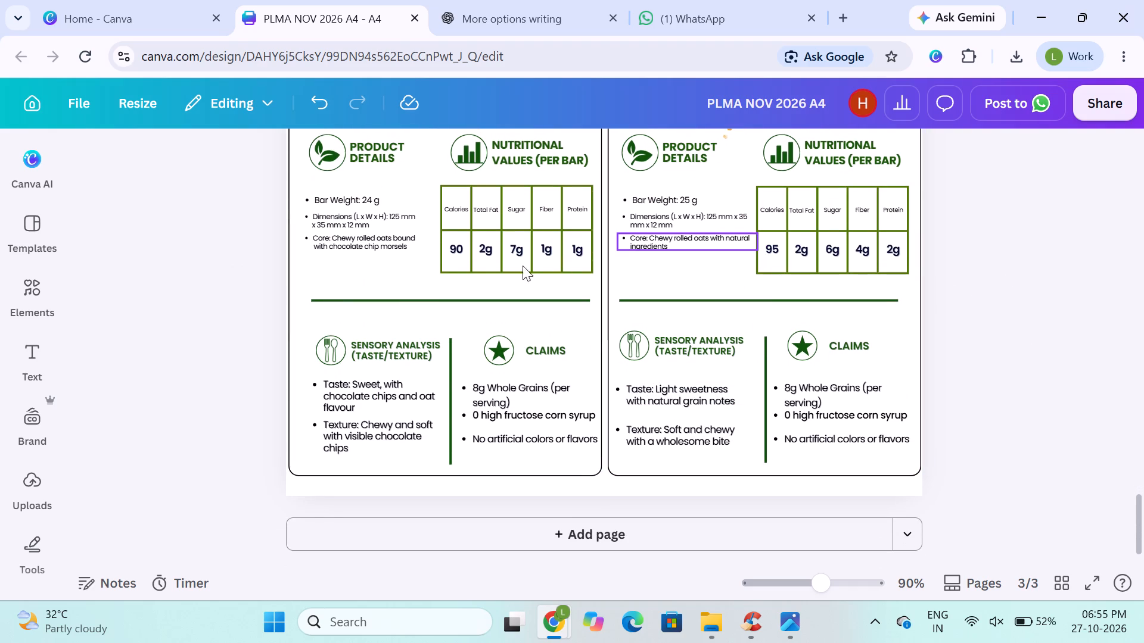
left_click(229, 232)
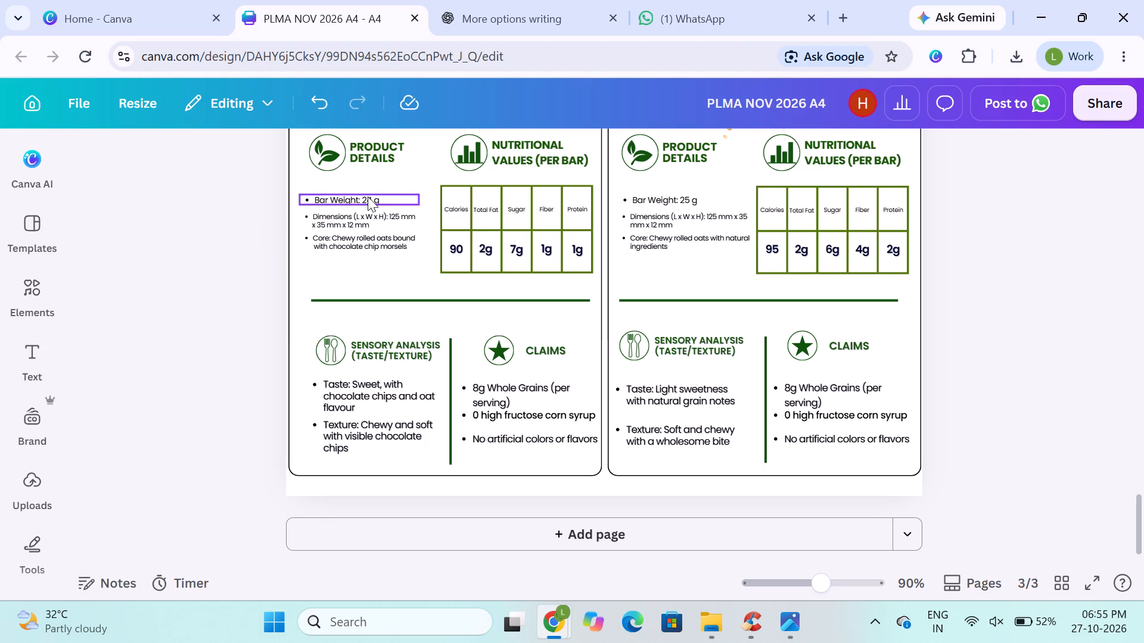
left_click(362, 199)
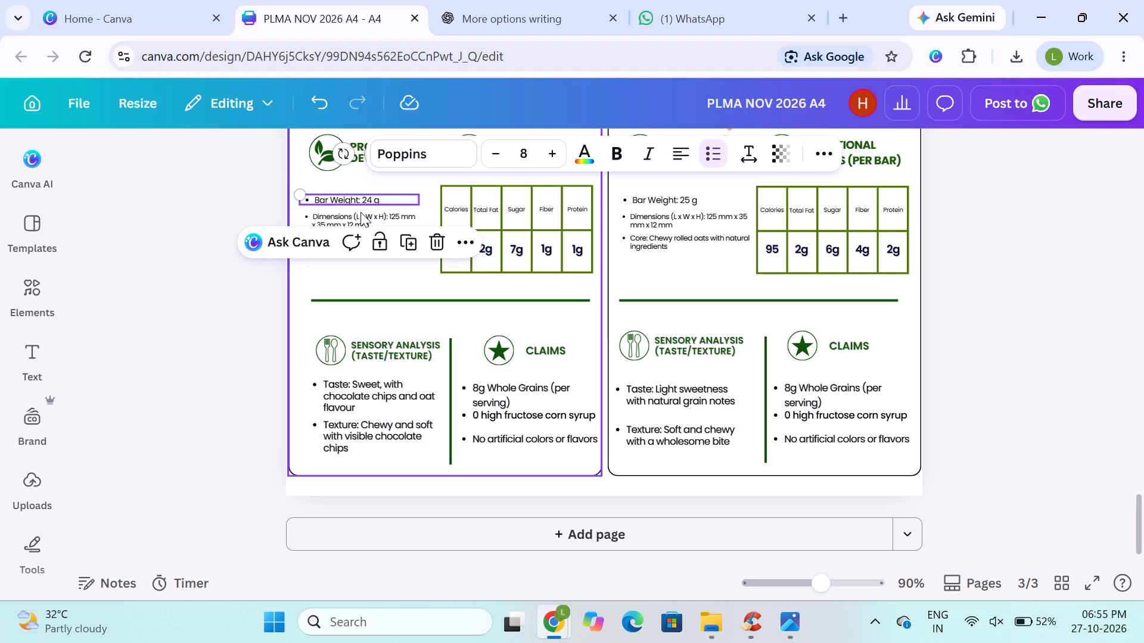
left_click(360, 212)
left_click(360, 221)
scroll(229, 266, "up", 1)
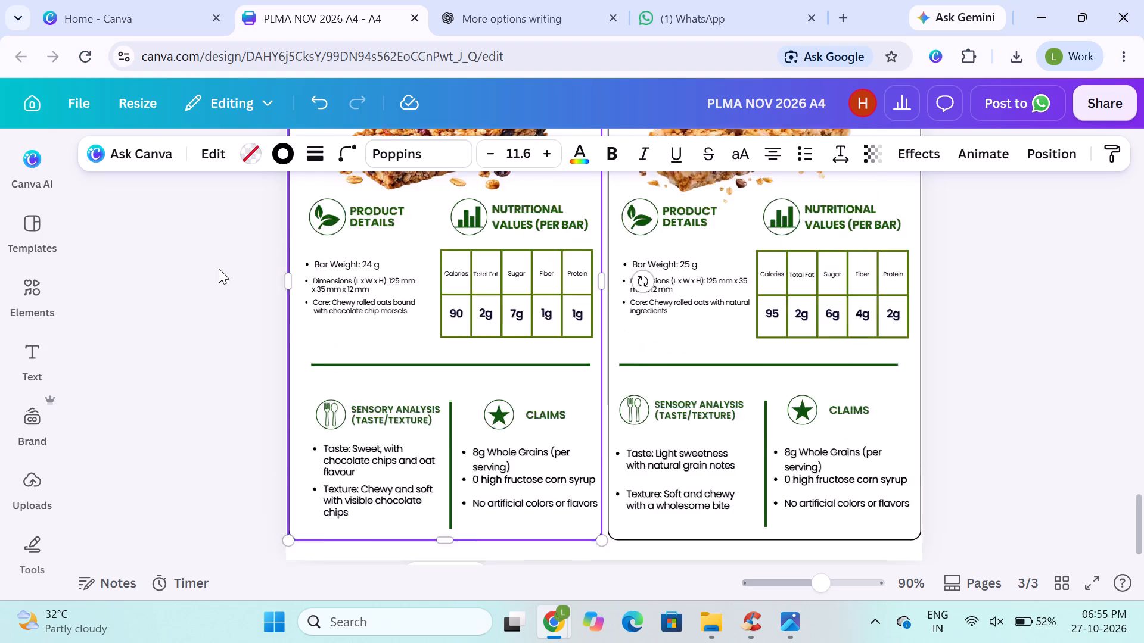
scroll(219, 269, "up", 1)
left_click(235, 295)
scroll(392, 213, "up", 1)
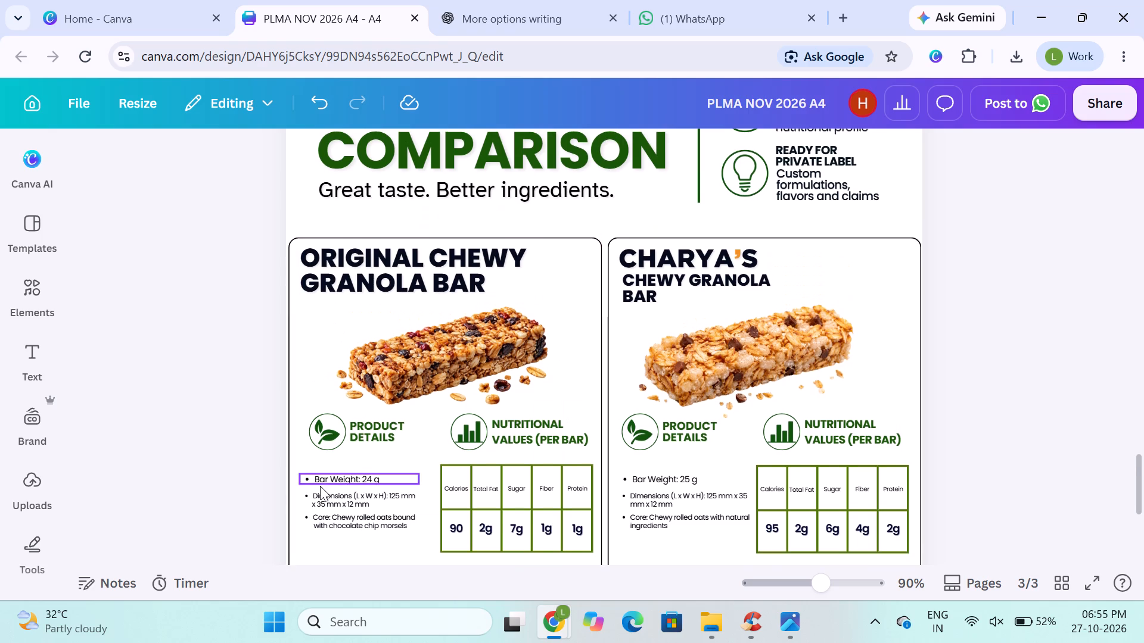
scroll(325, 487, "down", 1)
left_click(652, 385)
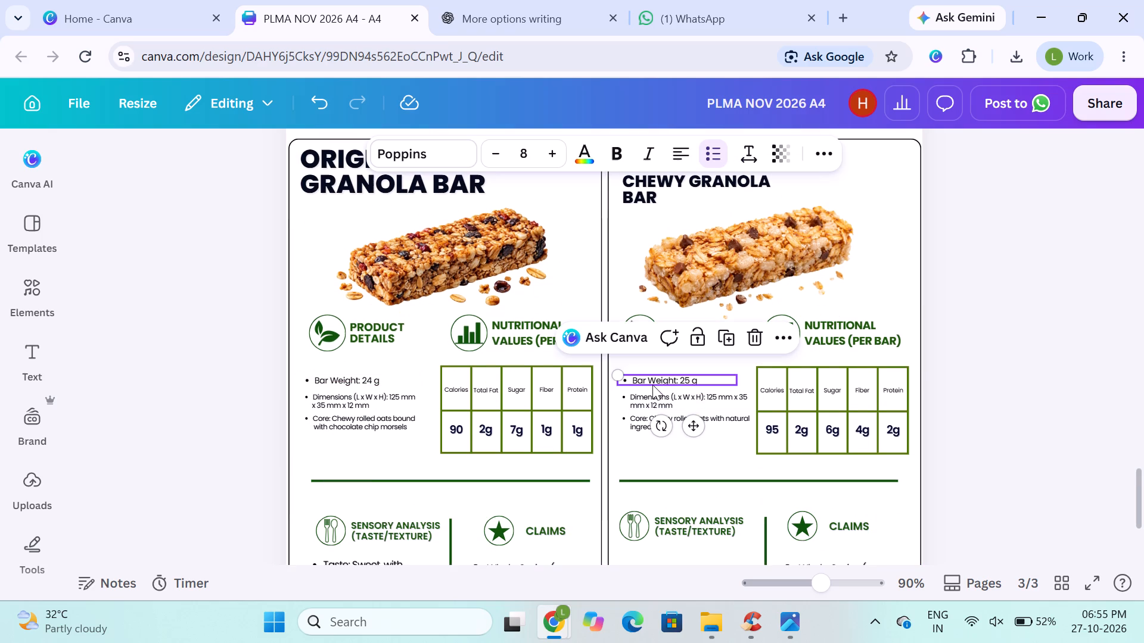
left_click(655, 402)
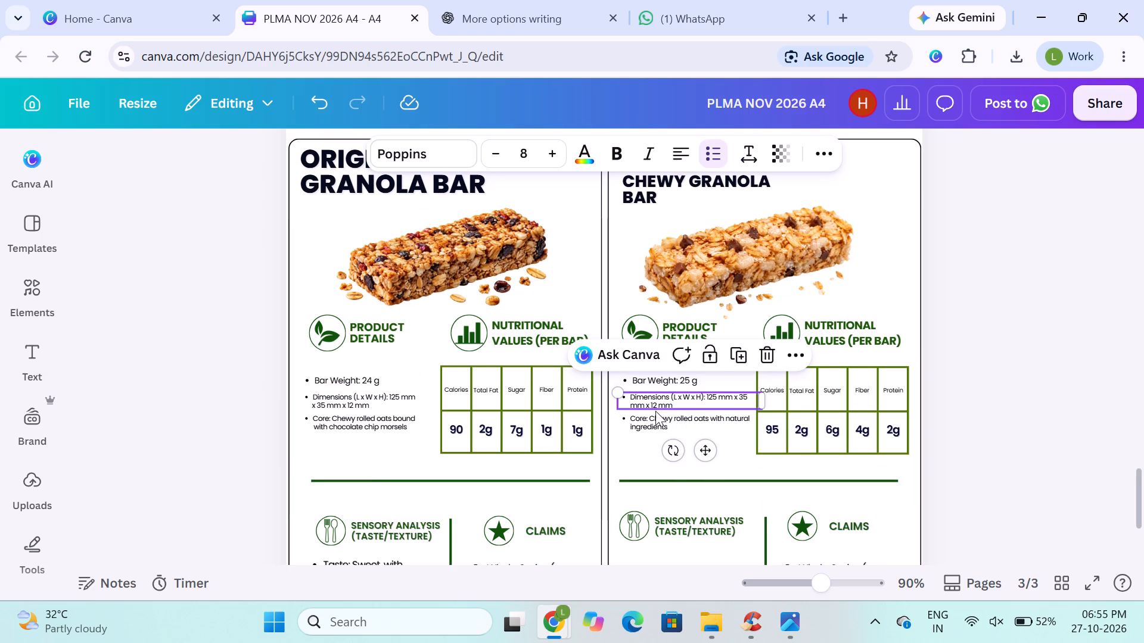
left_click(651, 416)
left_click(252, 421)
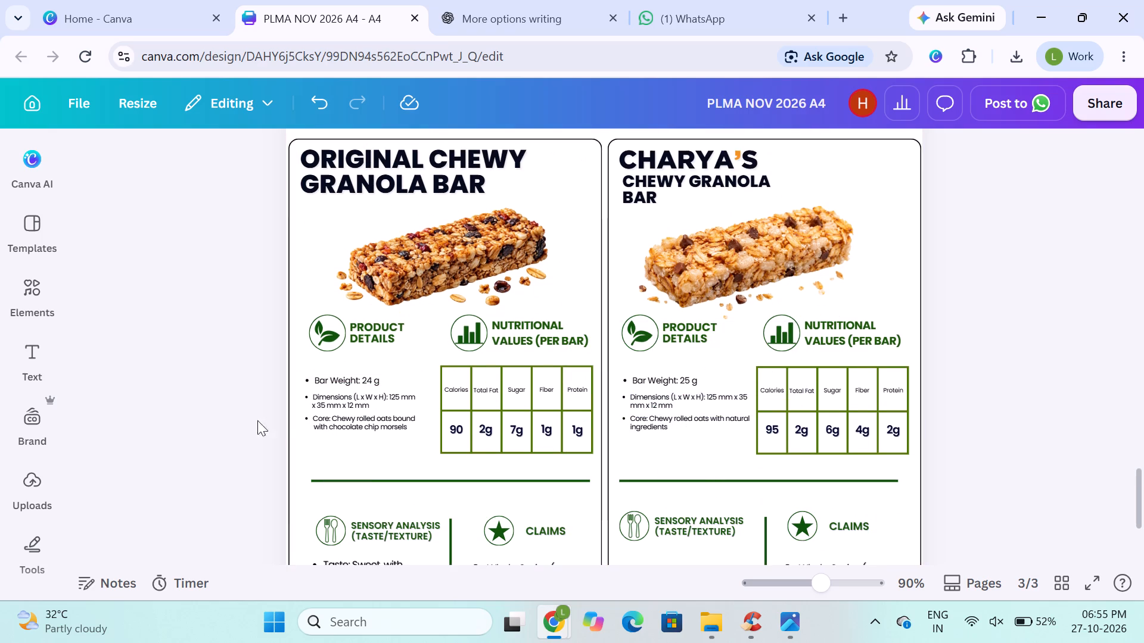
Move the Core bullet well down in the CHARYA’S product details and shift the Dimensions bullet slightly down.
left_click(705, 397)
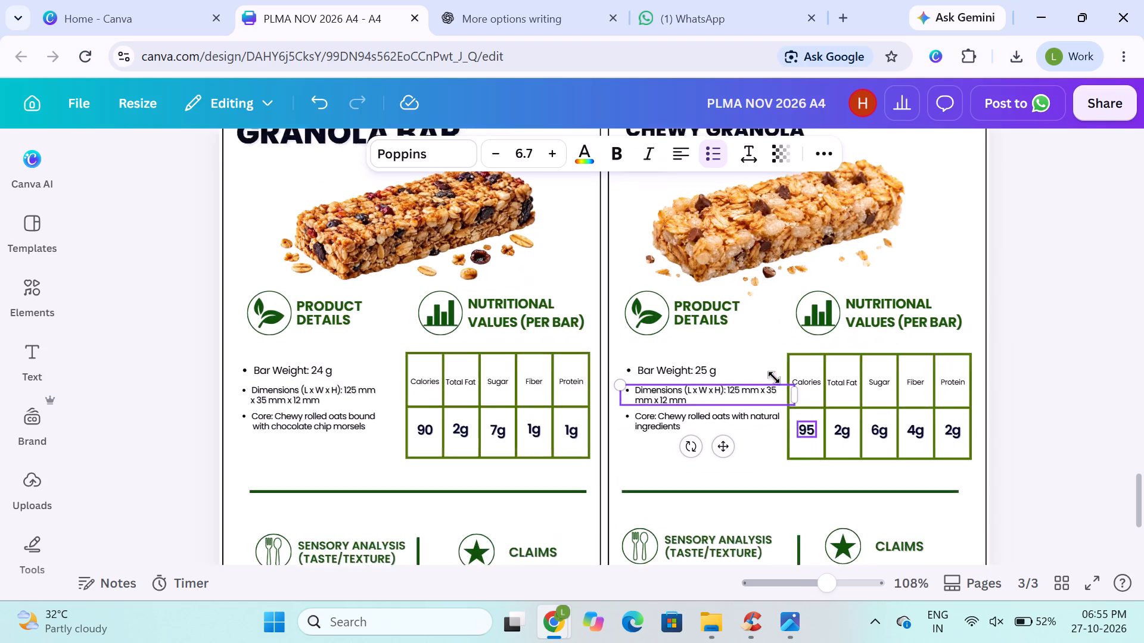
left_click(654, 417)
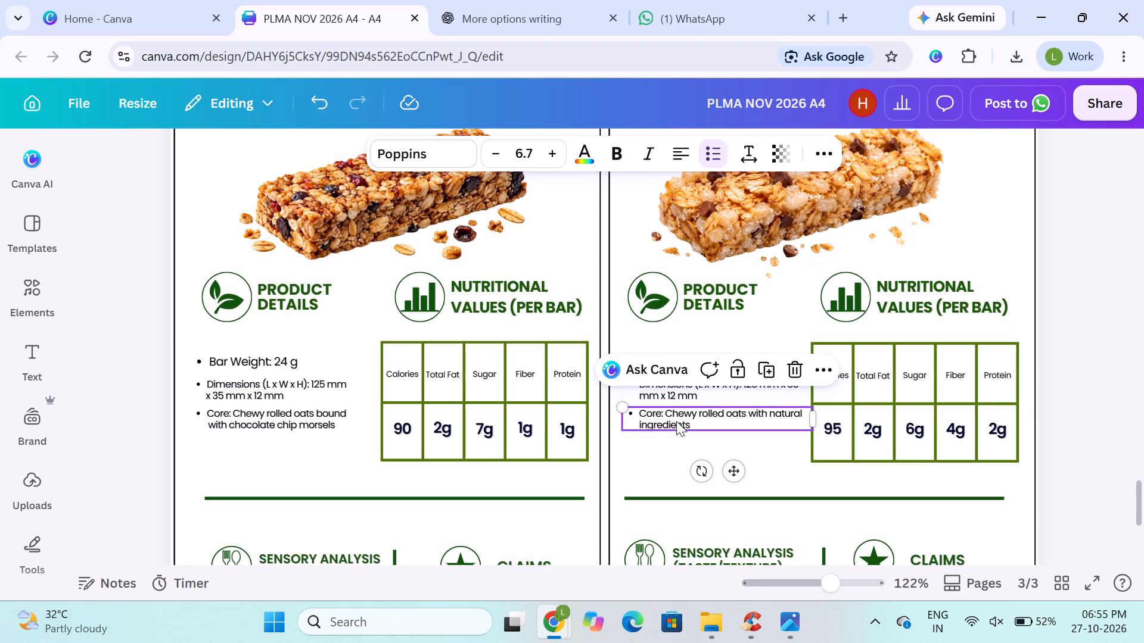
key("Down")
key("Down")
key("Down")
key("Down")
key("Down")
key("Down")
key("Down")
key("Down")
key("Down")
key("Down")
key("Down")
left_click(664, 392)
key("Down")
key("Down")
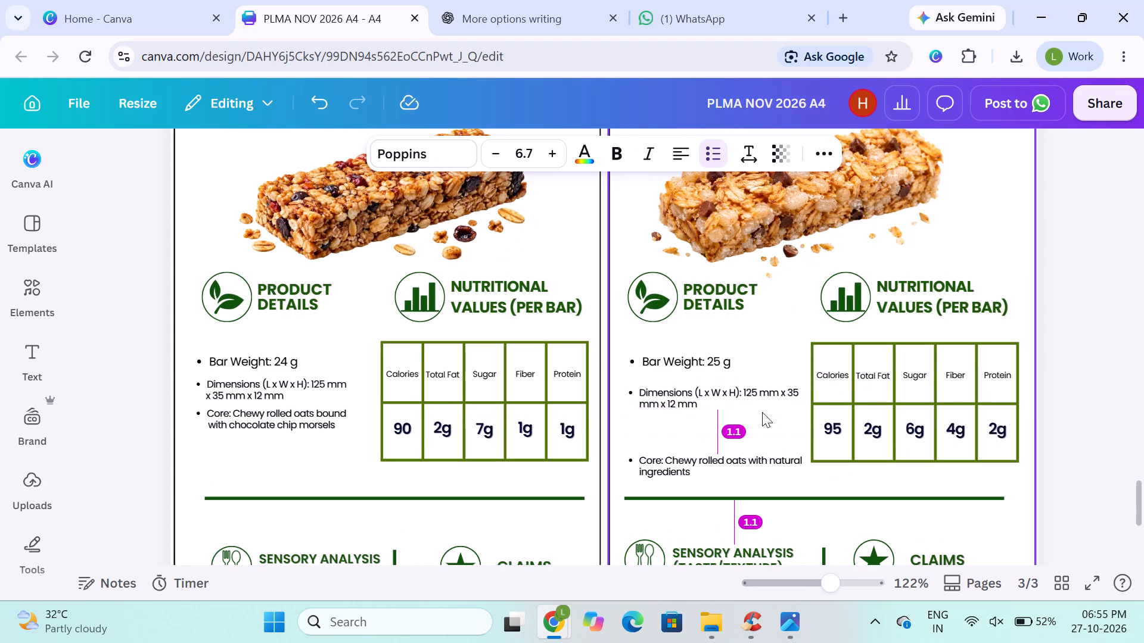
Narrow the CHARYA’S Dimensions text box so its first line breaks after 125, clear of the nutrition table.
left_click(736, 404)
left_click_drag(823, 402, 799, 405)
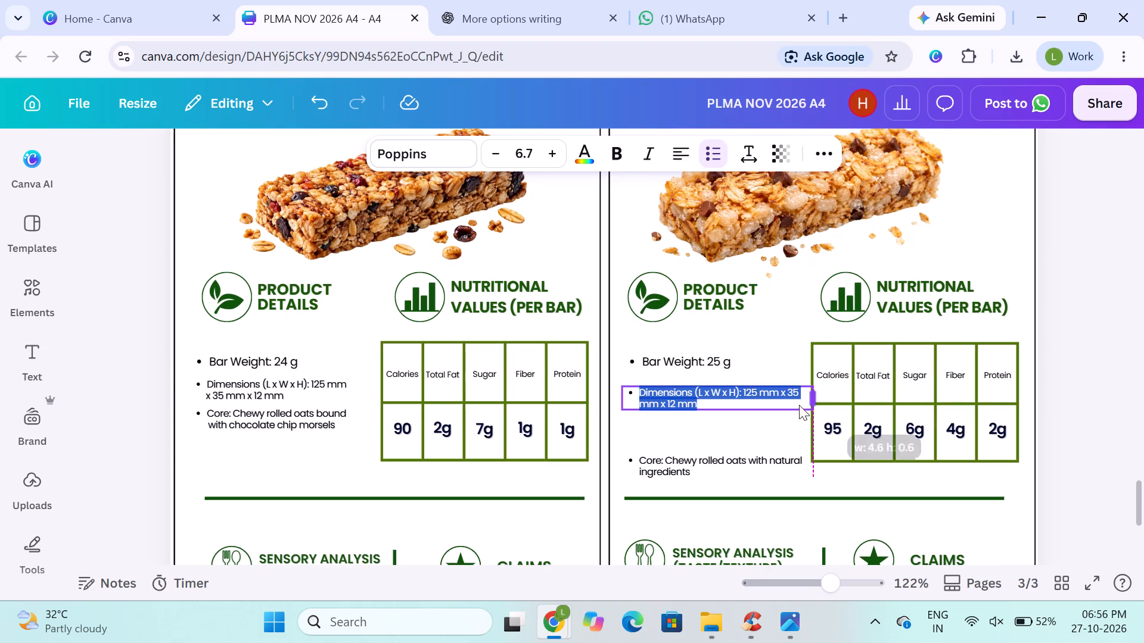
left_click_drag(799, 405, 779, 405)
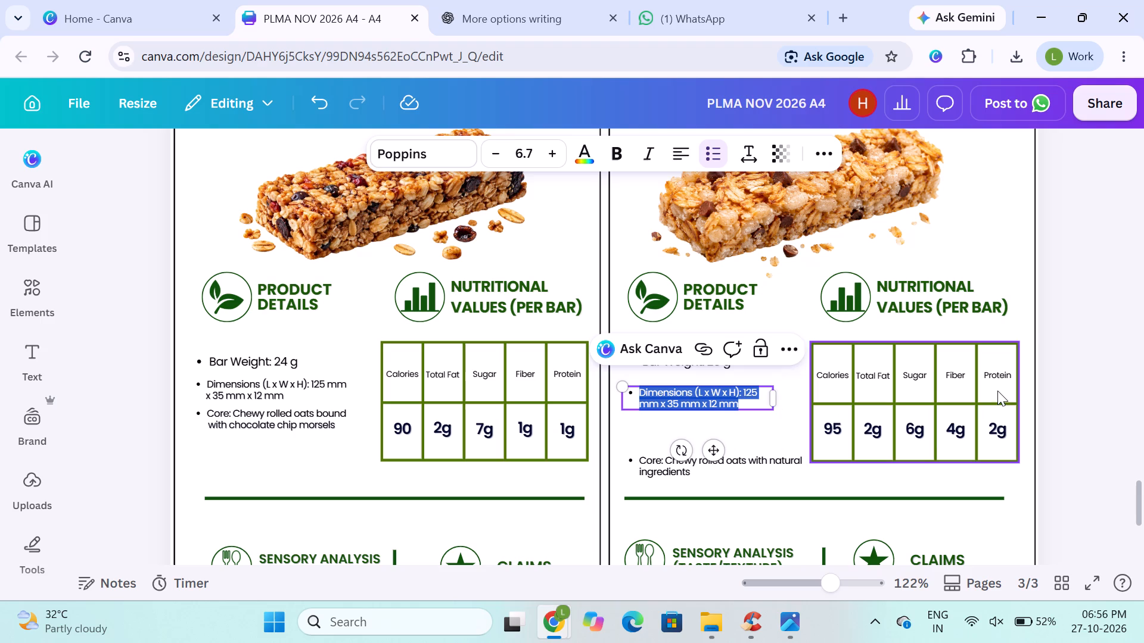
left_click(1087, 379)
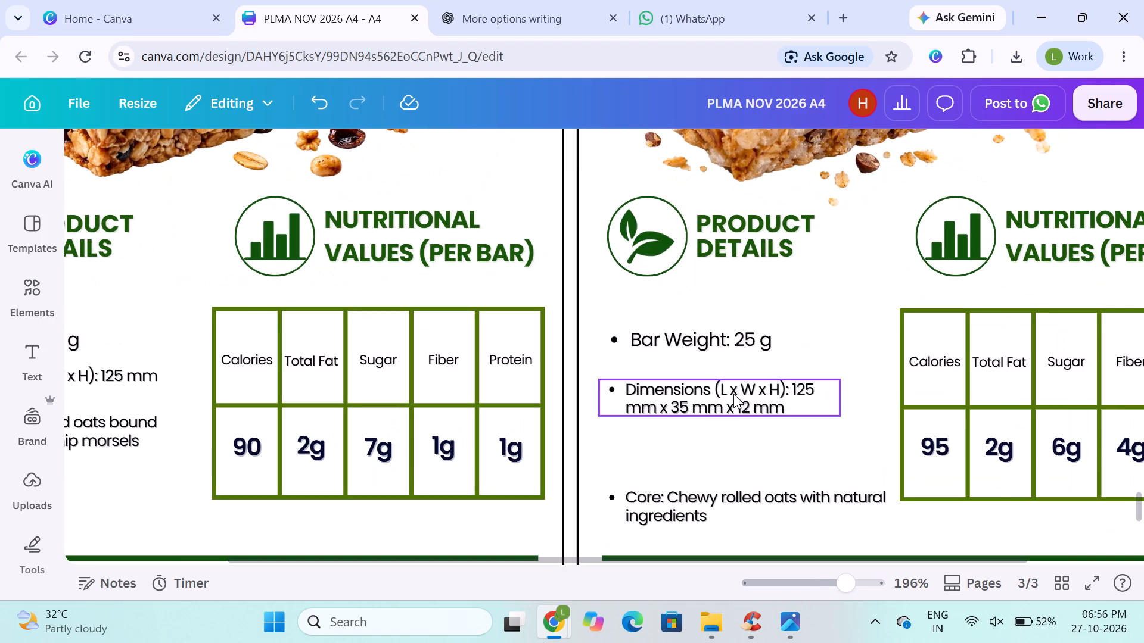
Set the height value in the CHARYA’S Dimensions bullet to 15 mm.
double_click(794, 389)
left_click(798, 388)
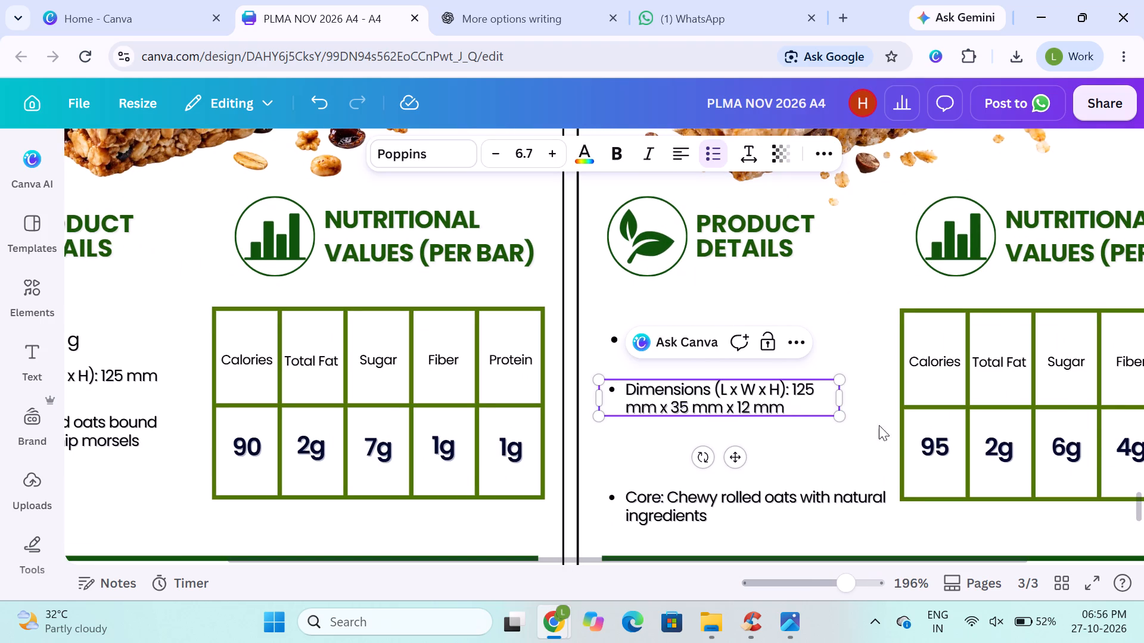
key("Right")
key("Right")
left_click(753, 408)
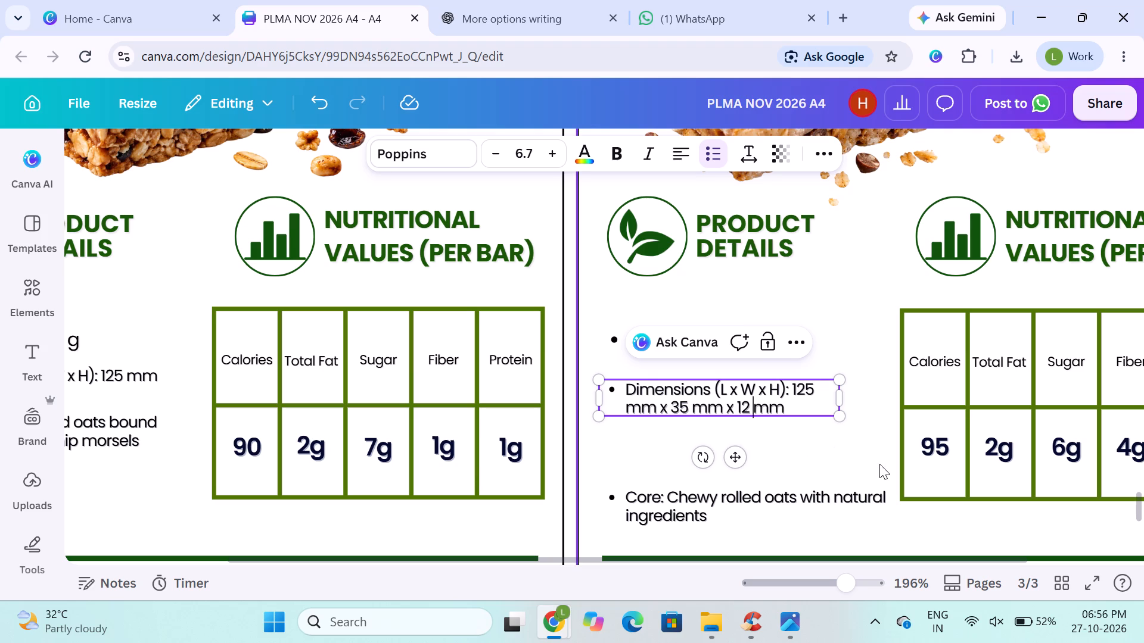
key("BackSpace")
key("BackSpace")
type("5")
key("space")
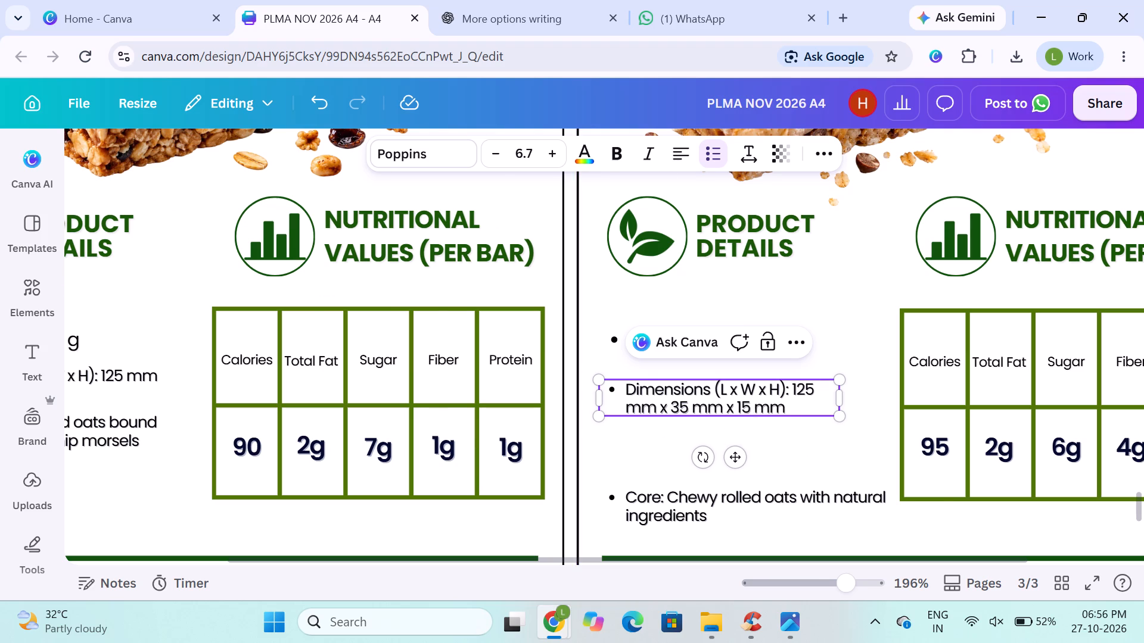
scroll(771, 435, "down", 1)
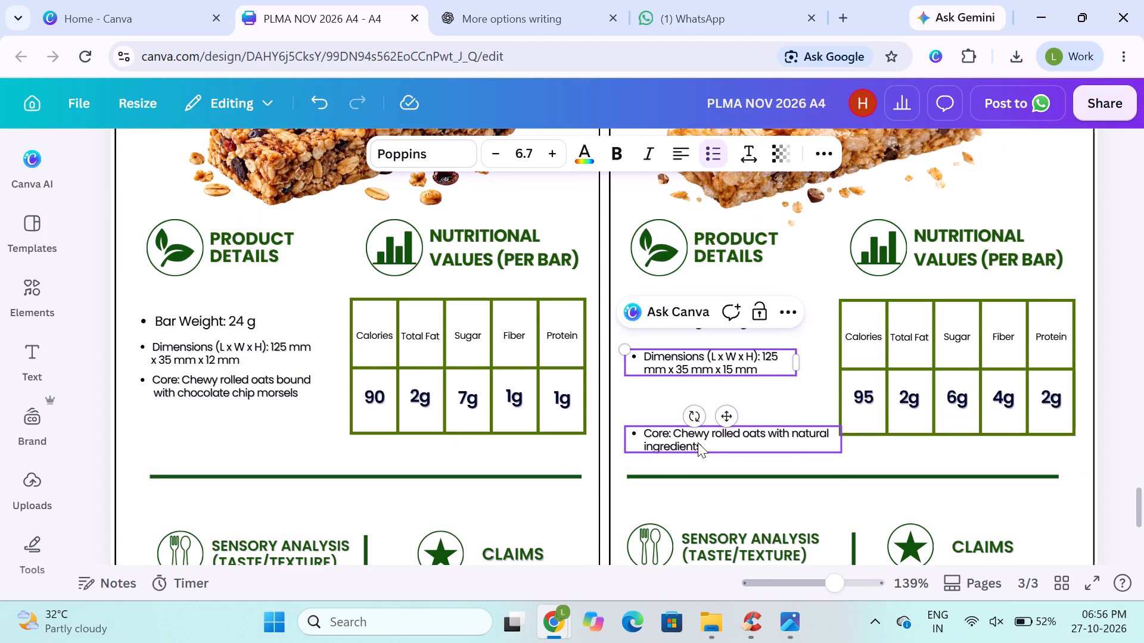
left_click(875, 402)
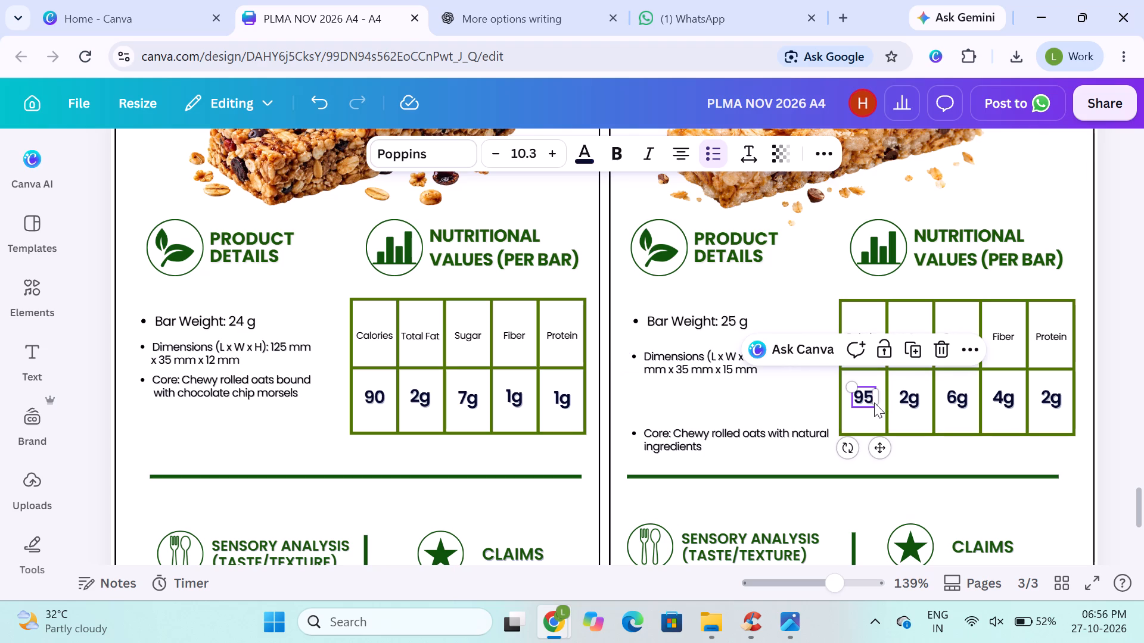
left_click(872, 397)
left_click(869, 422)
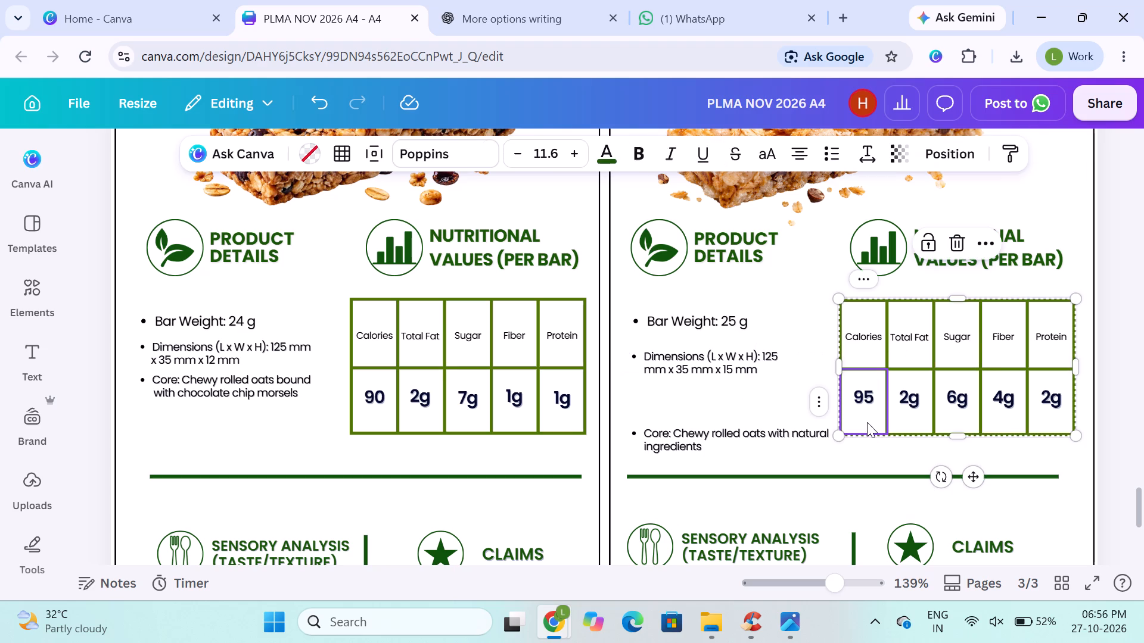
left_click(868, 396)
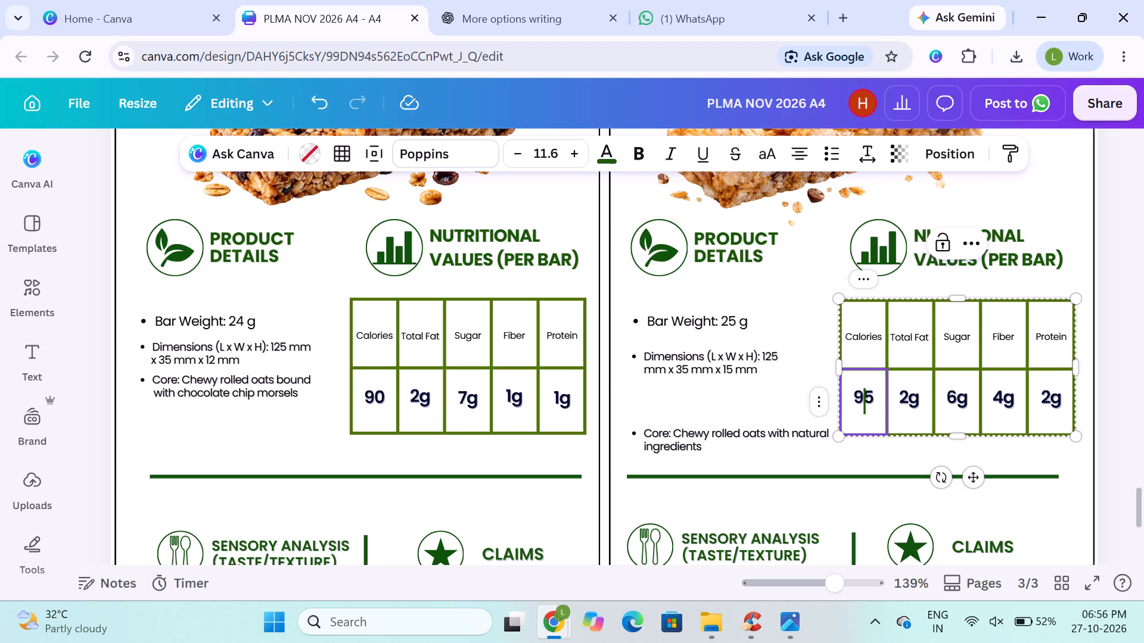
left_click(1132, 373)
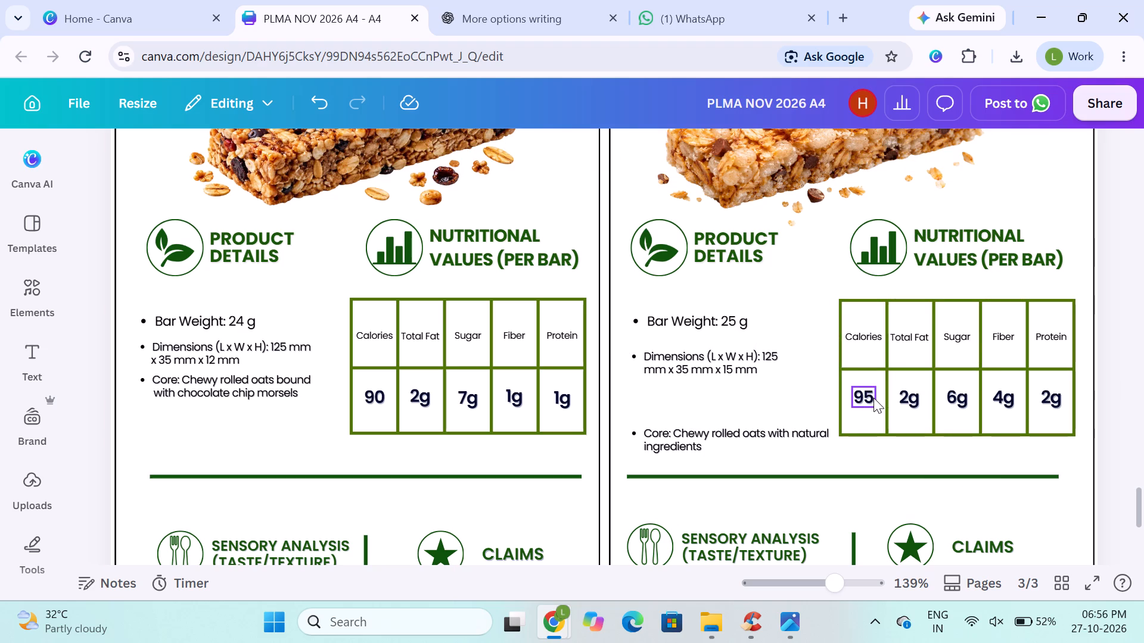
Duplicate the 95 value in the CHARYA’S nutrition table, place it underneath, change it to Kcal, and widen it to one line.
left_click(873, 398)
key("ctrl+d")
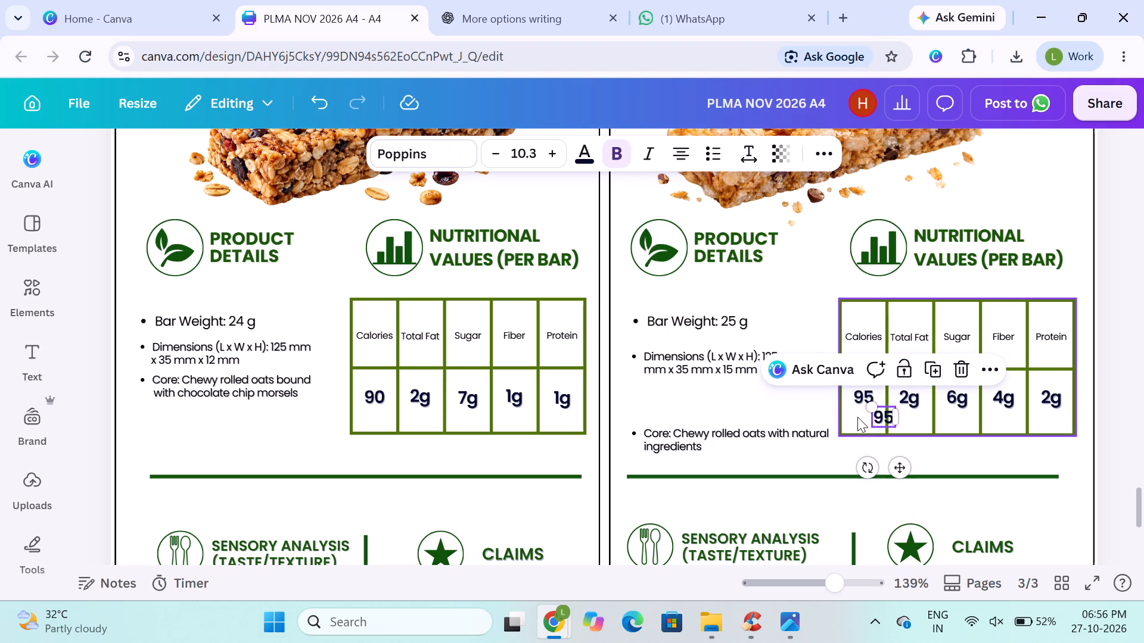
left_click_drag(882, 416, 860, 416)
double_click(860, 413)
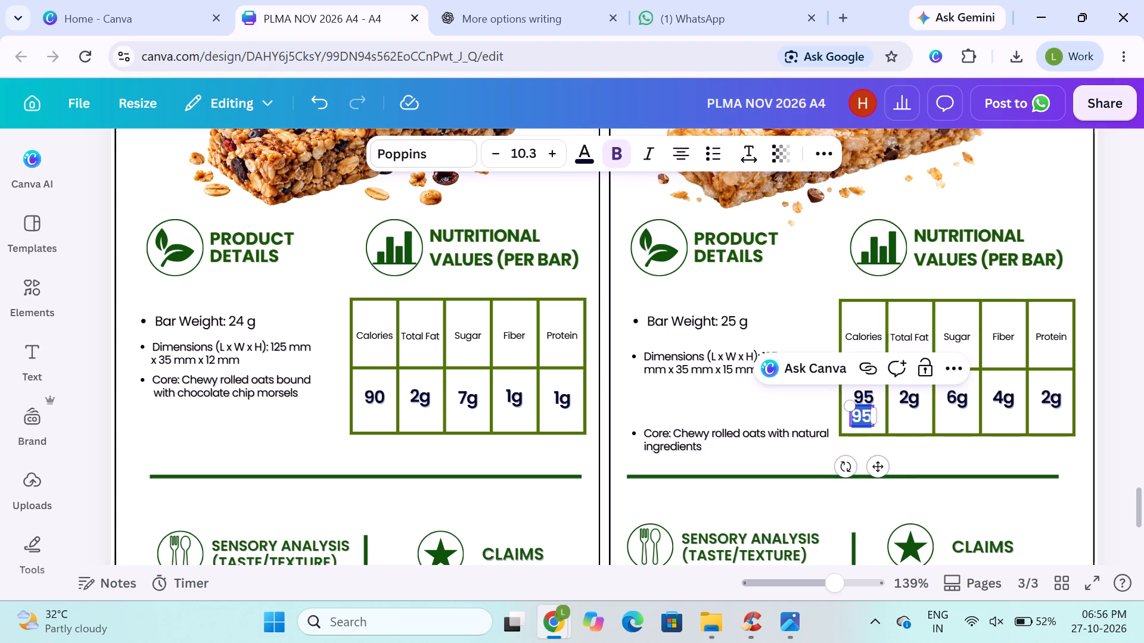
key("k")
type("csl")
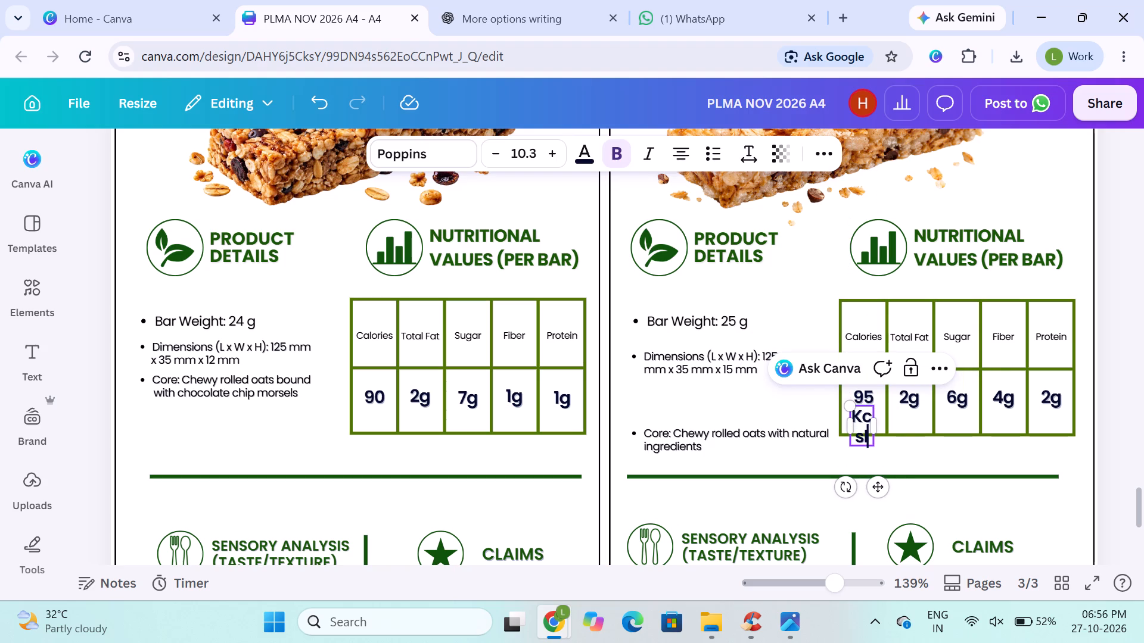
key("BackSpace")
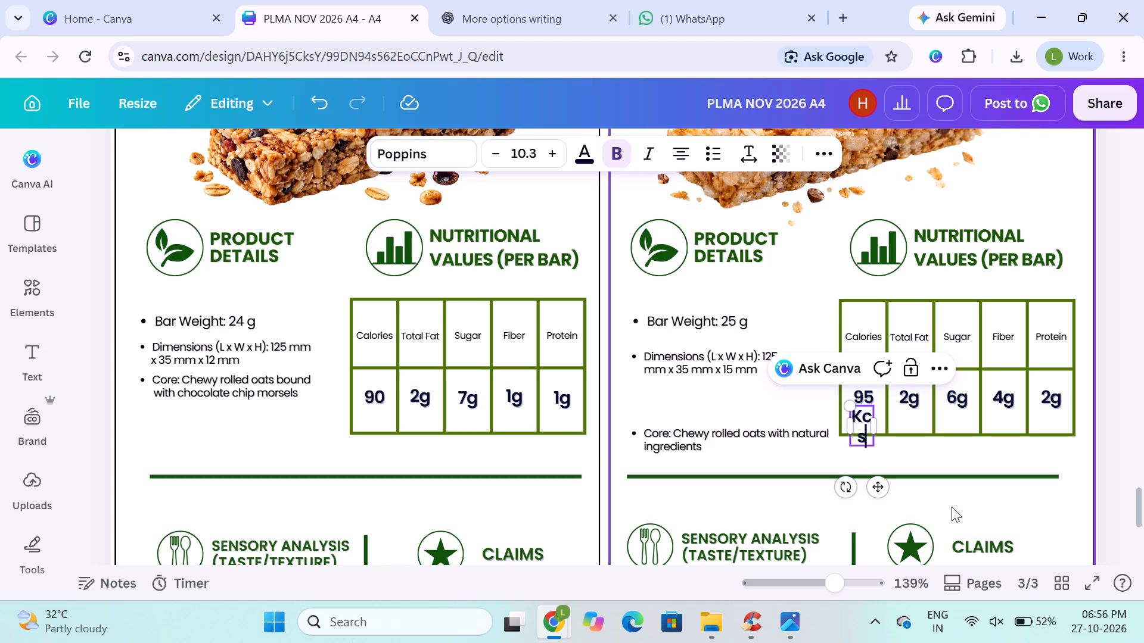
key("BackSpace")
type("al")
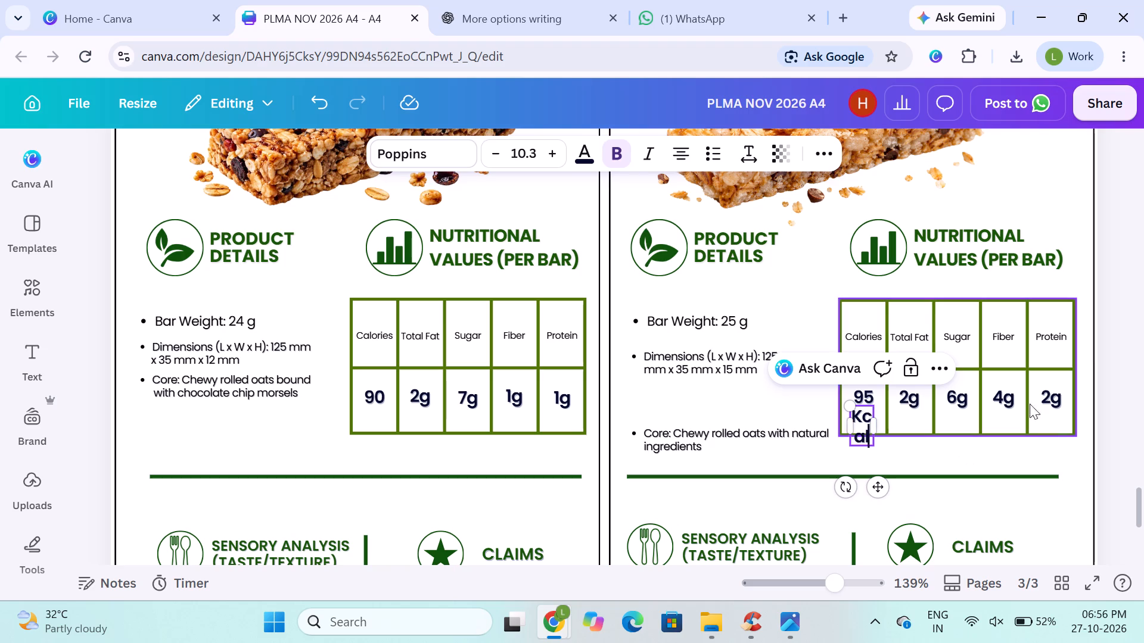
left_click(1114, 341)
left_click(860, 418)
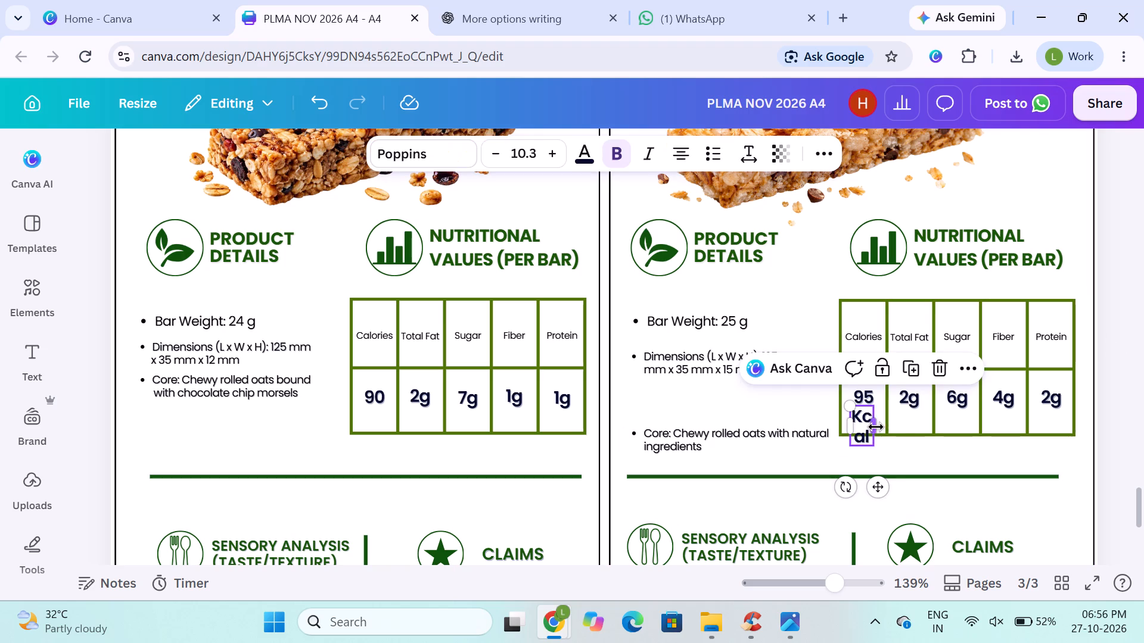
left_click_drag(876, 427, 893, 424)
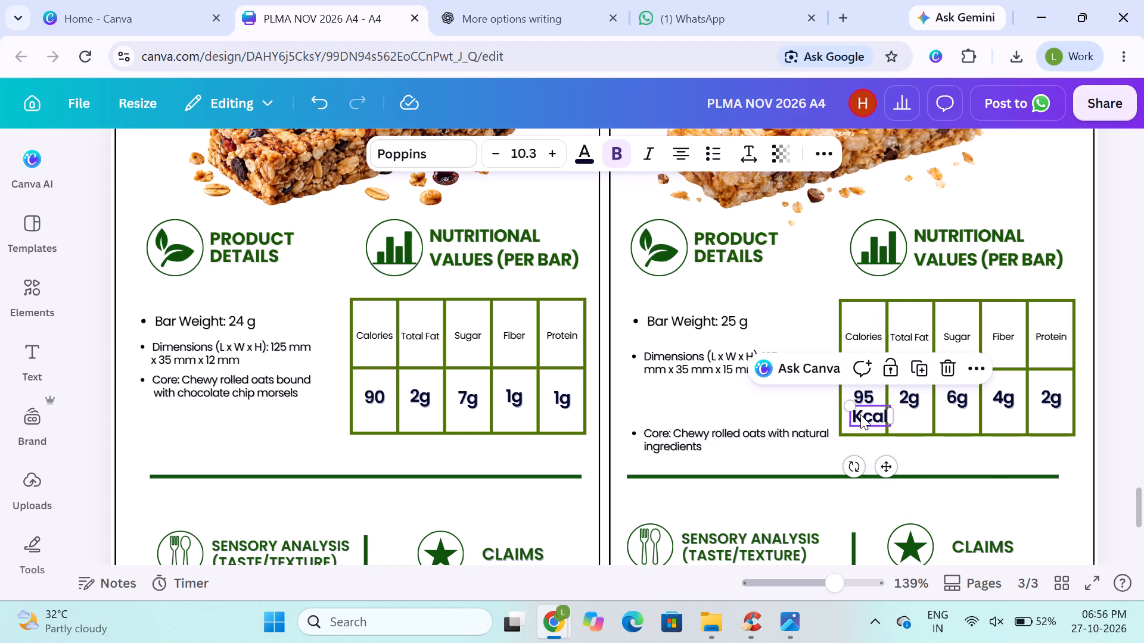
left_click(860, 414)
left_click(1115, 383)
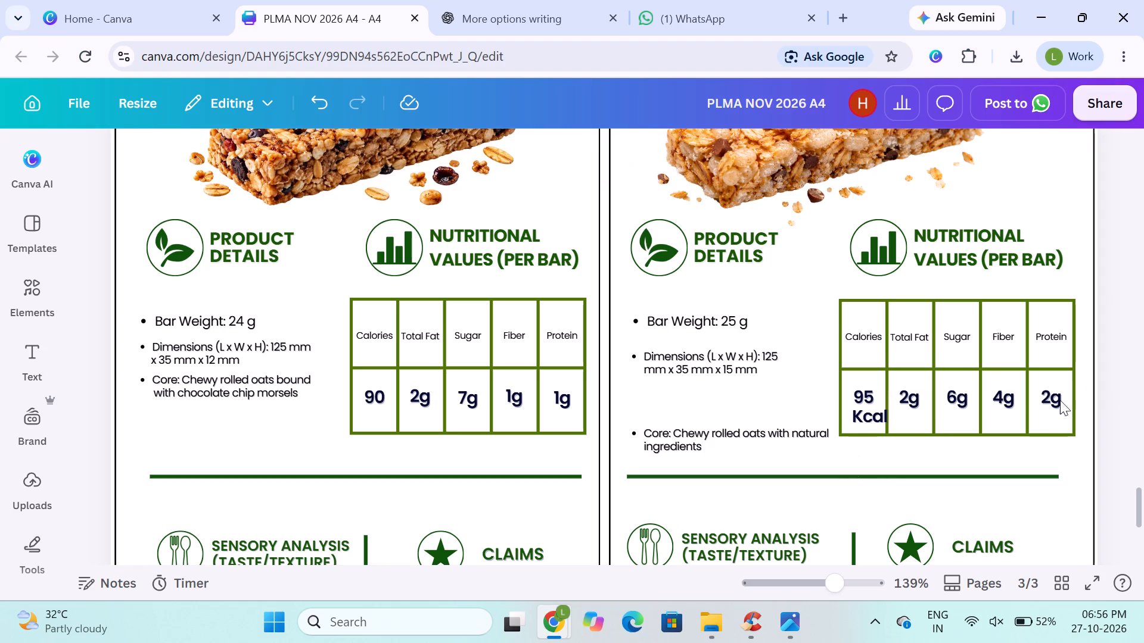
Nudge the Kcal label left so it sits centred beneath 95 inside the CHARYA’S Calories cell.
left_click(873, 419)
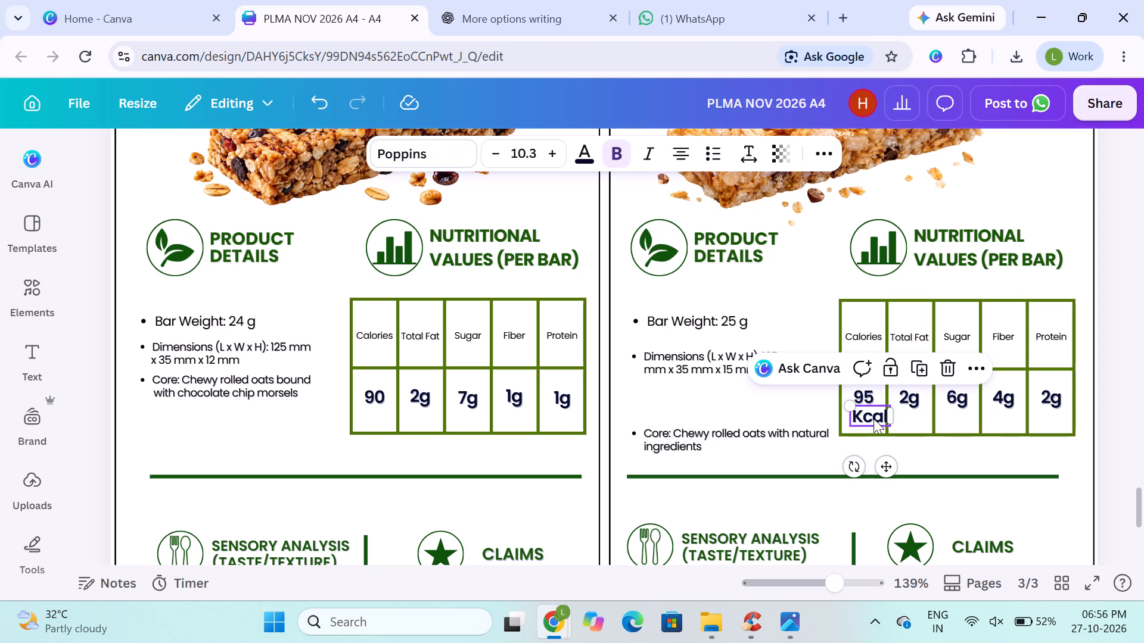
key("Left")
key("Left")
key("Right")
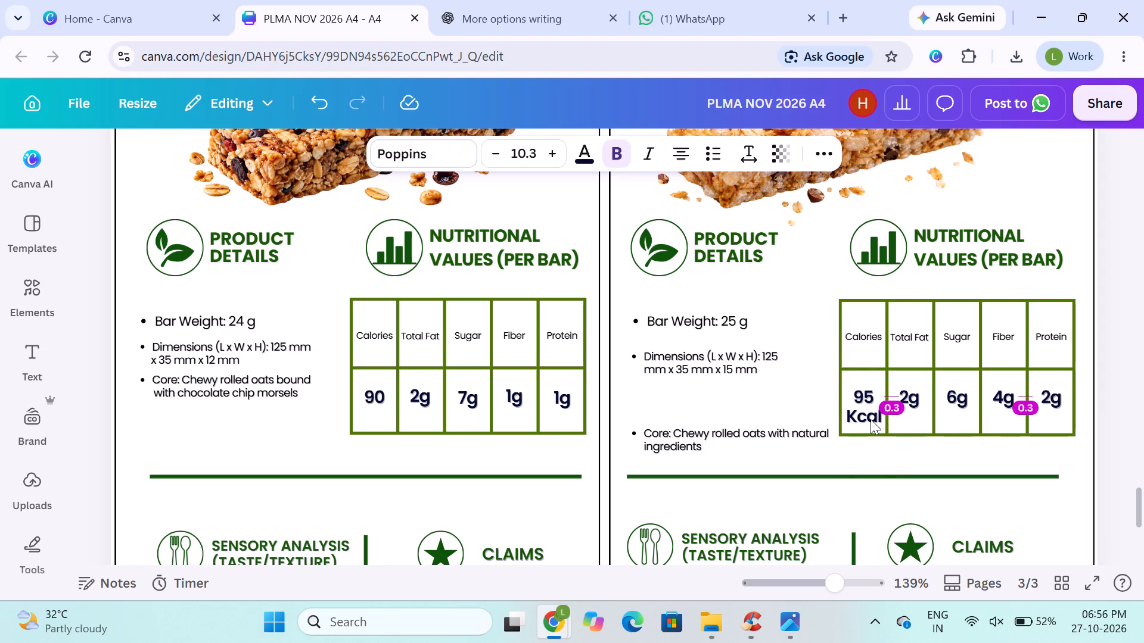
left_click(1123, 417)
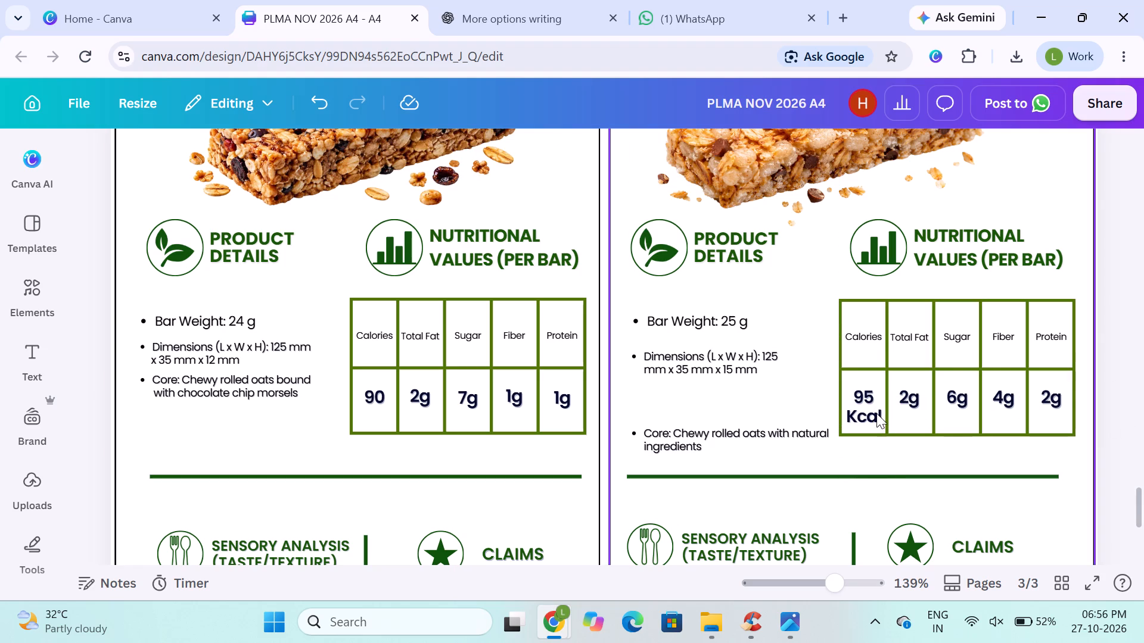
Copy the Kcal label into the original card's Calories cell and align it centrally beneath the 90.
left_click(876, 413)
key("ctrl+c")
left_click(360, 420)
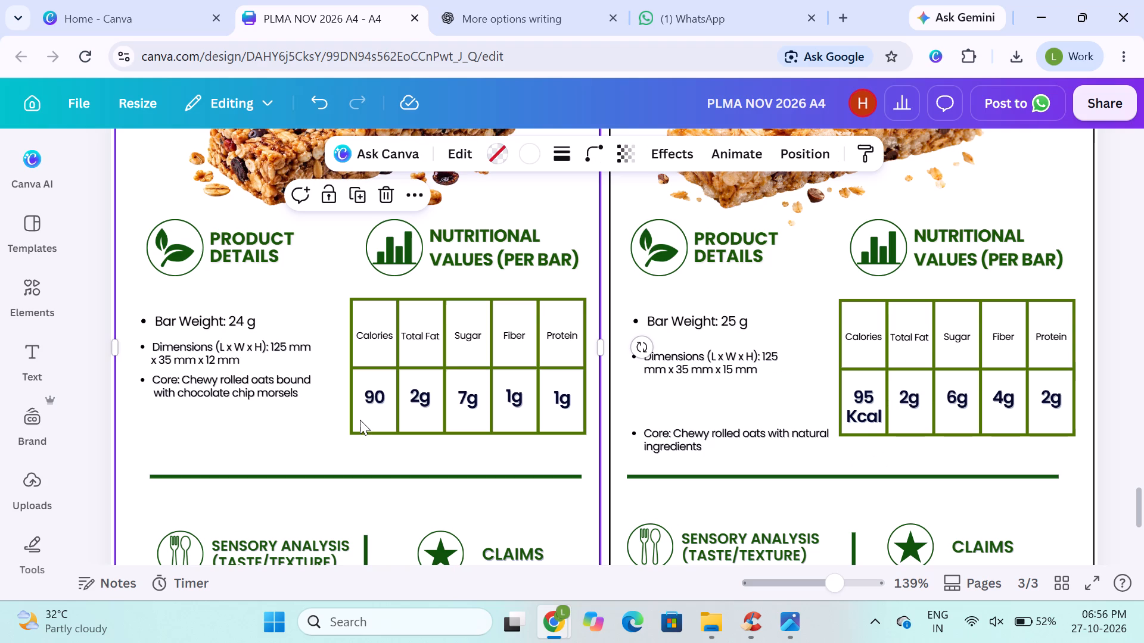
scroll(281, 320, "up", 1)
scroll(372, 271, "up", 1)
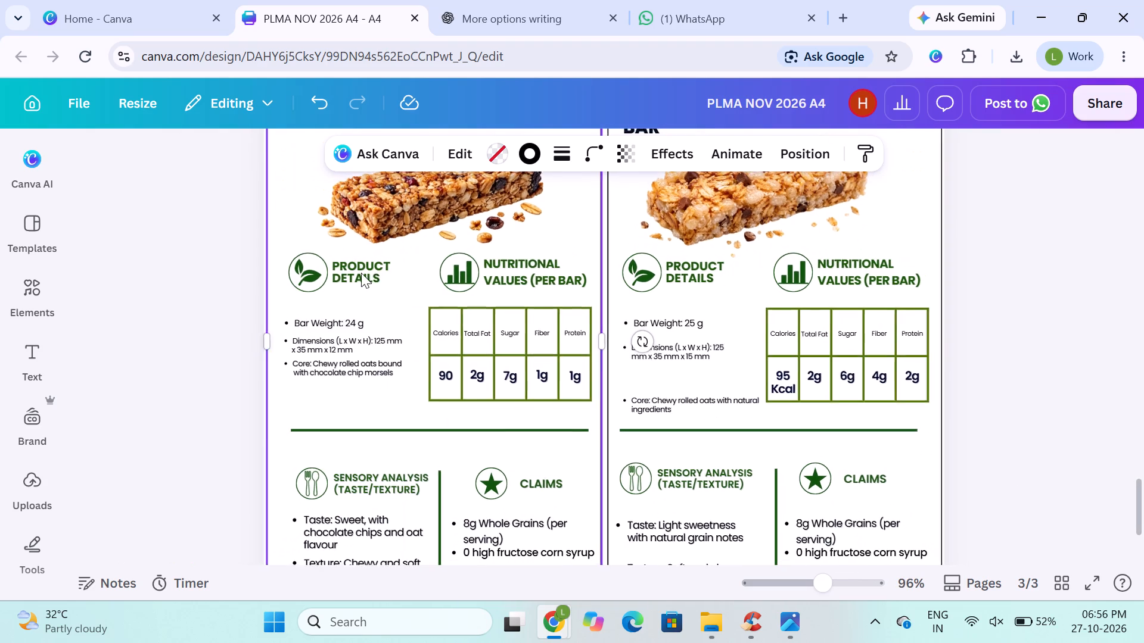
scroll(361, 273, "up", 1)
left_click_drag(322, 282, 542, 288)
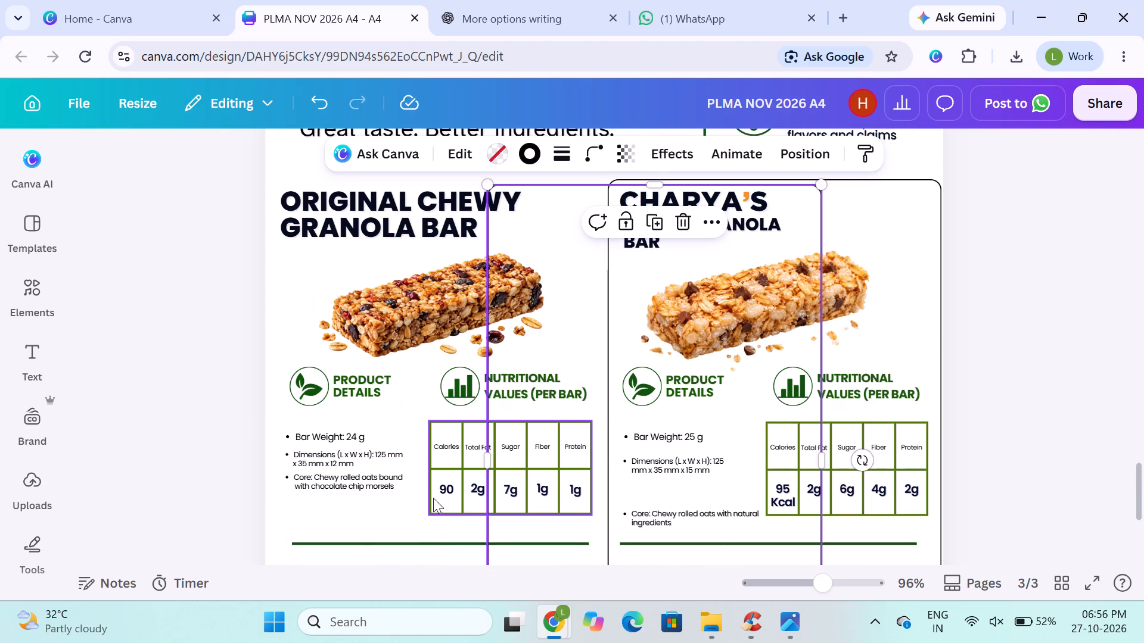
left_click(449, 490)
left_click(447, 500)
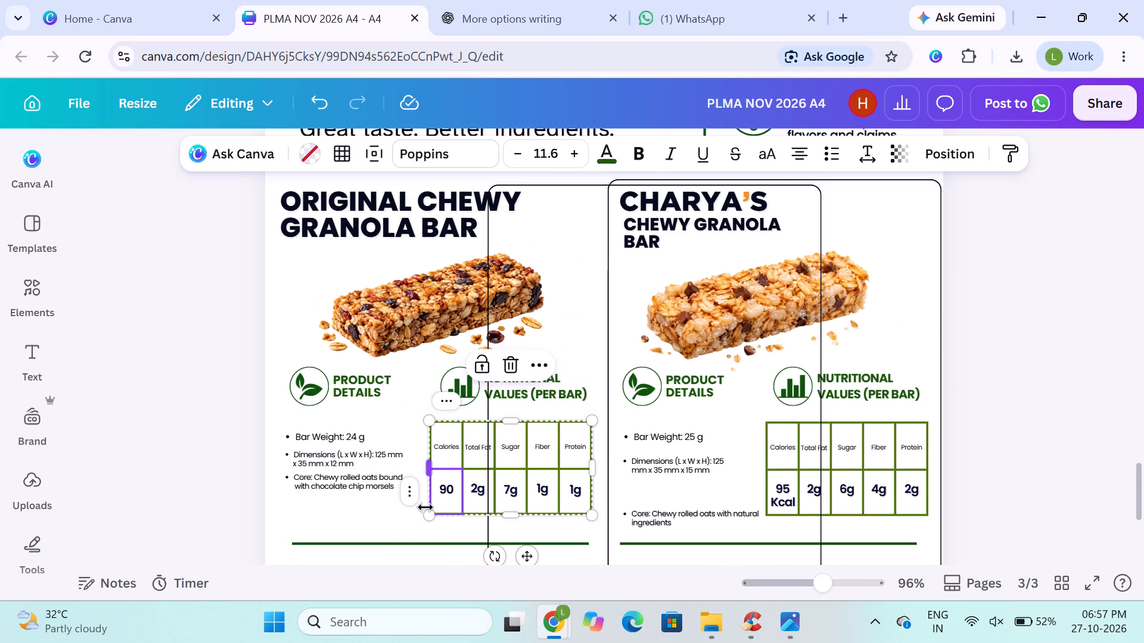
key("ctrl+v")
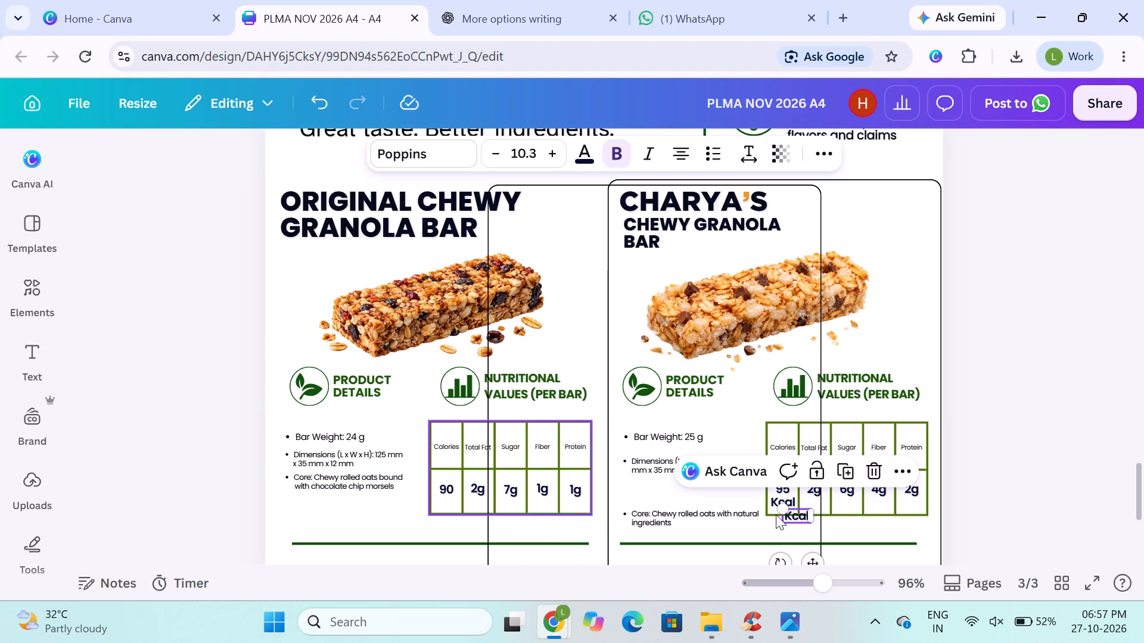
left_click_drag(801, 516, 439, 508)
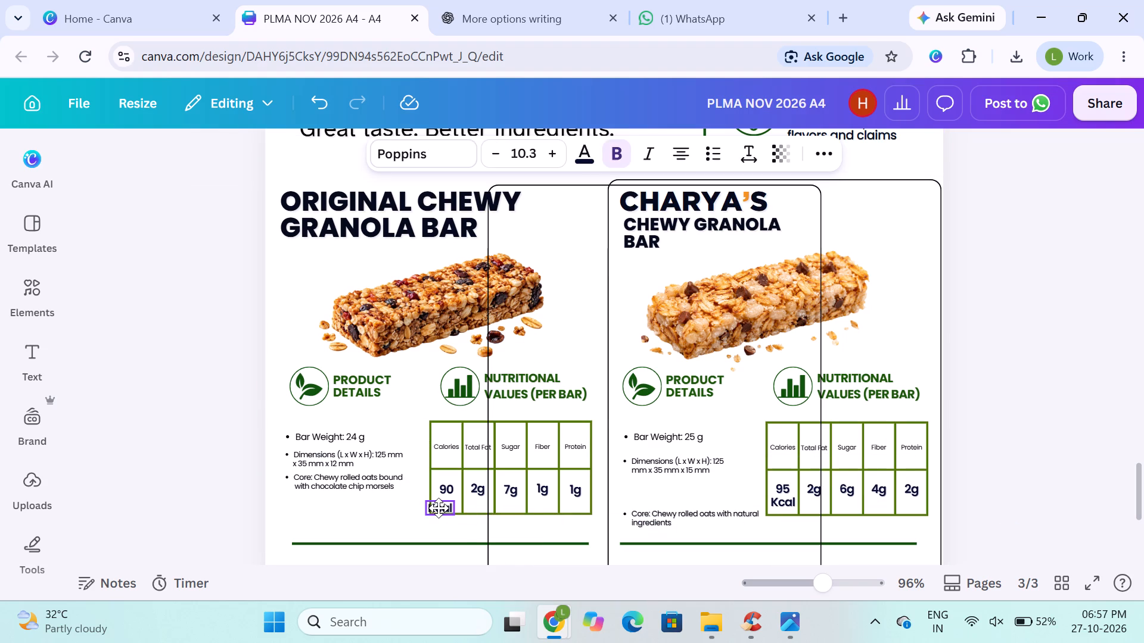
left_click_drag(439, 508, 449, 501)
scroll(297, 489, "right", 2)
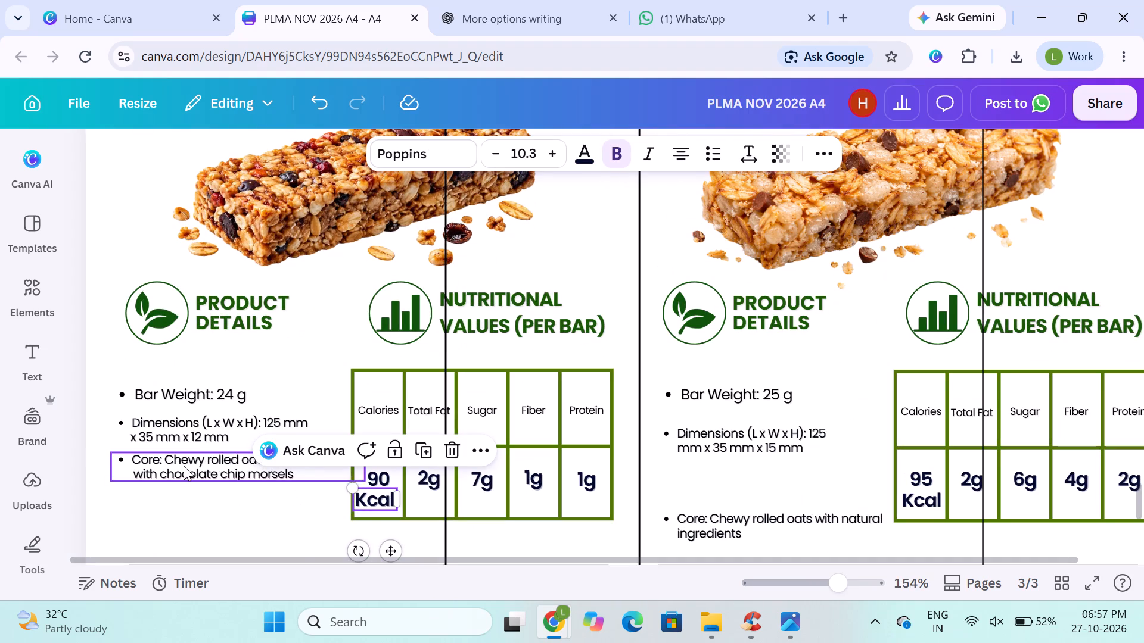
key("Right")
key("Up")
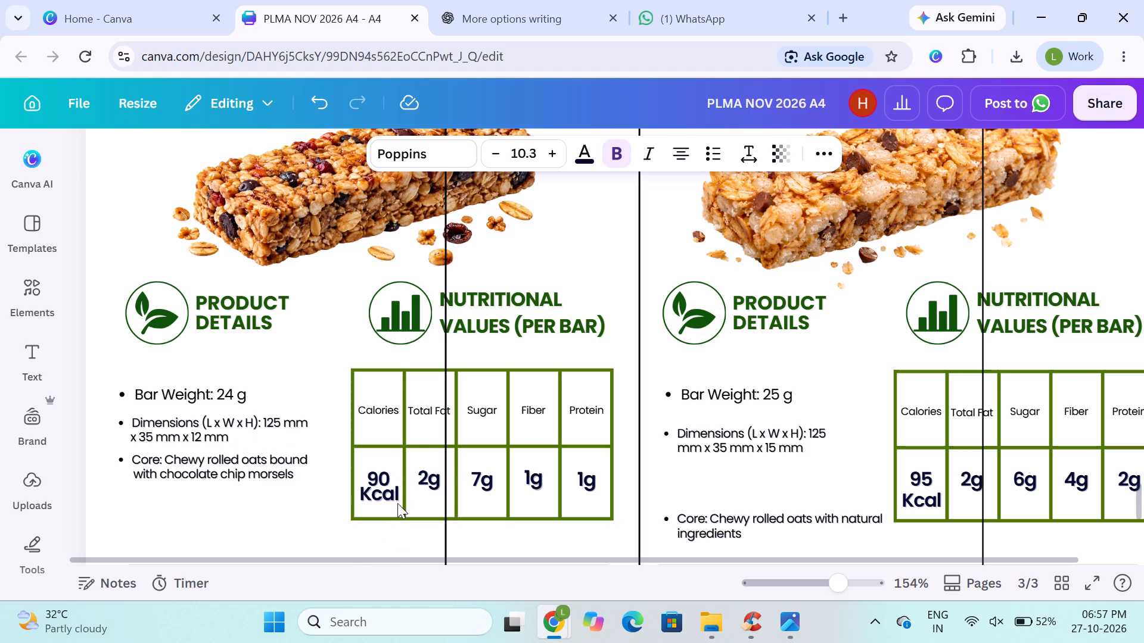
key("Down")
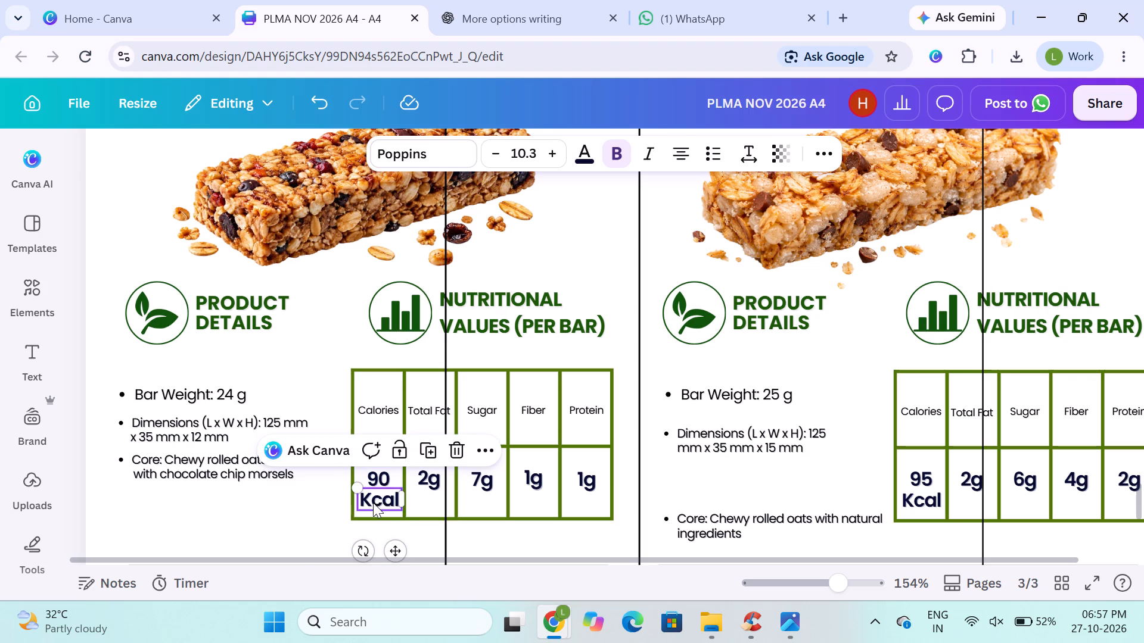
left_click(153, 503)
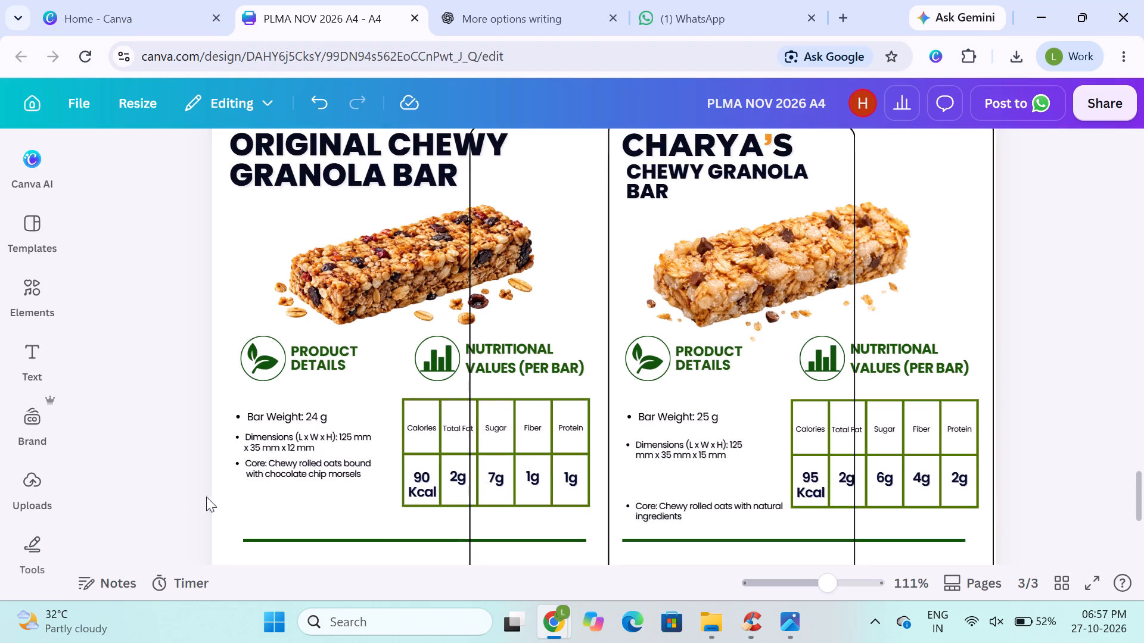
Narrow the original card's Dimensions text box so 125 mm wraps onto its own line, clear of the nutrition table.
left_click(261, 463)
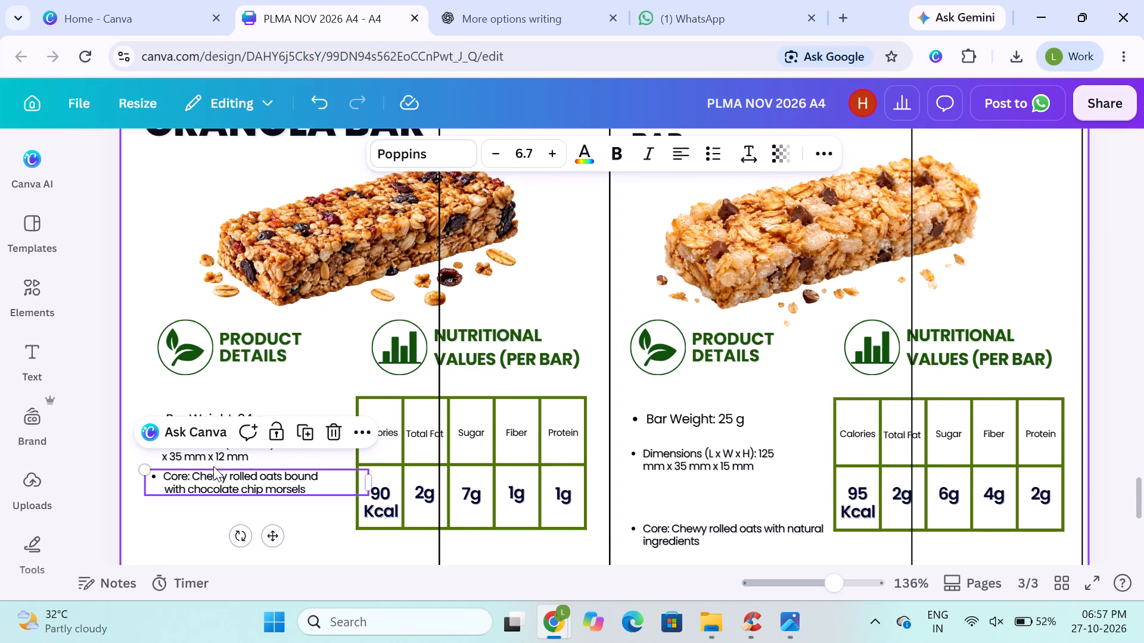
left_click(123, 466)
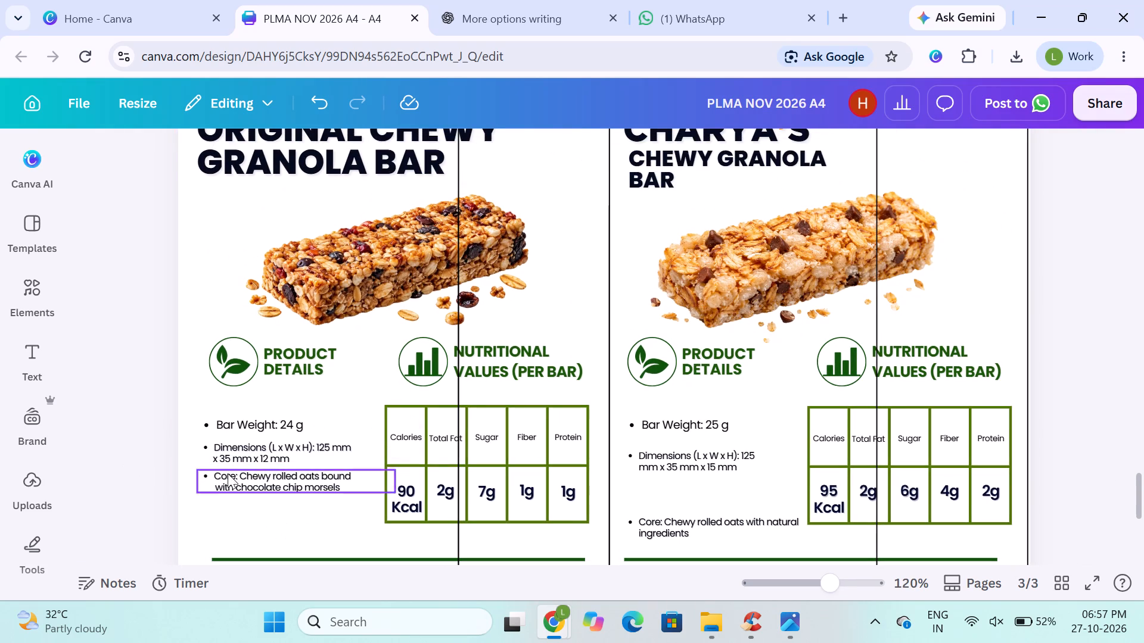
left_click(240, 457)
left_click_drag(366, 451, 333, 455)
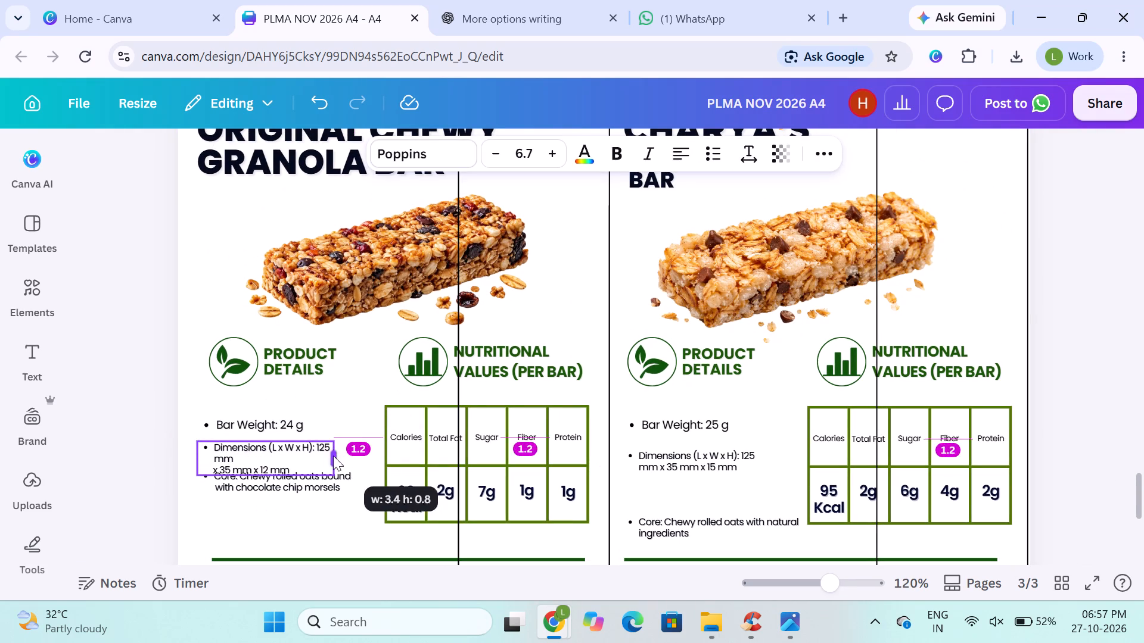
left_click_drag(333, 455, 329, 457)
Narrow the original card's Core text box to clear the nutrition table and move it down, clear of the Dimensions bullet.
left_click(241, 477)
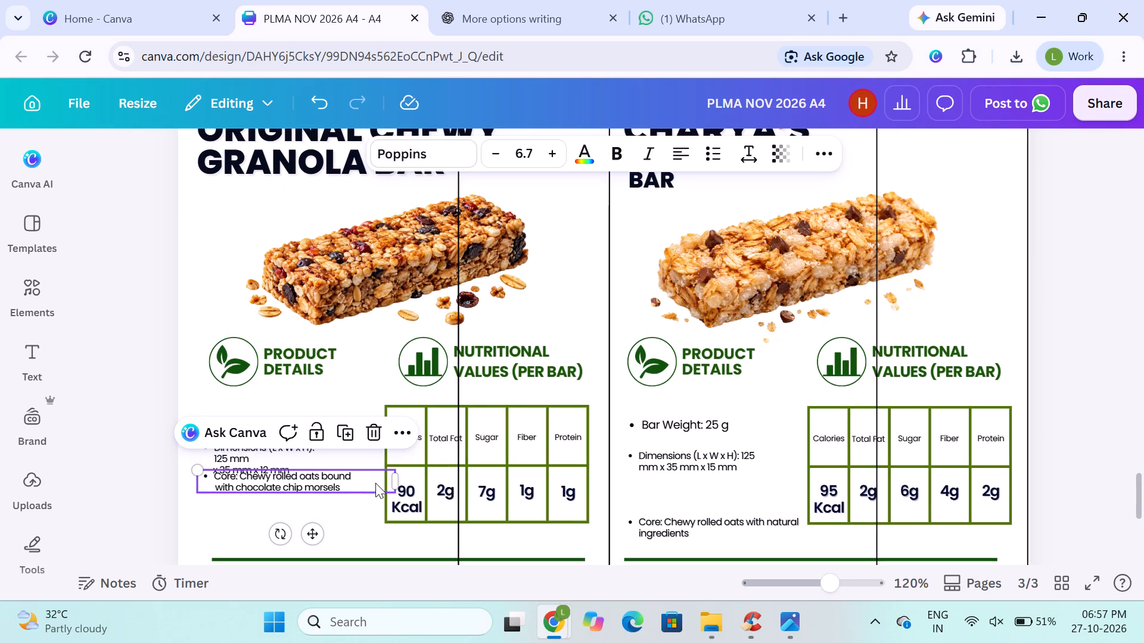
left_click_drag(397, 482, 359, 488)
left_click(120, 488)
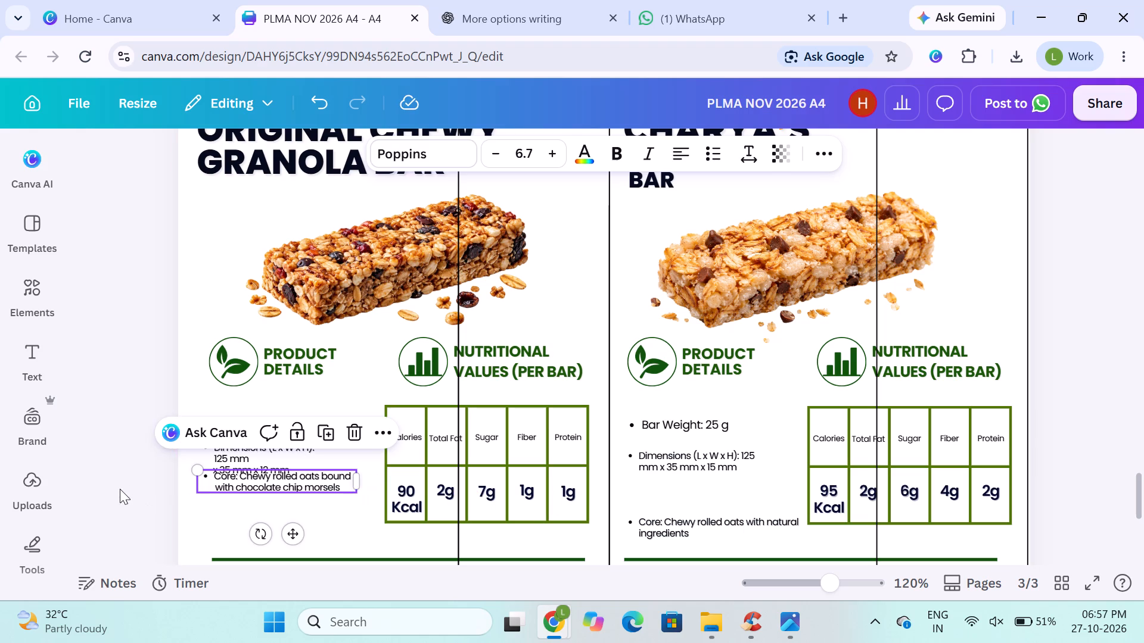
left_click(236, 482)
key("Down")
key("Down")
key("Down")
key("Down")
key("Down")
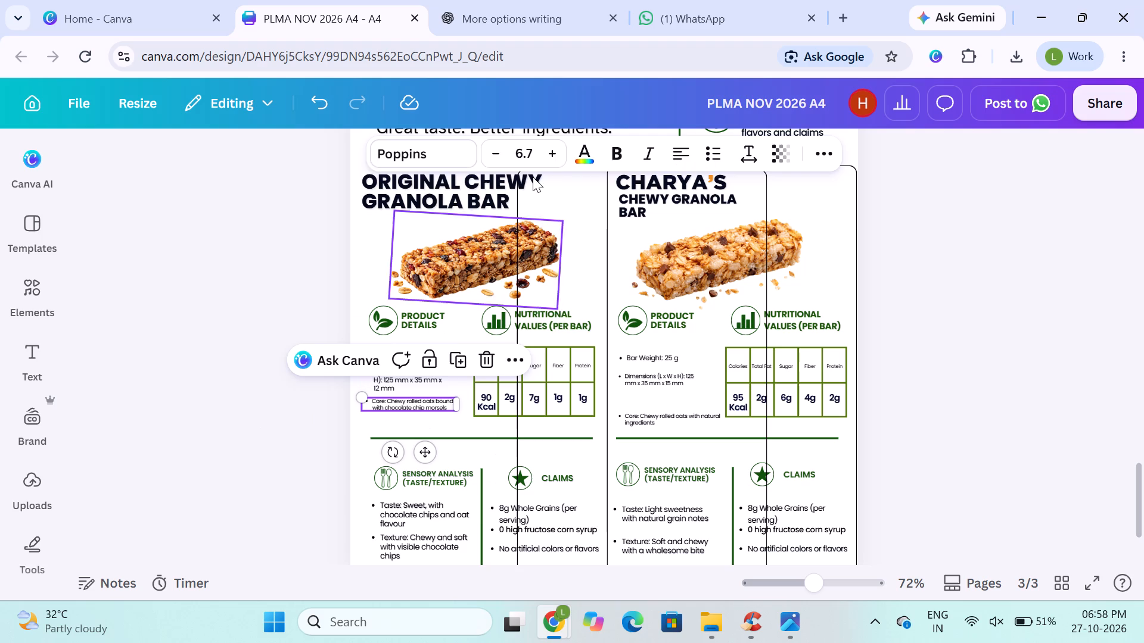
left_click(521, 151)
key("8")
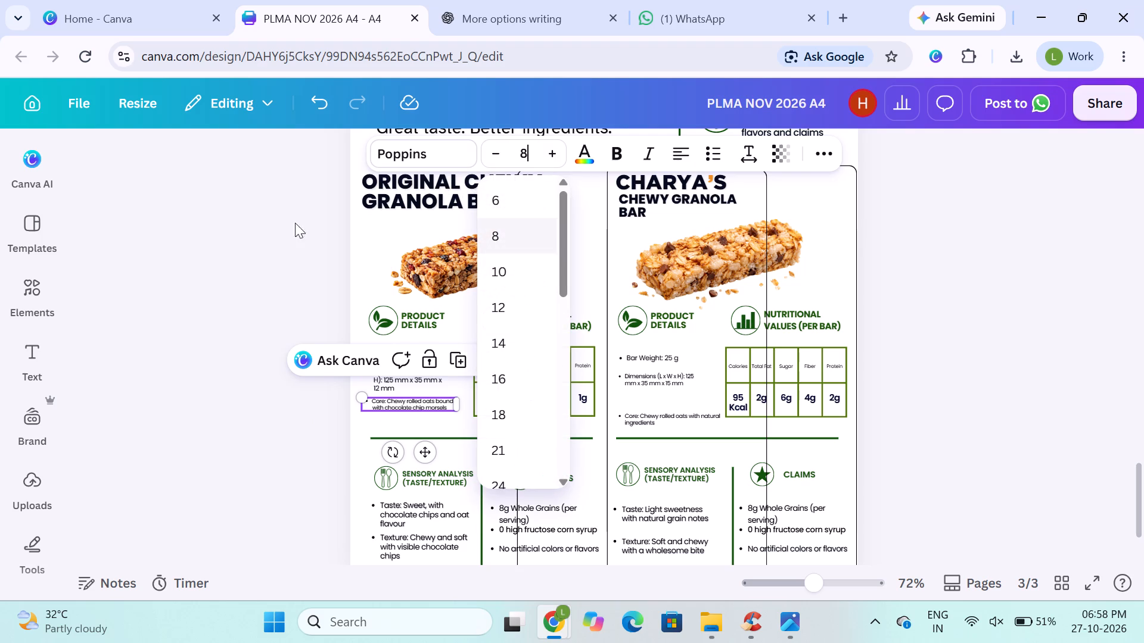
left_click(143, 298)
Widen the original card's Core text box so its text wraps onto two lines beside the nutrition table.
left_click(381, 414)
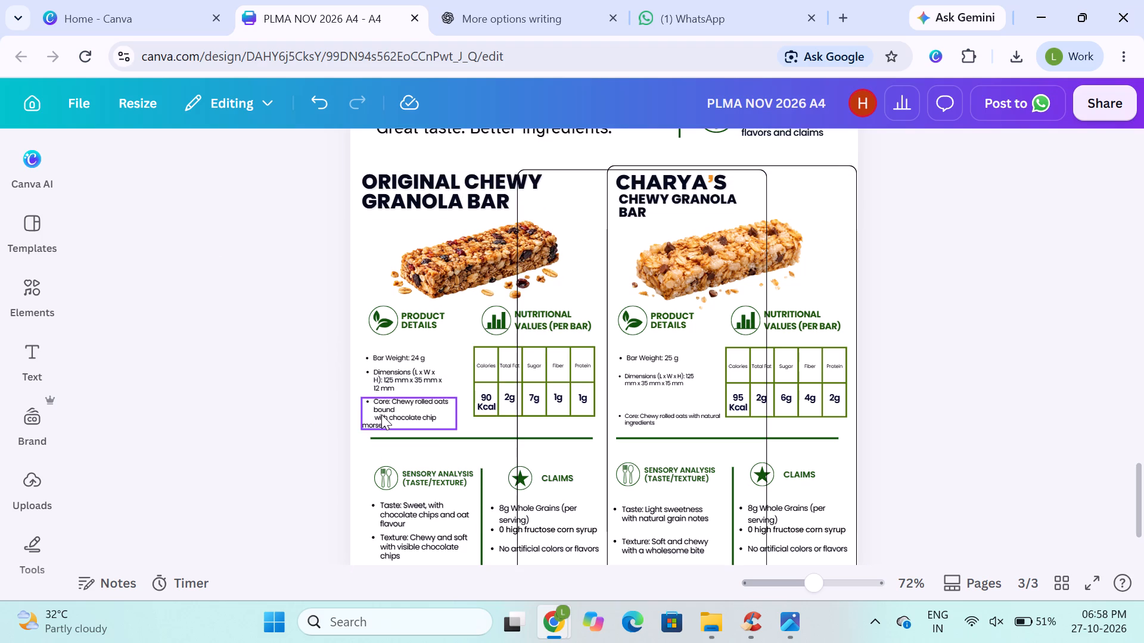
left_click_drag(456, 415, 472, 416)
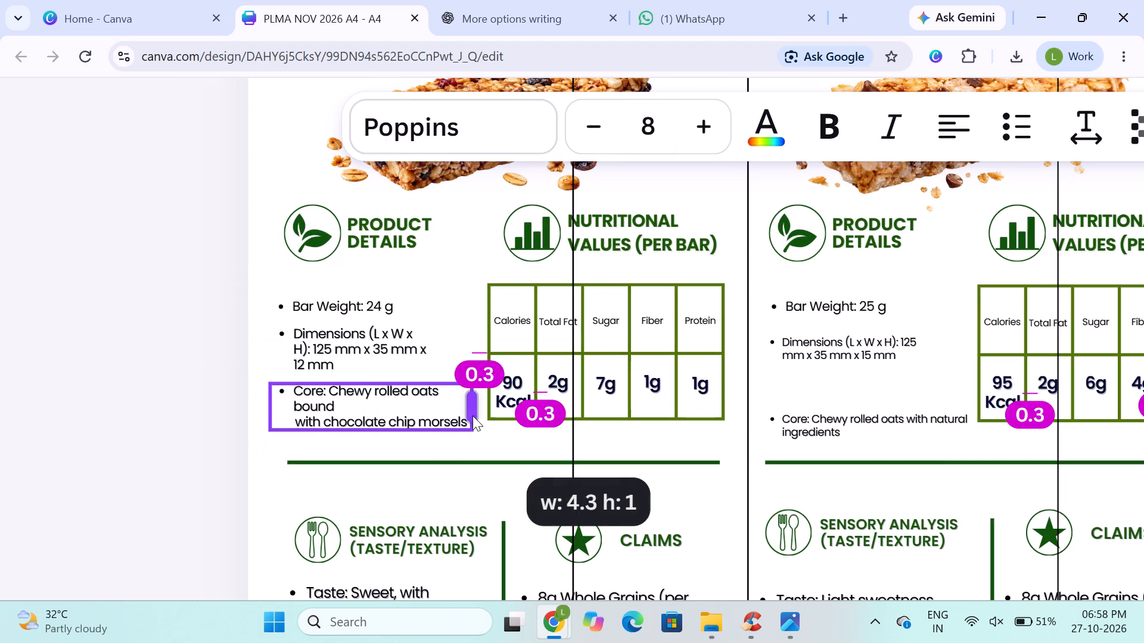
left_click_drag(472, 416, 483, 415)
left_click(168, 413)
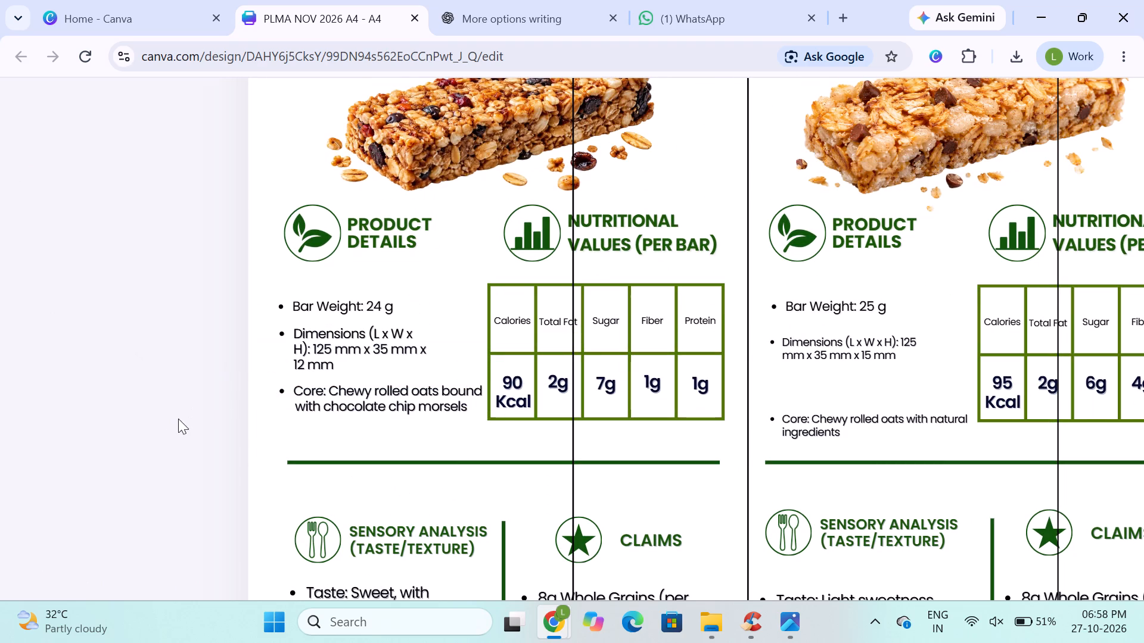
Select the original card's Bar Weight, Dimensions and Core bullets together and space them evenly.
left_click(315, 404)
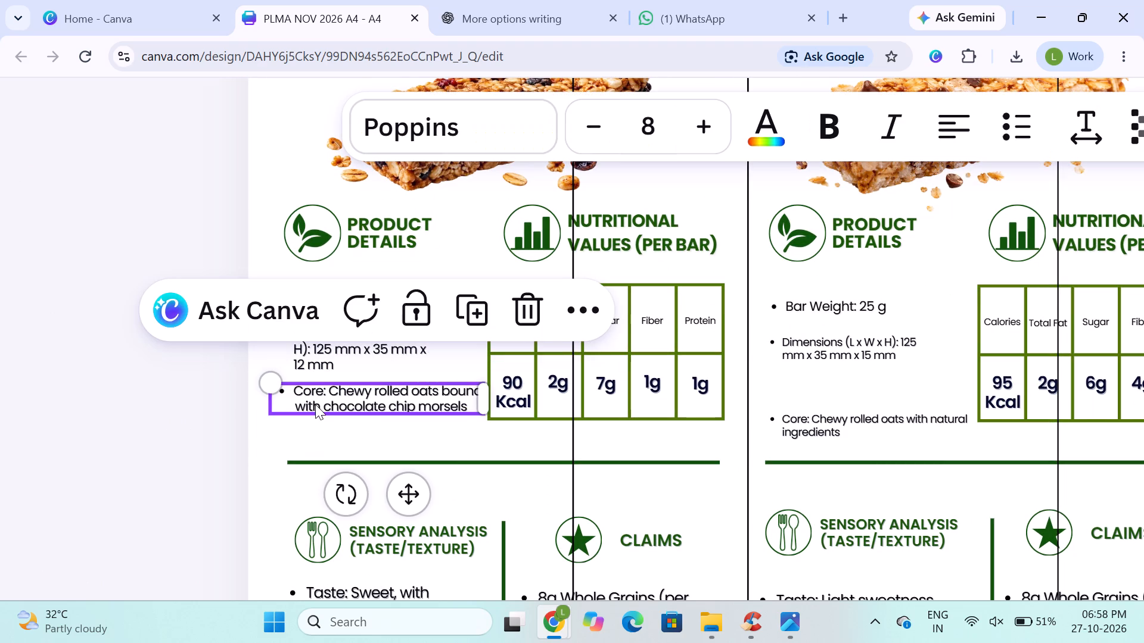
key("Up")
key("Down")
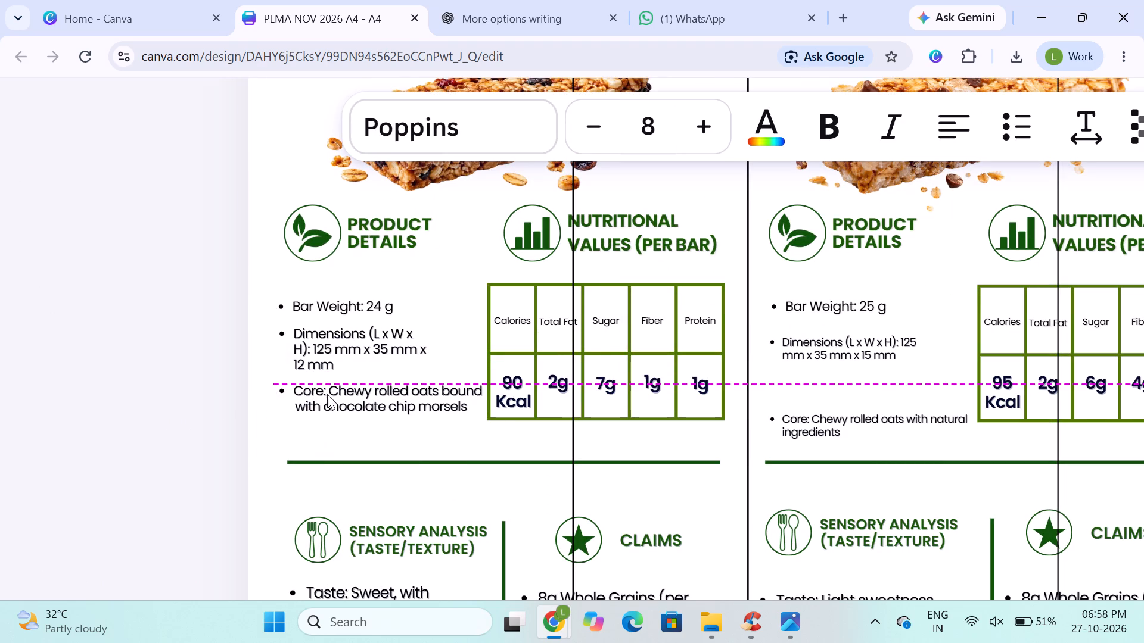
left_click(344, 366, "shift")
left_click(341, 312, "shift")
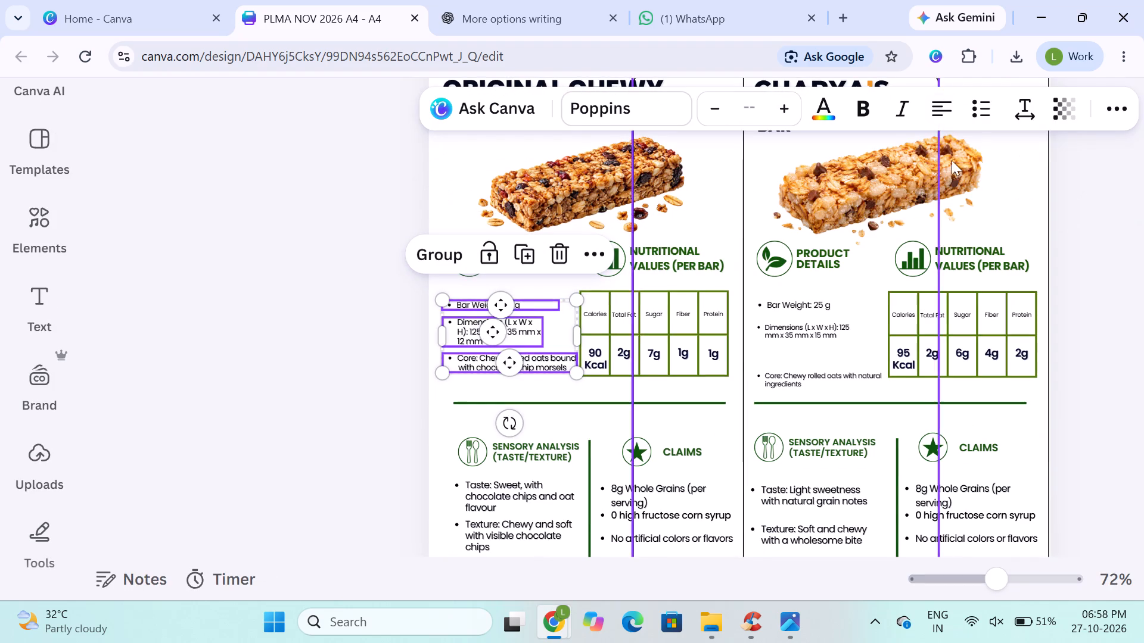
left_click(1105, 111)
left_click(1039, 155)
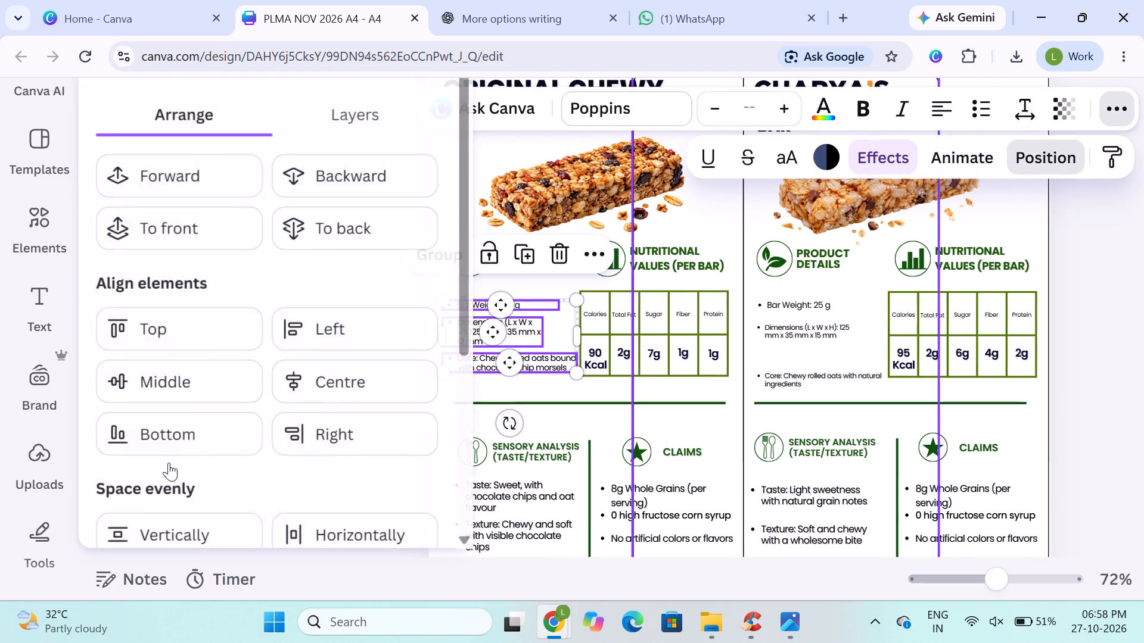
left_click(293, 388)
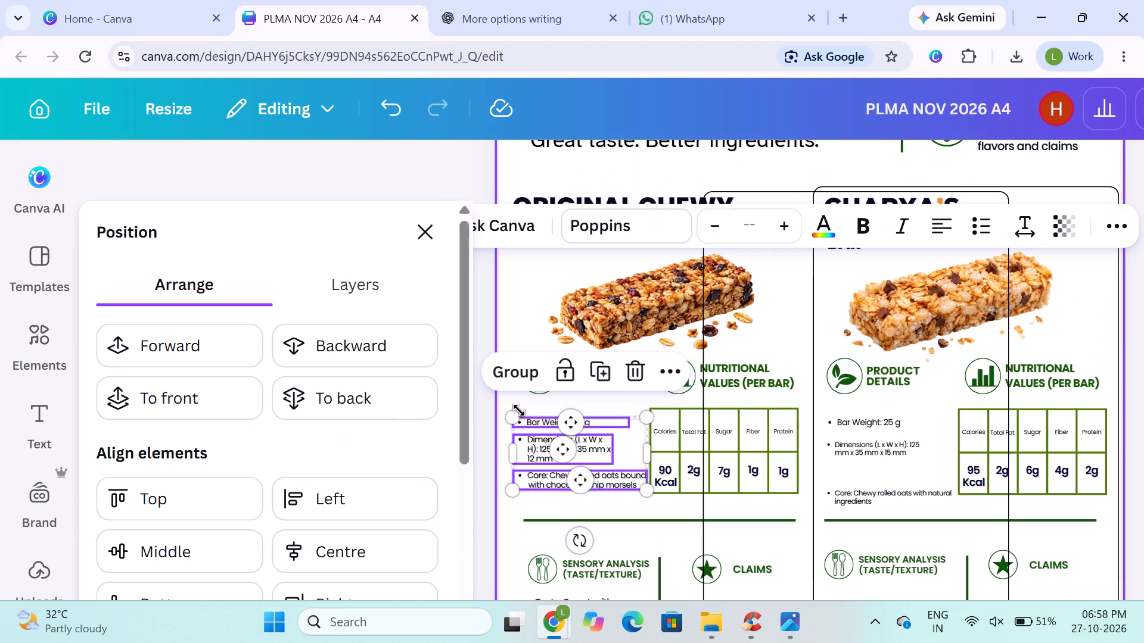
left_click(434, 238)
left_click(253, 423)
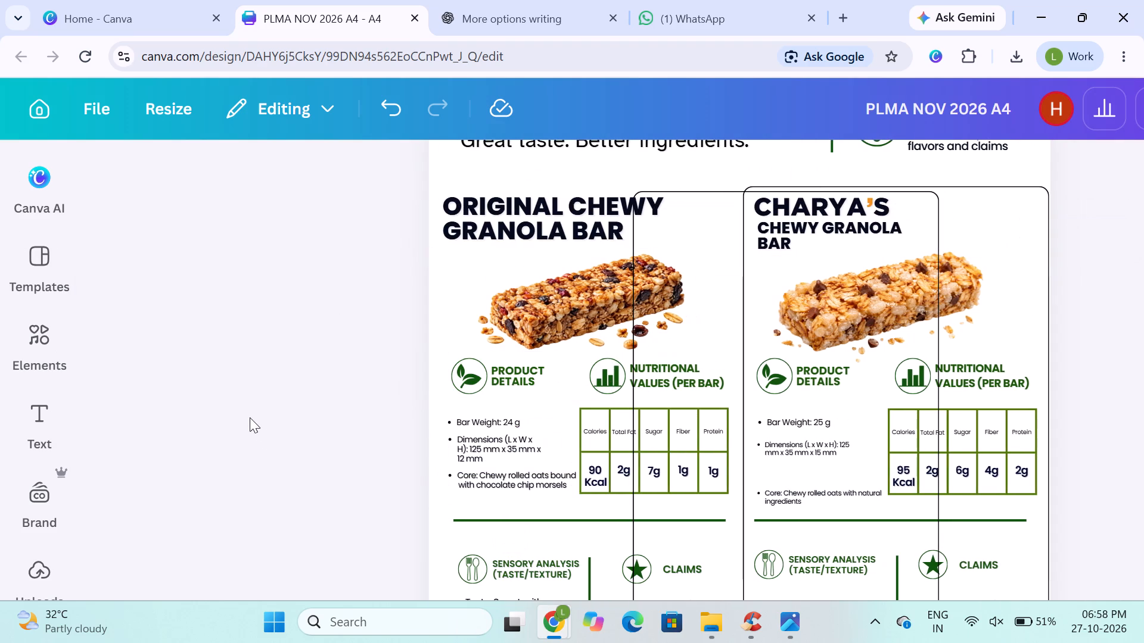
Move the misplaced rounded frame back around the original card, align it with CHARYA’S frame, and nudge it slightly left.
left_click(716, 383)
left_click_drag(728, 378, 529, 371)
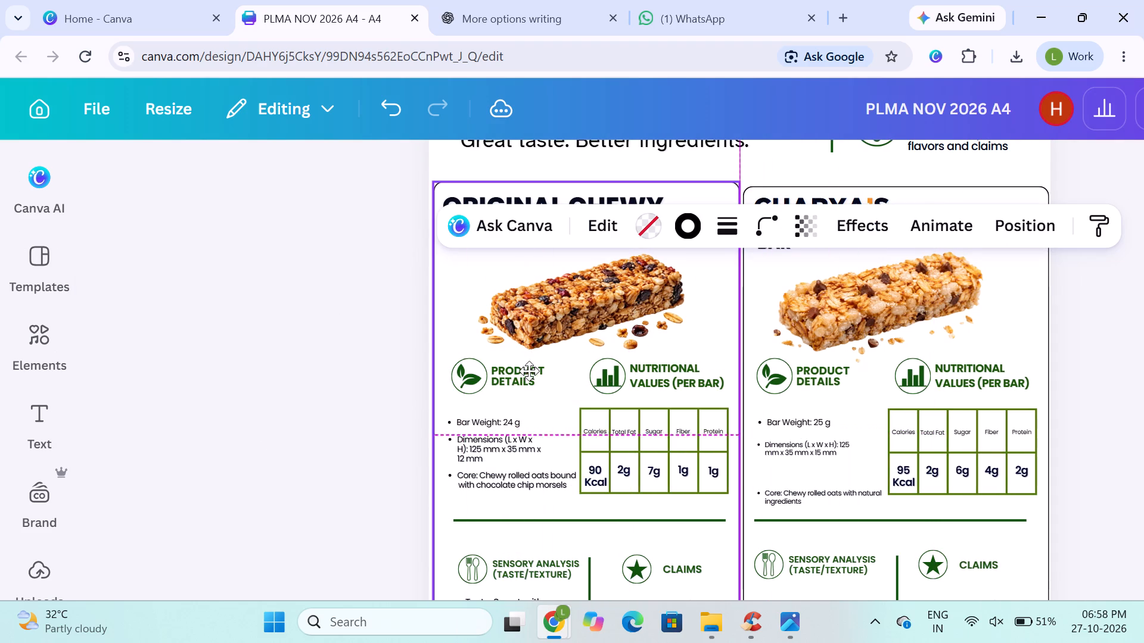
left_click_drag(529, 371, 529, 375)
left_click(277, 420)
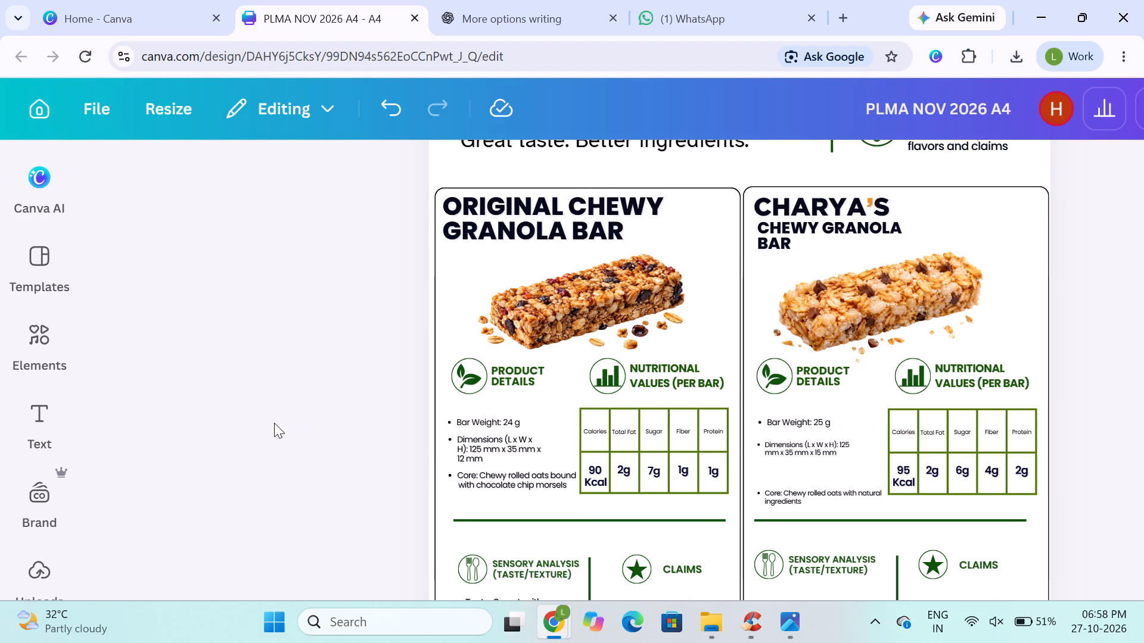
scroll(274, 423, "left", 1)
left_click(516, 413)
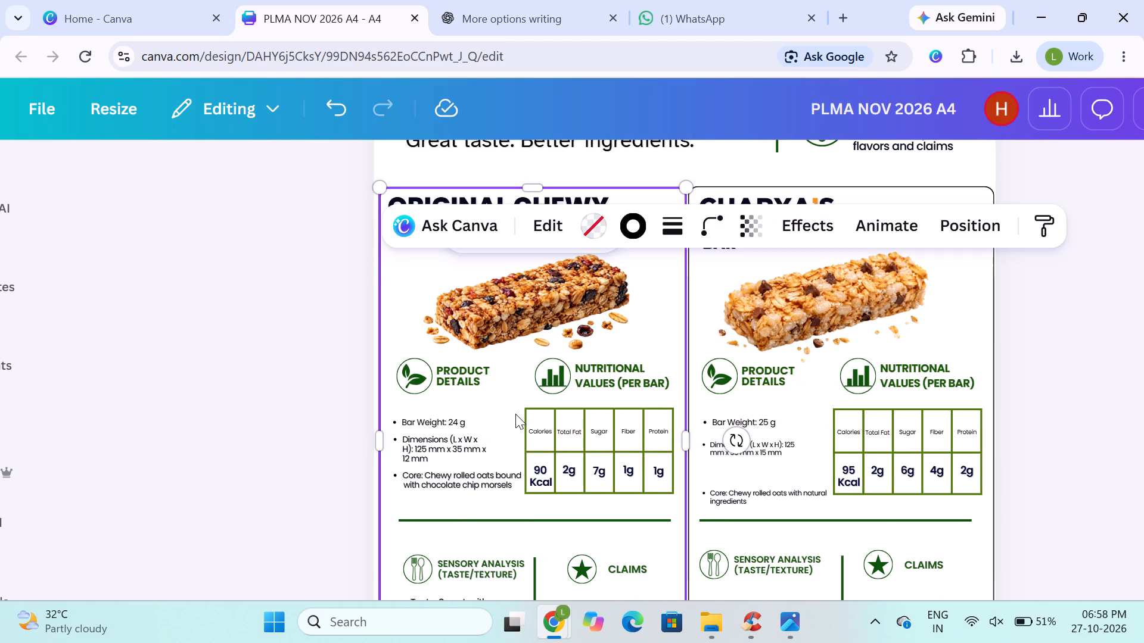
key("Left")
left_click(307, 464)
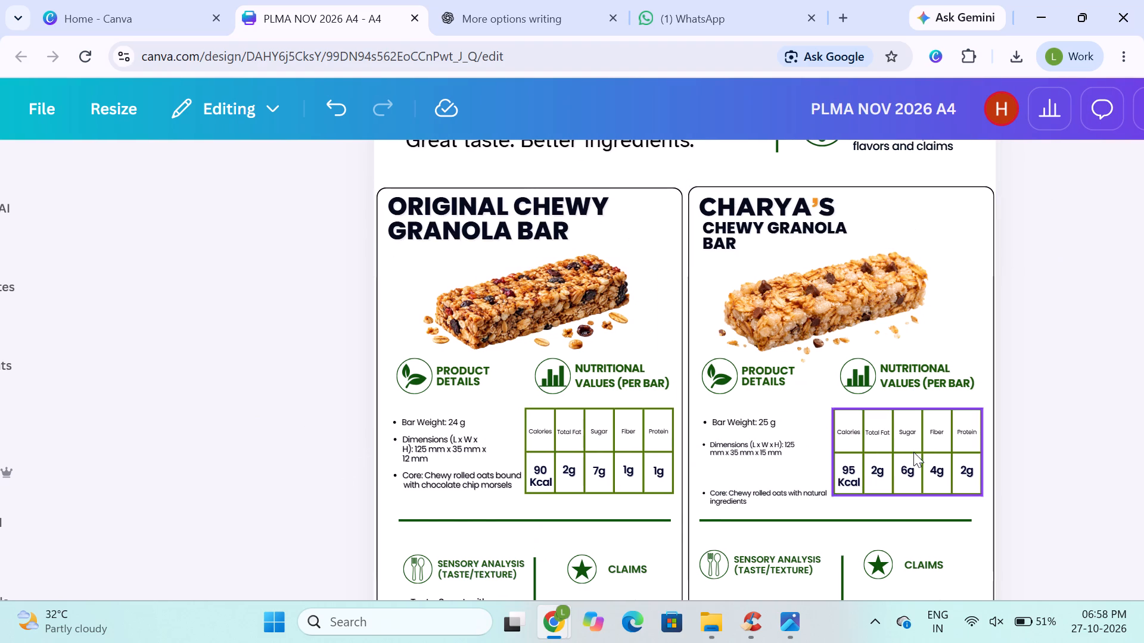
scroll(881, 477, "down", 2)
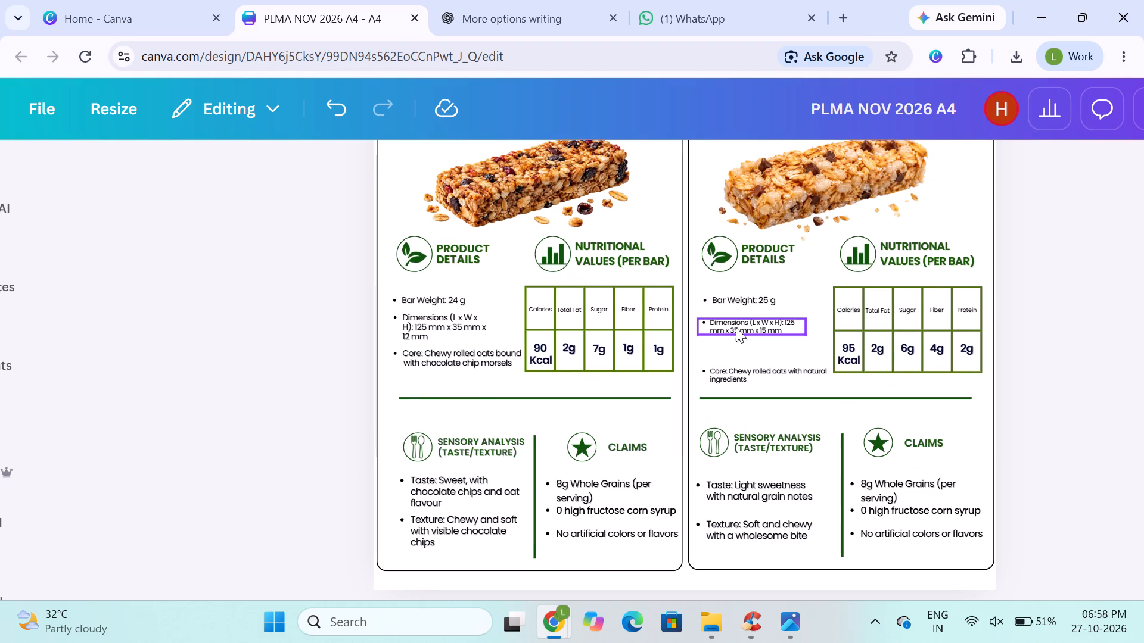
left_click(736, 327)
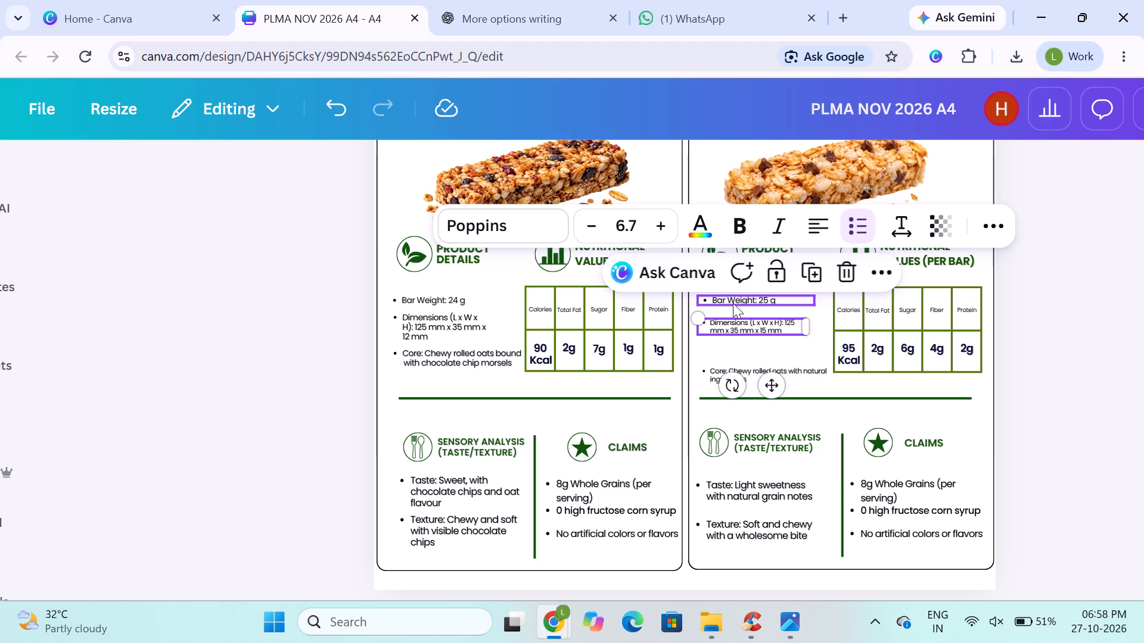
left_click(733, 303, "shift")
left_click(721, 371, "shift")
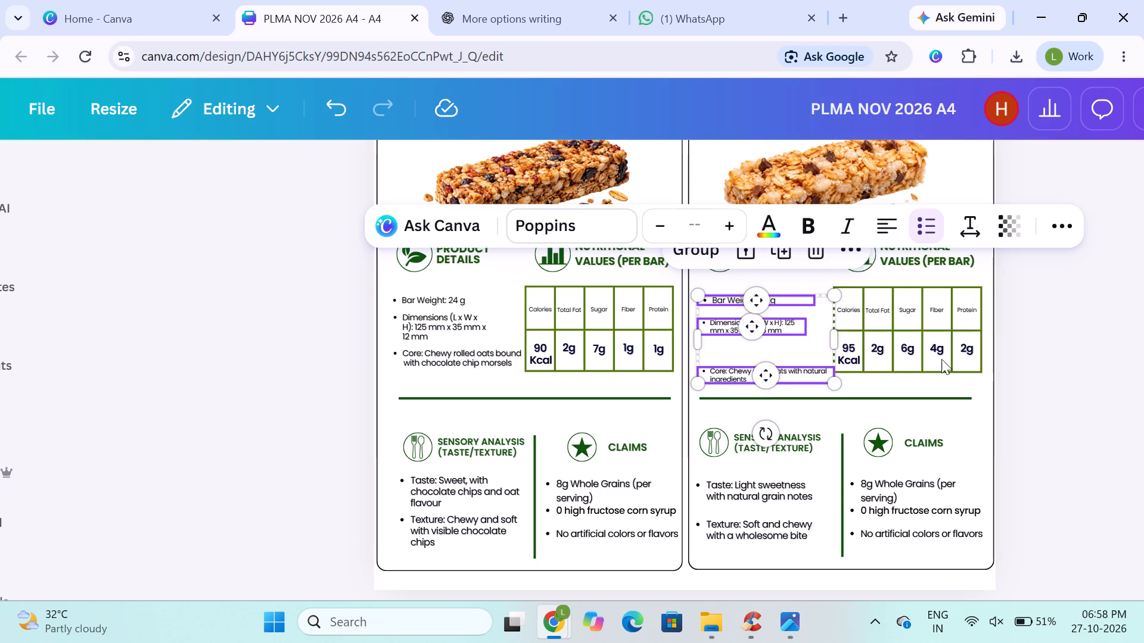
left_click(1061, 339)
Move the Core bullet on the CHARYA’S card up, closer beneath its Dimensions bullet.
left_click(772, 379)
left_click_drag(754, 375, 748, 357)
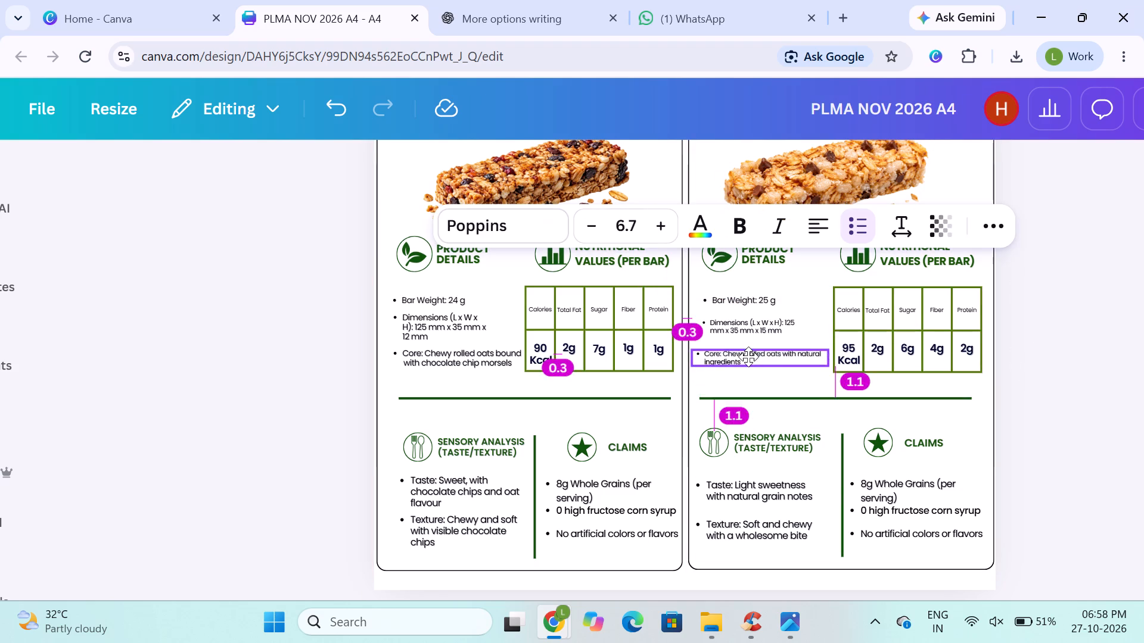
left_click_drag(748, 357, 753, 354)
left_click(211, 388)
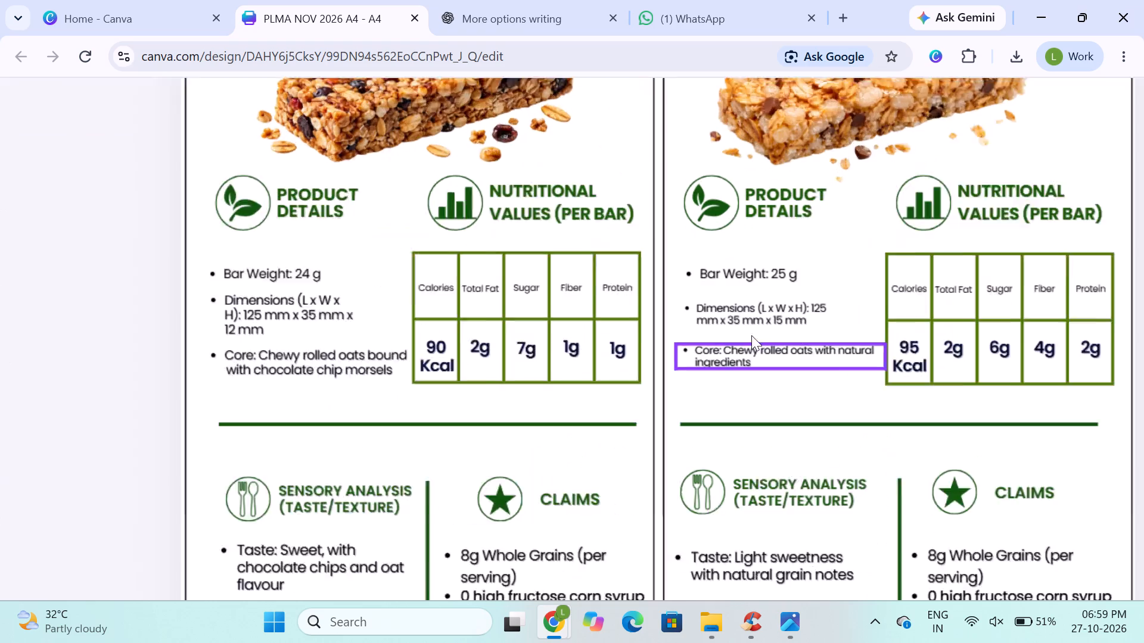
Set the font size of the Dimensions and Core bullets on the CHARYA’S card to 8.
left_click(732, 305)
left_click(547, 141)
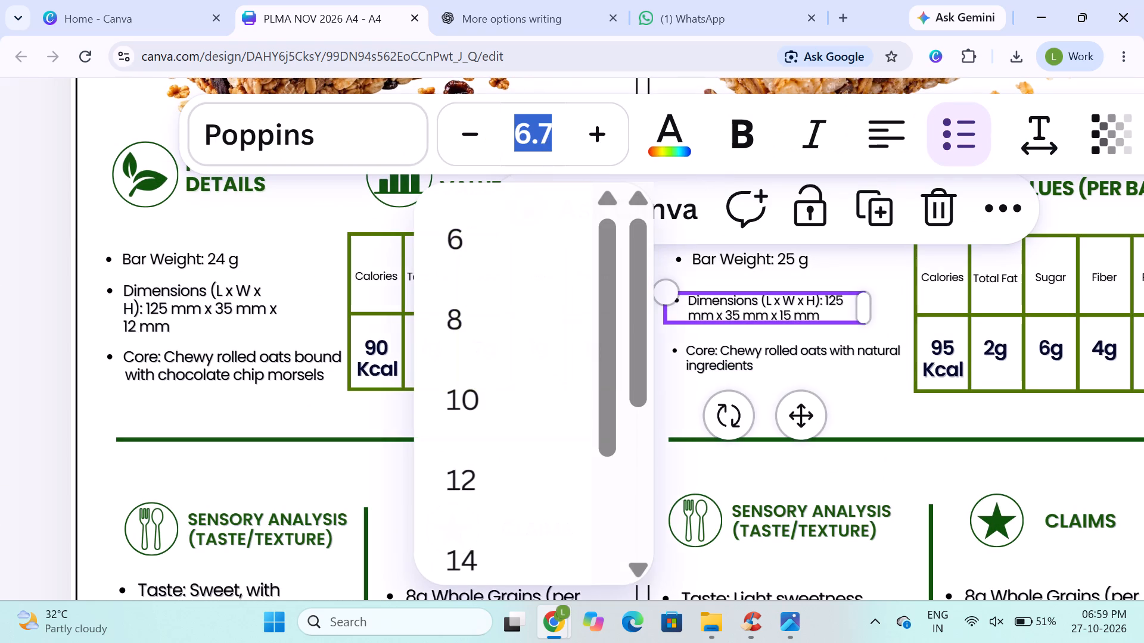
key("8")
left_click(752, 266)
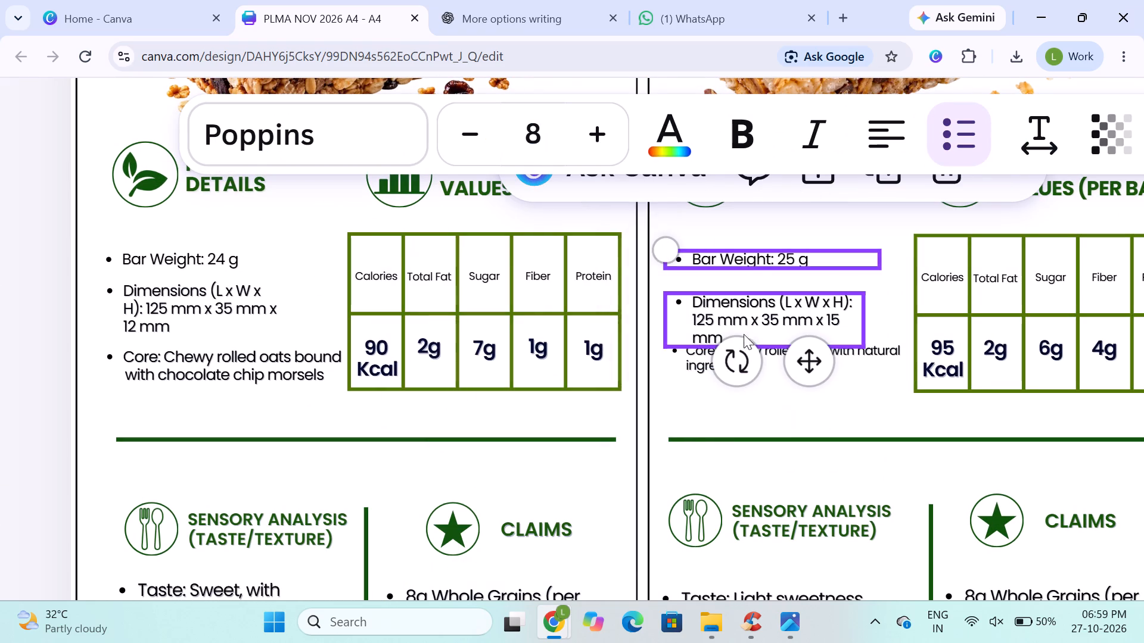
left_click(775, 362)
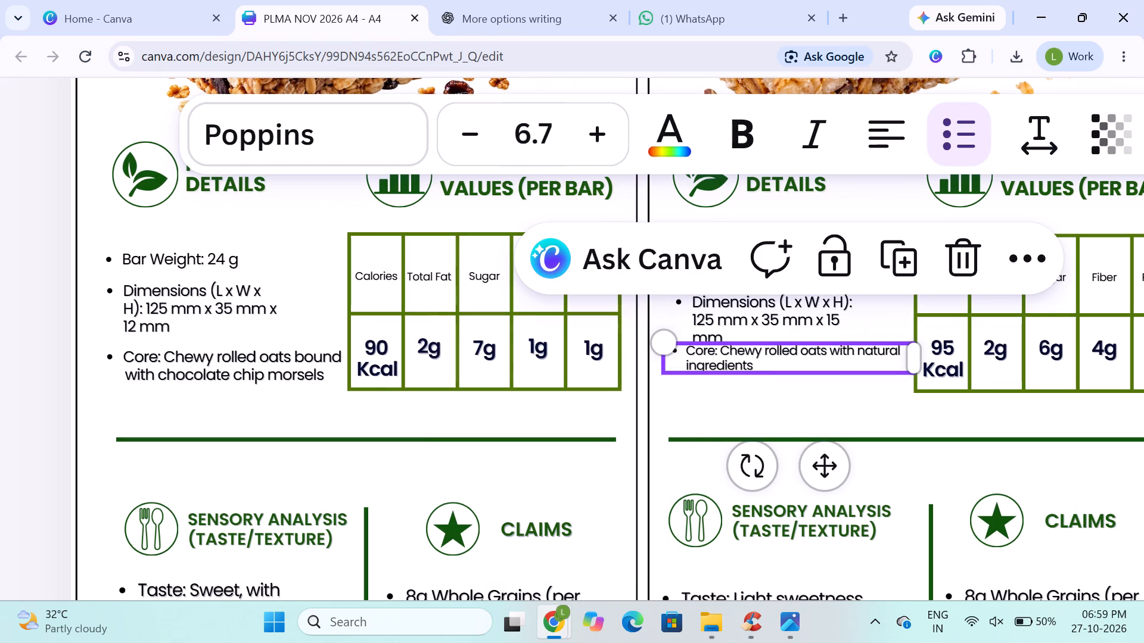
left_click(545, 146)
key("8")
left_click(81, 372)
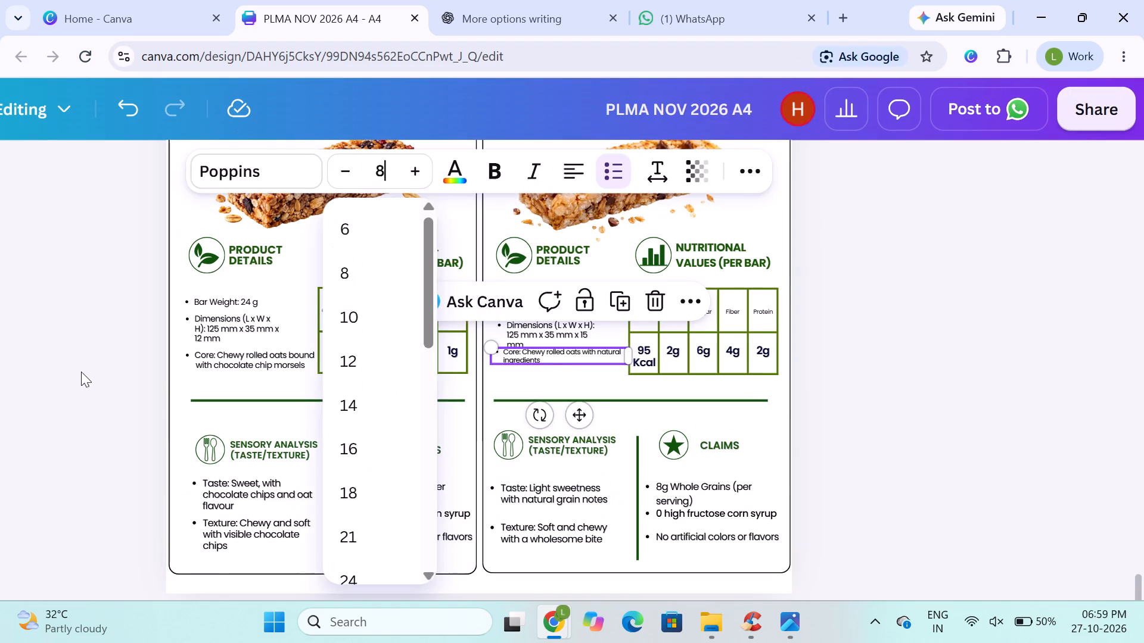
left_click(564, 339)
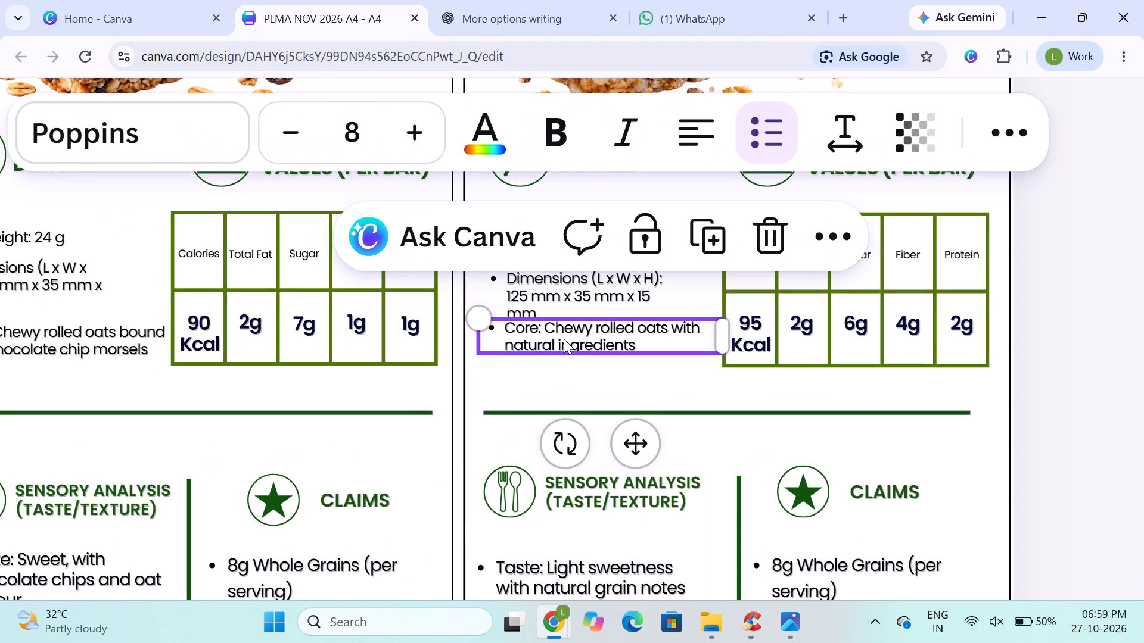
scroll(564, 339, "up", 1)
scroll(507, 442, "right", 1)
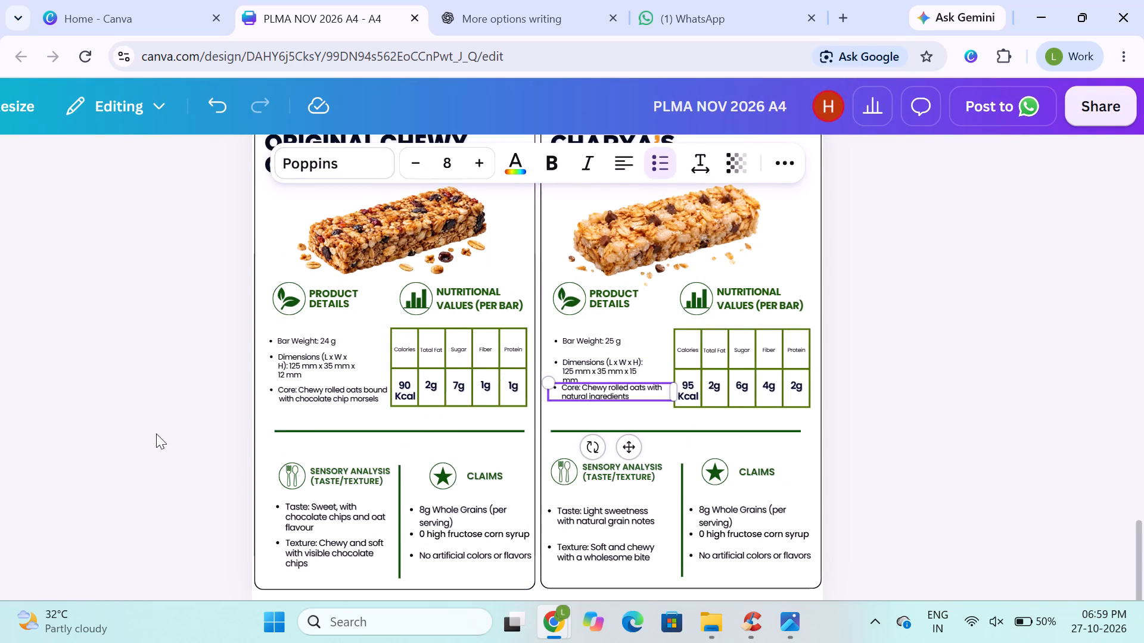
left_click(156, 433)
Move the rounded frame around the original card aside, clear of its product detail bullets.
left_click(339, 413)
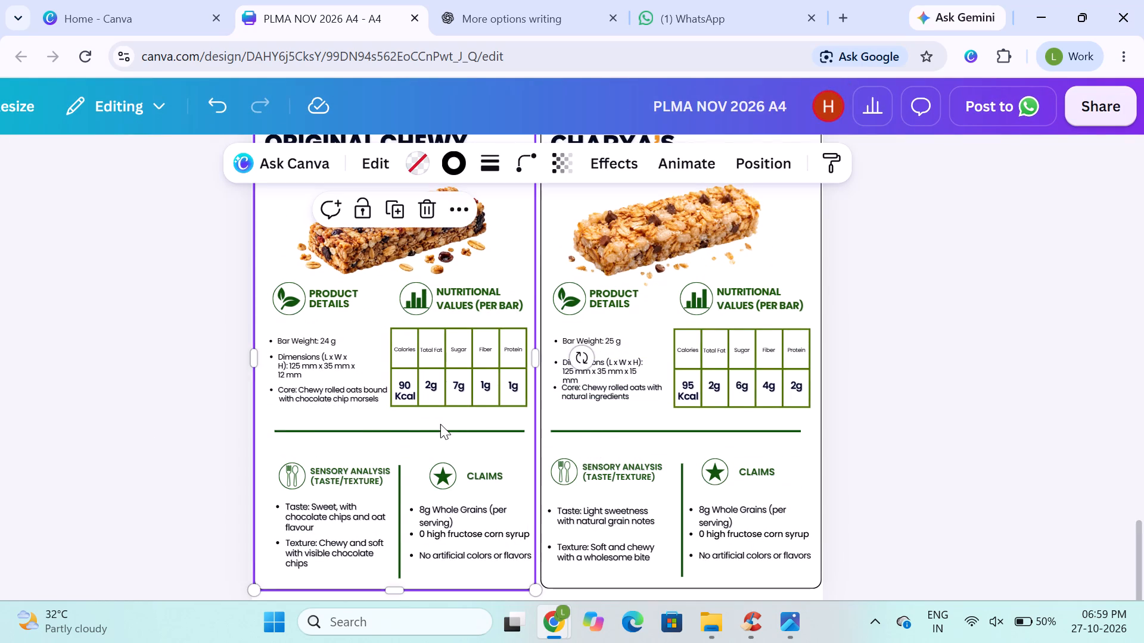
left_click_drag(440, 424, 253, 582)
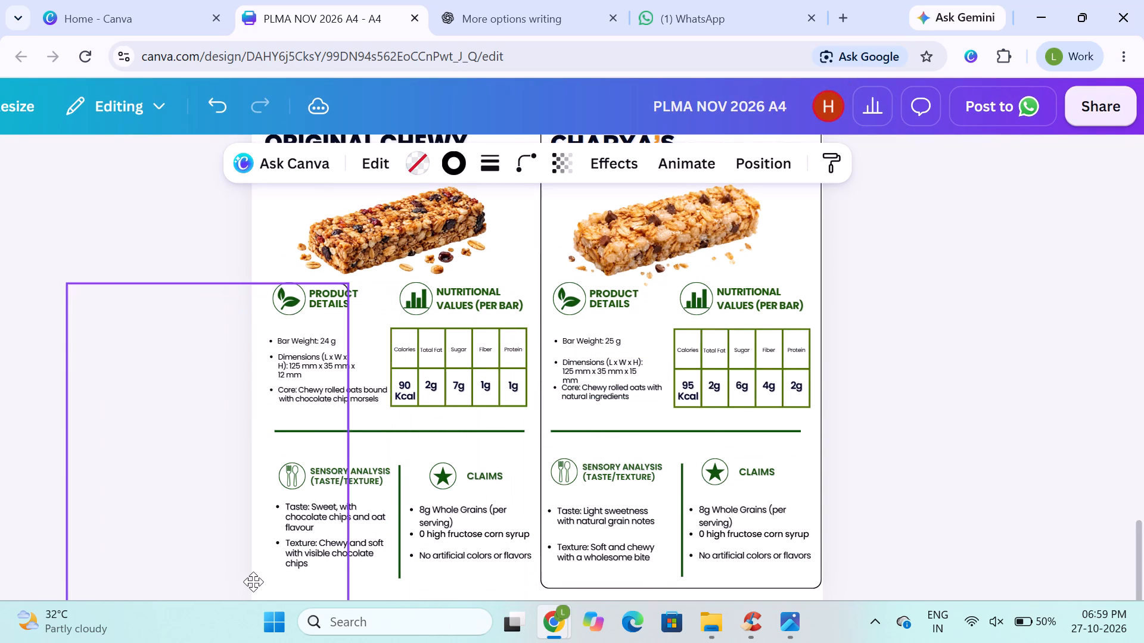
left_click_drag(253, 582, 167, 569)
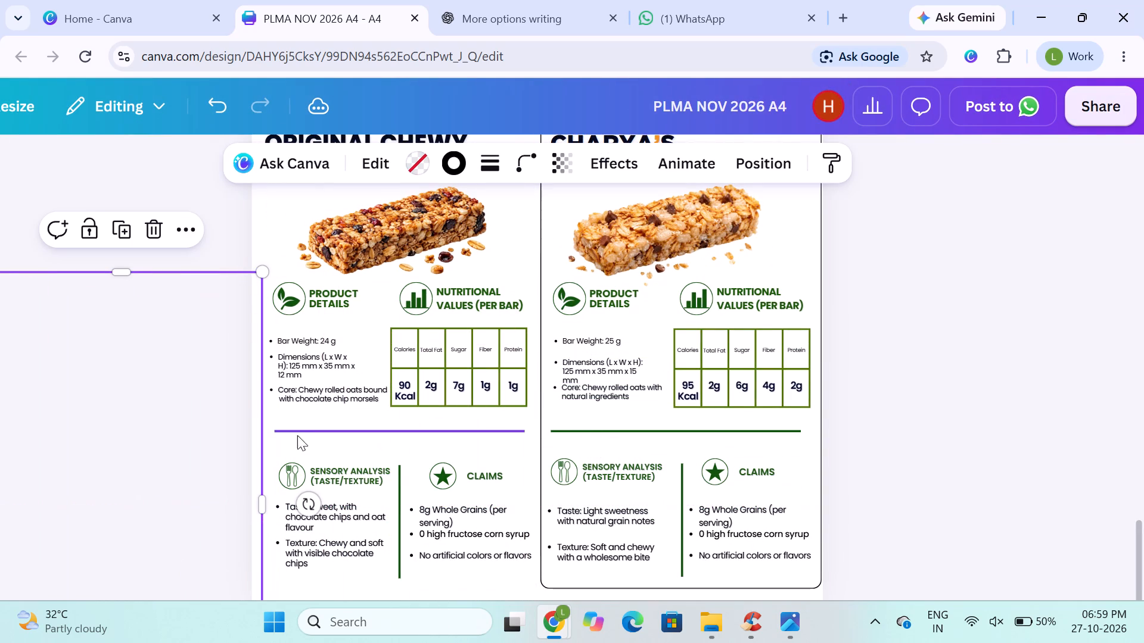
Select the Core bullets on both cards and align them with each other by their vertical middle.
left_click(306, 397)
left_click(562, 388, "shift")
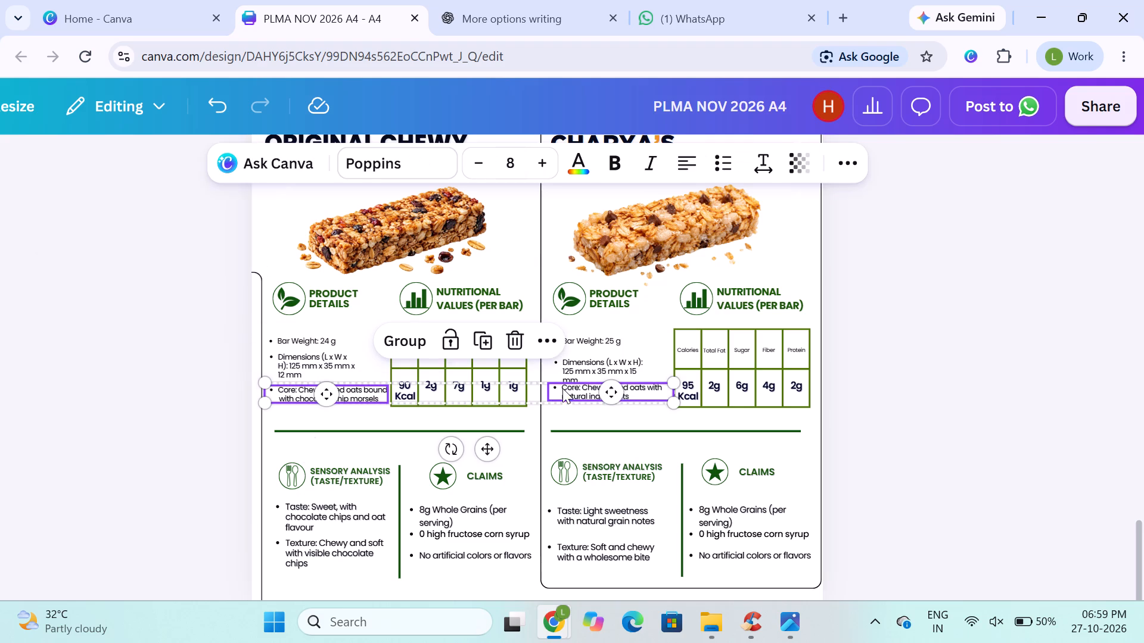
left_click(842, 157)
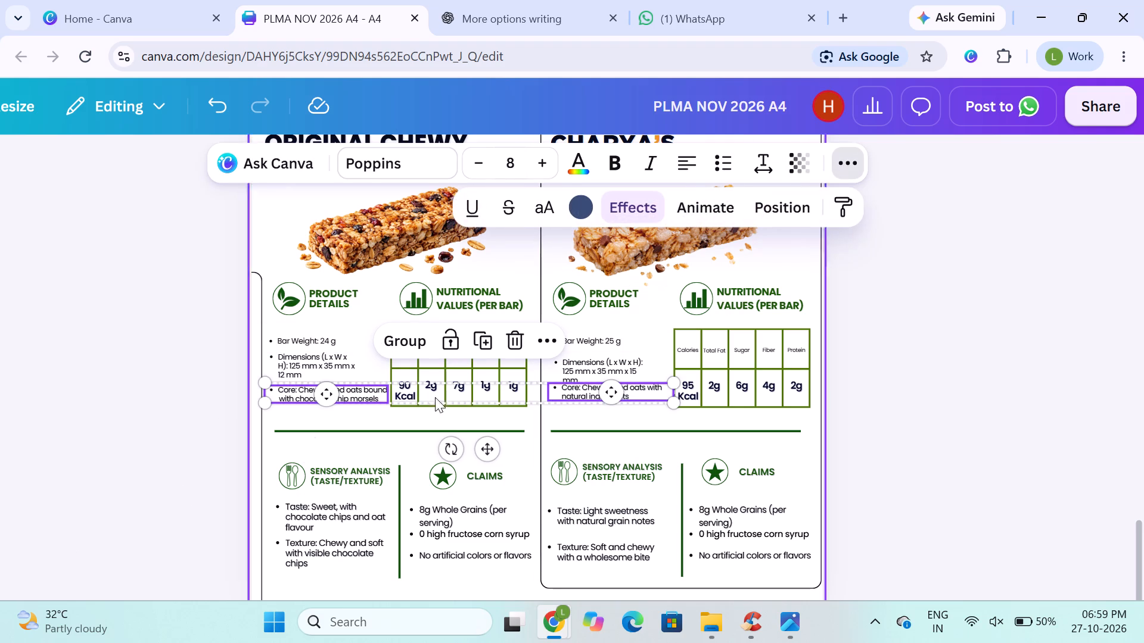
left_click(781, 209)
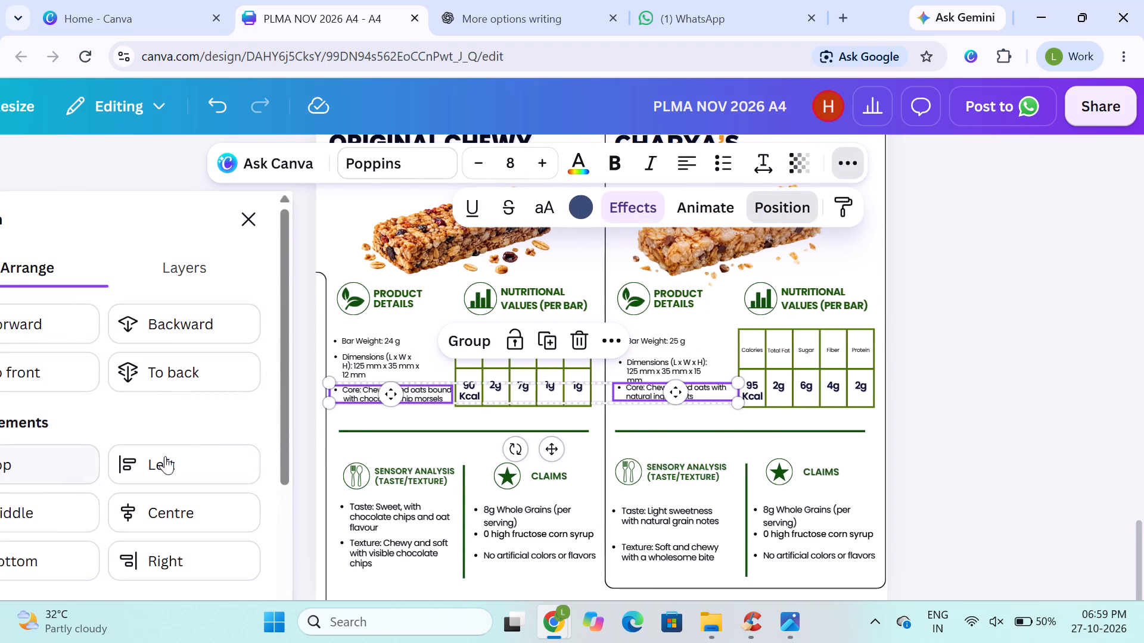
left_click(121, 466)
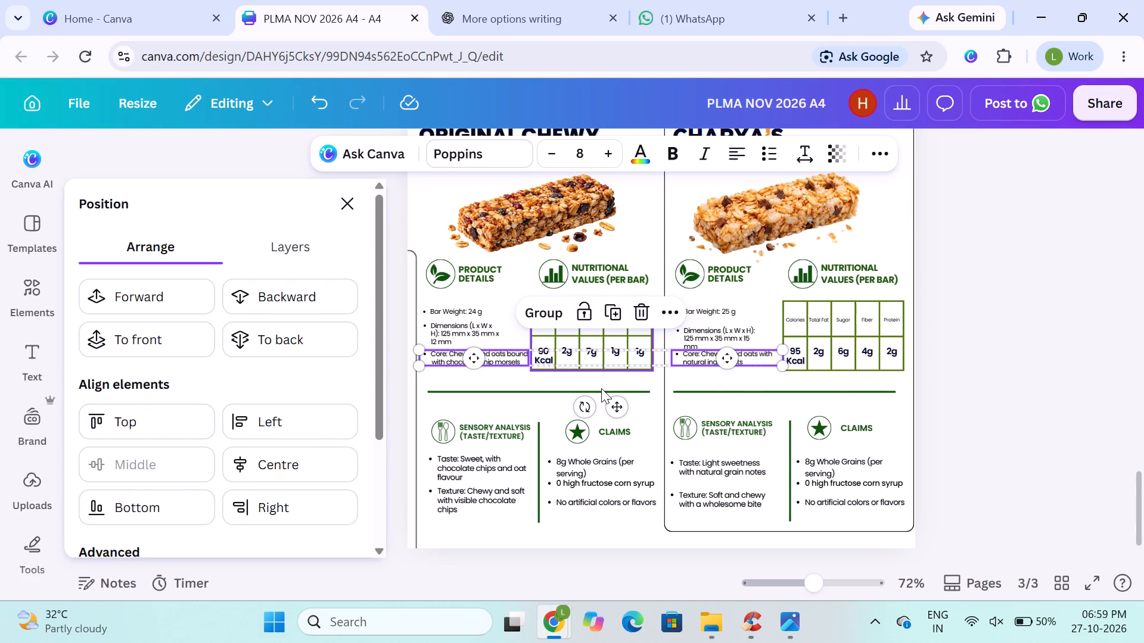
left_click(983, 349)
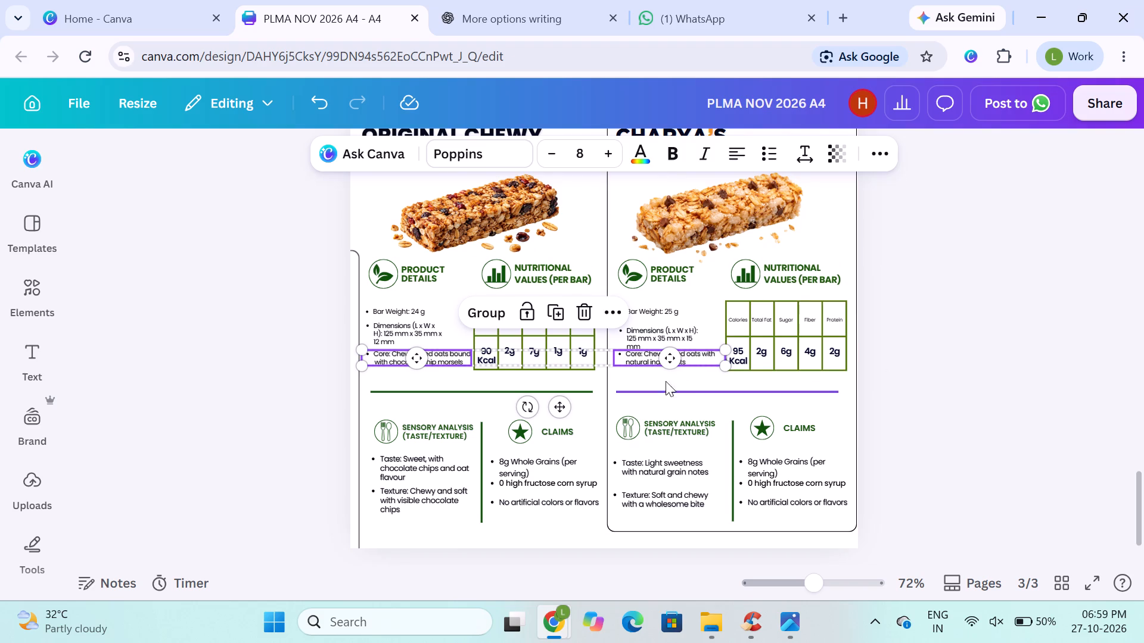
left_click(1064, 364)
Nudge the Core bullets on both cards down slightly together.
left_click(670, 355)
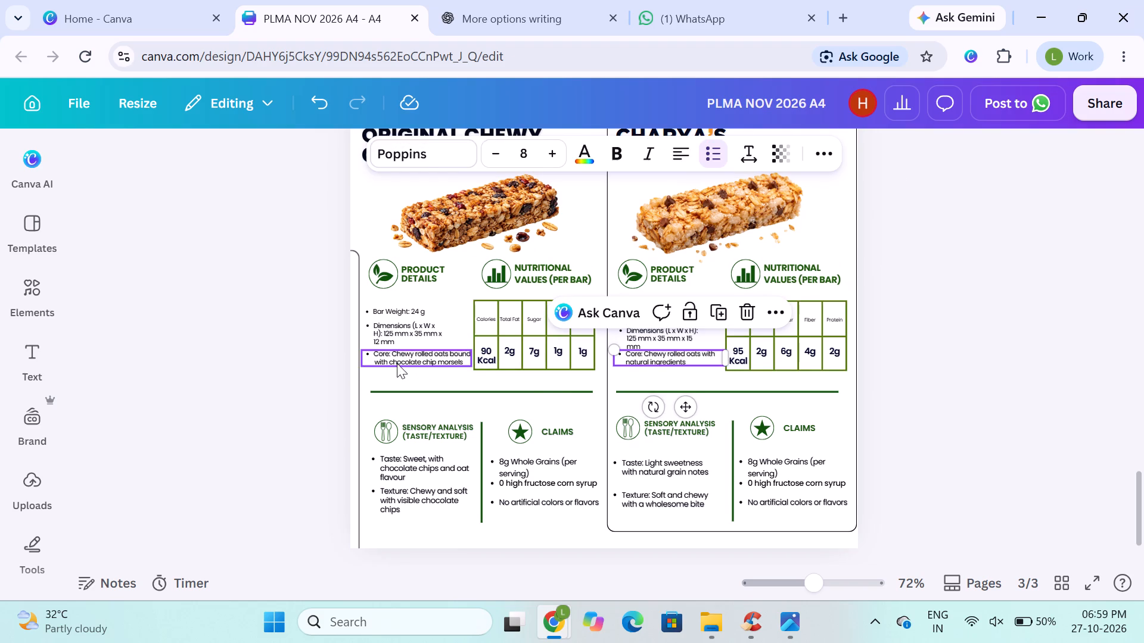
left_click(397, 363, "shift")
key("Down")
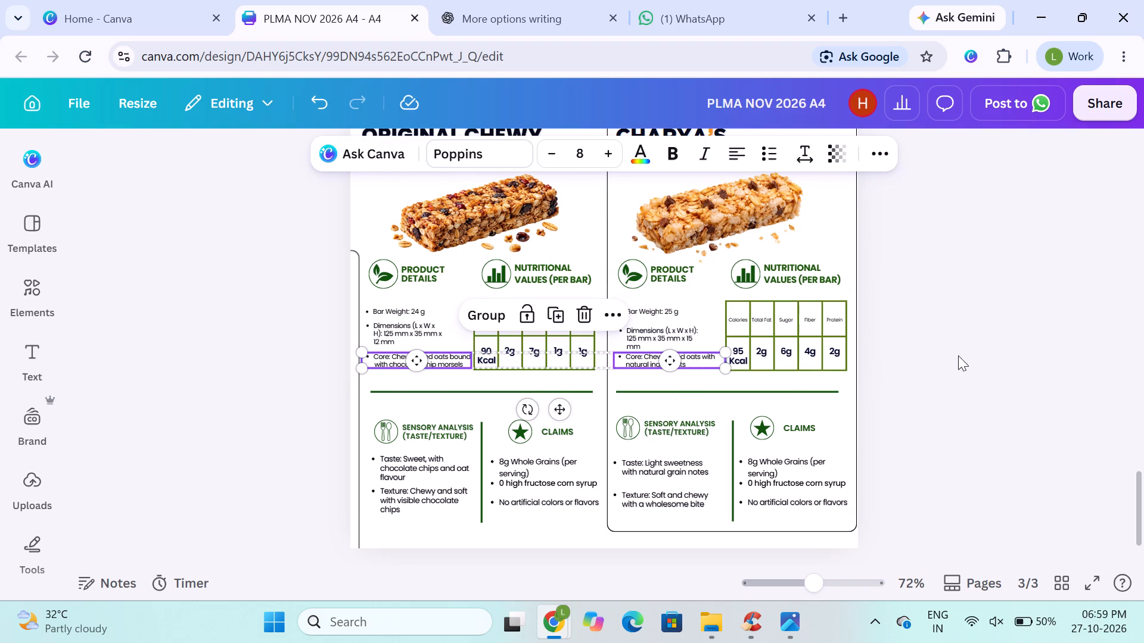
left_click(958, 355)
Select the Dimensions bullets on both cards and align them with each other by their vertical middle.
left_click(628, 331)
left_click(399, 335, "shift")
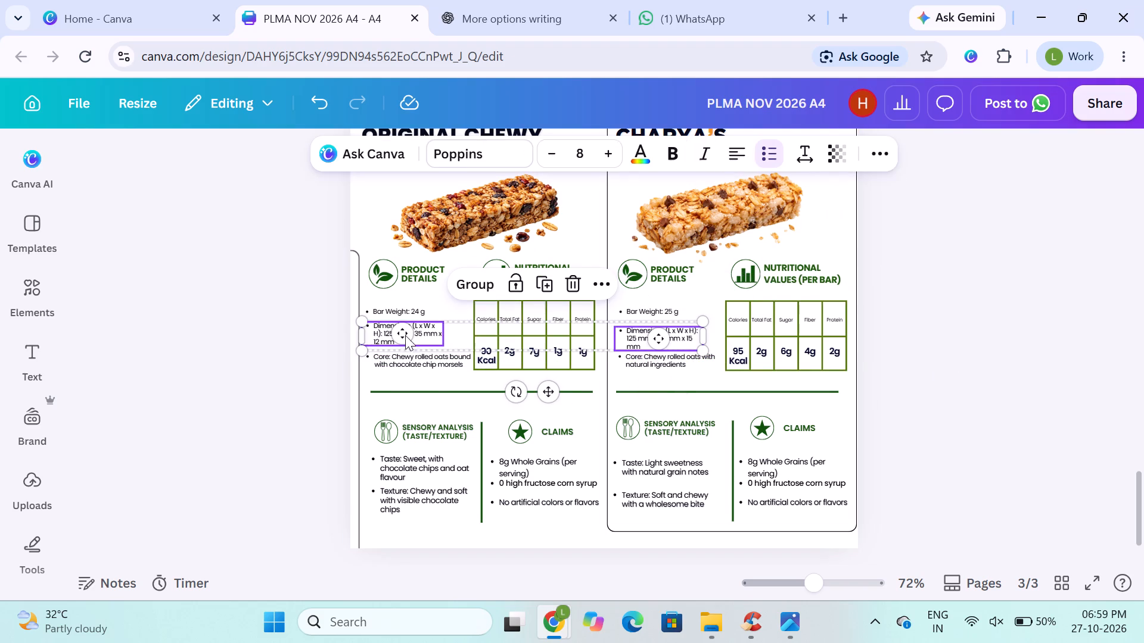
left_click(879, 152)
left_click(834, 188)
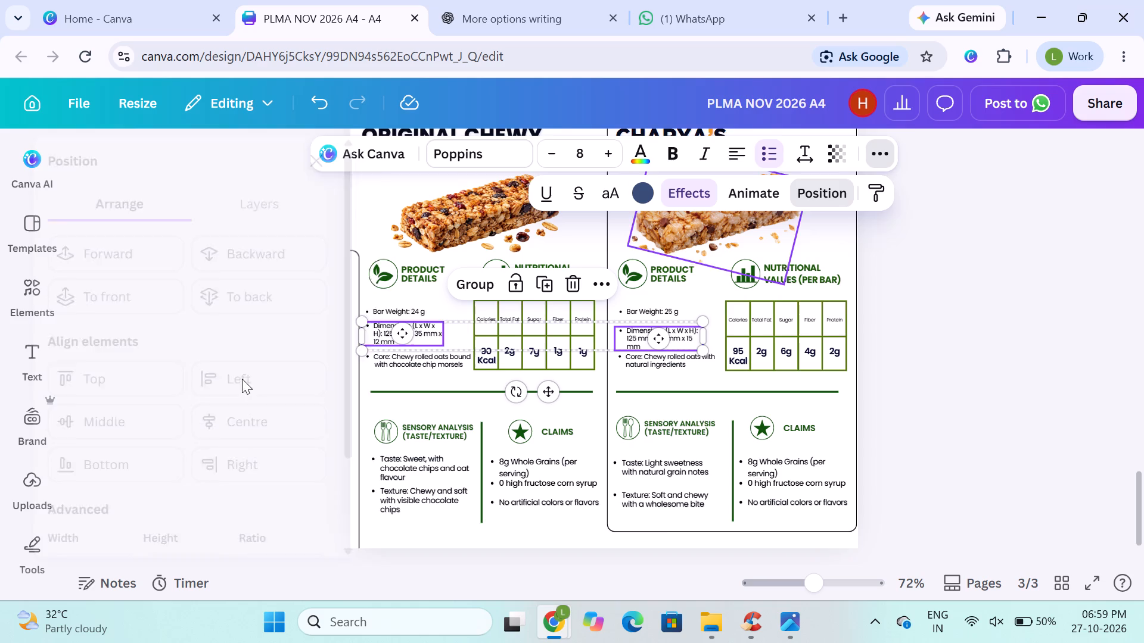
left_click(138, 474)
left_click(991, 338)
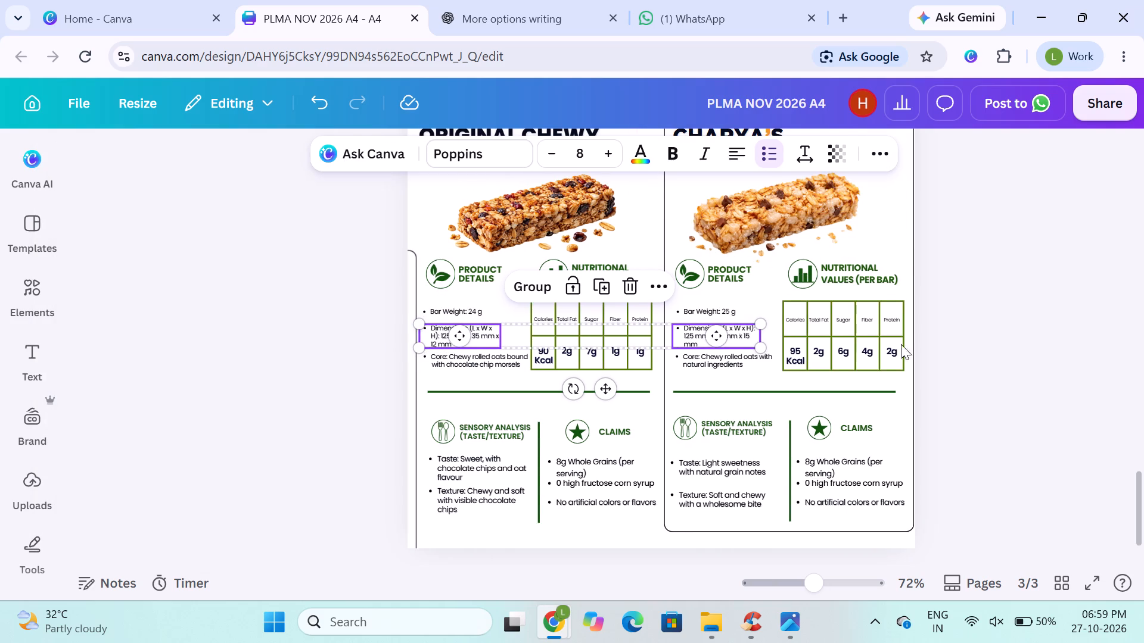
Check the vertical alignment of the Bar Weight bullets on both cards.
left_click(406, 314)
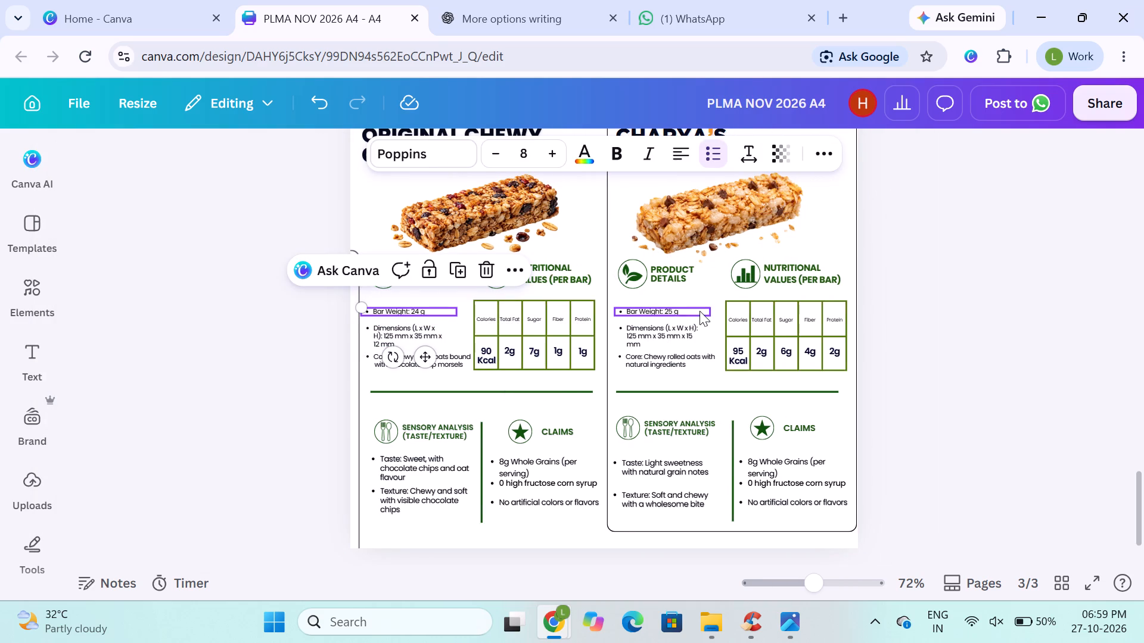
left_click(700, 311, "shift")
left_click(876, 154)
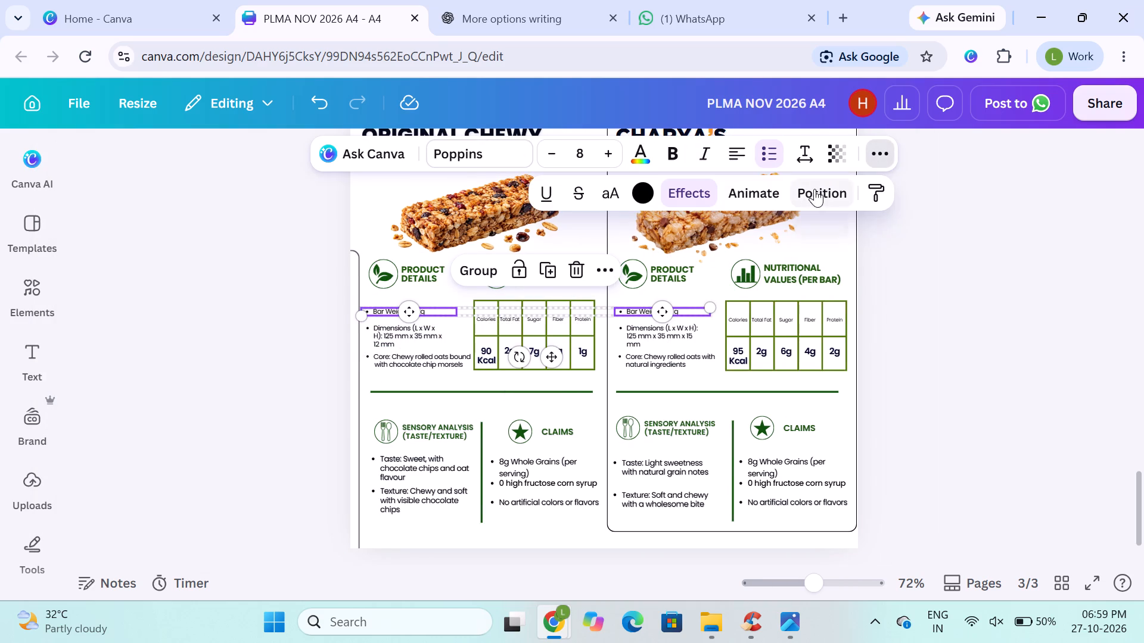
left_click(815, 189)
left_click(972, 385)
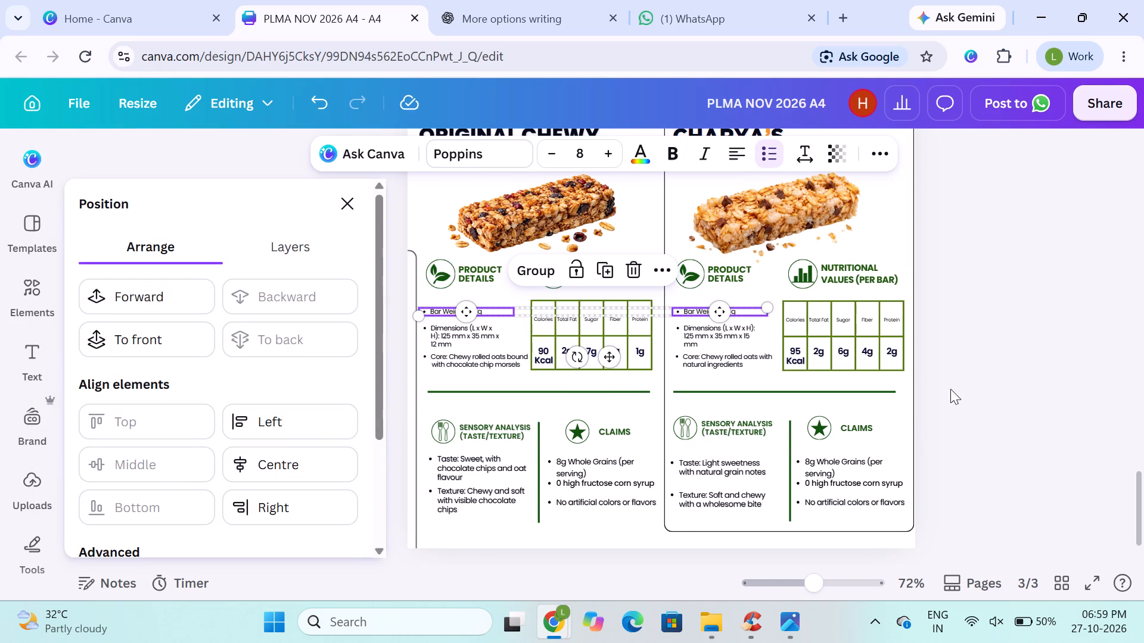
left_click(1066, 377)
left_click(1067, 377)
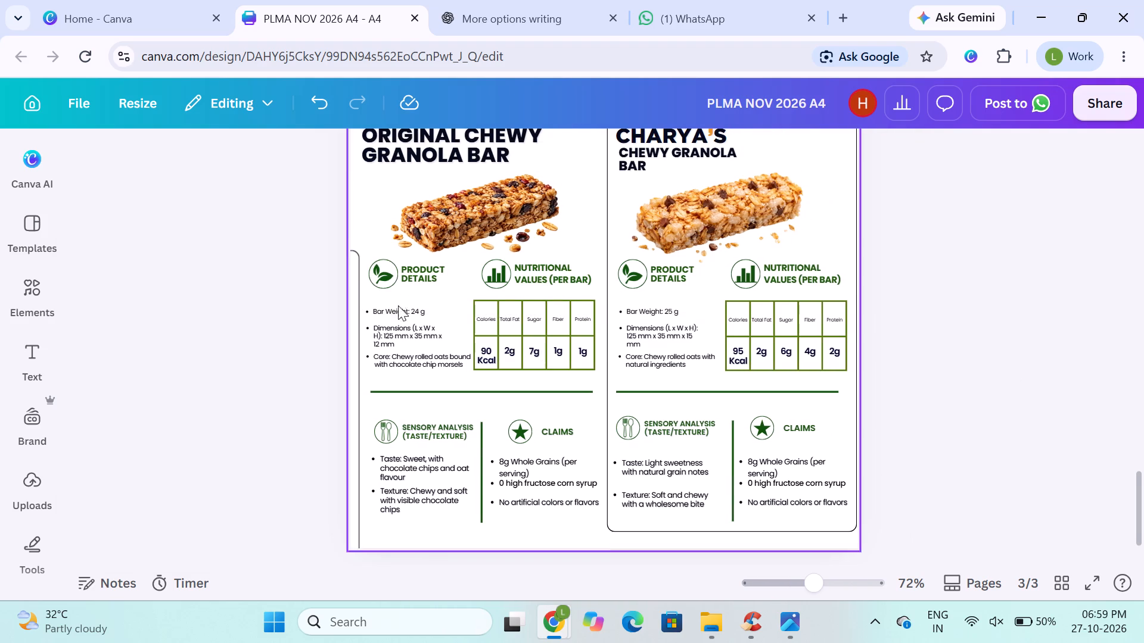
Left-align the Bar Weight, Dimensions and Core bullets on the CHARYA’S card with one another.
scroll(328, 331, "right", 1)
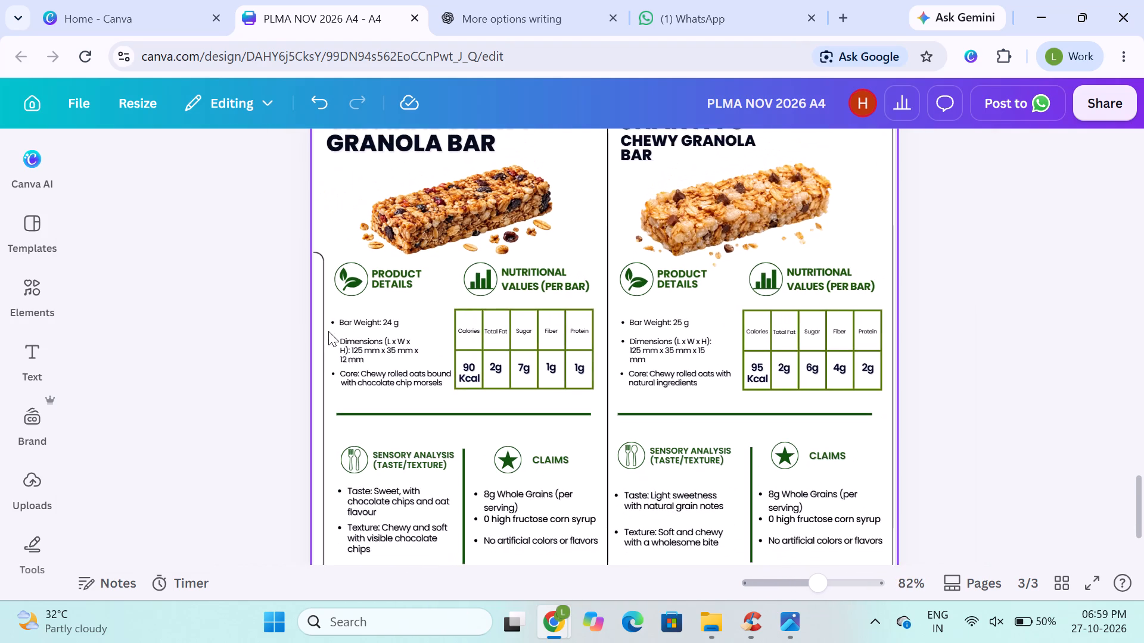
scroll(328, 331, "right", 1)
left_click(358, 321)
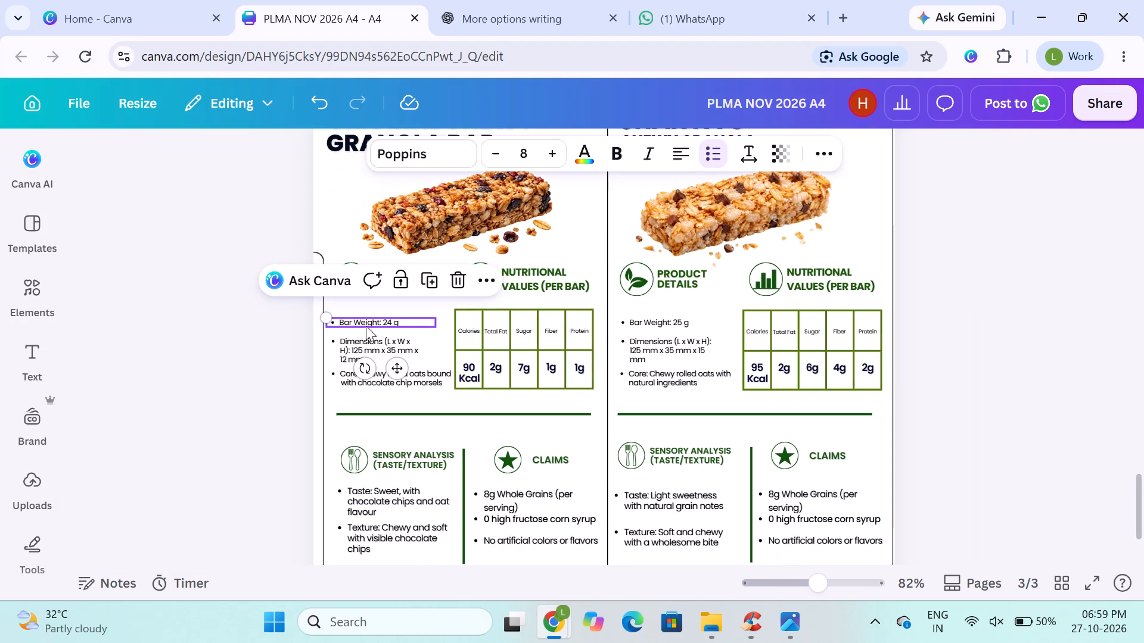
left_click(660, 326)
left_click(657, 342, "shift")
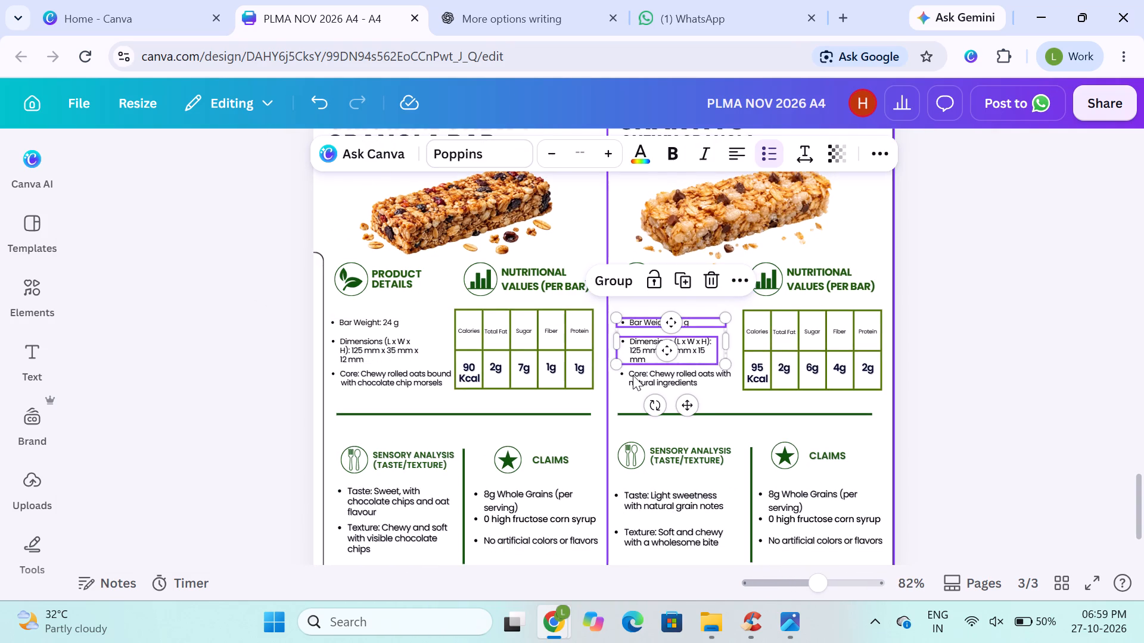
left_click(633, 375, "shift")
left_click(865, 148)
left_click(872, 152)
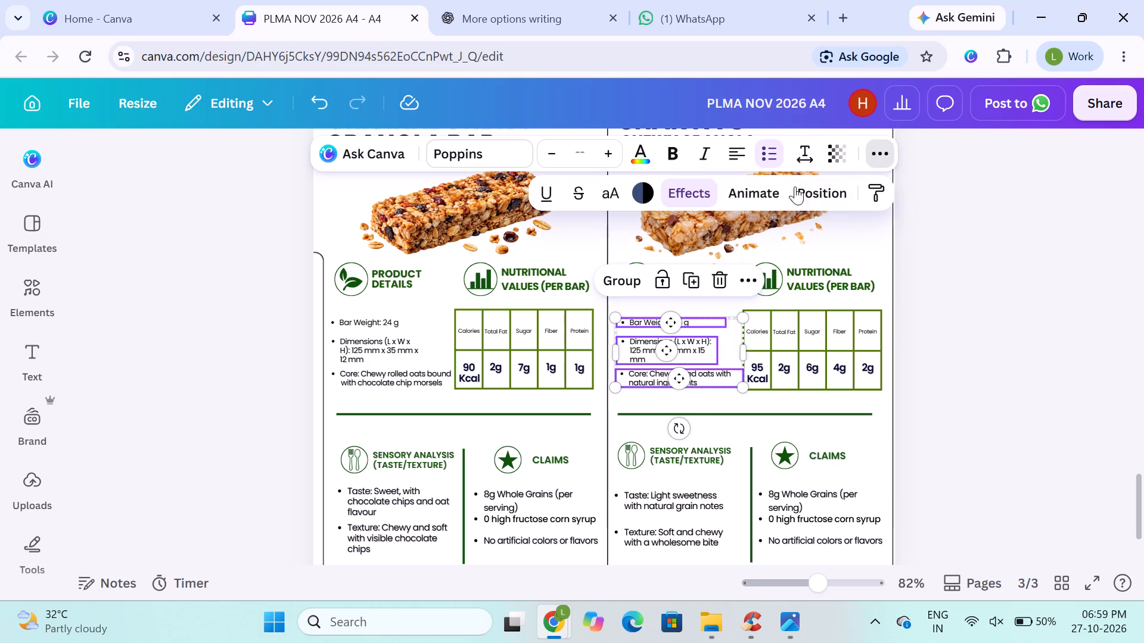
left_click(815, 186)
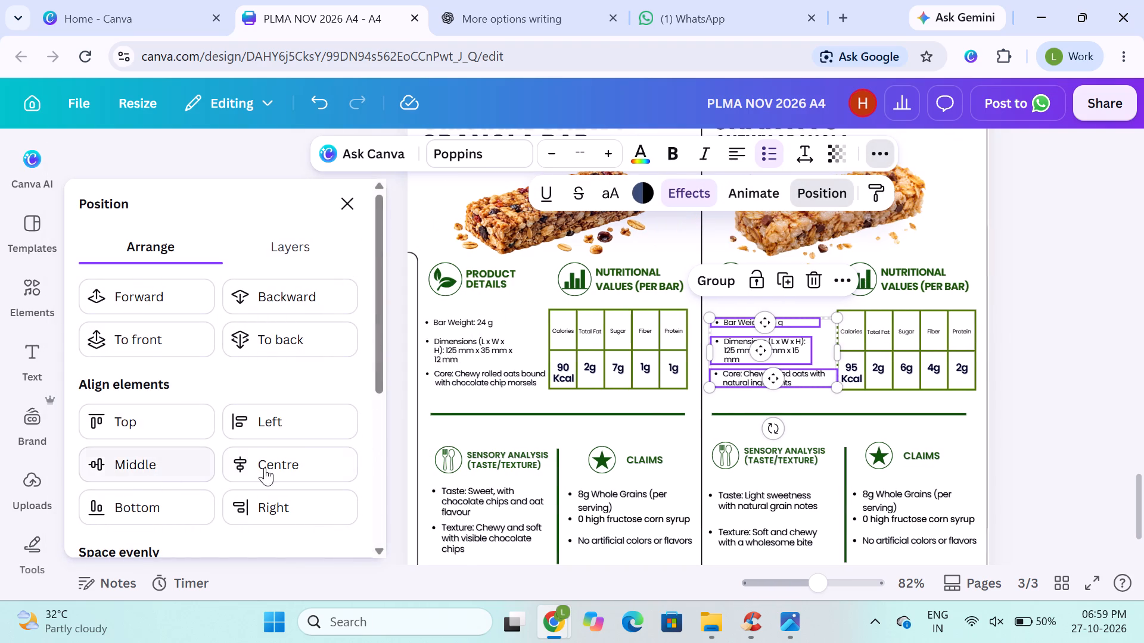
left_click(270, 429)
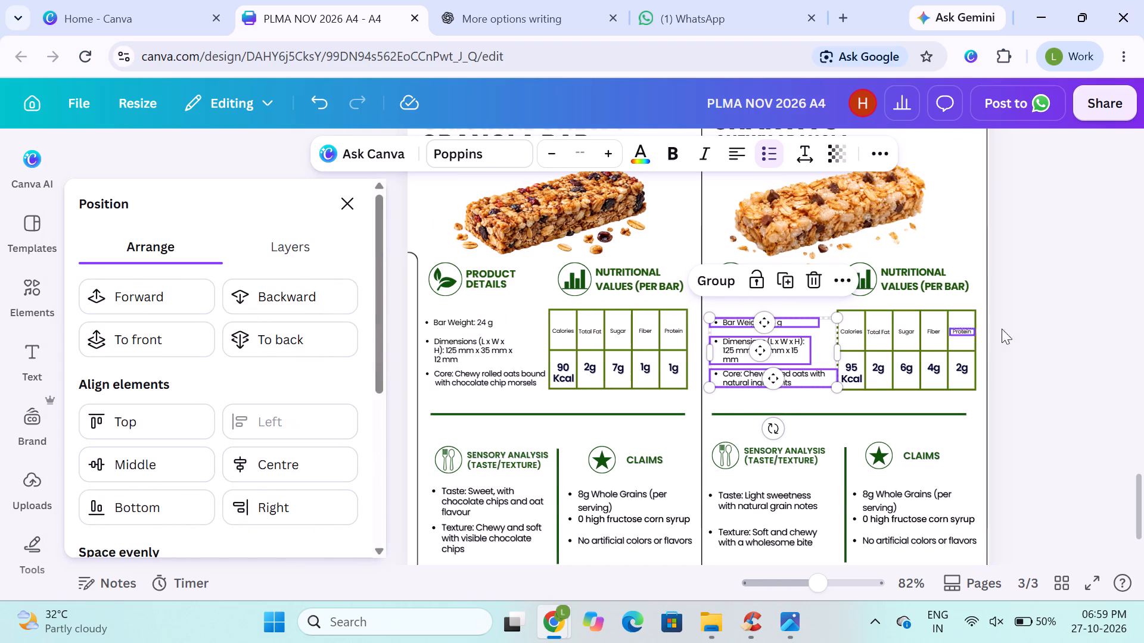
left_click(1060, 327)
left_click(985, 334)
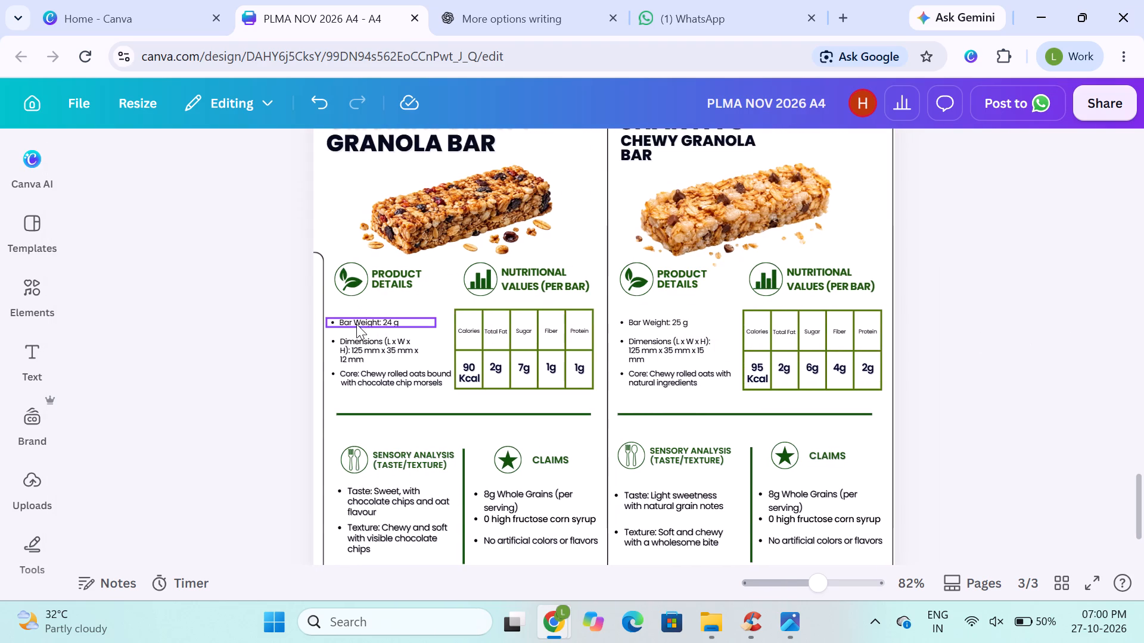
Group the Bar Weight, Dimensions and Core bullets on the original card.
left_click(356, 324)
left_click(357, 338, "shift")
left_click(346, 377, "shift")
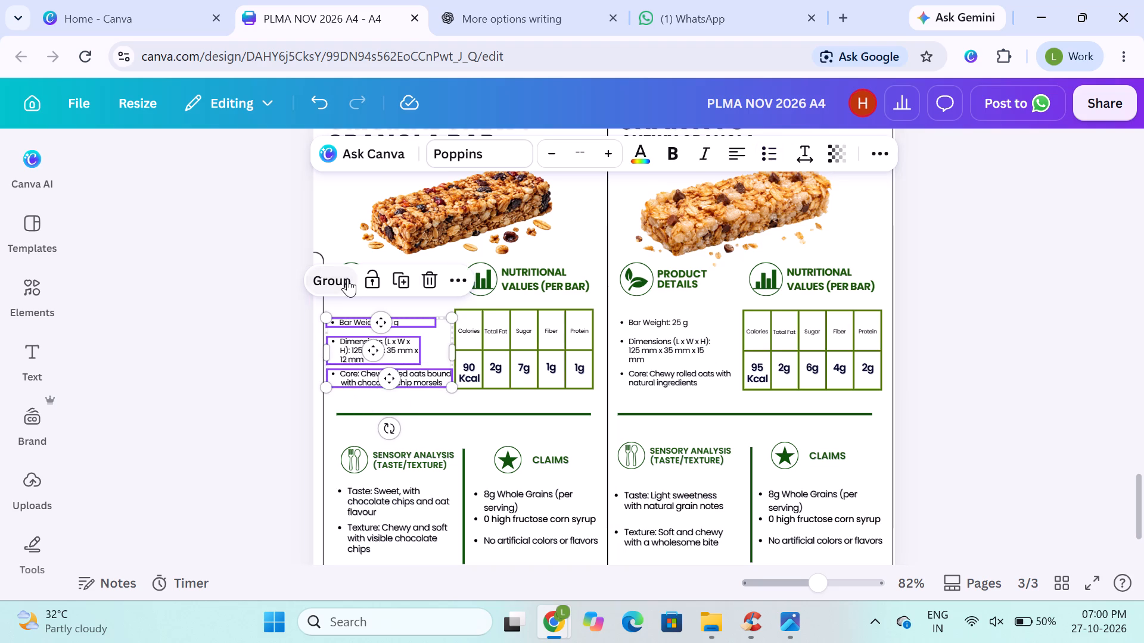
left_click(347, 279)
left_click(1002, 320)
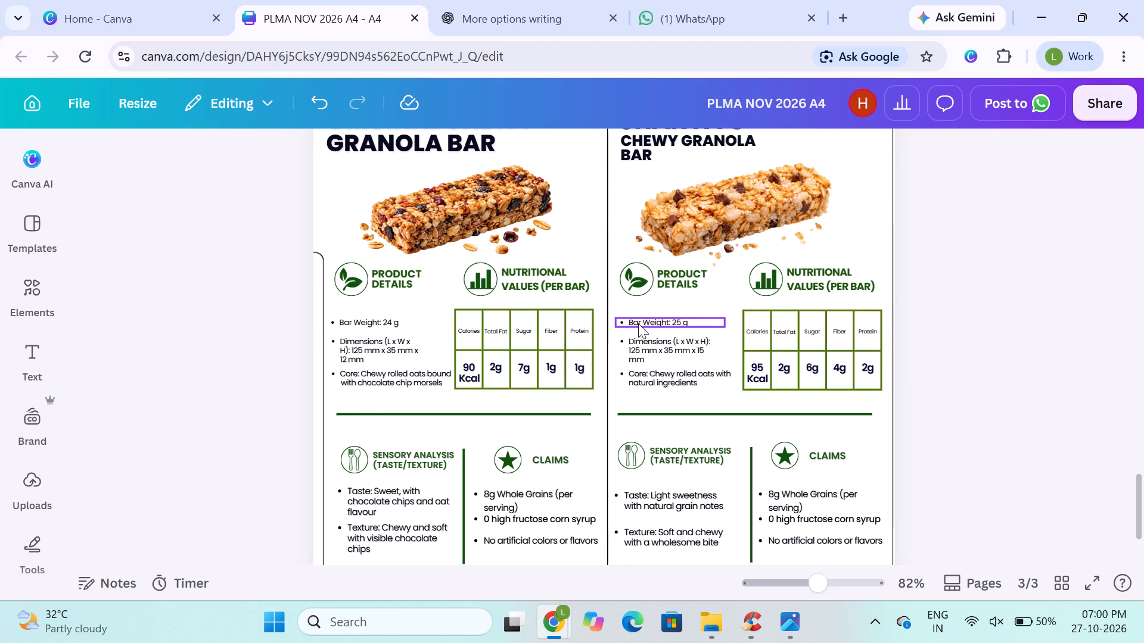
Group the Bar Weight, Dimensions and Core bullets on the CHARYA’S card.
left_click(638, 323)
left_click(636, 344, "shift")
left_click(633, 379, "shift")
left_click(611, 287)
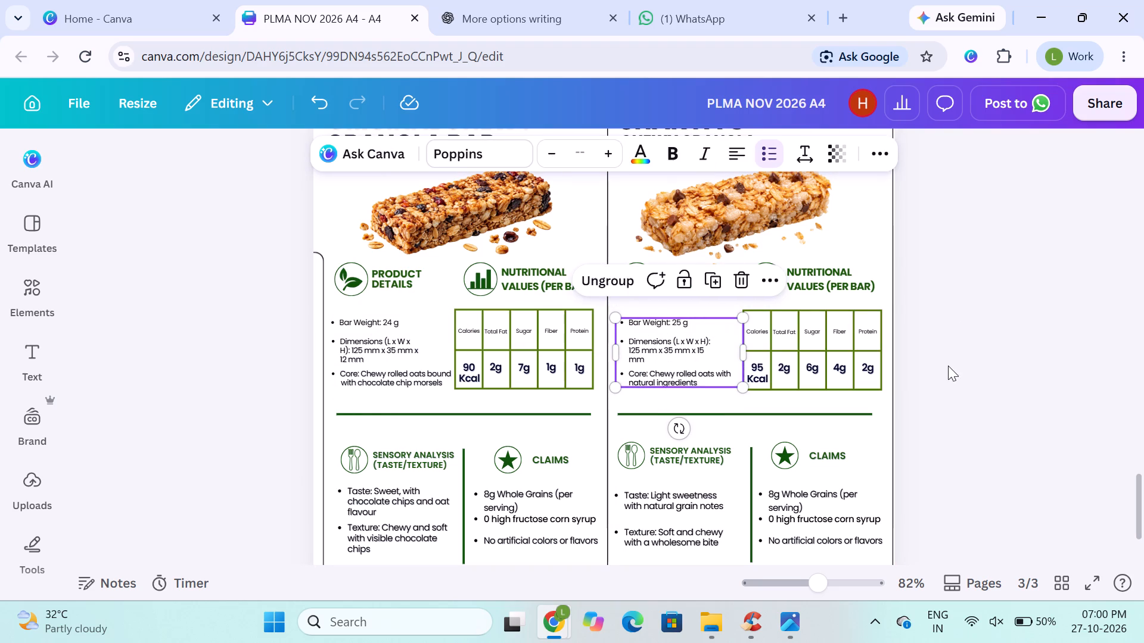
left_click(948, 366)
Move the original card's frame back around its content, level with the CHARYA’S card frame and with a narrow gap between them.
left_click(393, 352)
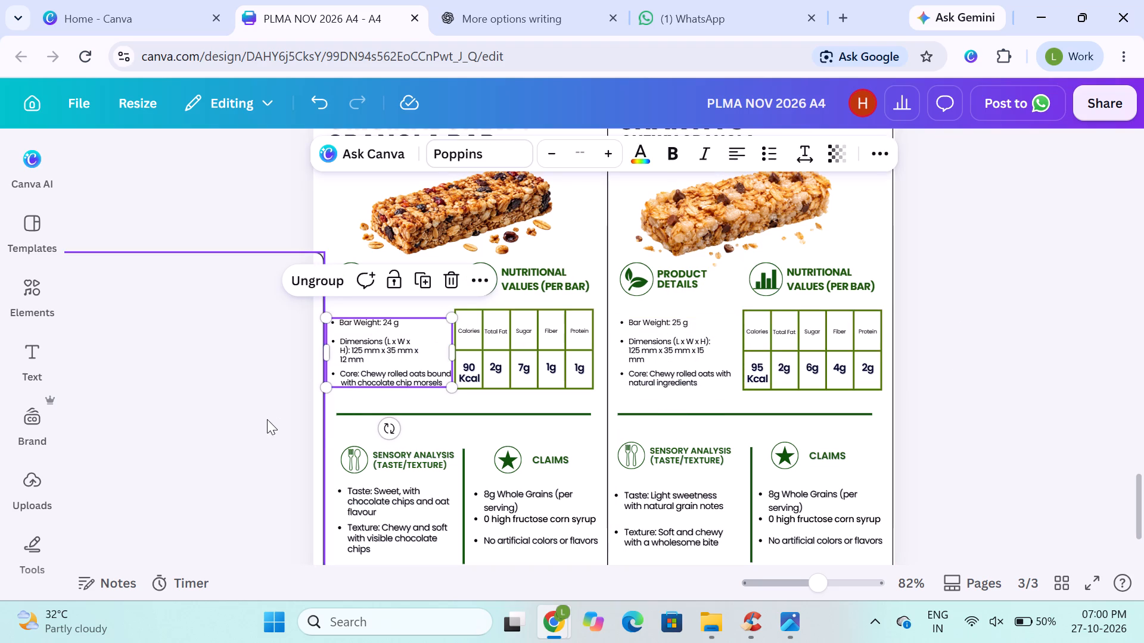
left_click(321, 426)
left_click_drag(306, 424, 570, 321)
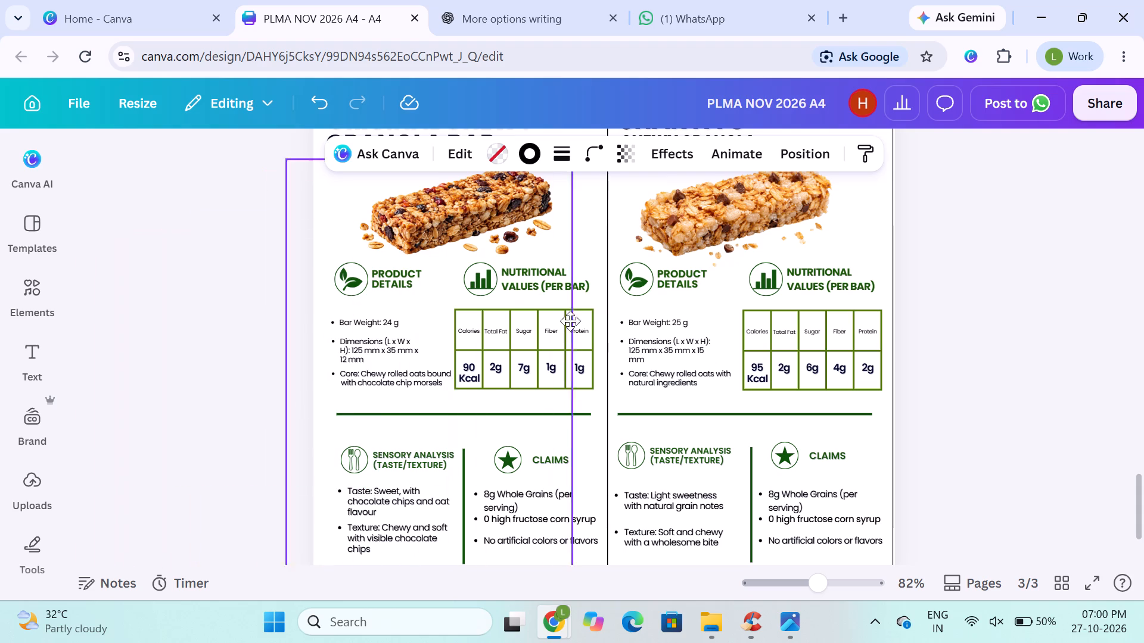
left_click_drag(570, 321, 579, 389)
scroll(576, 316, "up", 1)
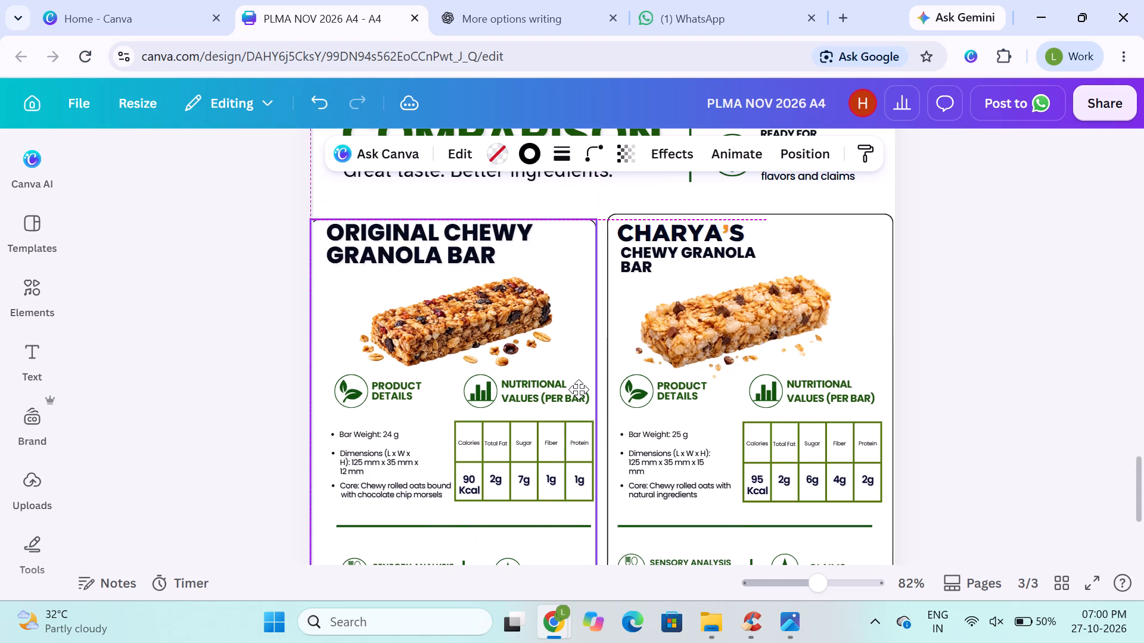
left_click_drag(579, 389, 583, 386)
left_click(243, 366)
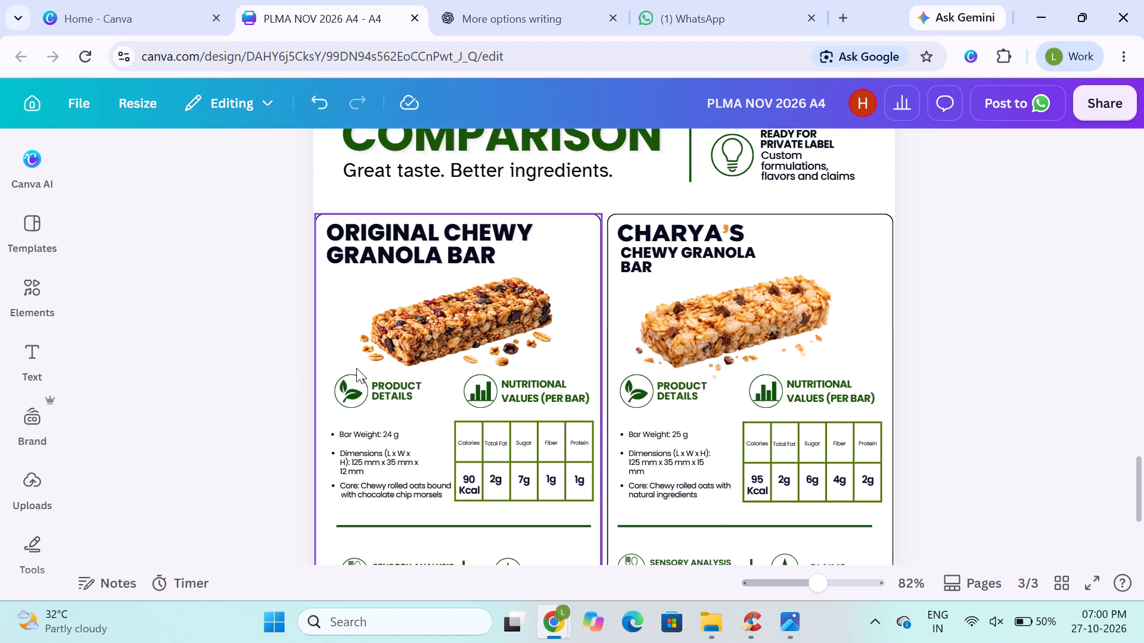
left_click(369, 349)
key("Right")
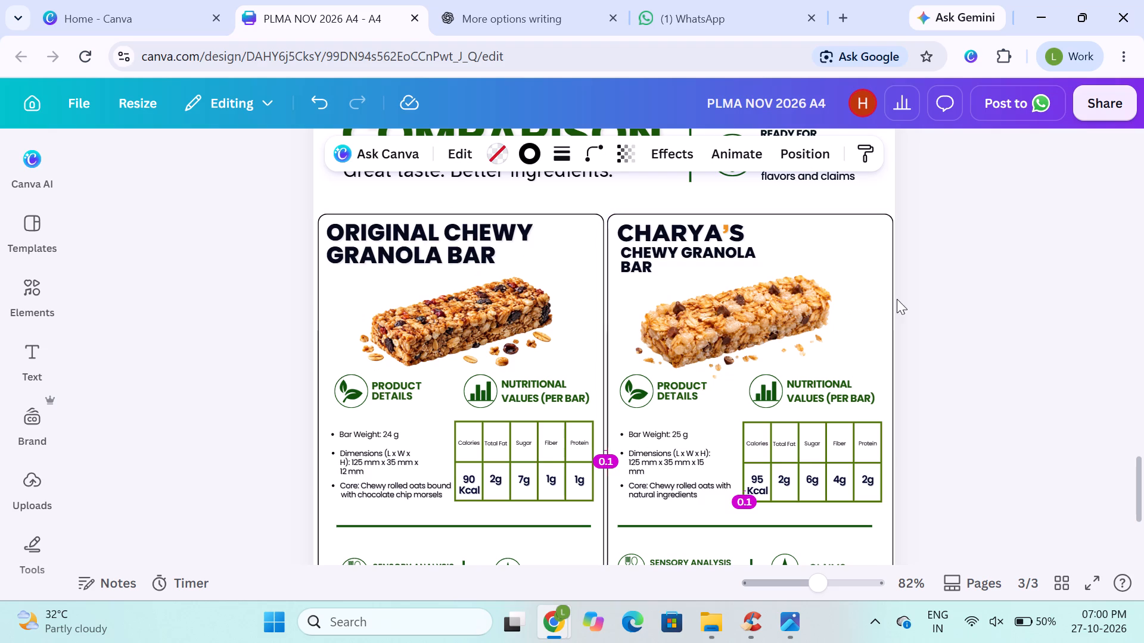
left_click(968, 312)
left_click(178, 374)
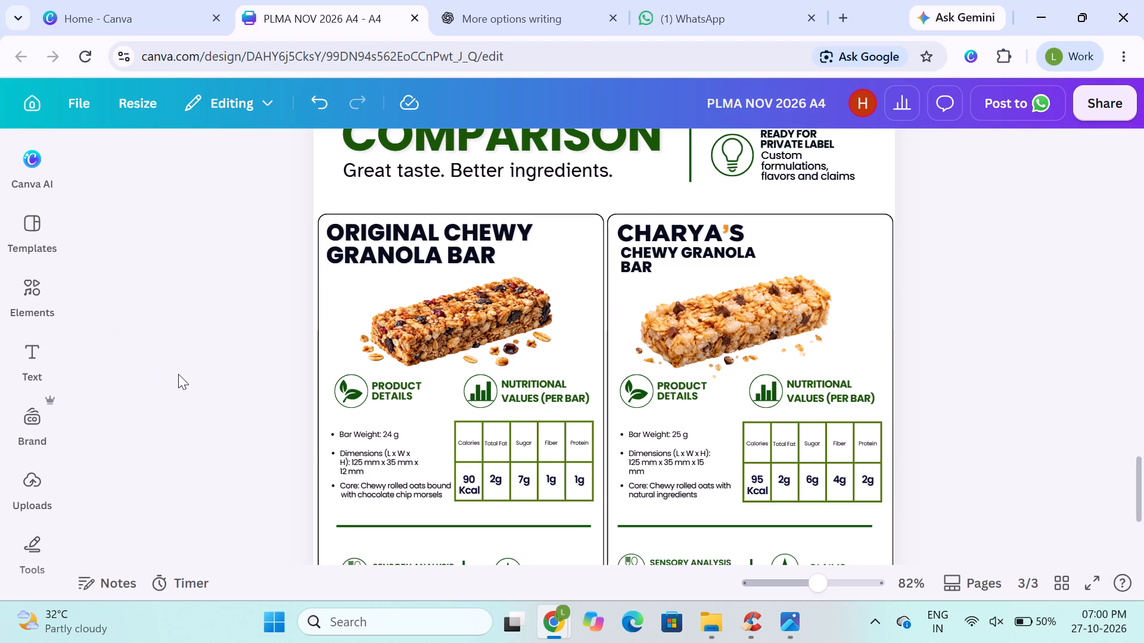
Nudge the CHARYA’S card frame and the original card's frame slightly left.
scroll(178, 374, "down", 1)
left_click(864, 256)
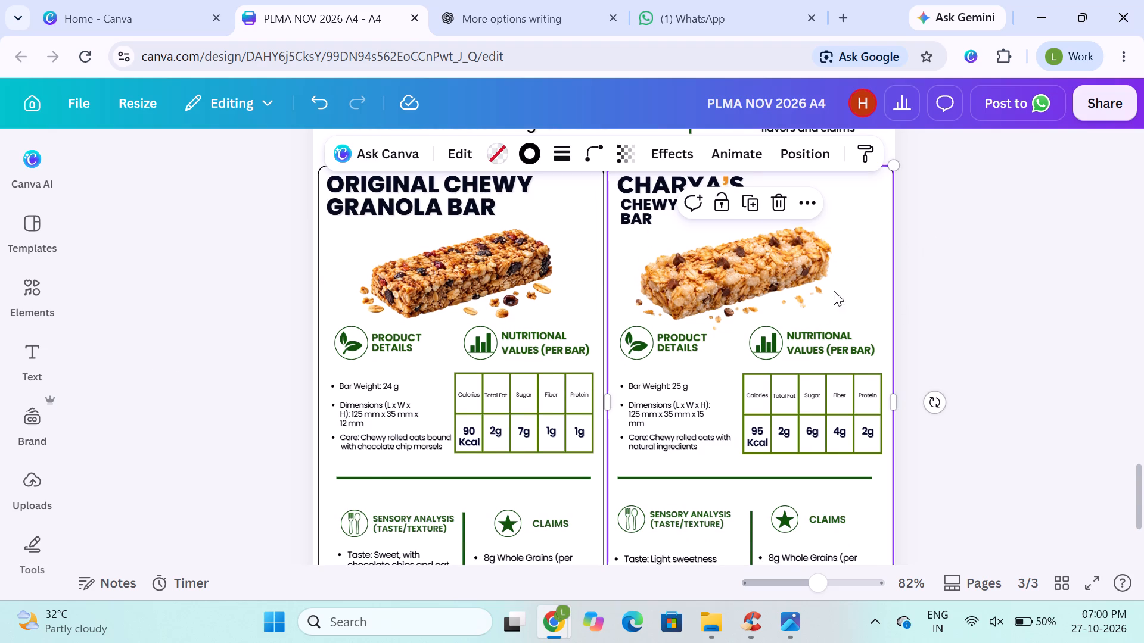
key("Left")
left_click(327, 360)
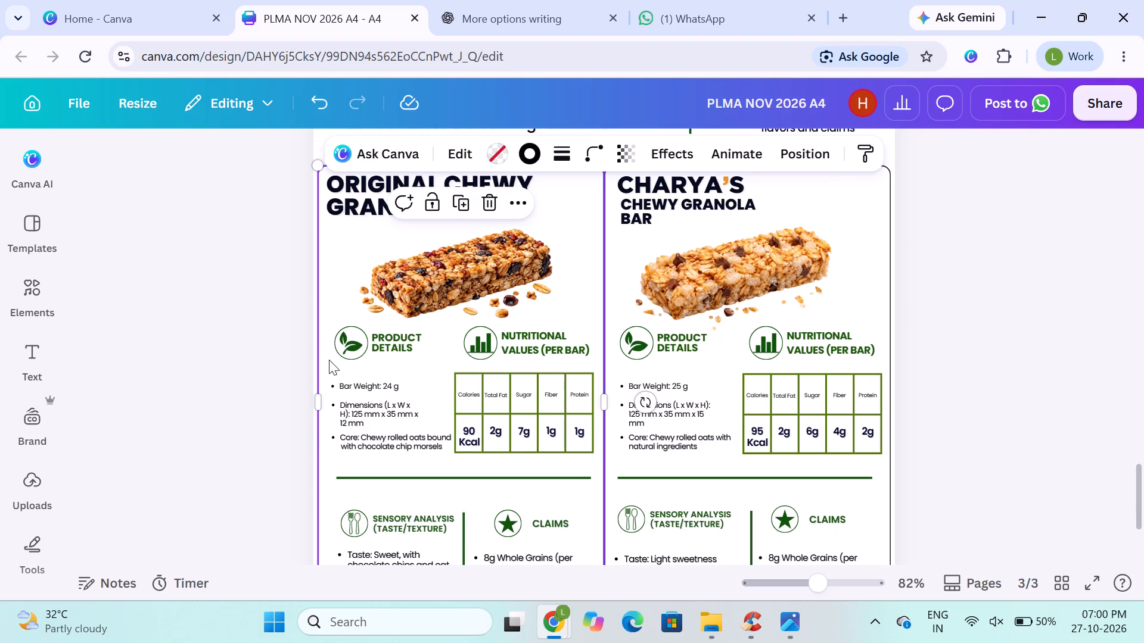
key("Left")
left_click(258, 377)
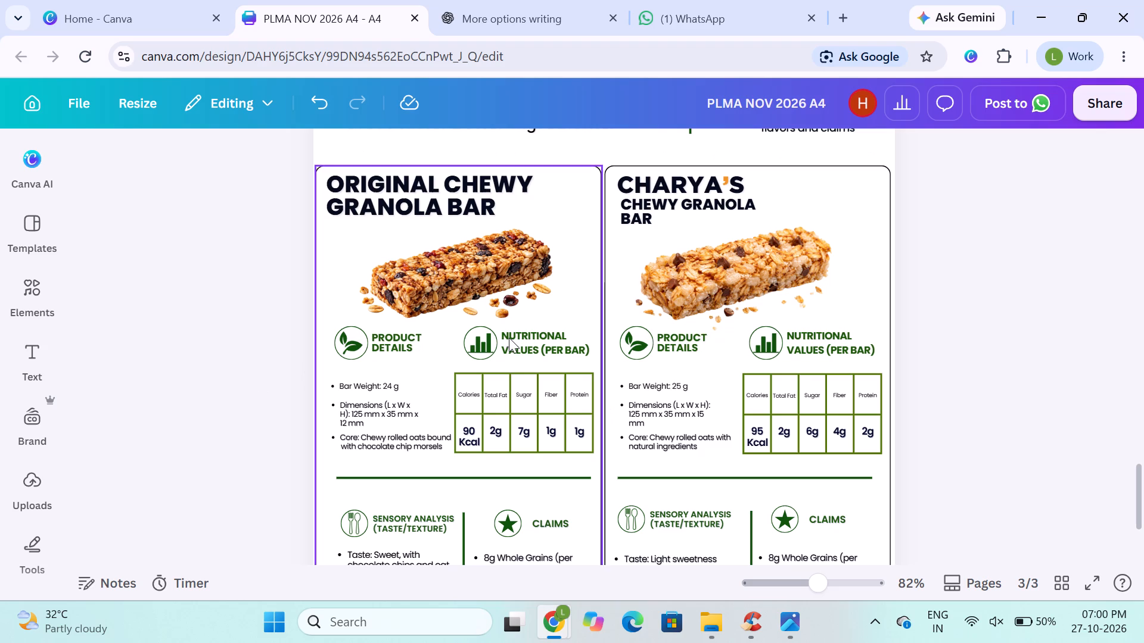
left_click(1014, 265)
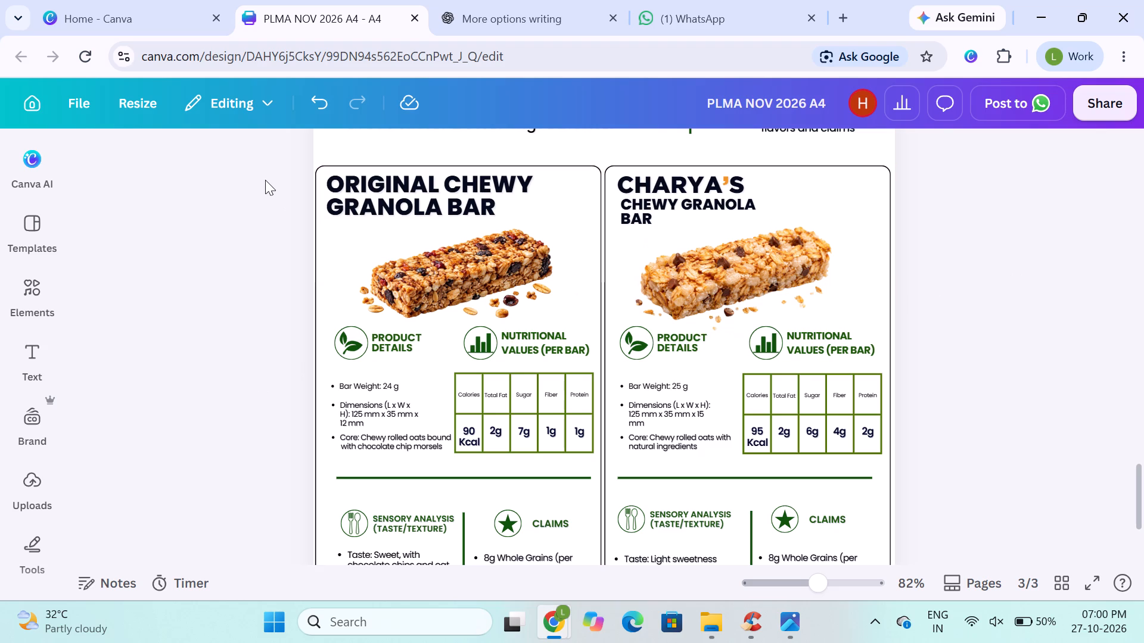
Group both cards' frames, titles, bar images and details into one group.
left_click_drag(269, 179, 891, 600)
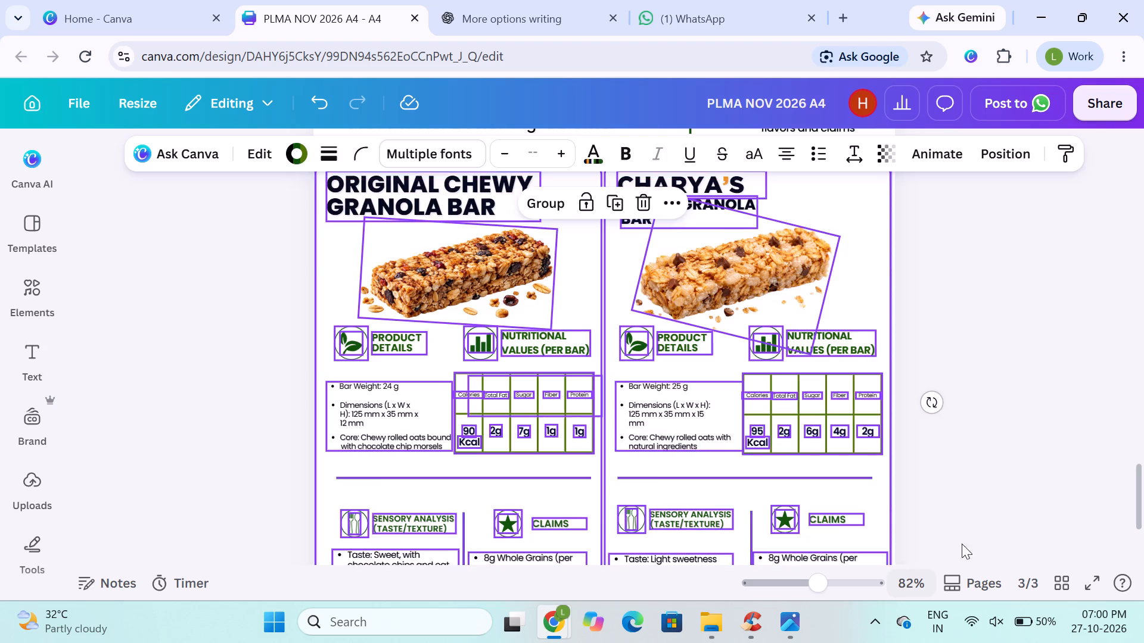
scroll(1026, 473, "down", 1)
scroll(941, 460, "up", 1)
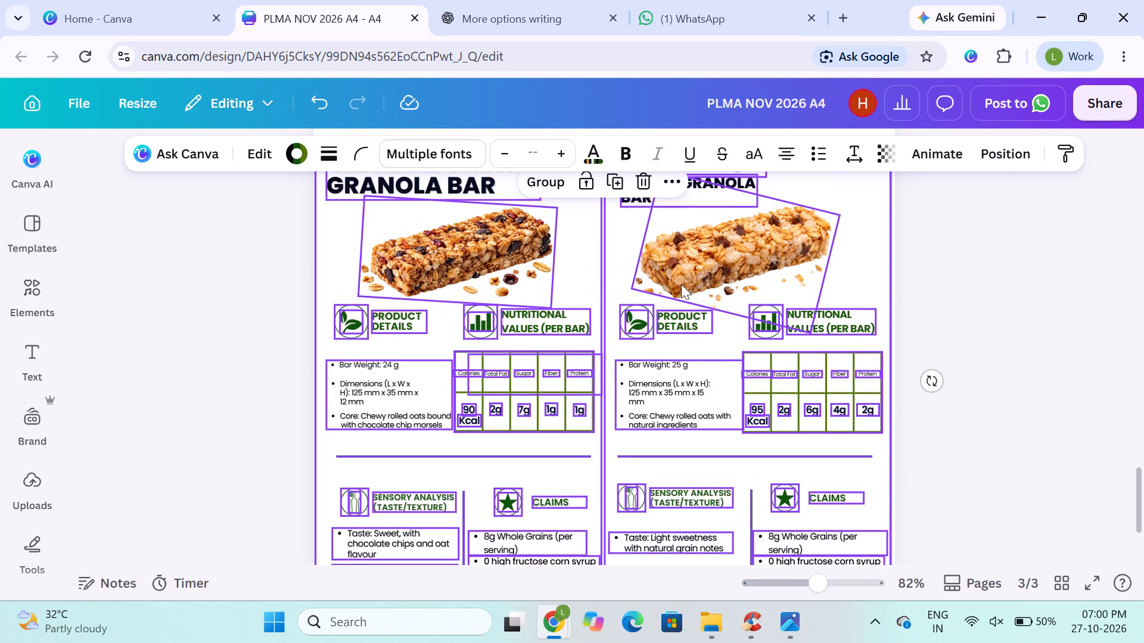
left_click(546, 187)
left_click(1018, 276)
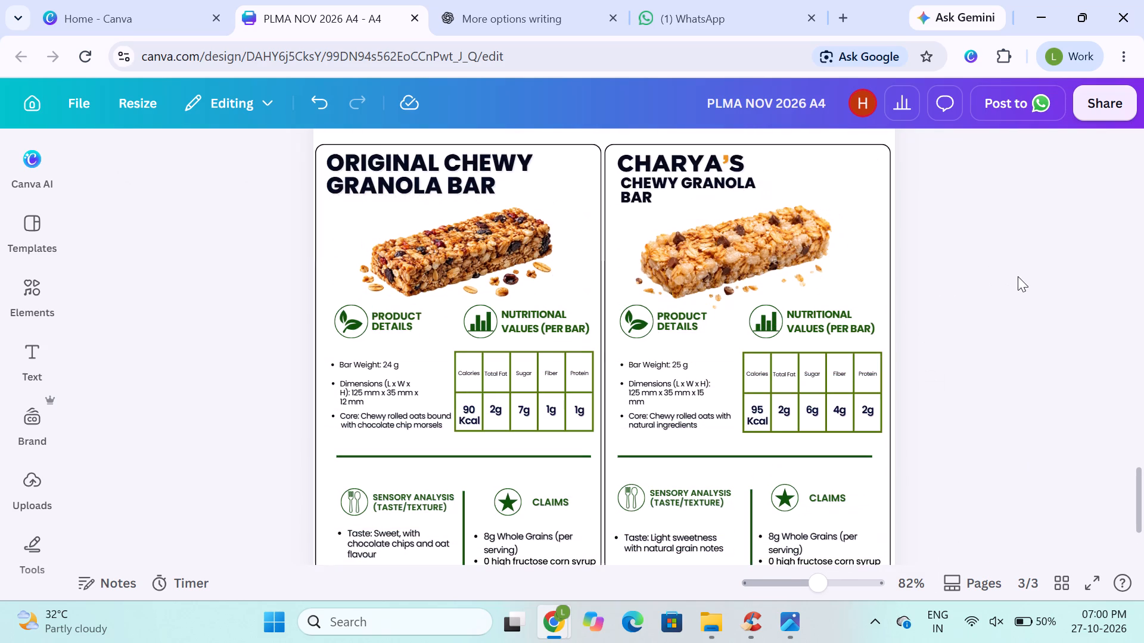
Centre the grouped comparison cards horizontally on the page.
left_click(578, 340)
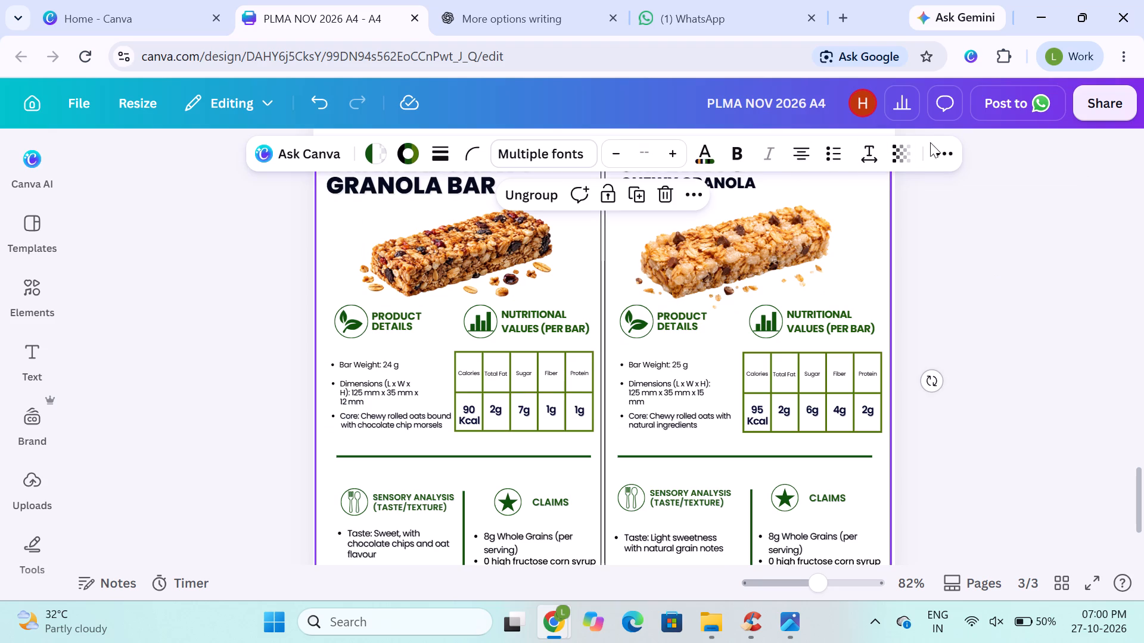
left_click(943, 148)
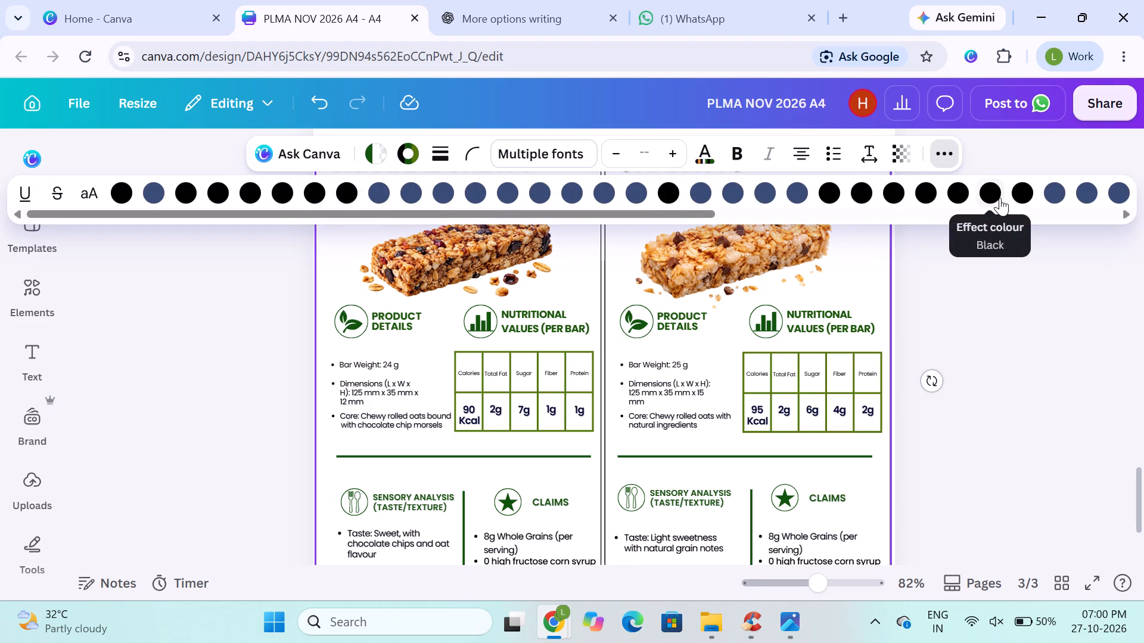
scroll(1000, 198, "left", 7)
left_click(1037, 195)
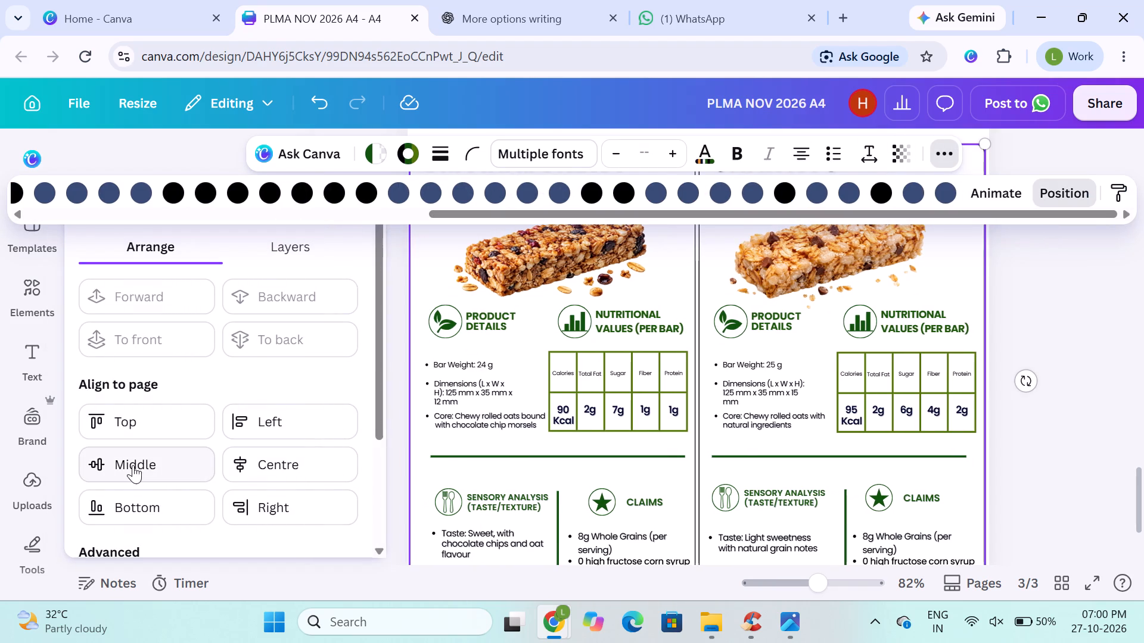
left_click(241, 464)
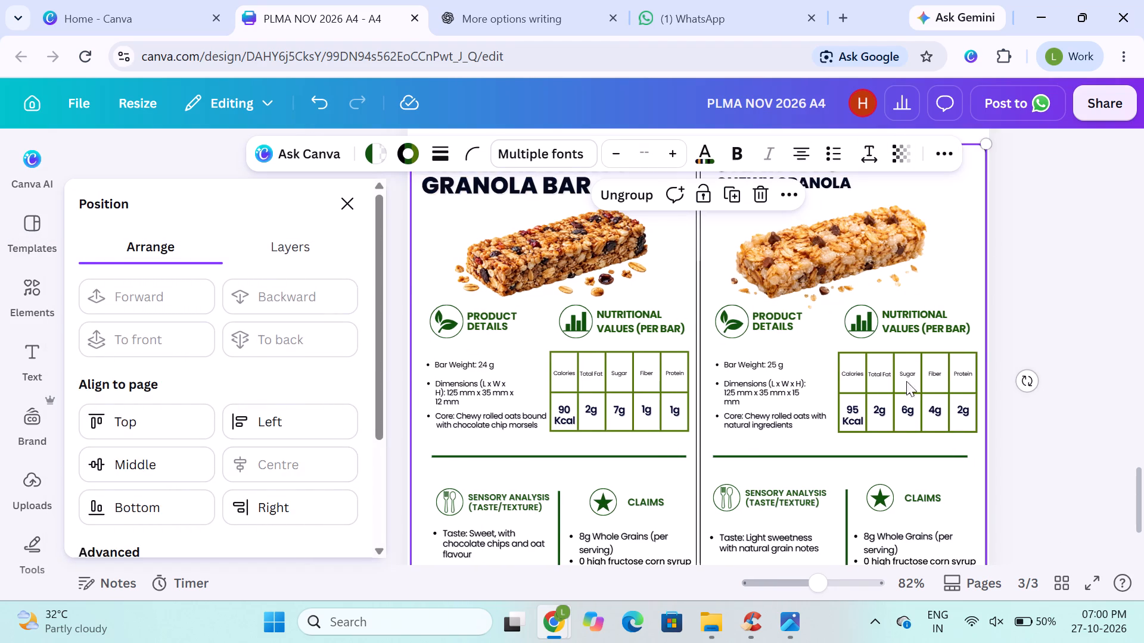
left_click(1055, 339)
left_click(1051, 337)
Review the centred cards down to the page bottom and ungroup them.
scroll(1051, 337, "down", 1)
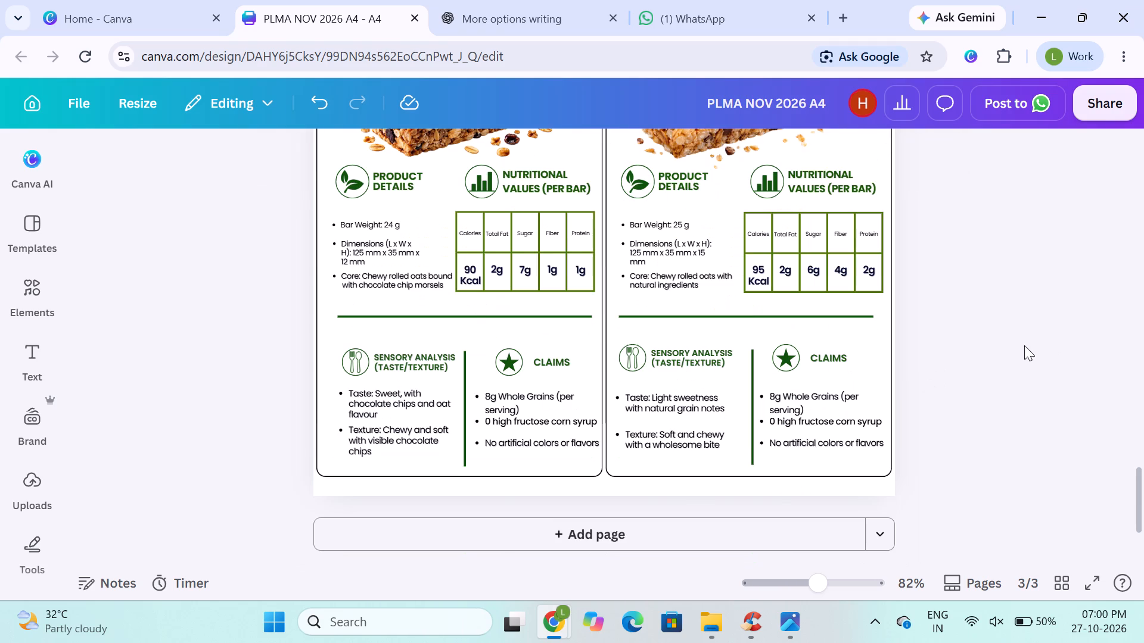
scroll(1024, 345, "down", 1)
left_click(1000, 365)
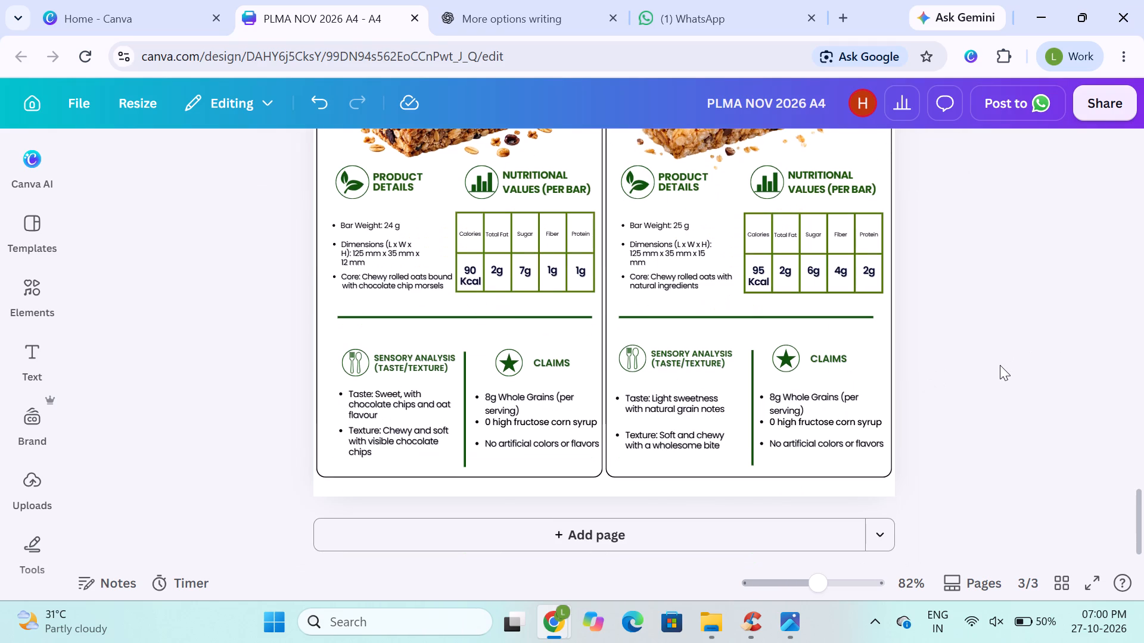
left_click(1046, 306)
scroll(1046, 306, "up", 2)
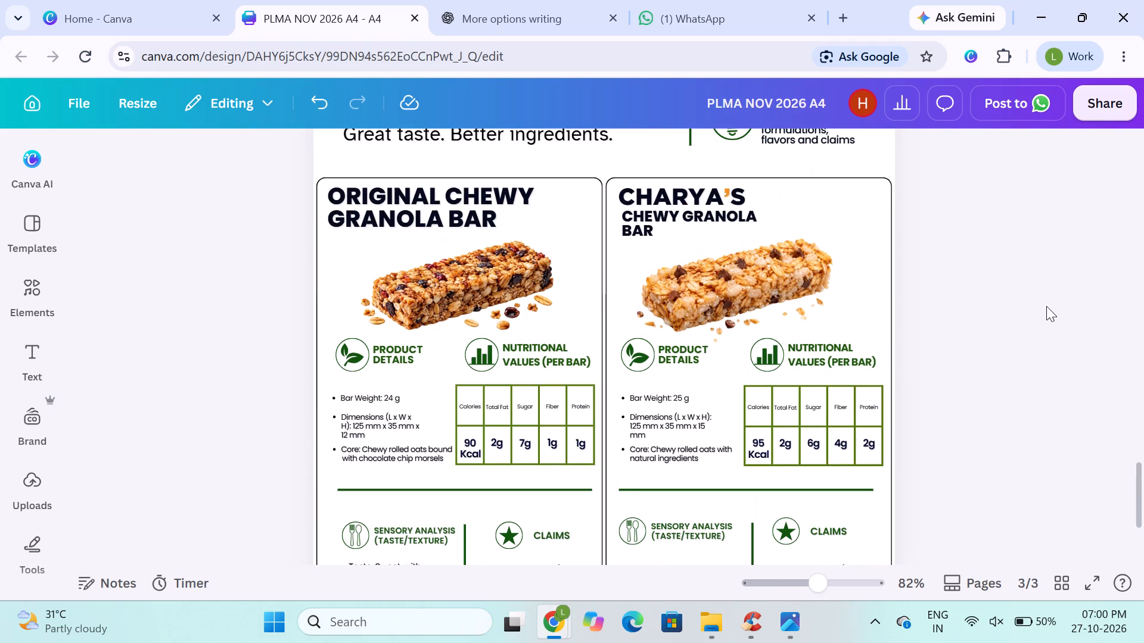
scroll(1046, 306, "down", 1)
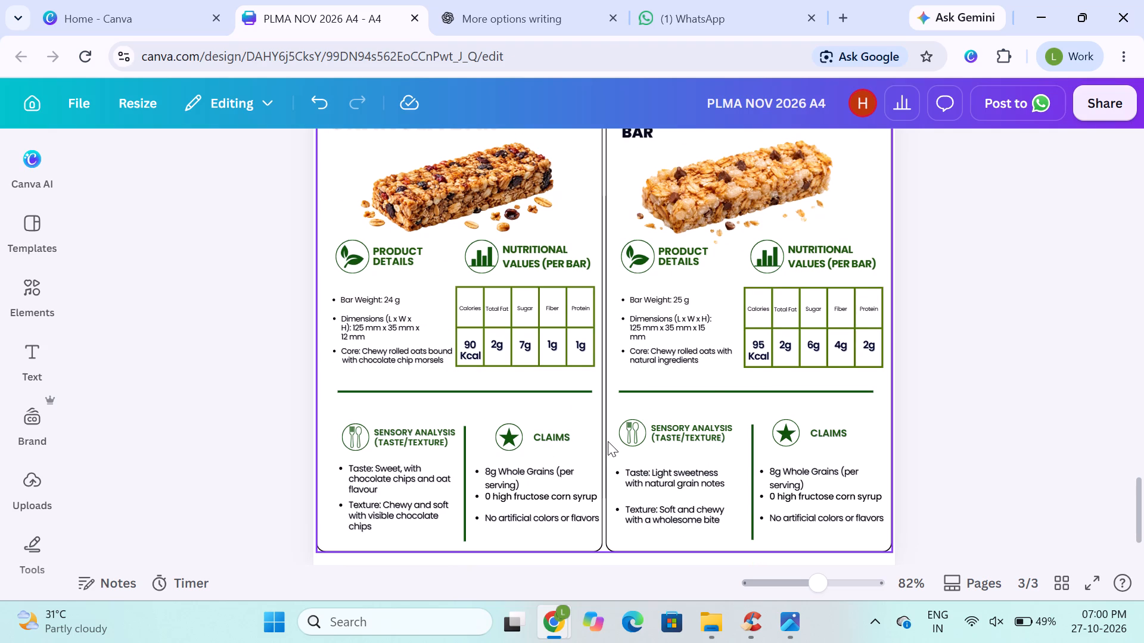
left_click(805, 442)
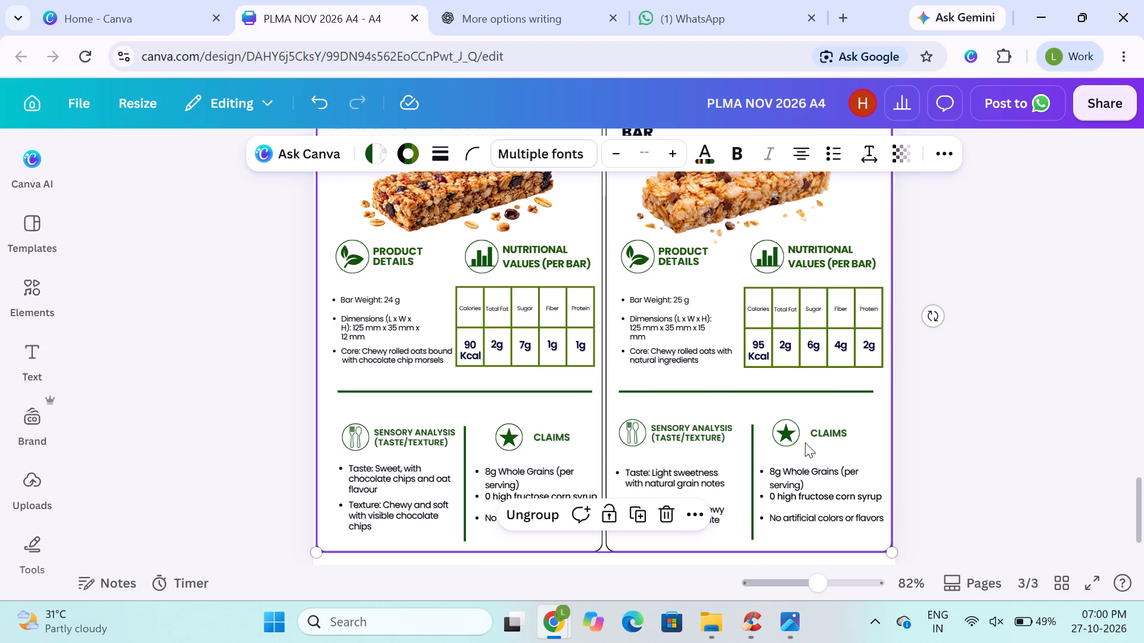
scroll(478, 247, "up", 1)
scroll(505, 477, "down", 3)
left_click(534, 528)
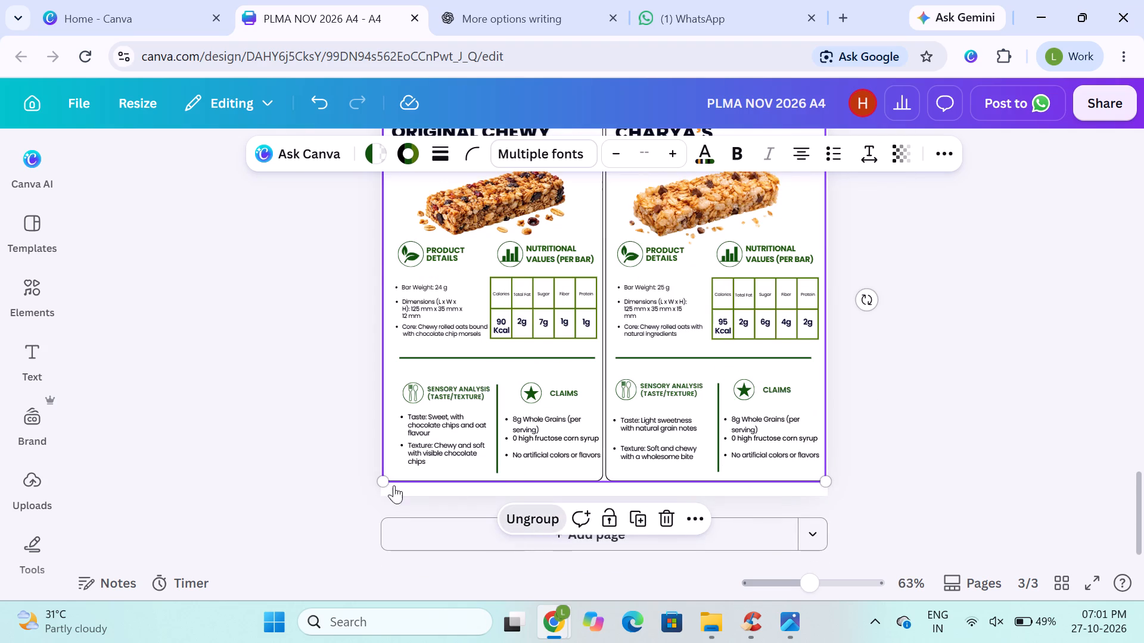
left_click(245, 438)
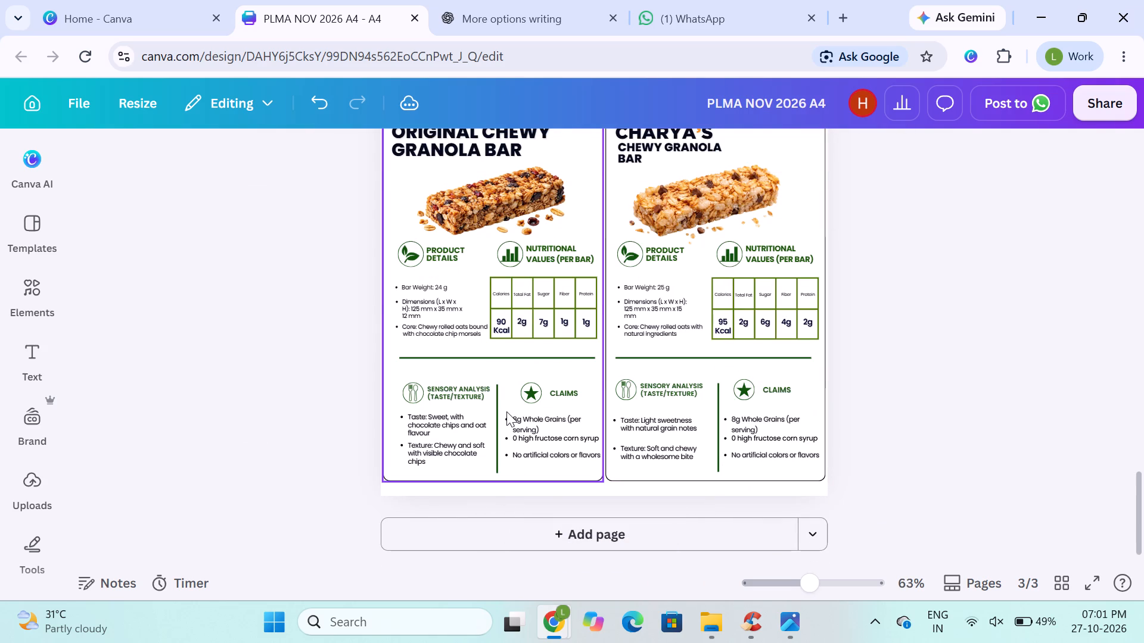
Move the original card's frame up so its lower edge crosses the first Taste and Claims bullets.
left_click(506, 411)
key("Up")
key("Up")
key("Up")
key("Up")
key("Up")
key("Up")
key("Up")
key("Up")
key("Up")
key("Up")
key("Up")
key("Up")
key("Up")
key("Up")
key("Up")
key("Up")
key("Up")
key("Up")
key("Up")
key("Up")
key("Up")
key("Up")
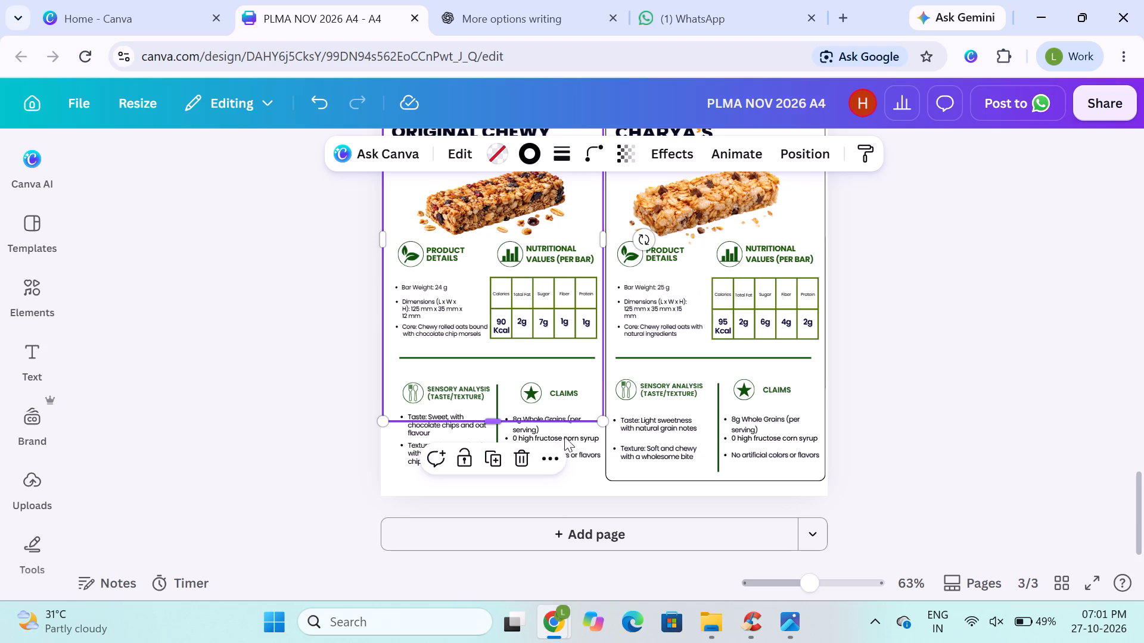
Move the CHARYA’S card frame up so its lower edge sits between the Taste and Texture bullets.
left_click(698, 441)
key("Up")
key("Up")
key("Up")
key("Up")
key("Up")
key("Up")
key("Up")
key("Up")
key("Up")
key("Up")
key("Up")
key("Up")
key("Up")
key("Up")
key("Up")
key("Up")
key("Up")
key("Up")
key("Up")
key("Up")
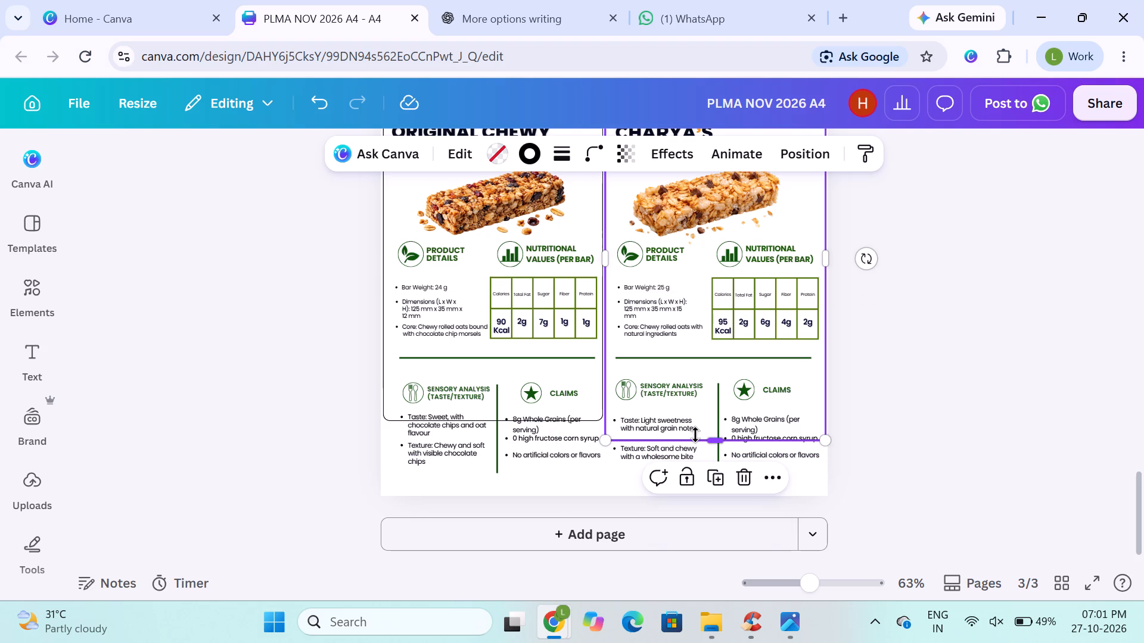
left_click(720, 455)
left_click(956, 475)
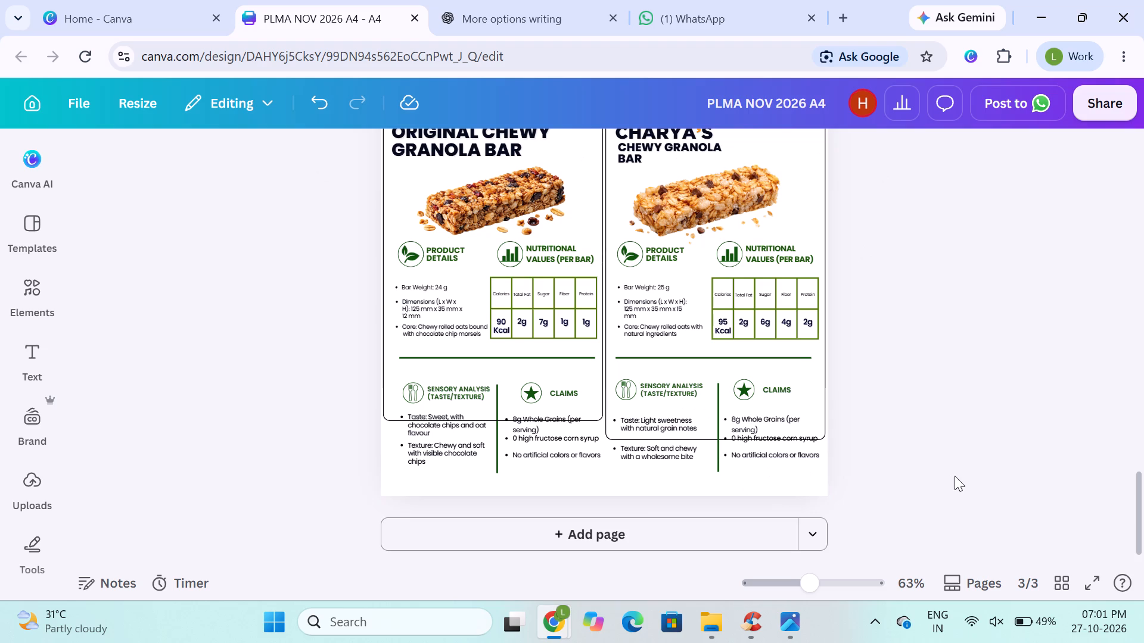
Nudge the vertical divider between Sensory Analysis and Claims on the CHARYA’S card slightly left.
left_click(495, 458)
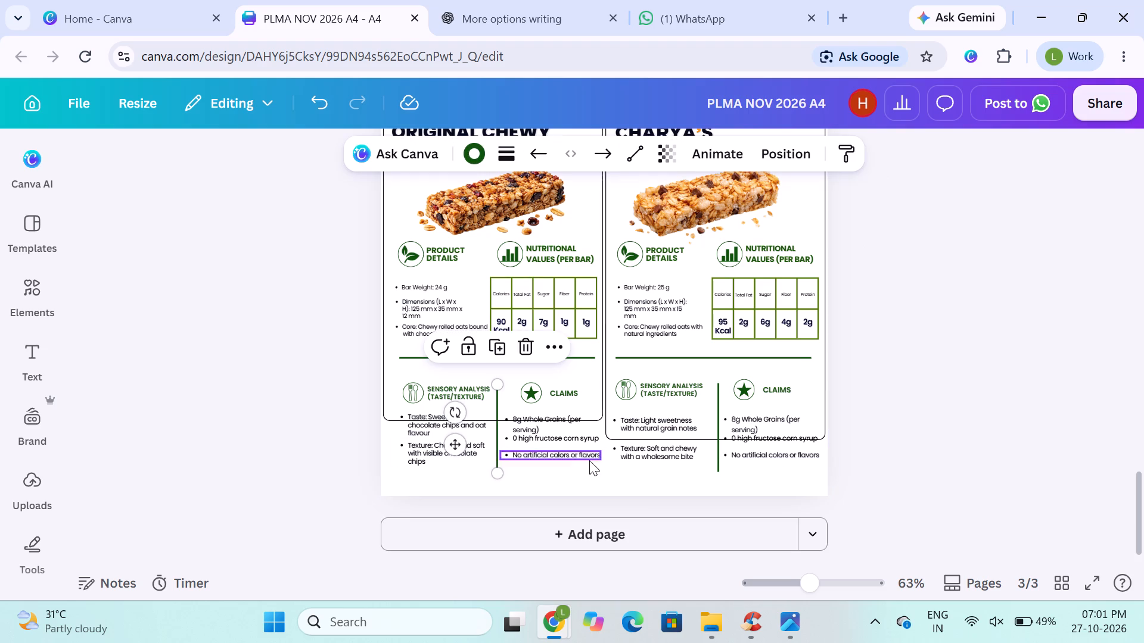
left_click(713, 461)
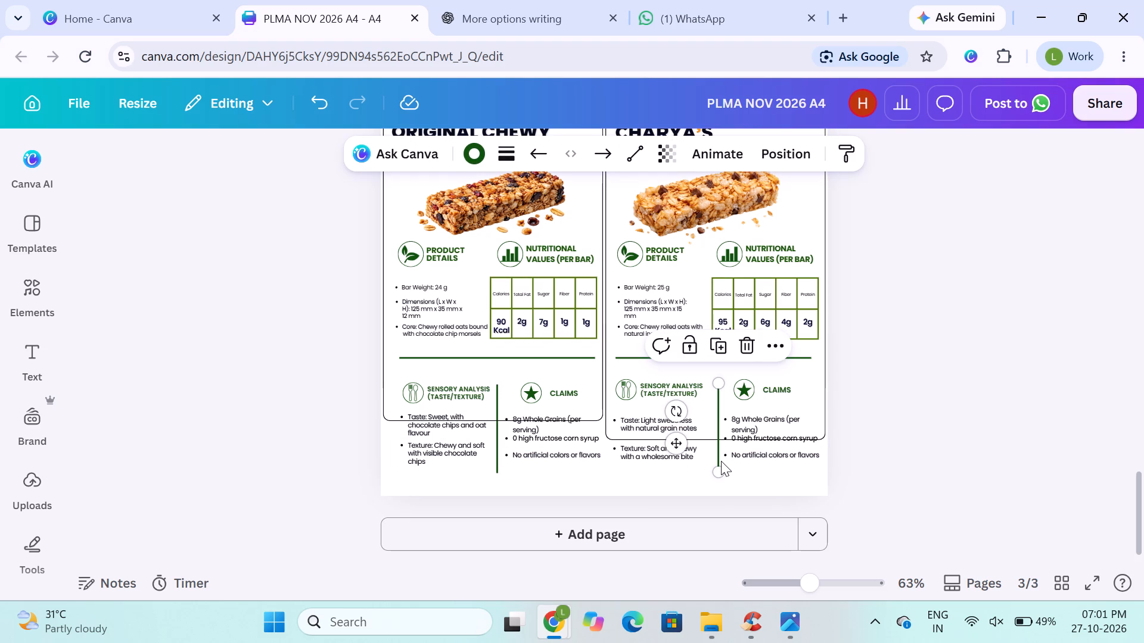
key("Left")
key("Left")
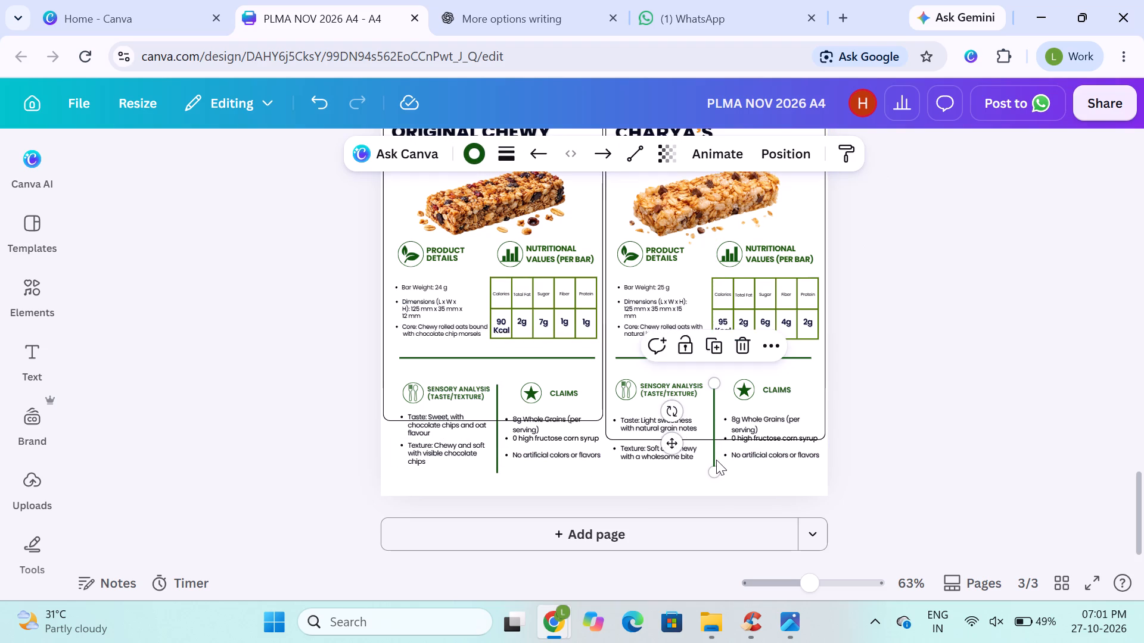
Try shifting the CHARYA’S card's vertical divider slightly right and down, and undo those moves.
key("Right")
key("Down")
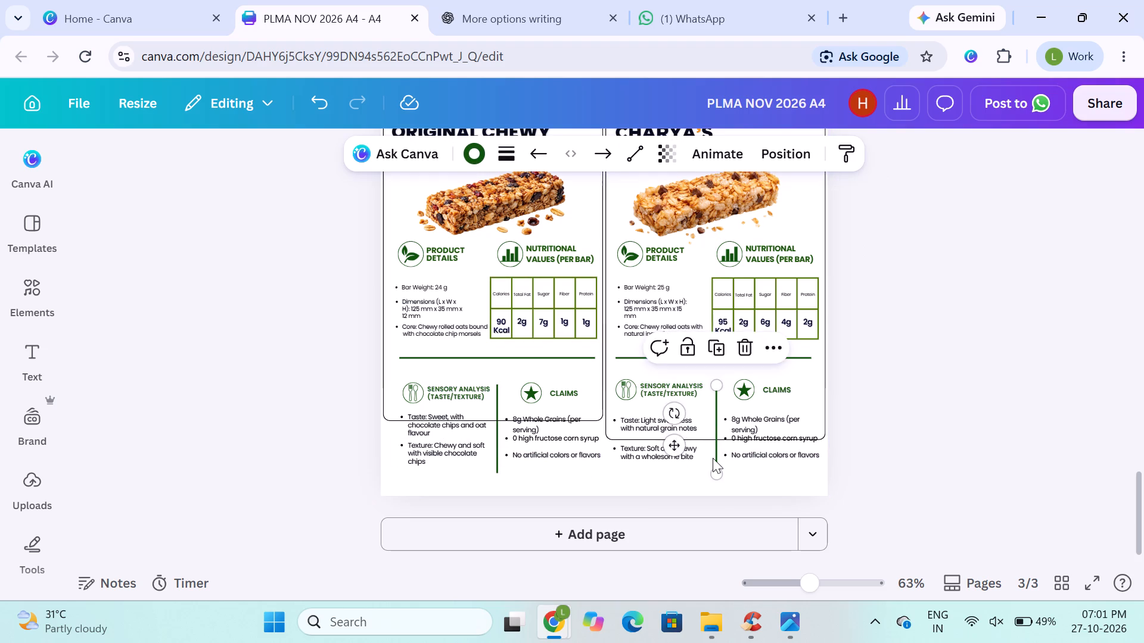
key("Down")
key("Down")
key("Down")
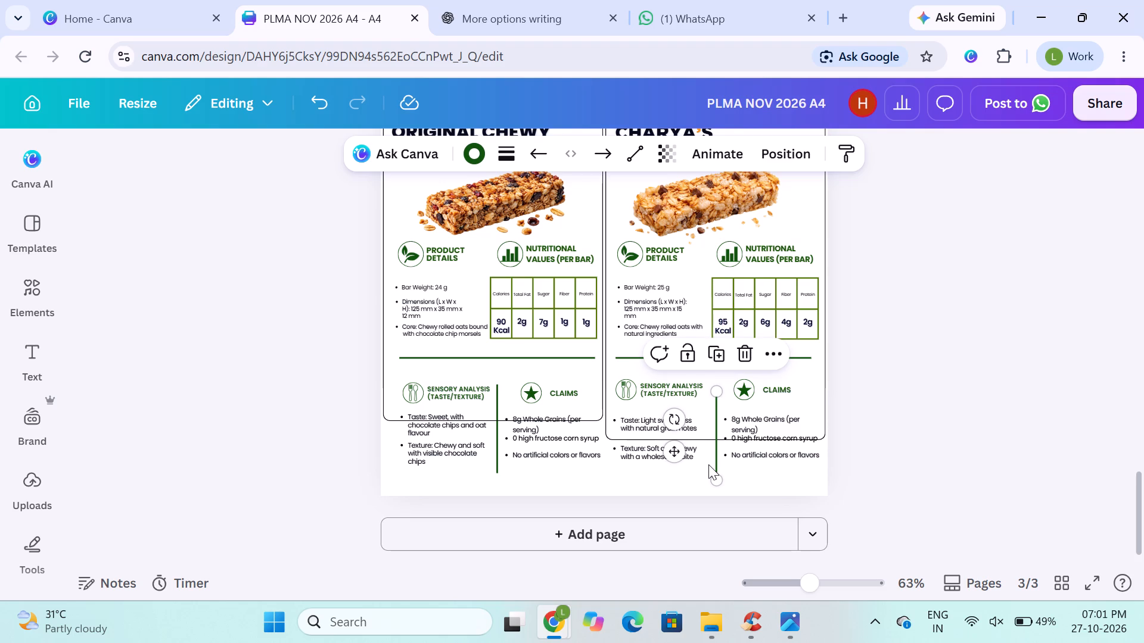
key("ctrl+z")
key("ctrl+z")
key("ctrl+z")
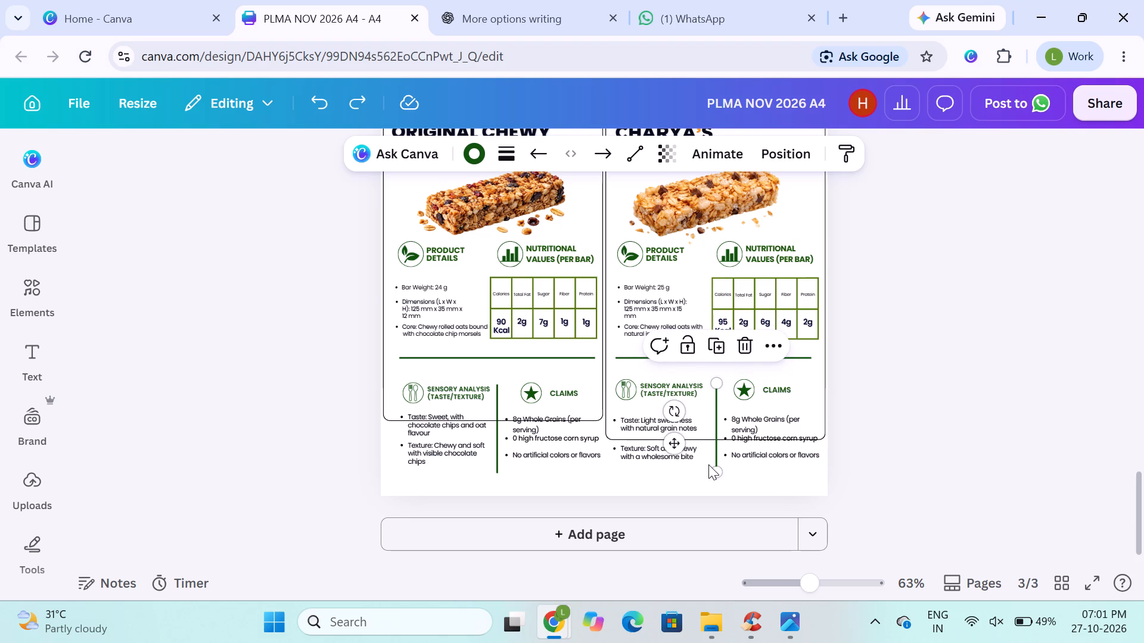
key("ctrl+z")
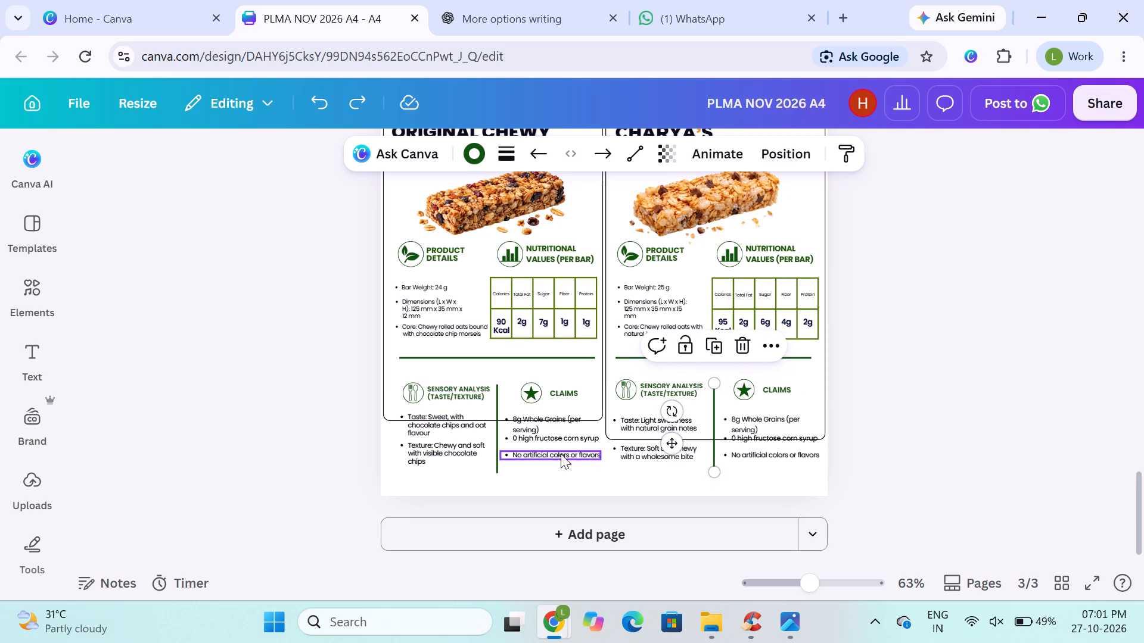
Align the vertical dividers of both cards to each other along their middles.
left_click(496, 448, "shift")
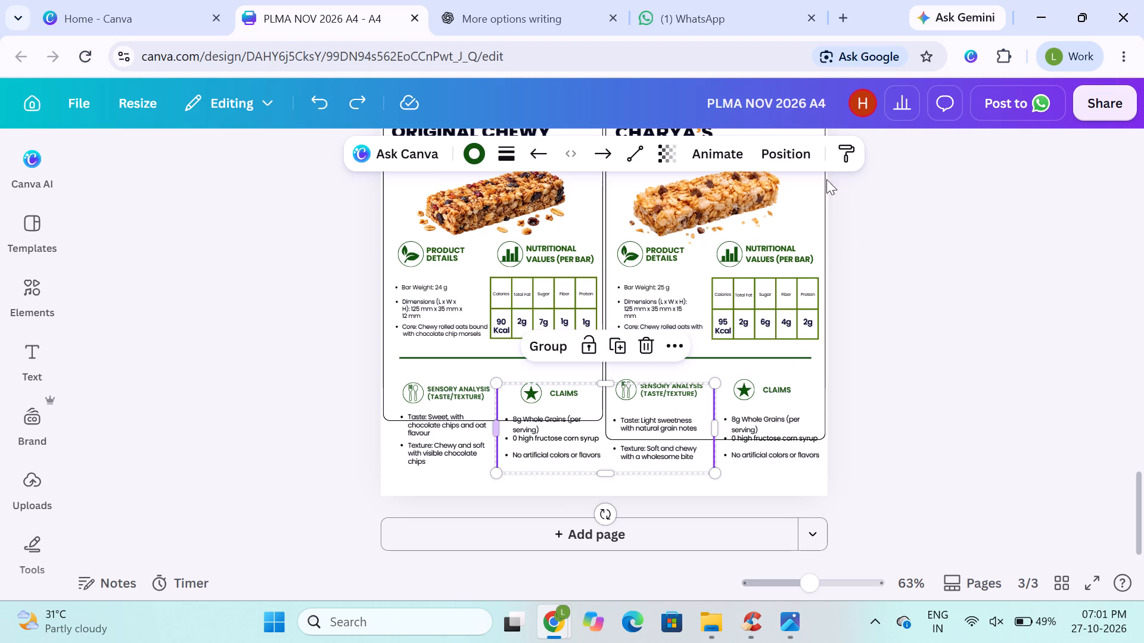
left_click(791, 161)
left_click(125, 469)
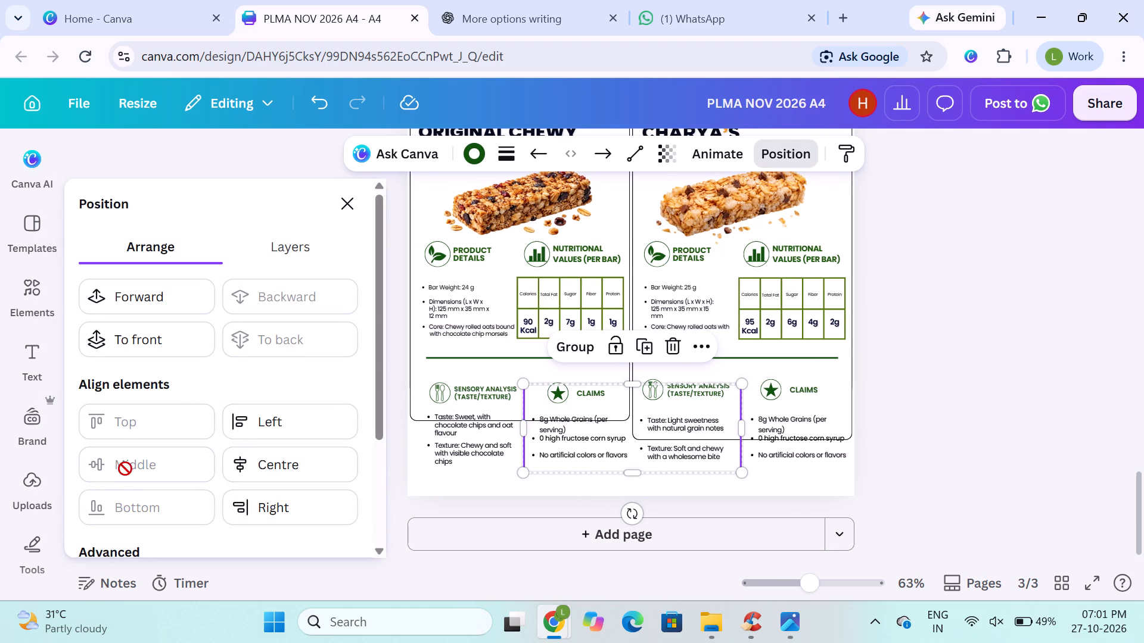
left_click(935, 417)
left_click(955, 455)
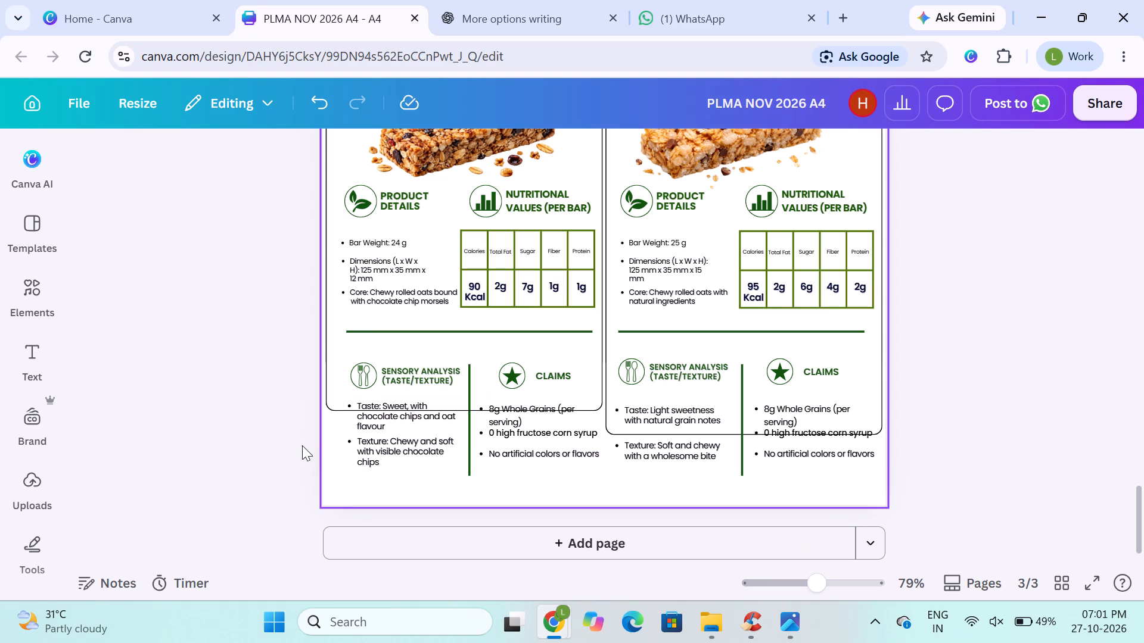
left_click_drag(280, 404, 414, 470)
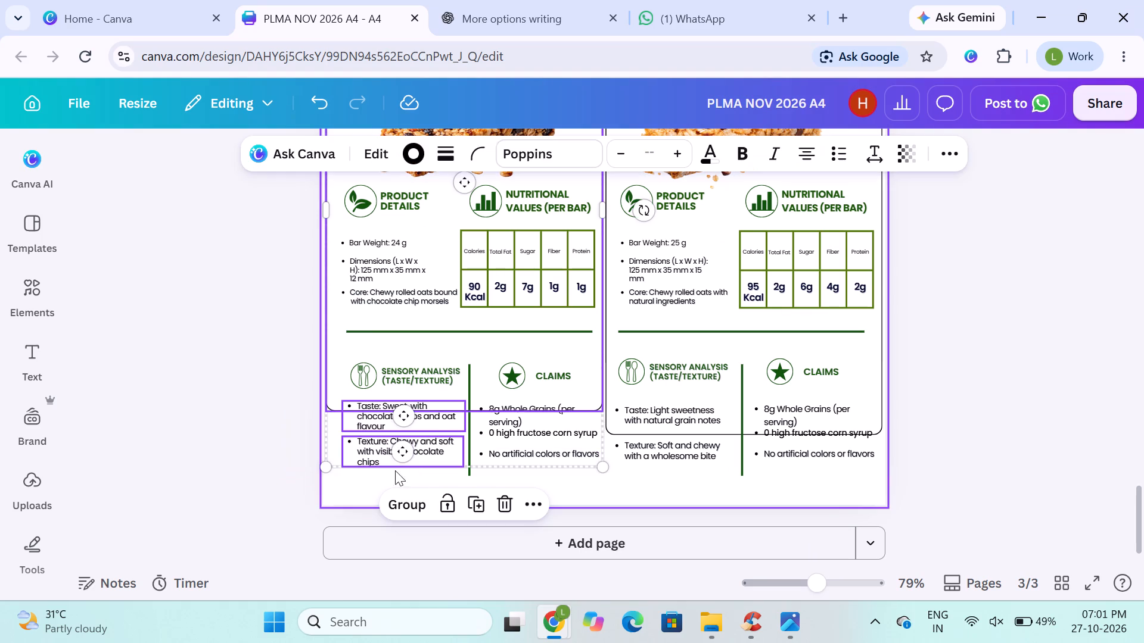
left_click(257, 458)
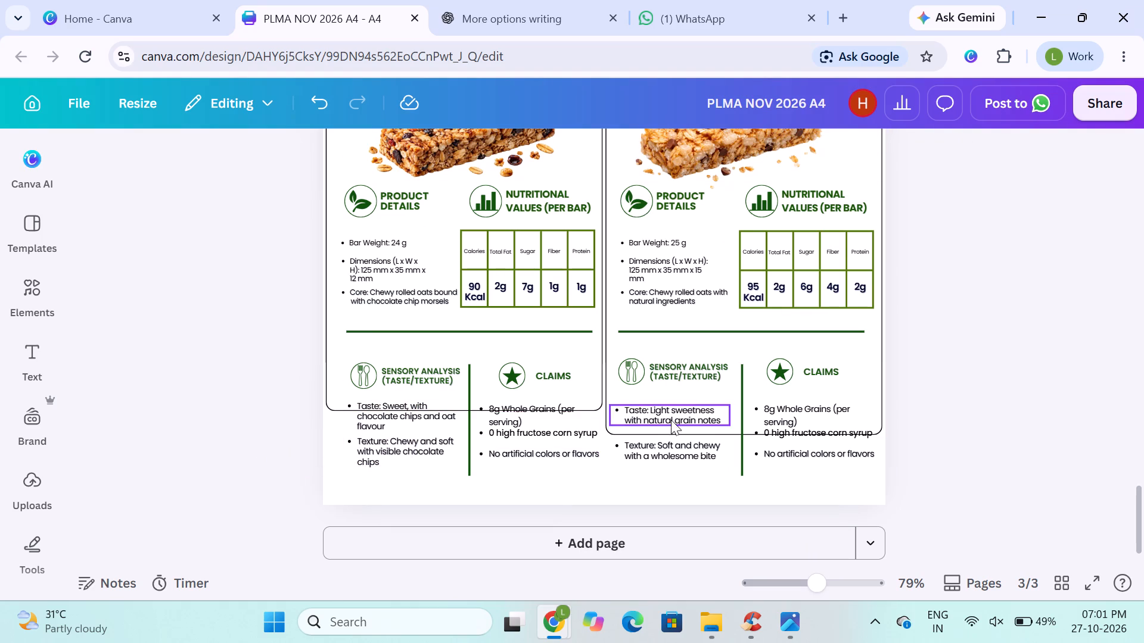
Nudge the vertical divider between Sensory Analysis and Claims on the CHARYA’S card slightly left.
left_click(741, 464)
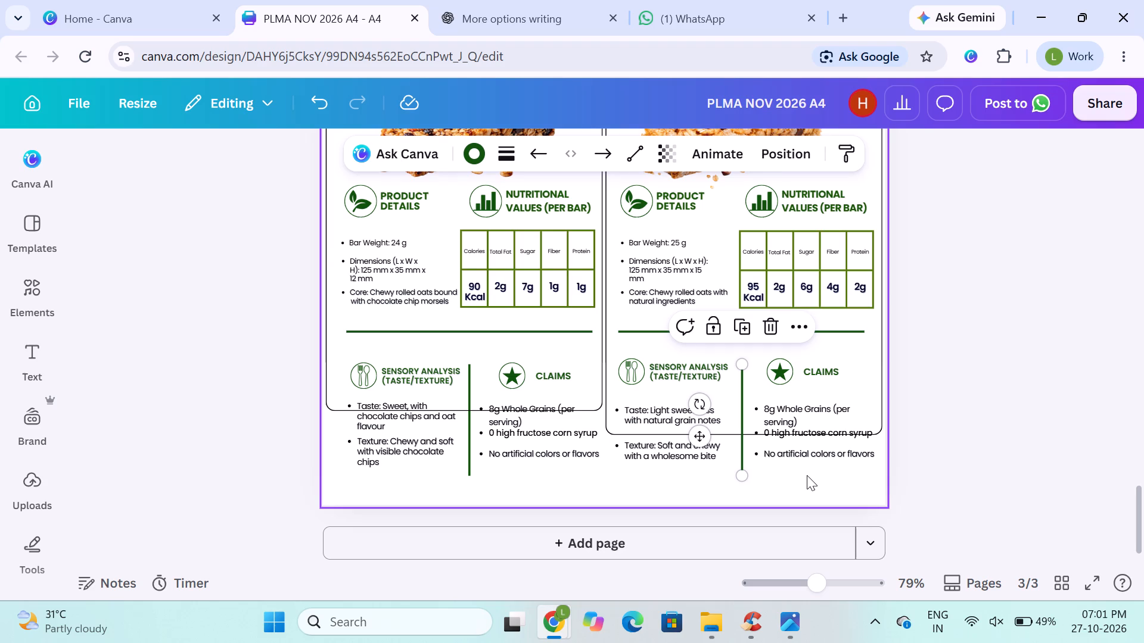
left_click(969, 453)
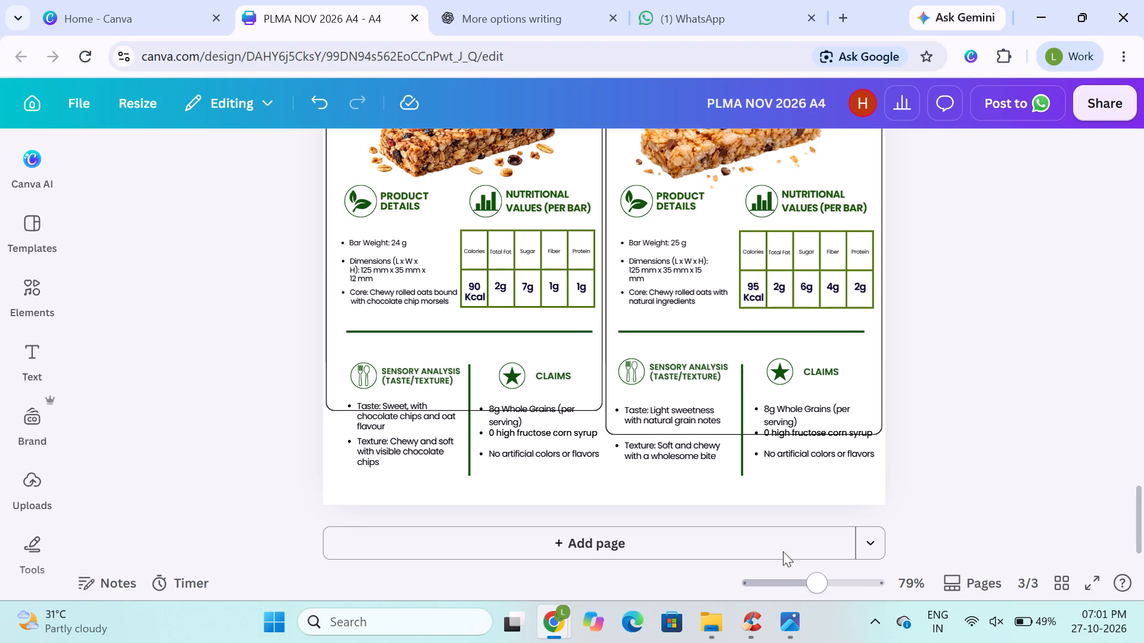
left_click(738, 469)
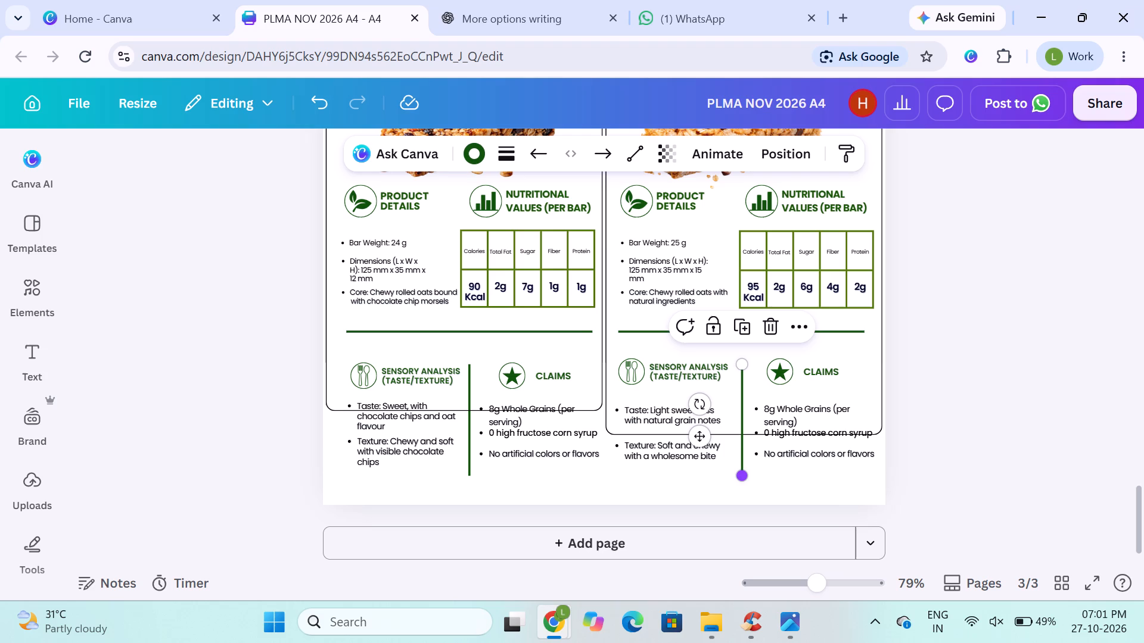
key("Left")
left_click(981, 402)
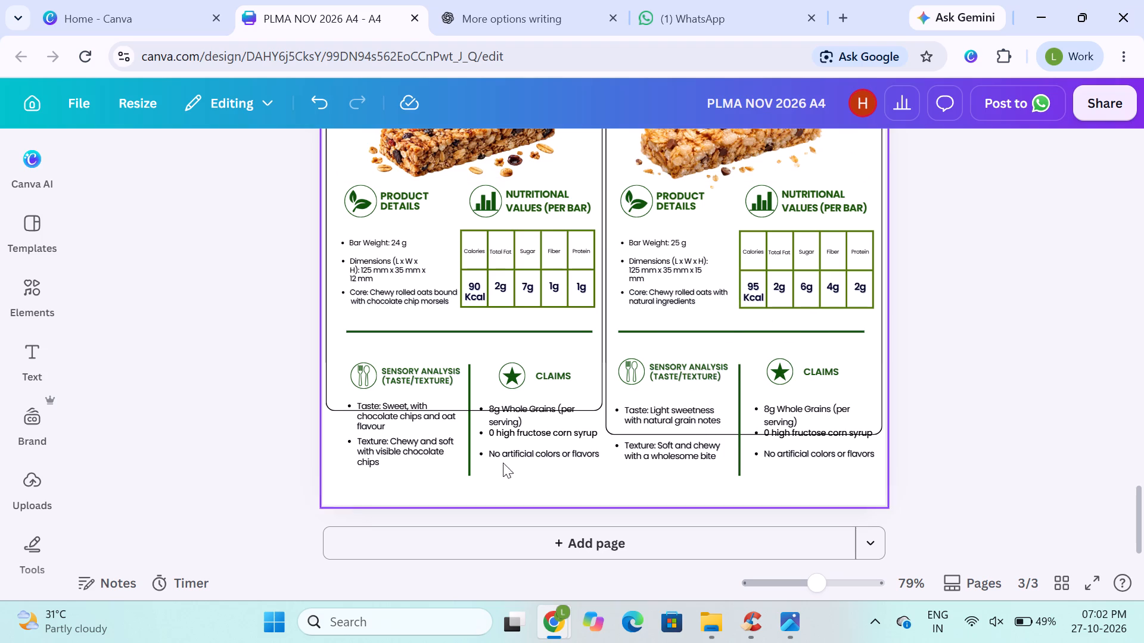
left_click(964, 407)
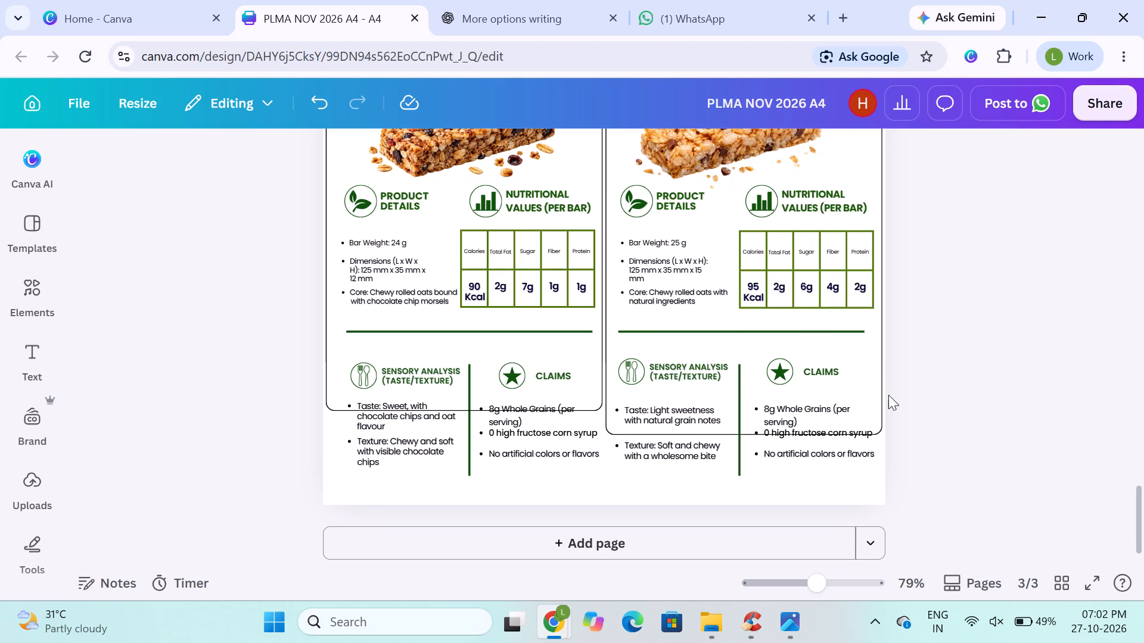
Move the CHARYA’S card frame down so it encloses the card's title at the top and all Sensory Analysis and Claims bullets.
left_click(871, 392)
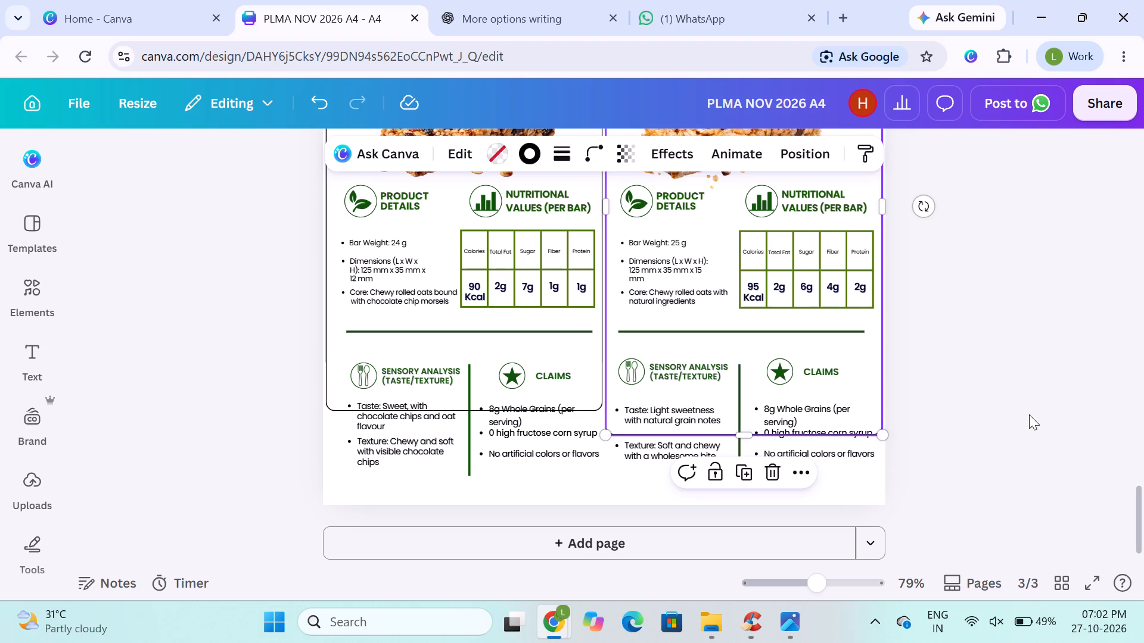
left_click(1029, 414)
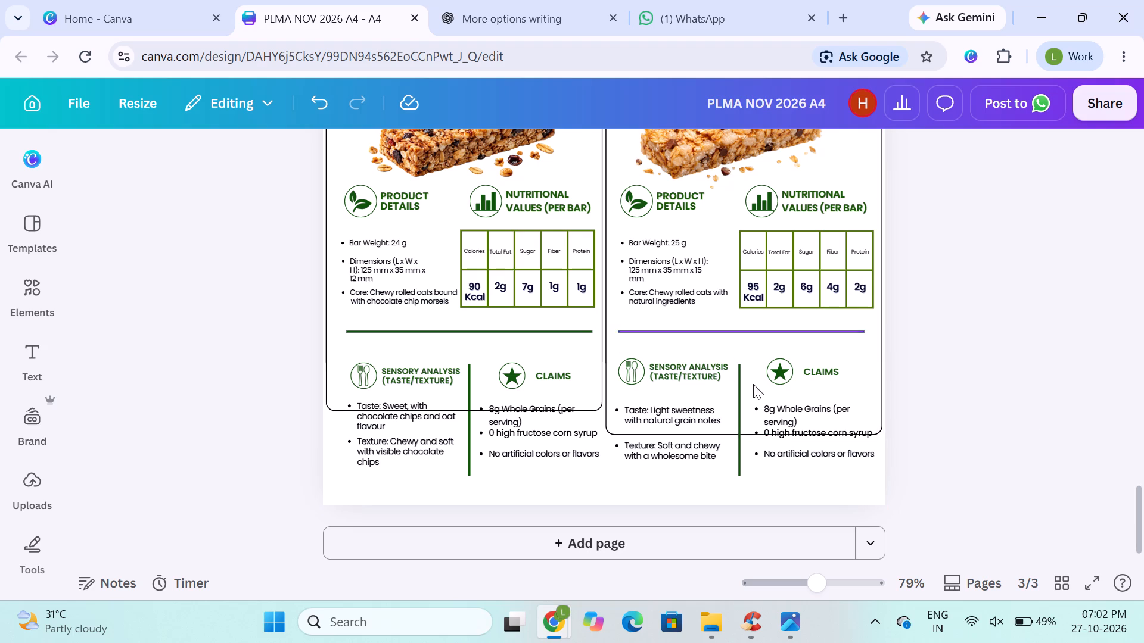
left_click(734, 360)
key("Down")
key("Down")
key("Down")
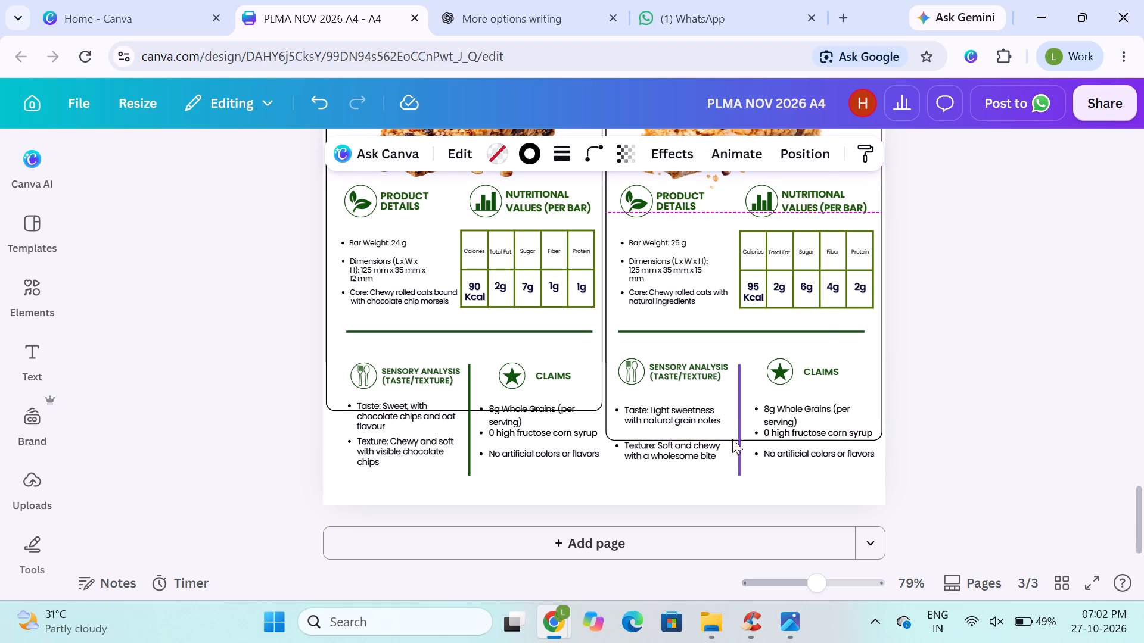
key("Down")
key("Down")
key("Down")
key("Down")
key("Down")
key("Down")
key("Down")
key("Down")
key("Down")
key("Down")
key("Down")
key("Down")
key("Down")
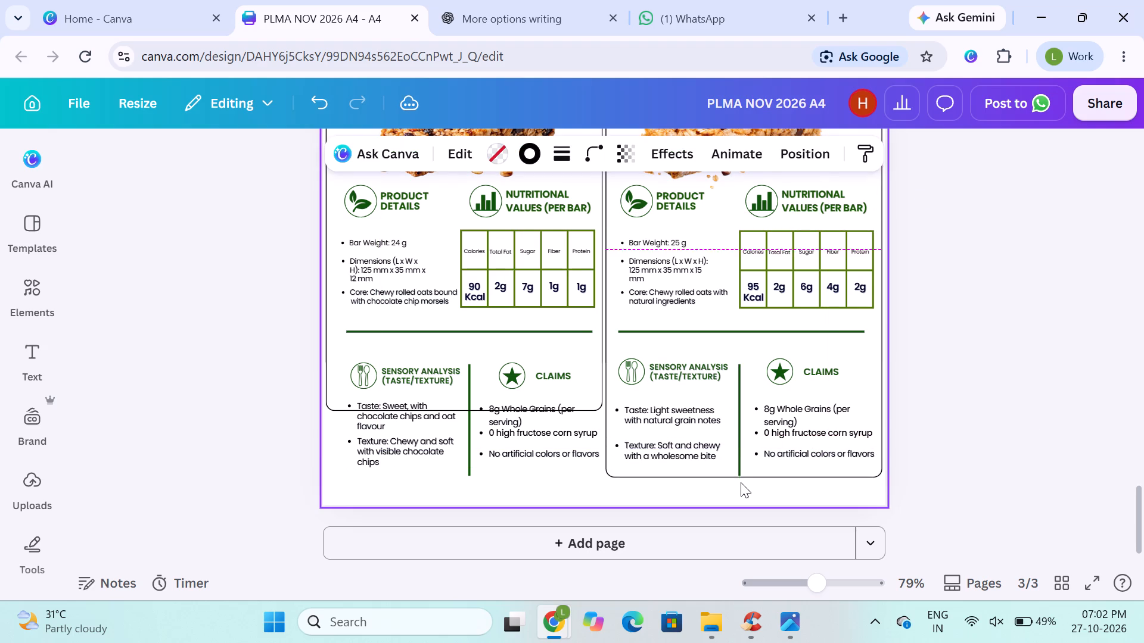
key("Down")
key("Down")
key("Down")
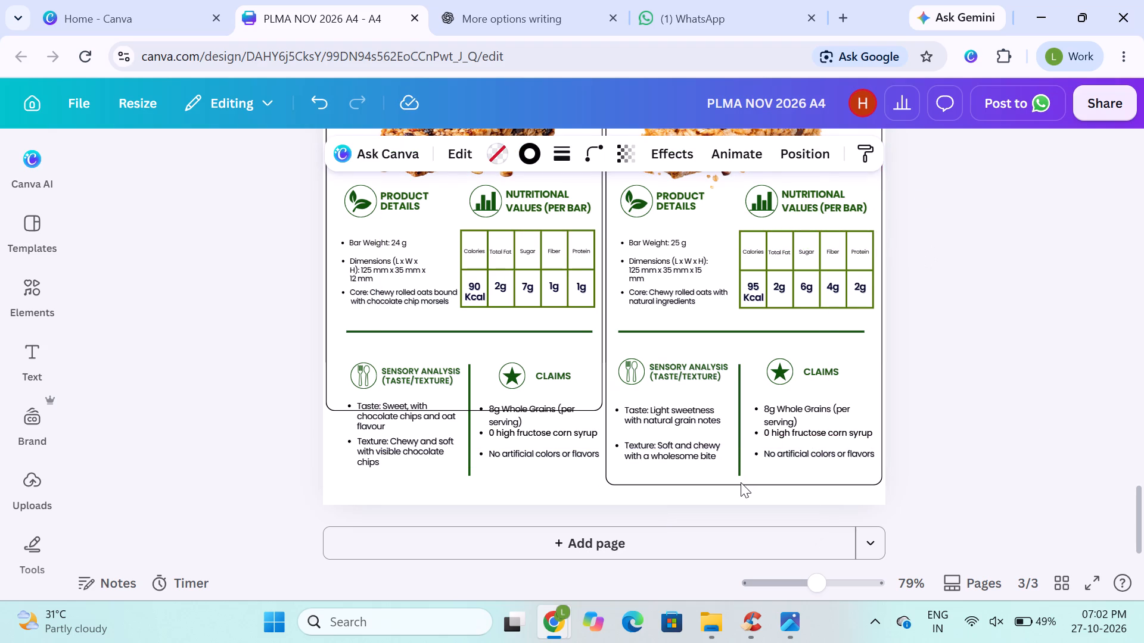
key("Down")
scroll(698, 418, "up", 2)
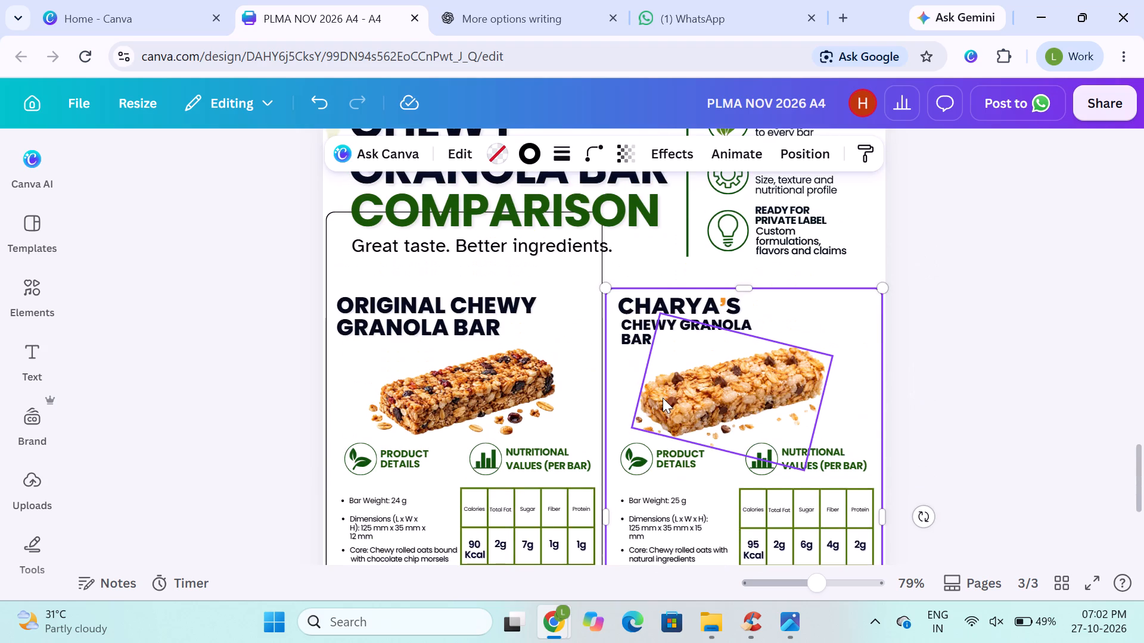
scroll(663, 398, "down", 1)
key("Up")
scroll(663, 398, "down", 1)
Move the Original Chewy Granola Bar card's frame down until its top edge is level with the CHARYA’S card frame.
left_click(425, 452)
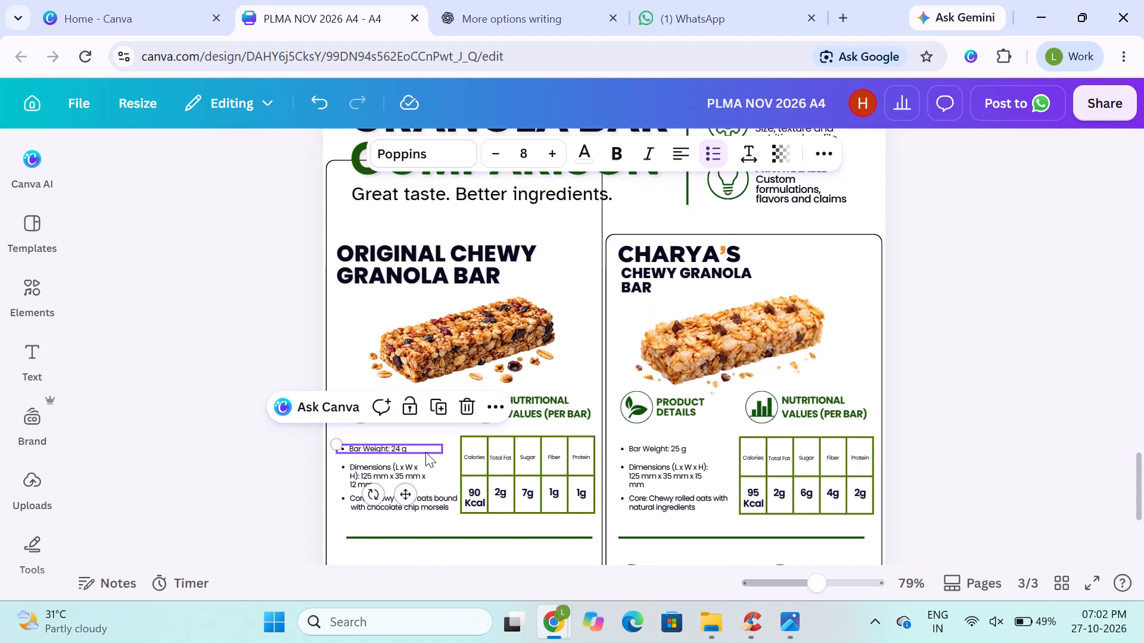
left_click(560, 342)
key("Down")
key("Down")
key("Down")
key("Down")
key("Down")
key("Down")
key("Down")
key("Down")
key("Down")
key("Down")
key("Down")
key("Down")
key("Down")
key("Down")
key("Down")
key("Down")
key("Down")
key("Down")
key("Down")
key("Down")
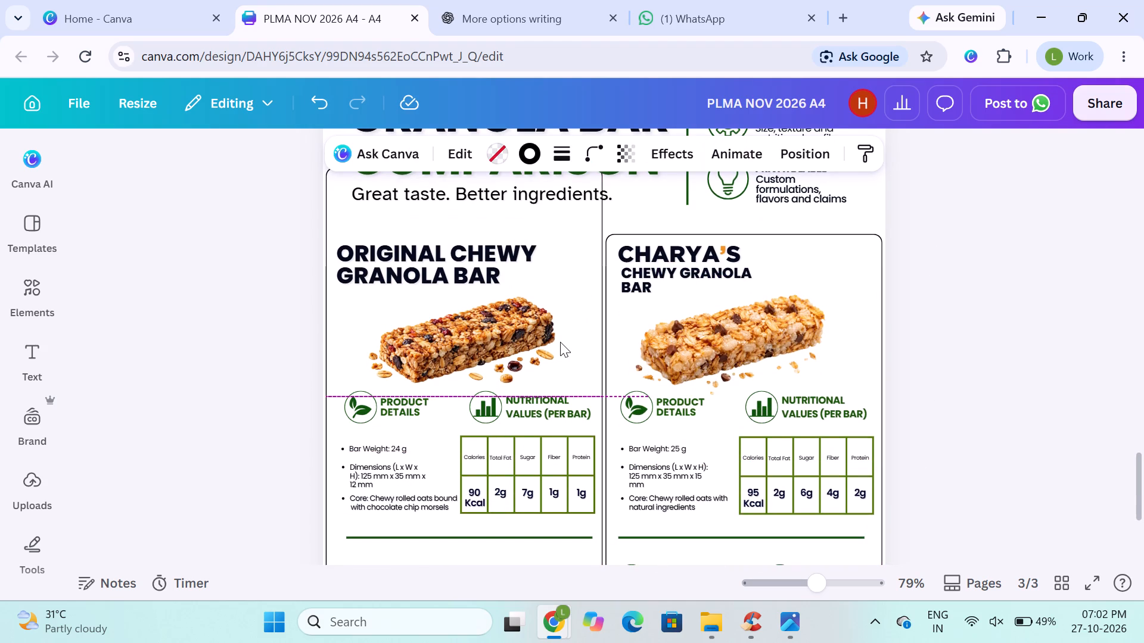
key("Down")
key("Down")
key("Down")
key("Down")
key("Down")
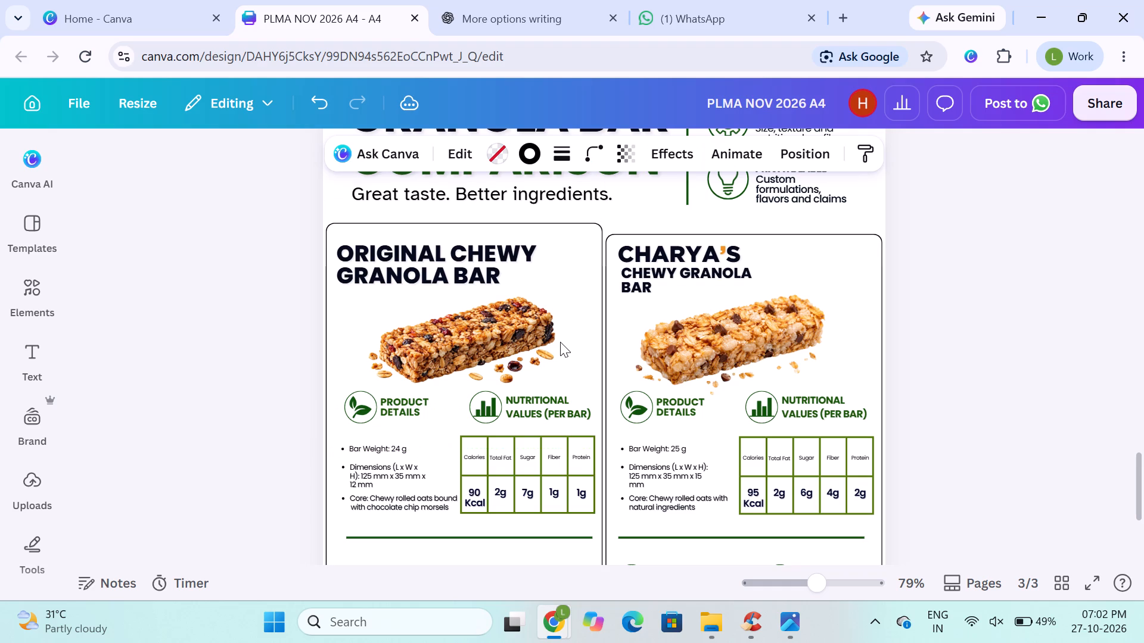
key("Down")
key("Down")
key("Down")
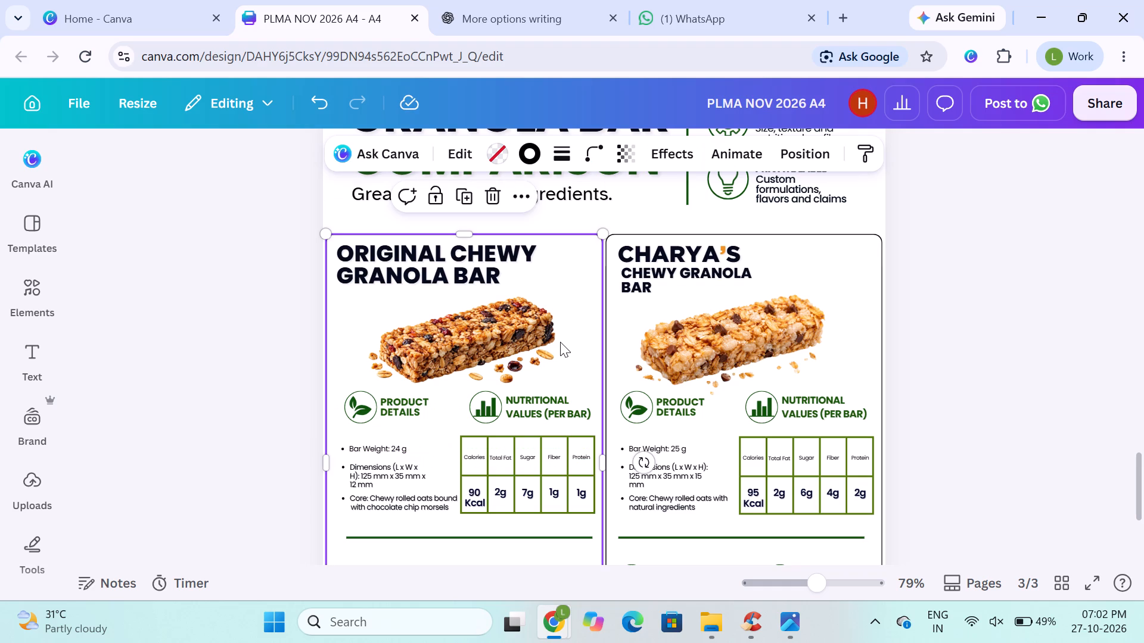
left_click(217, 447)
Group all elements of both comparison cards together, including their frames, titles, images, tables, text and dividers.
scroll(217, 447, "down", 2)
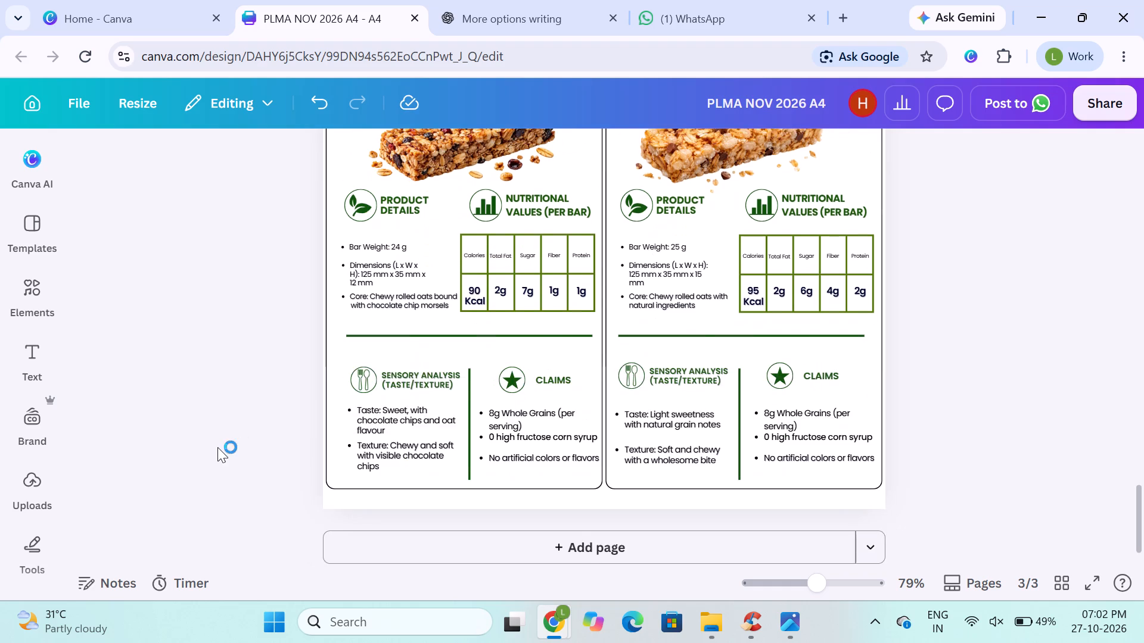
left_click_drag(318, 189, 787, 480)
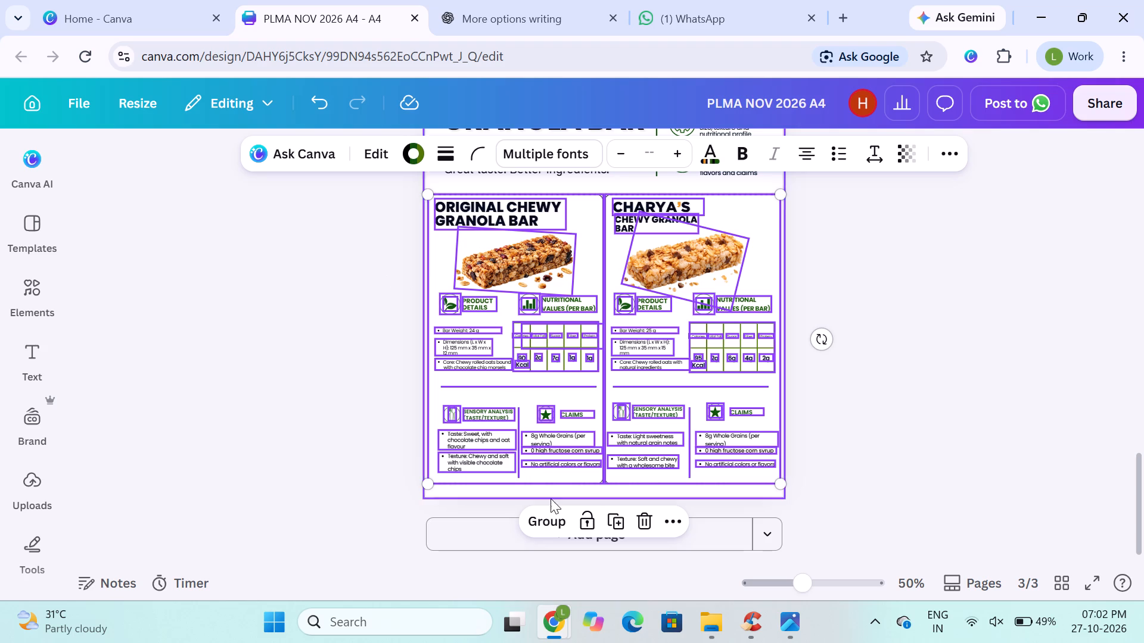
left_click(544, 525)
left_click(213, 376)
Nudge the grouped comparison cards slightly down on page 3.
left_click(531, 372)
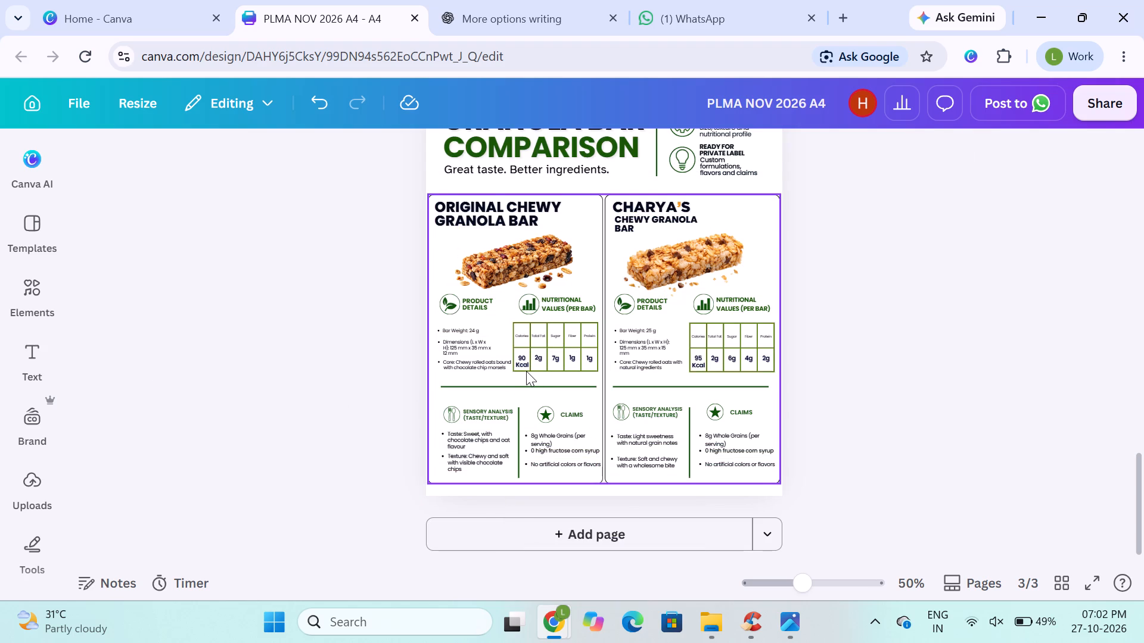
key("Down")
key("Down")
left_click(347, 357)
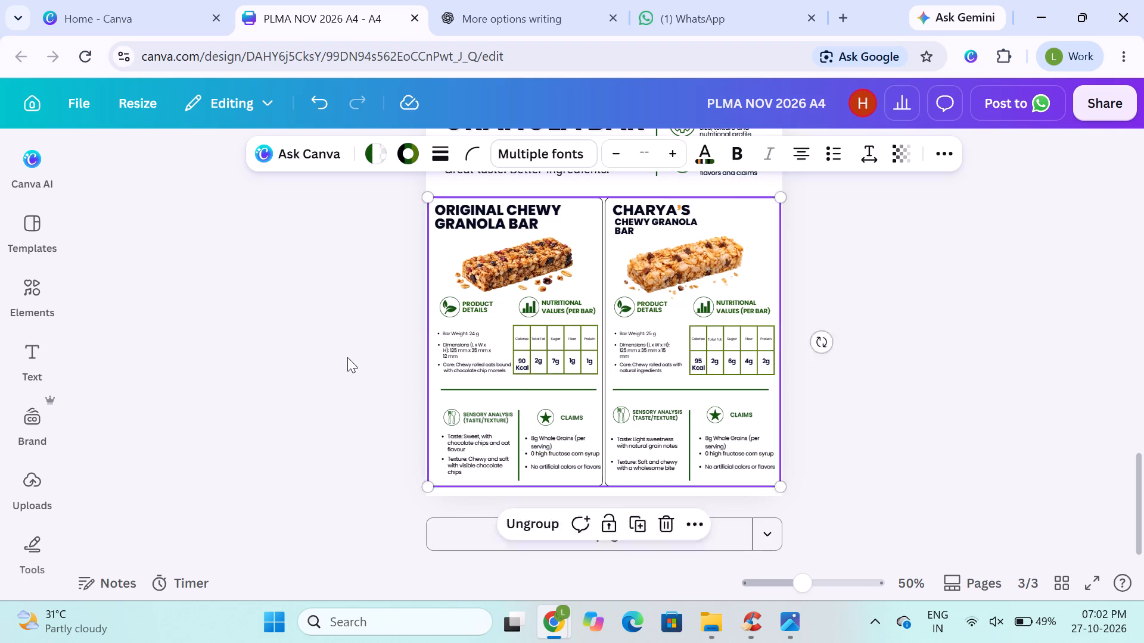
scroll(474, 224, "up", 2)
left_click(355, 395)
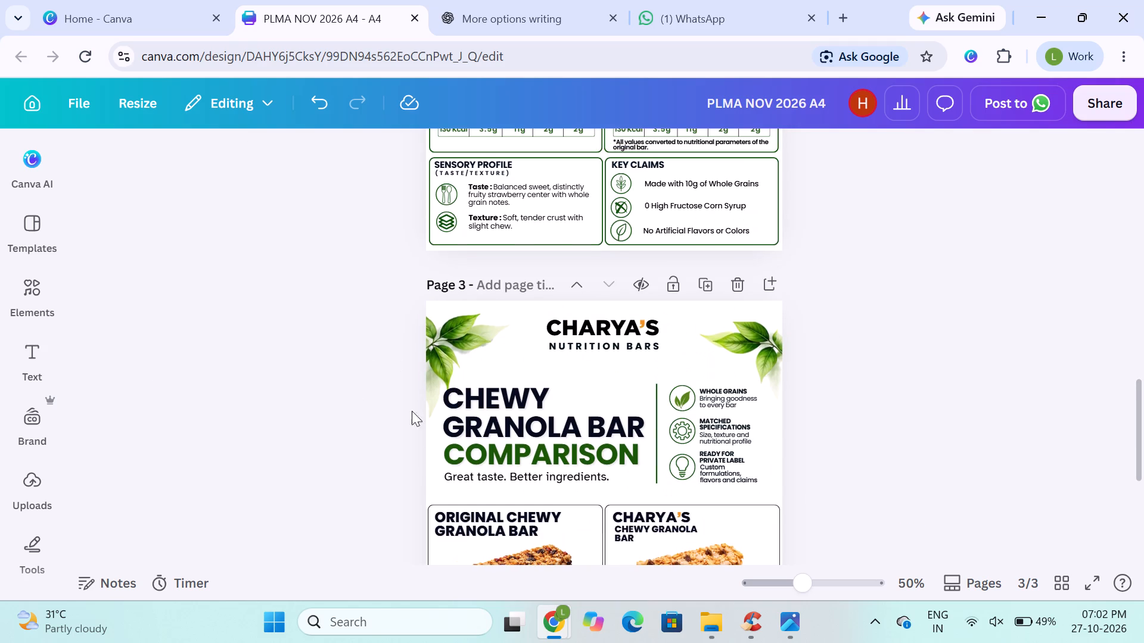
Nudge the Chewy Granola Bar Comparison heading and its Great taste. Better ingredients. tagline slightly down together on page 3.
left_click(487, 401)
left_click(490, 454)
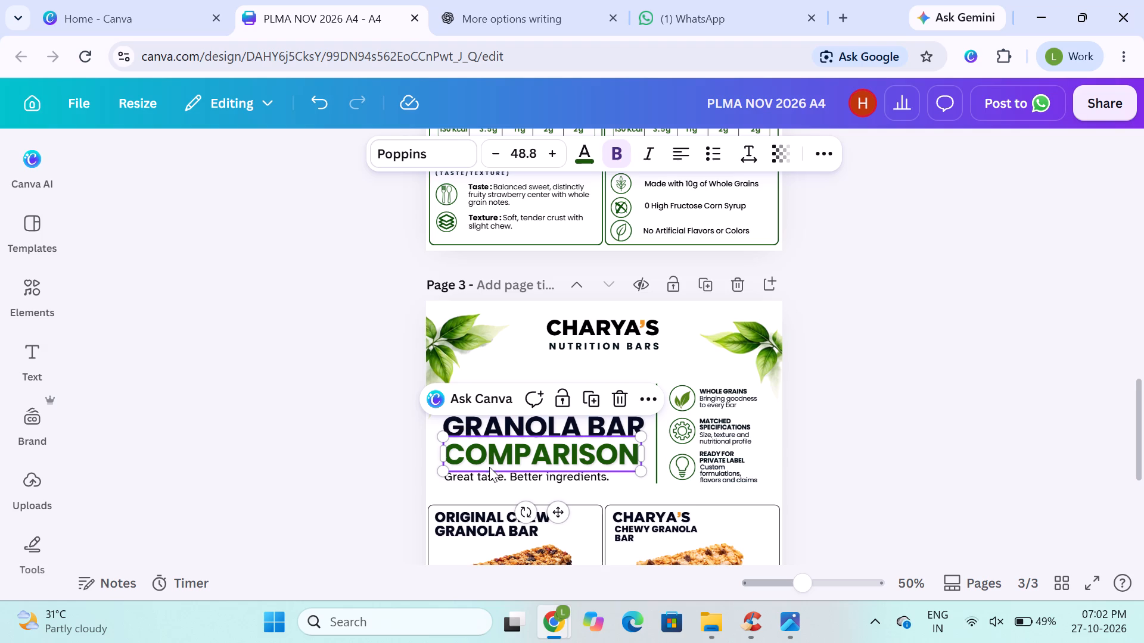
left_click(493, 419, "shift")
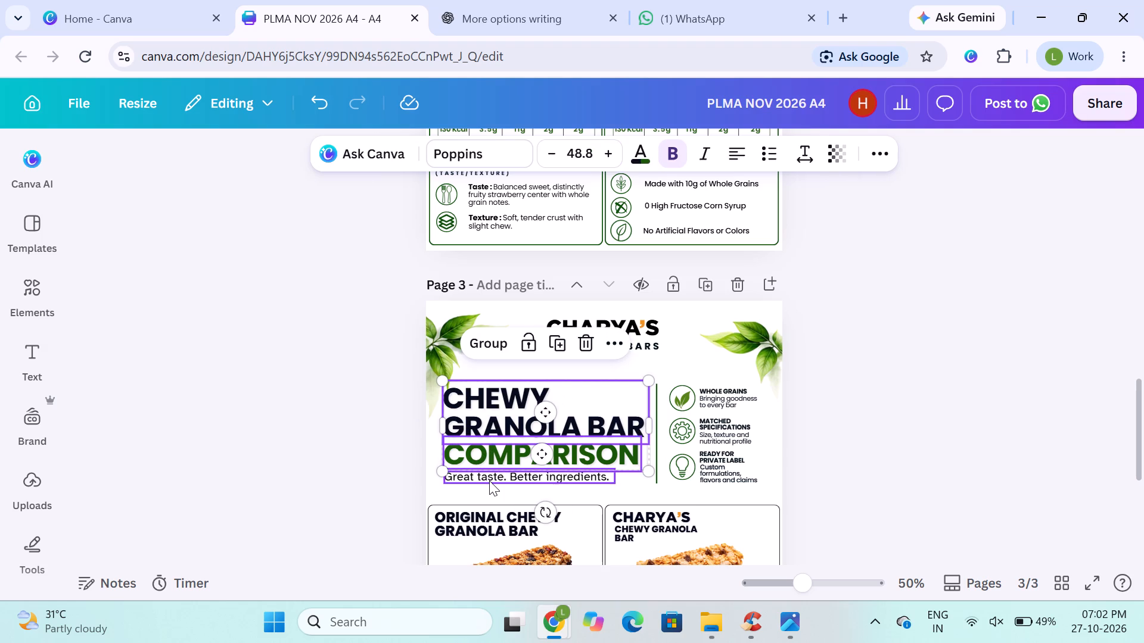
left_click(489, 480, "shift")
key("Down")
left_click(344, 455)
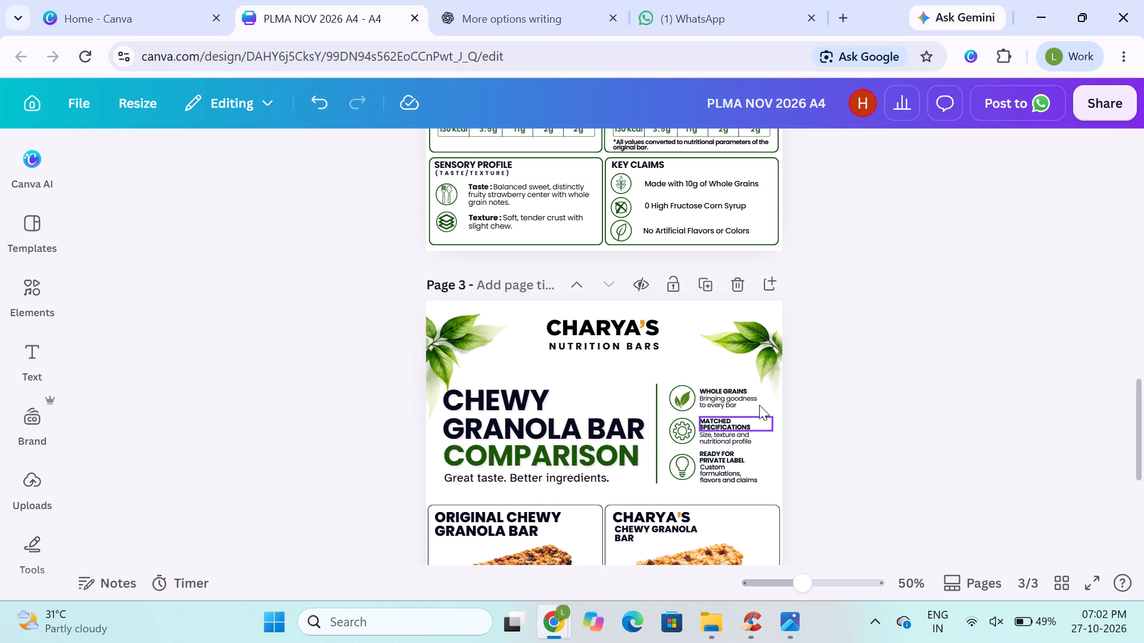
Group the Whole Grains, Matched Specifications and Ready for Private Label icons and texts beside page 3's heading.
left_click(837, 414)
left_click_drag(830, 405, 673, 469)
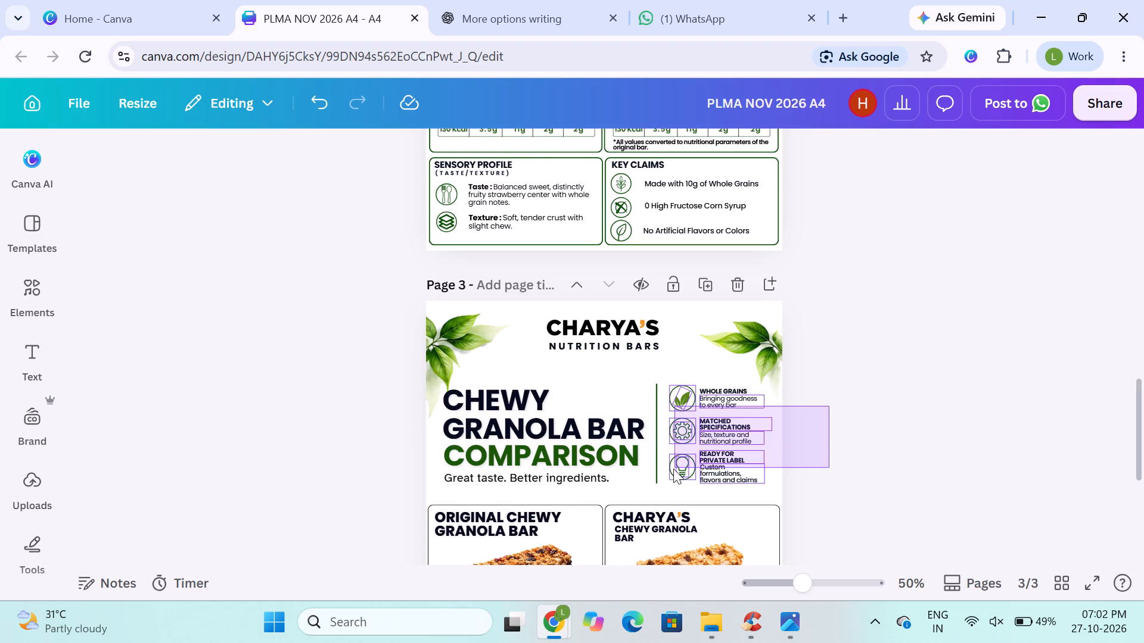
left_click_drag(673, 469, 670, 467)
left_click(667, 349)
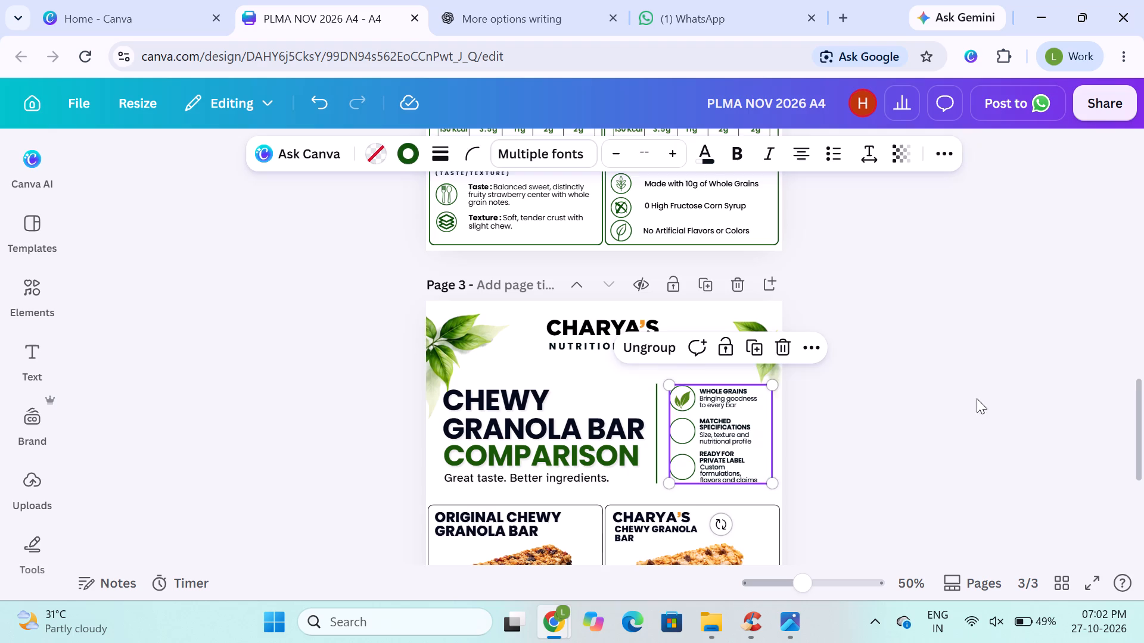
left_click(920, 386)
left_click(305, 277)
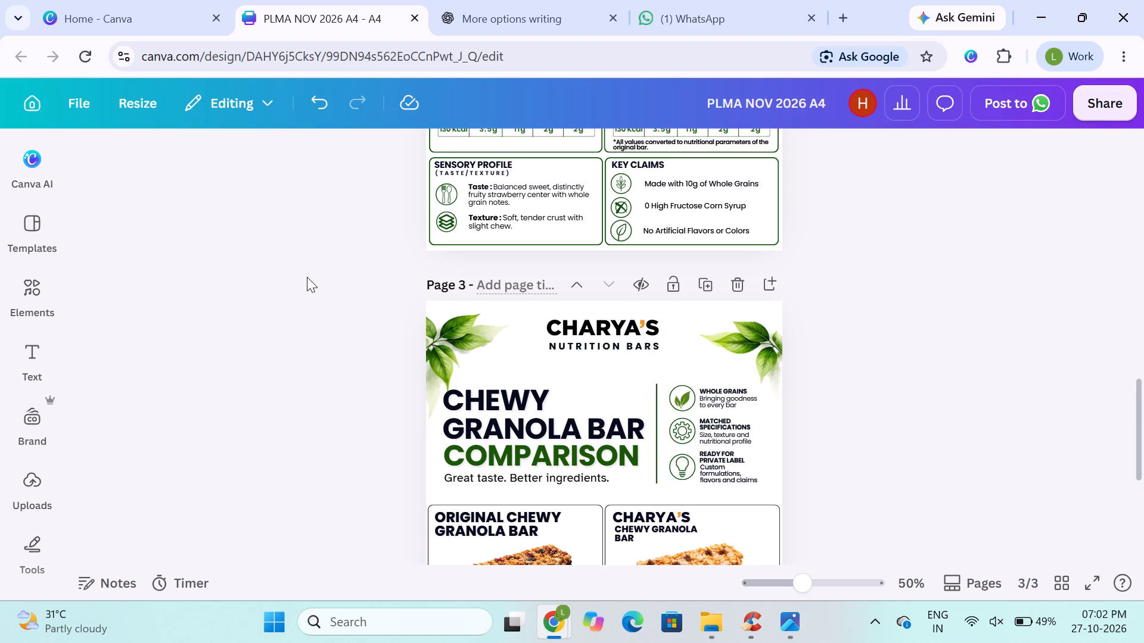
Check the layout of pages 2 and 3 and save the design.
key("ctrl+s")
left_click(312, 328)
scroll(473, 313, "down", 3)
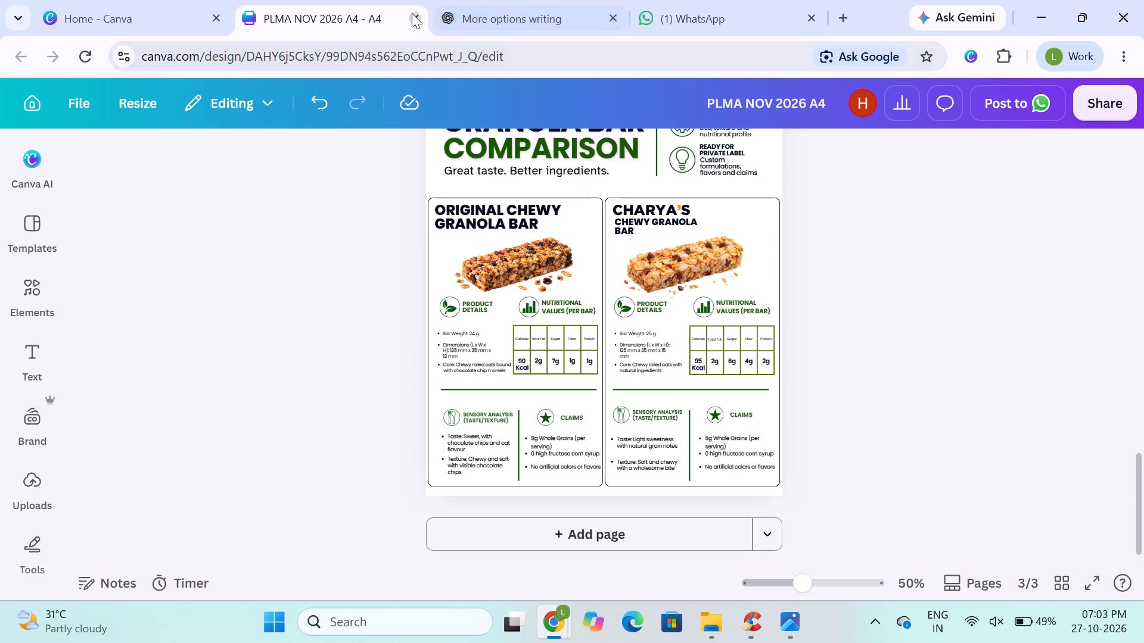
scroll(316, 232, "up", 3)
key("ctrl+s")
key("ctrl+s")
key("ctrl+s")
key("ctrl+s")
key("ctrl+s")
key("ctrl+s")
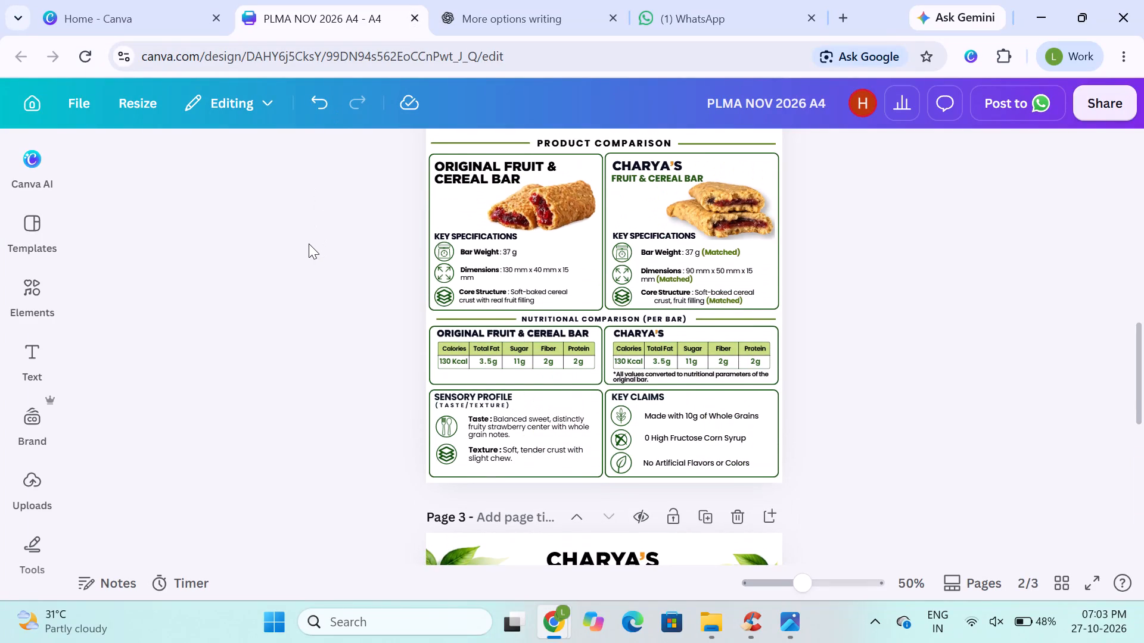
key("ctrl+s")
key("ctrl+s")
key("ctrl+s")
key("ctrl+s")
key("ctrl+s")
key("ctrl+s")
key("ctrl+s")
key("ctrl+s")
Close the browser tab holding the PLMA NOV 2026 A4 design.
left_click(411, 18)
left_click(416, 11)
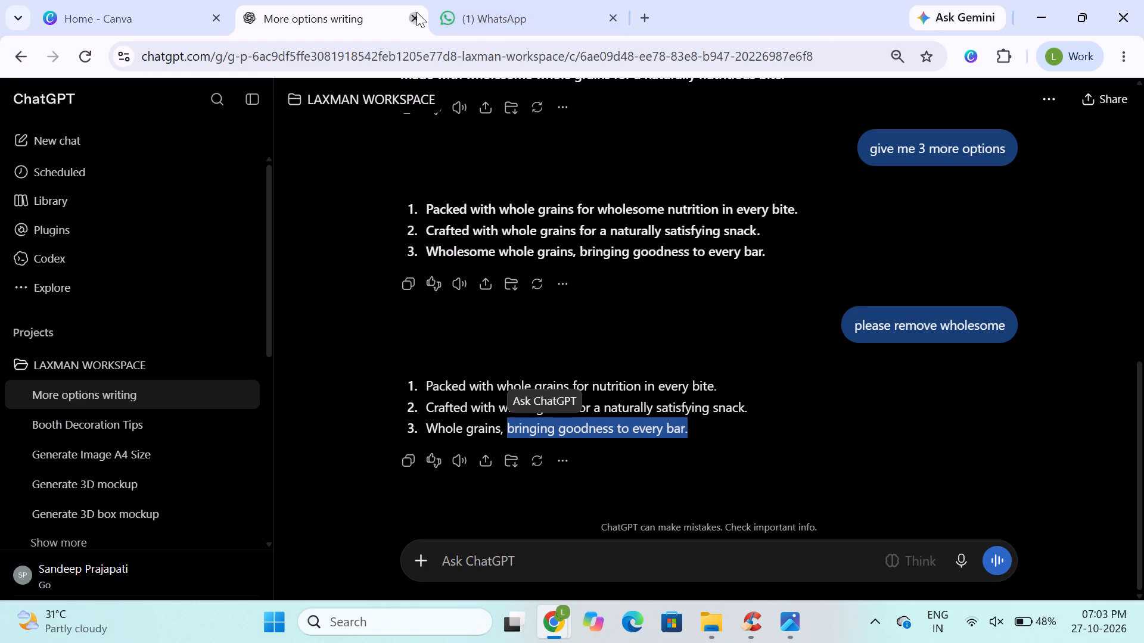